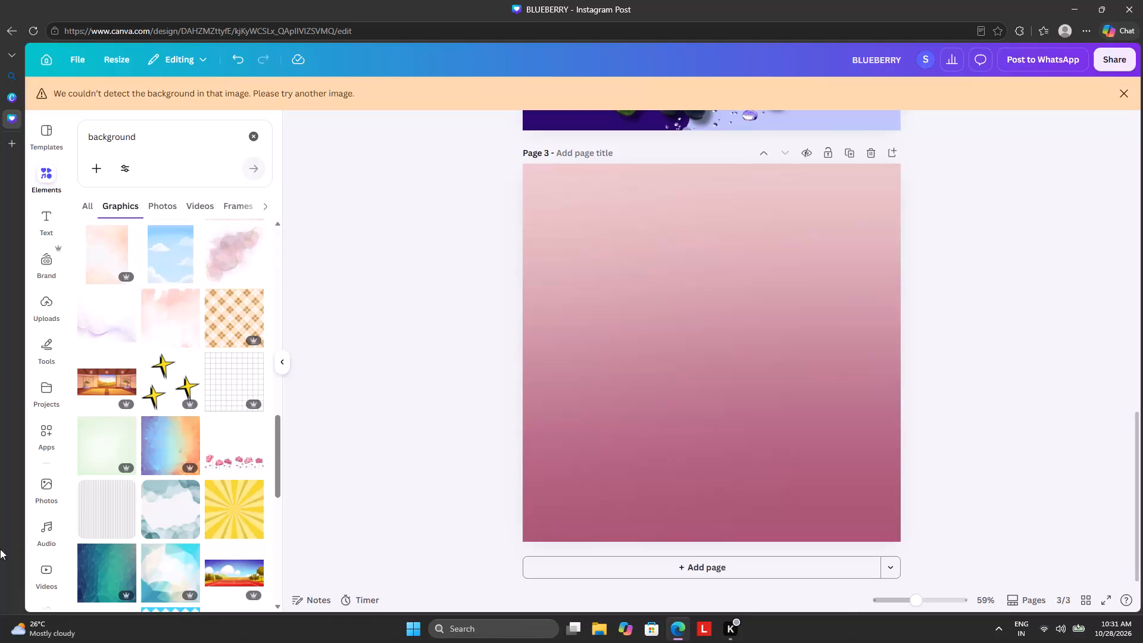
Rotate the gradient background on page 3 by 180° and reposition it to cover the page, dark end at the top.
{"action": "left_click", "coordinate": [731, 221]}
{"action": "left_click_drag", "start_coordinate": [729, 226], "coordinate": [626, 206]}
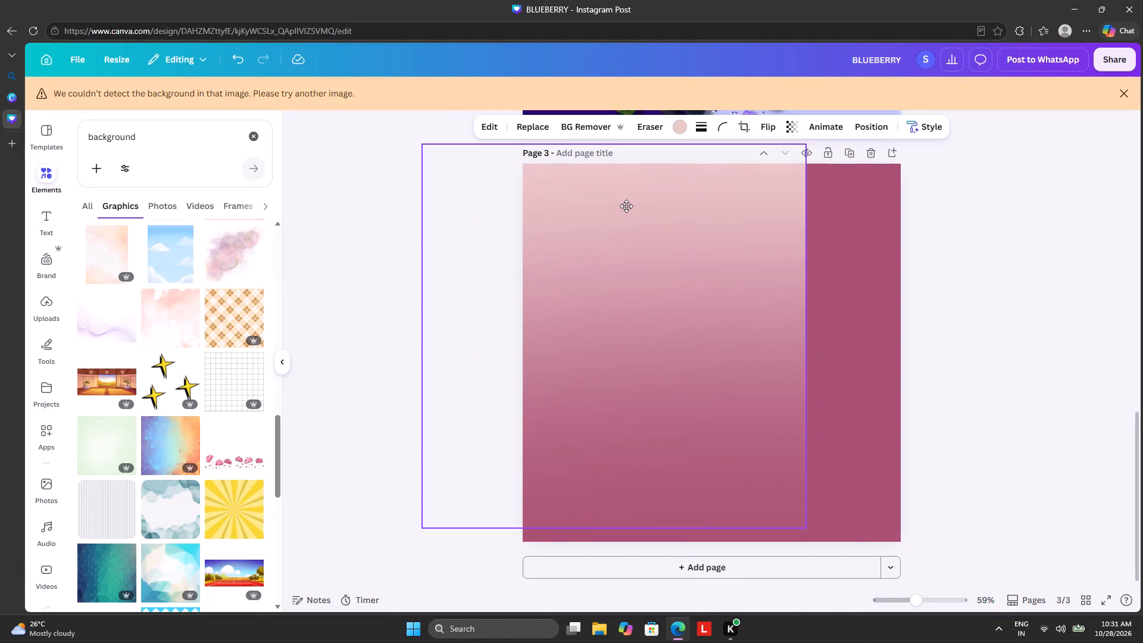
{"action": "left_click_drag", "start_coordinate": [626, 206], "coordinate": [683, 214]}
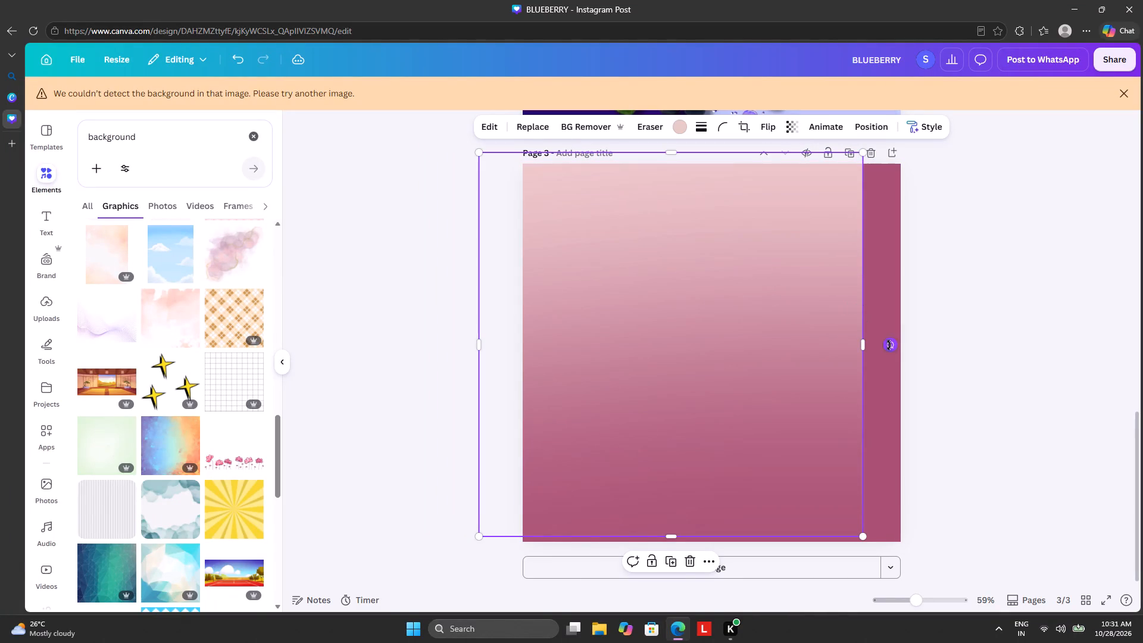
{"action": "left_click_drag", "start_coordinate": [889, 345], "coordinate": [606, 339]}
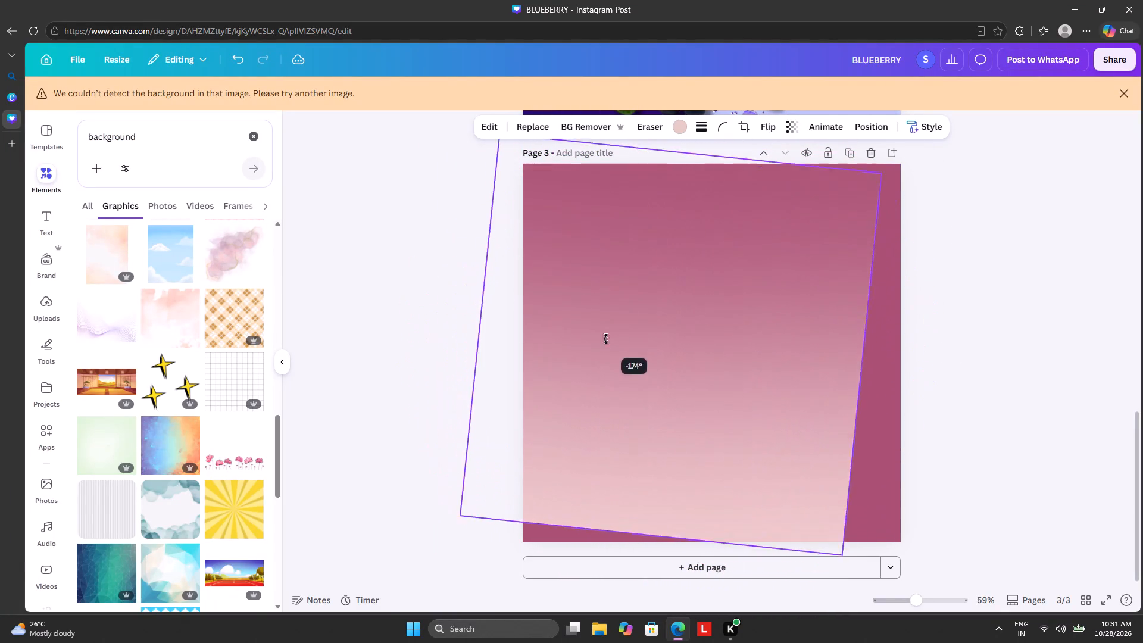
{"action": "left_click_drag", "start_coordinate": [606, 339], "coordinate": [592, 342]}
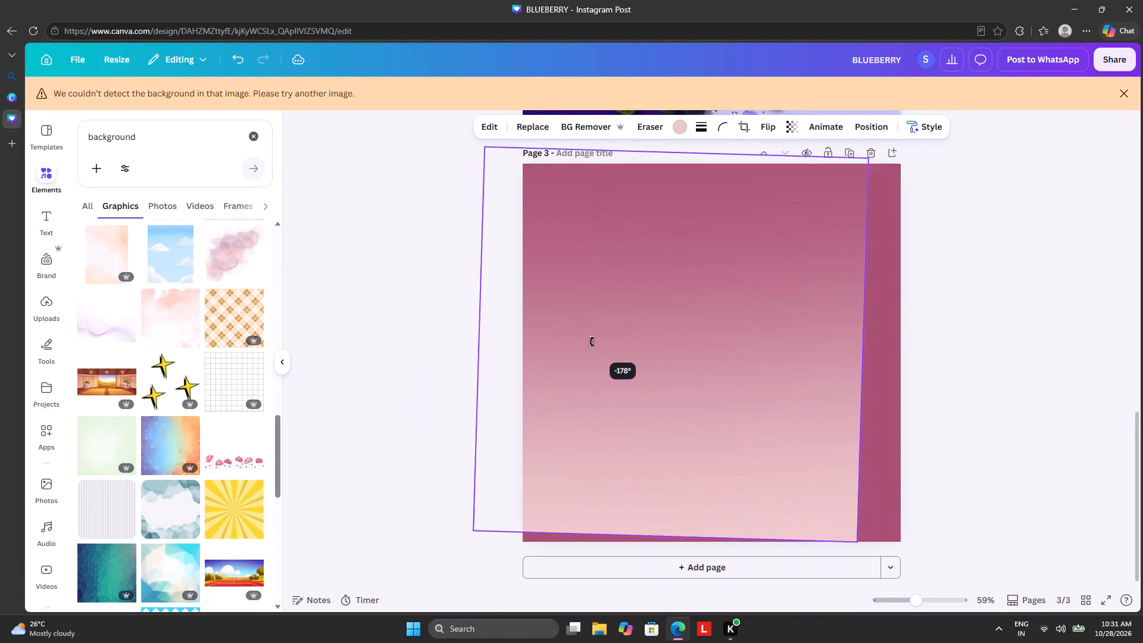
{"action": "left_click_drag", "start_coordinate": [592, 342], "coordinate": [597, 344]}
{"action": "left_click_drag", "start_coordinate": [632, 312], "coordinate": [675, 310]}
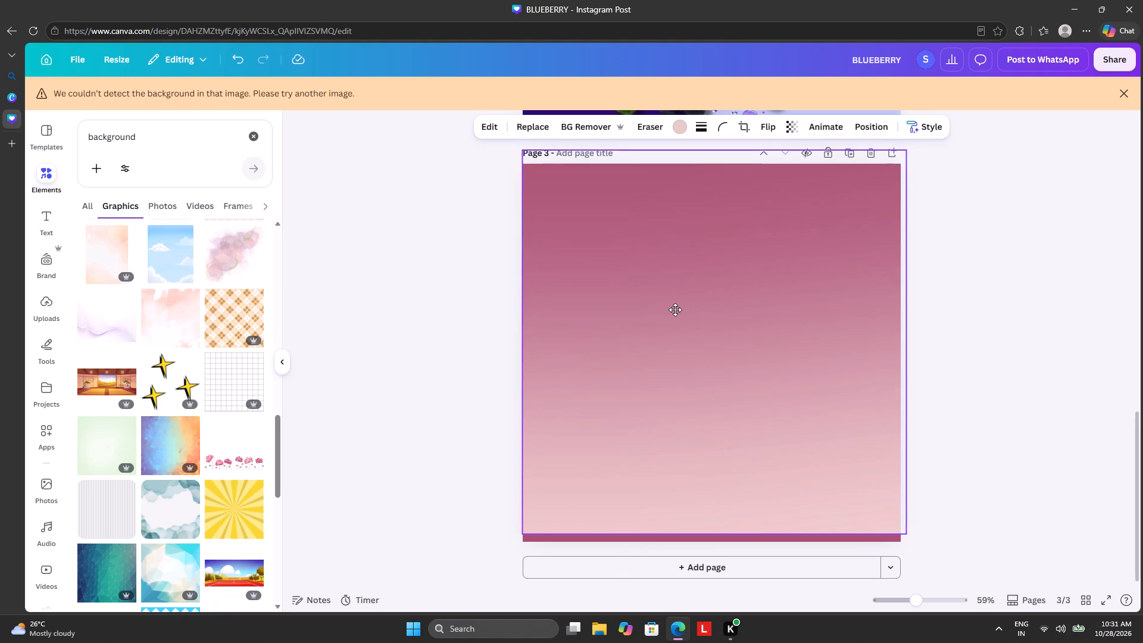
{"action": "left_click_drag", "start_coordinate": [675, 310], "coordinate": [667, 318]}
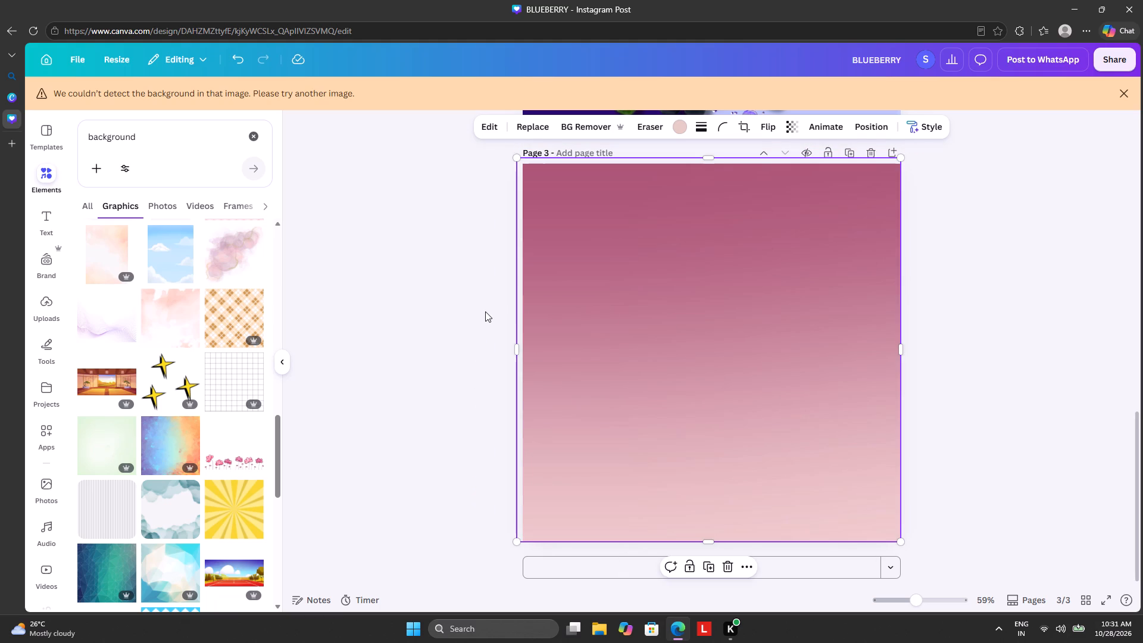
{"action": "left_click", "coordinate": [482, 311]}
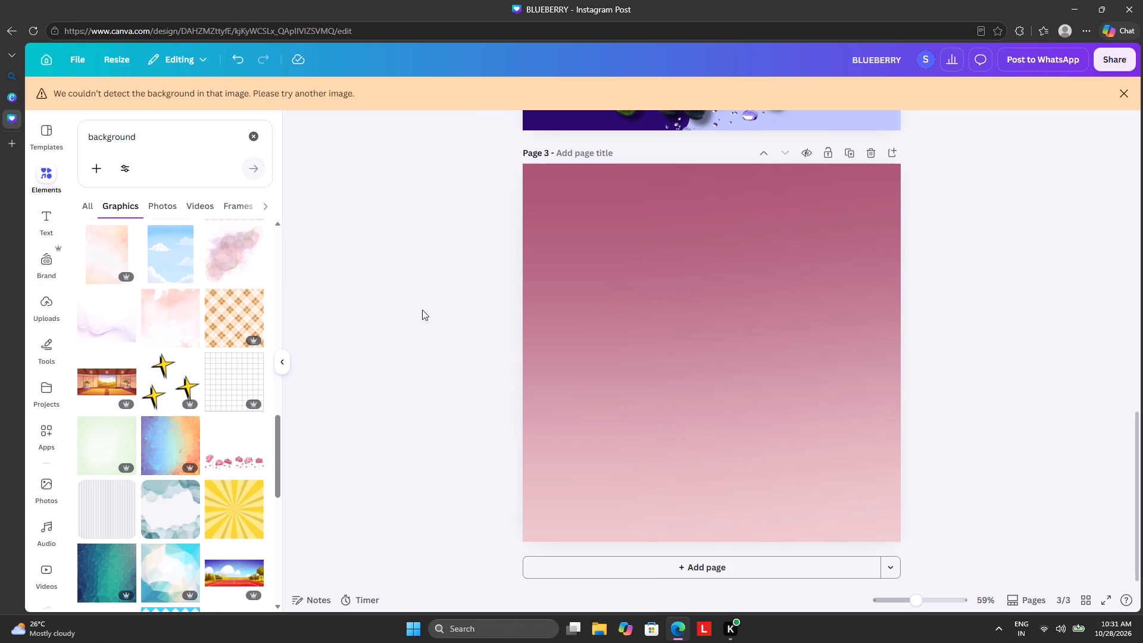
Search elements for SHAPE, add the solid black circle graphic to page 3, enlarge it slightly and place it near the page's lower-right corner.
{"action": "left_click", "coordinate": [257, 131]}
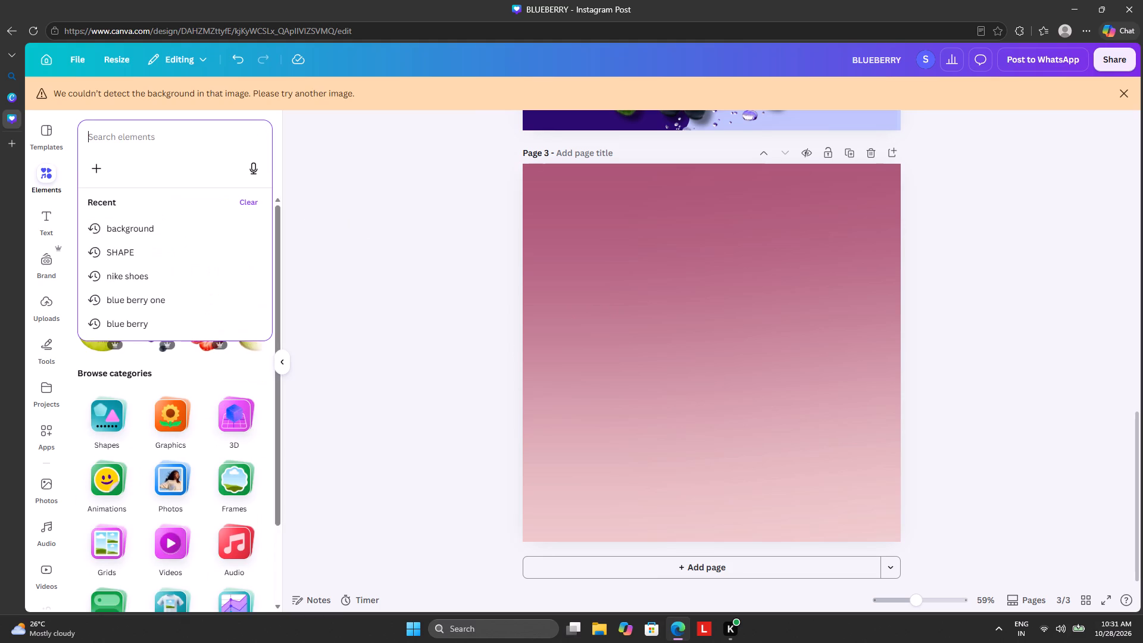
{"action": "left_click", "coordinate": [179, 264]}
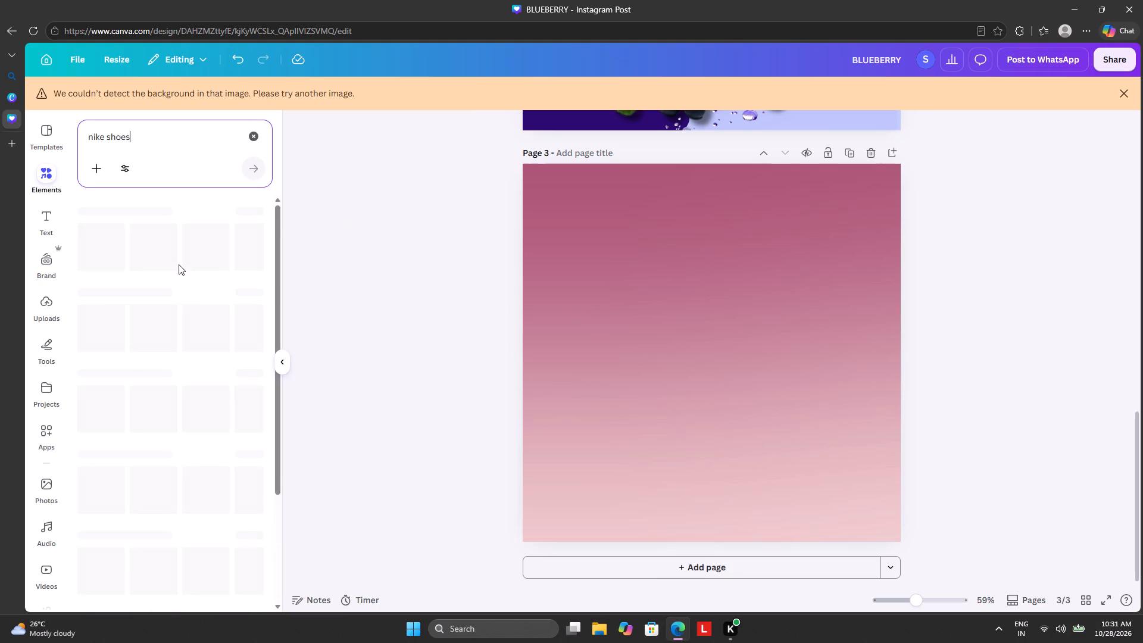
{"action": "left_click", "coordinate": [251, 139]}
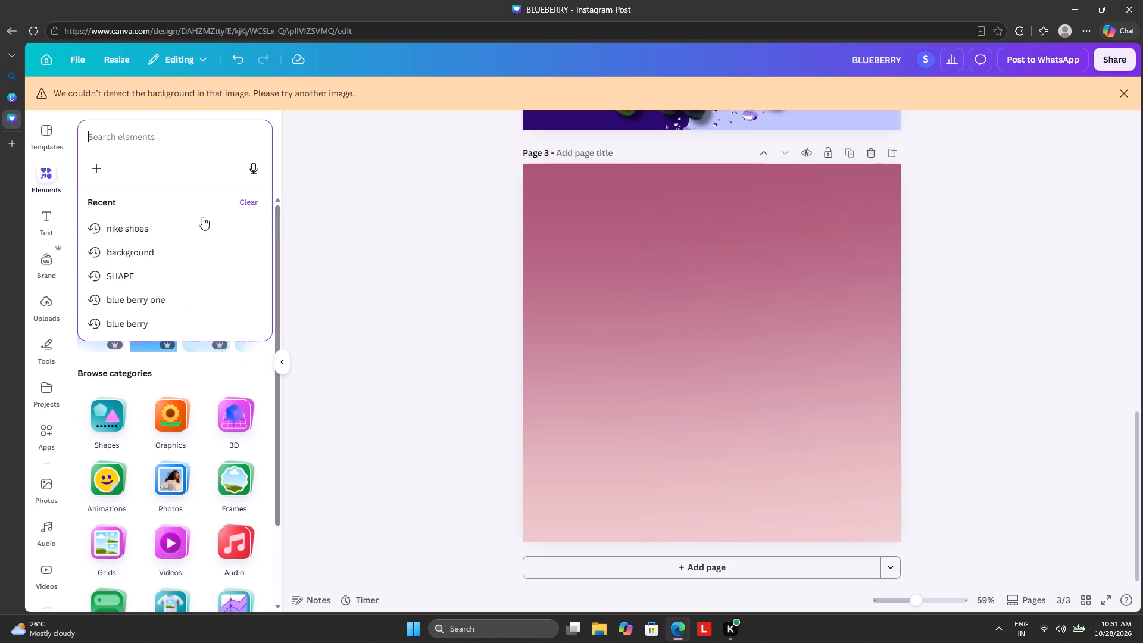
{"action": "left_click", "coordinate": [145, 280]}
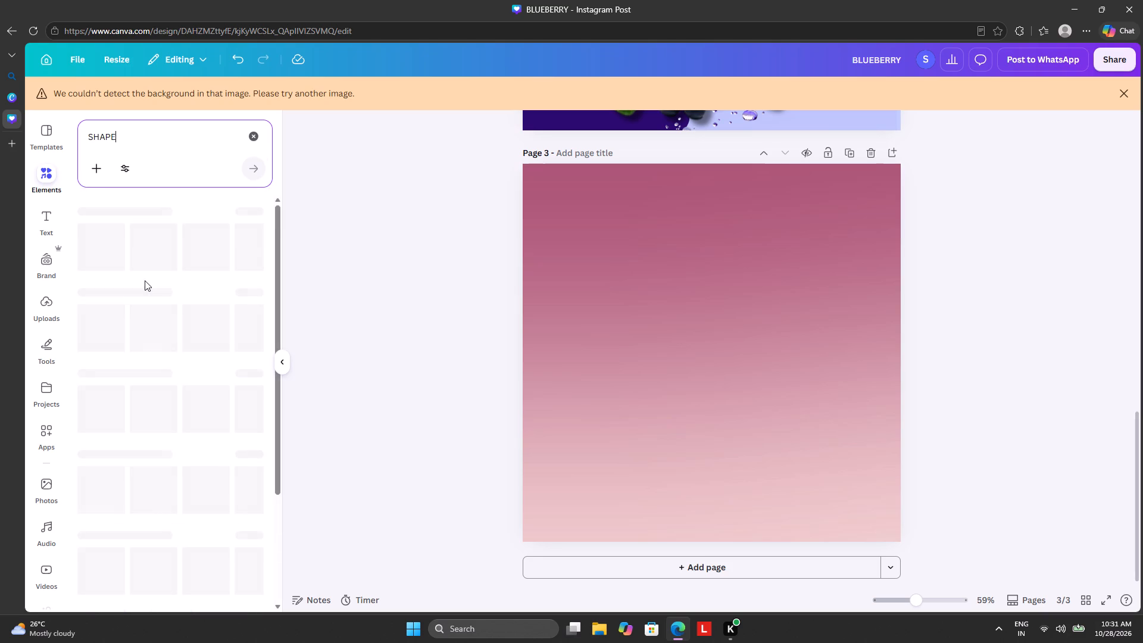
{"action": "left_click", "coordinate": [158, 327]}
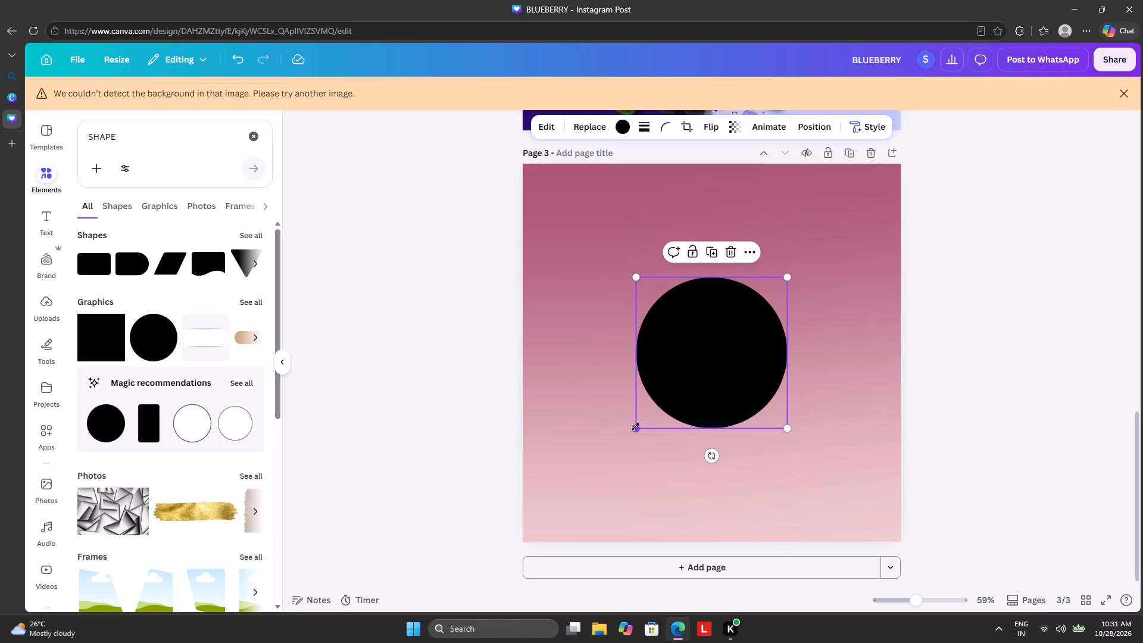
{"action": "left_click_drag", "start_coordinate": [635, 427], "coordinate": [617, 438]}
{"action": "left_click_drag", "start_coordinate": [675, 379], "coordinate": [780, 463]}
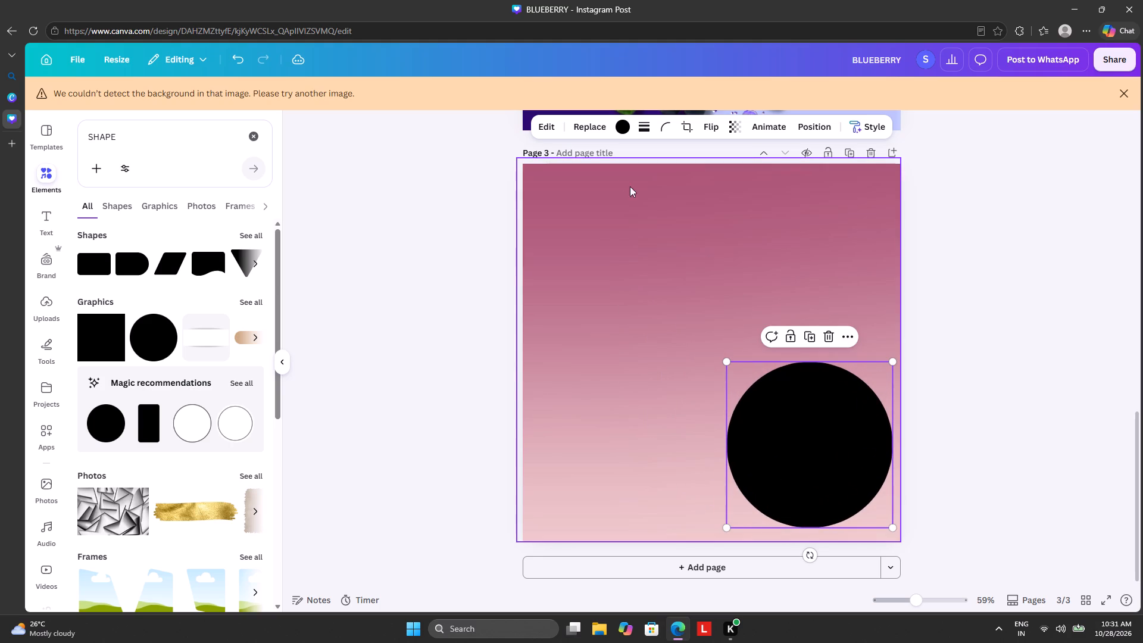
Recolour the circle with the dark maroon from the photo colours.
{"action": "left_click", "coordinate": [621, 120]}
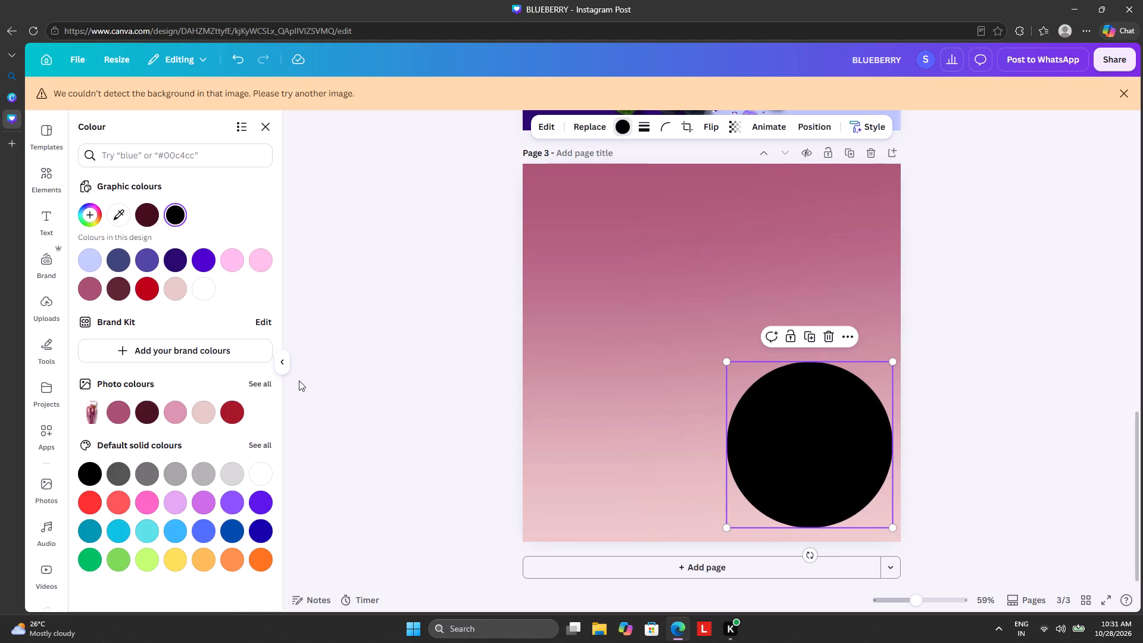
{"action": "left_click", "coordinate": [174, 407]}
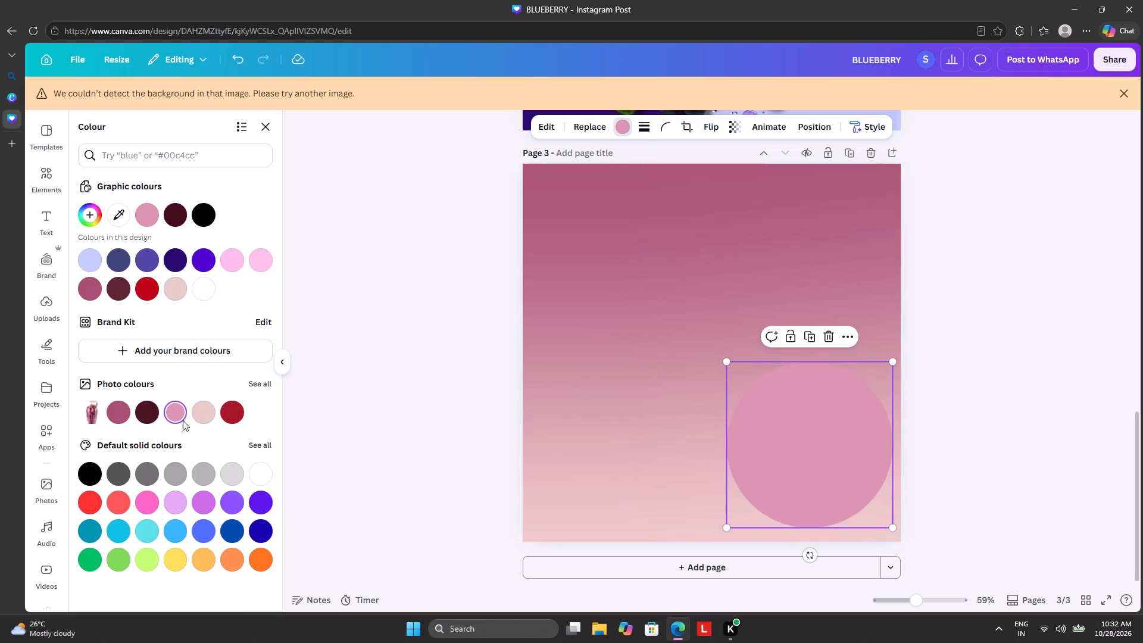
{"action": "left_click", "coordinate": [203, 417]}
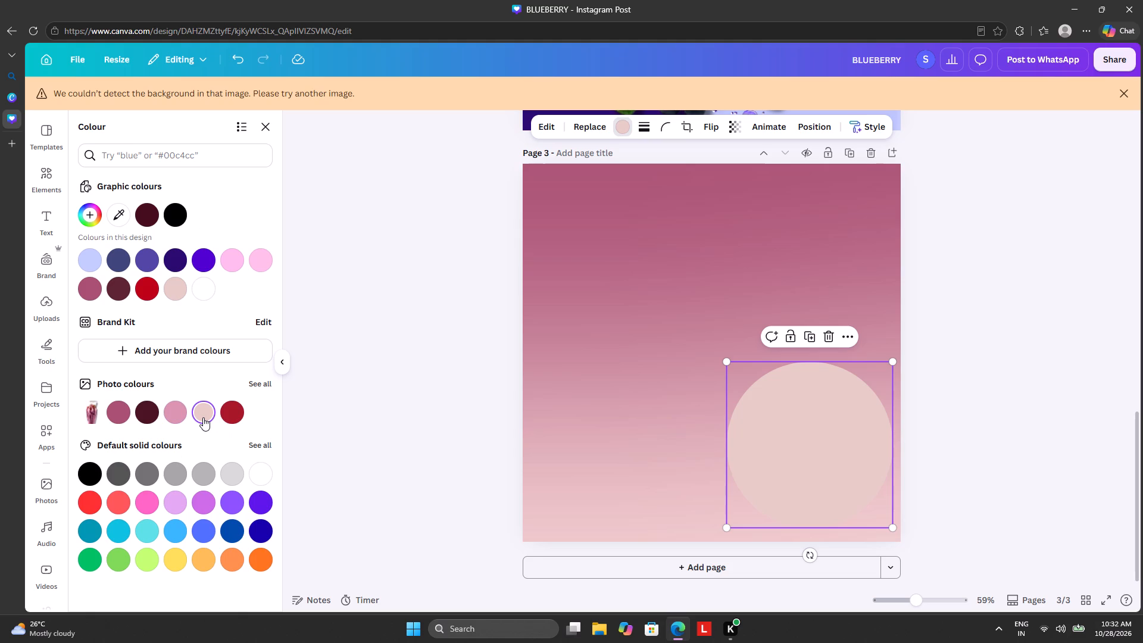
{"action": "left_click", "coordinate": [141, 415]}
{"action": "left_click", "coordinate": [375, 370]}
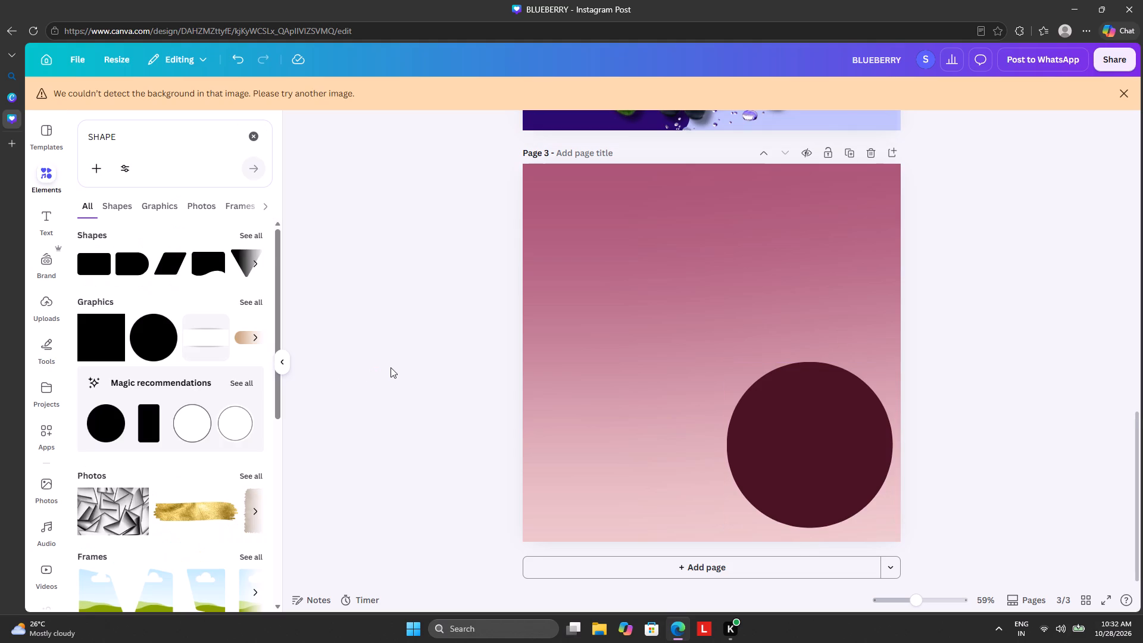
Change the light colour of the page 3 gradient background to white.
{"action": "left_click", "coordinate": [627, 268]}
{"action": "left_click", "coordinate": [677, 133]}
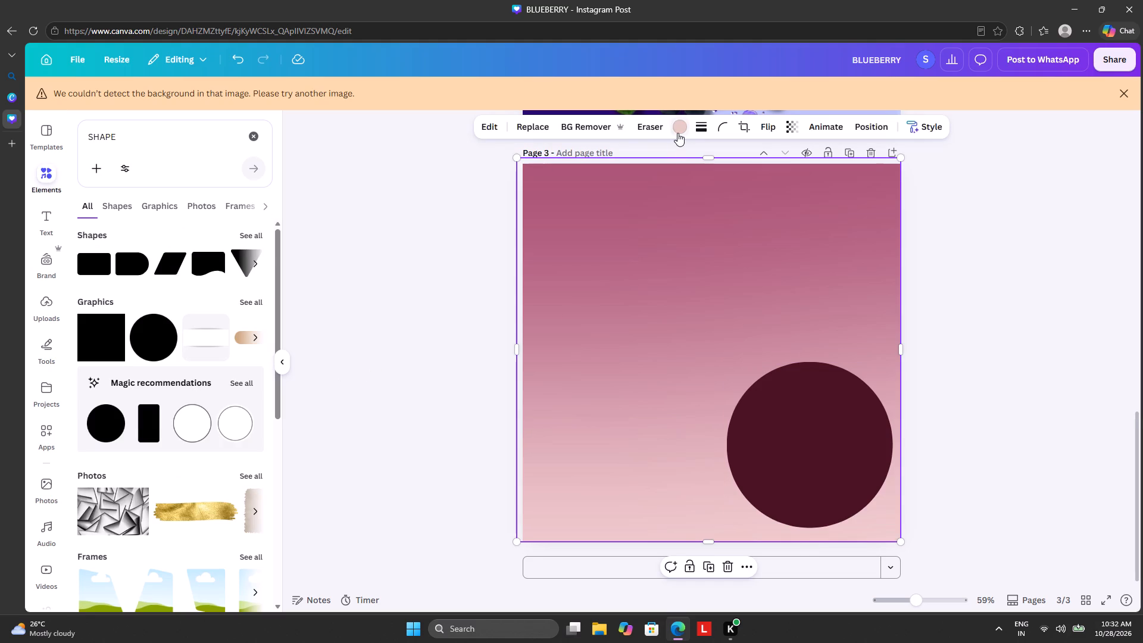
{"action": "left_click", "coordinate": [147, 395]}
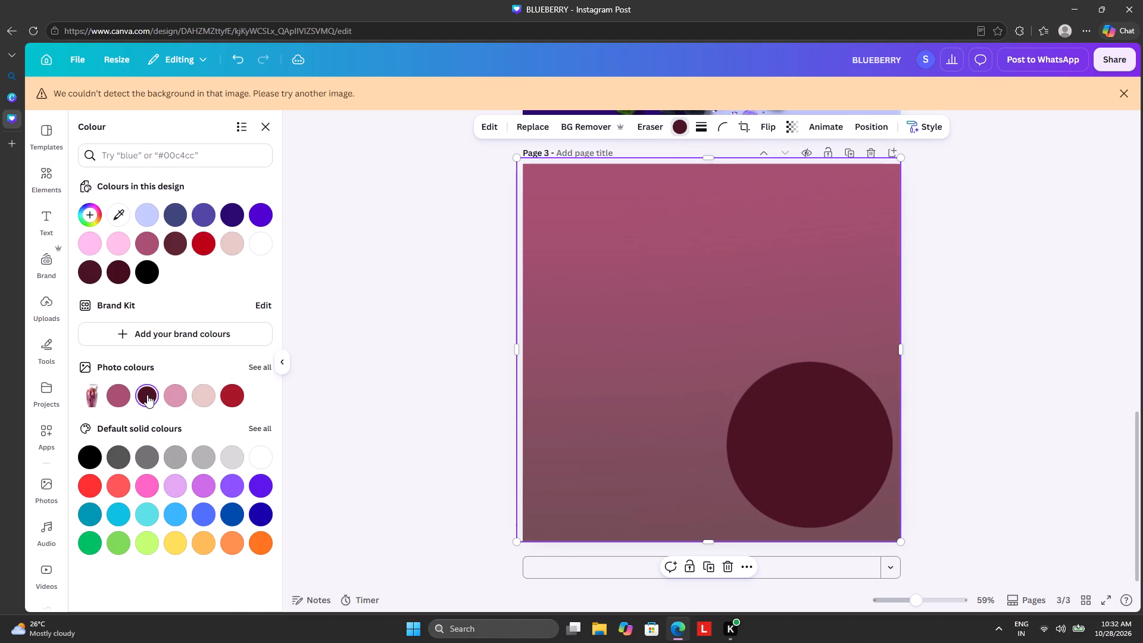
{"action": "left_click", "coordinate": [205, 395]}
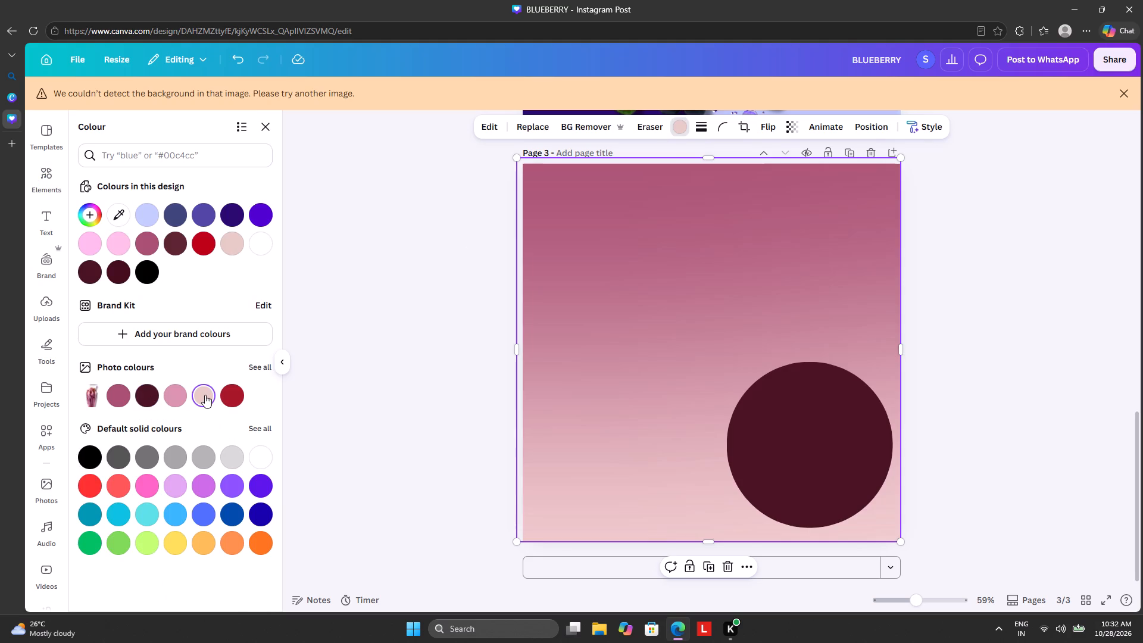
{"action": "left_click", "coordinate": [266, 455]}
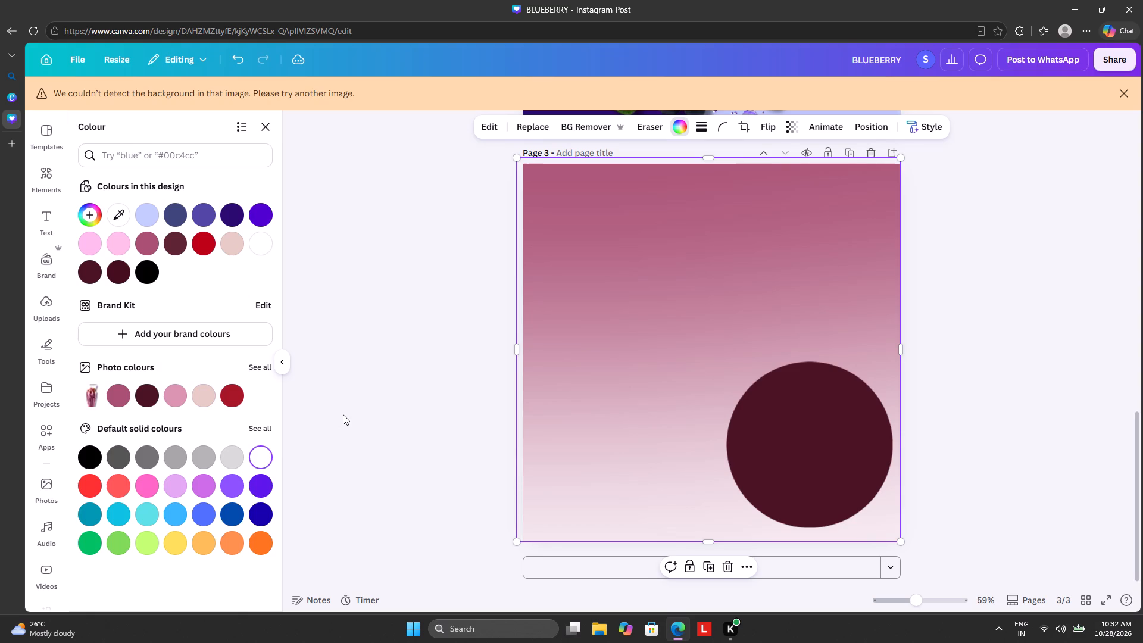
{"action": "left_click", "coordinate": [227, 243]}
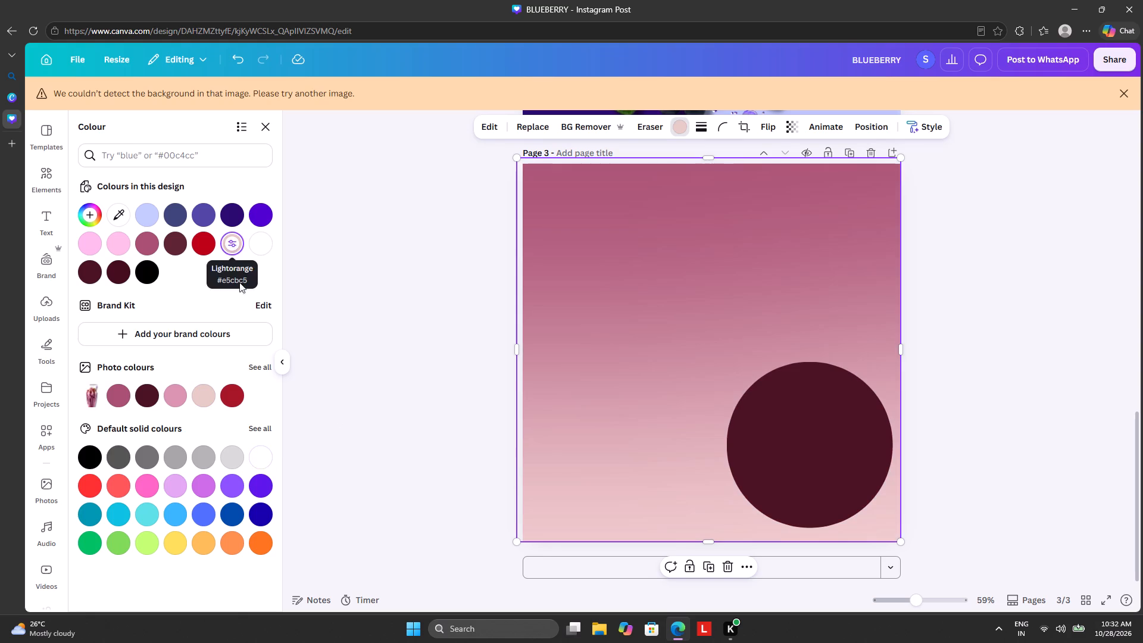
{"action": "left_click", "coordinate": [249, 456]}
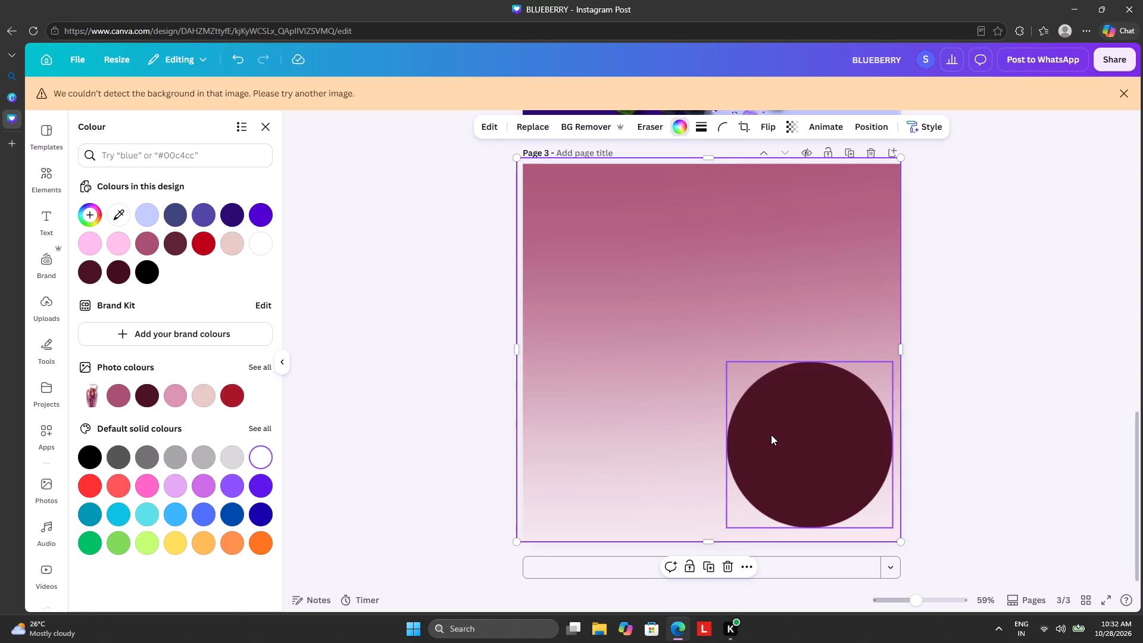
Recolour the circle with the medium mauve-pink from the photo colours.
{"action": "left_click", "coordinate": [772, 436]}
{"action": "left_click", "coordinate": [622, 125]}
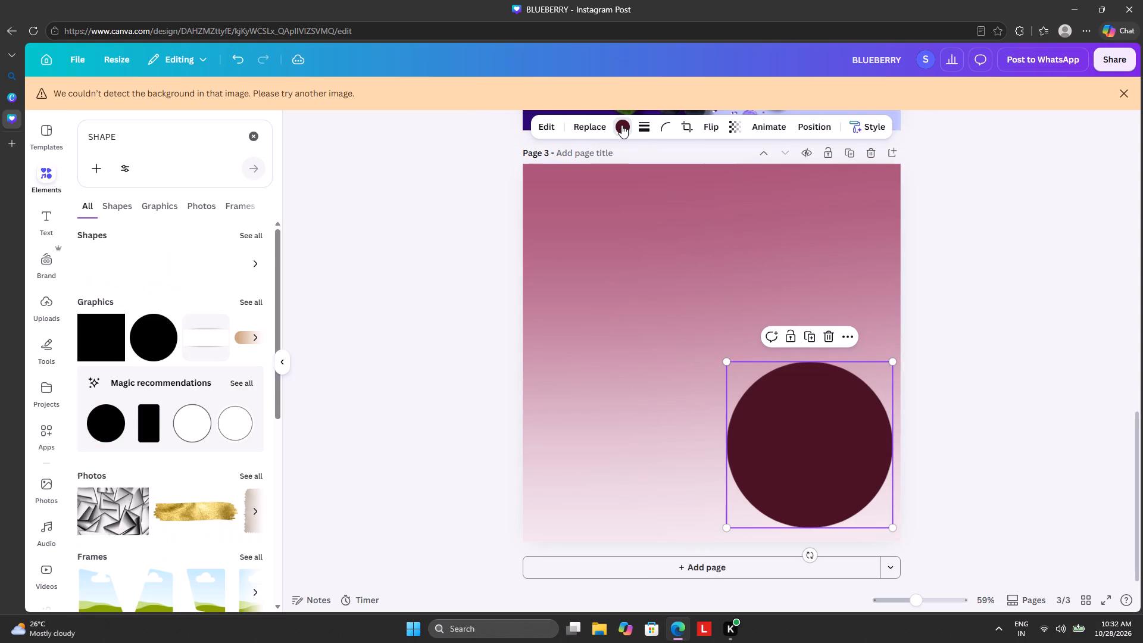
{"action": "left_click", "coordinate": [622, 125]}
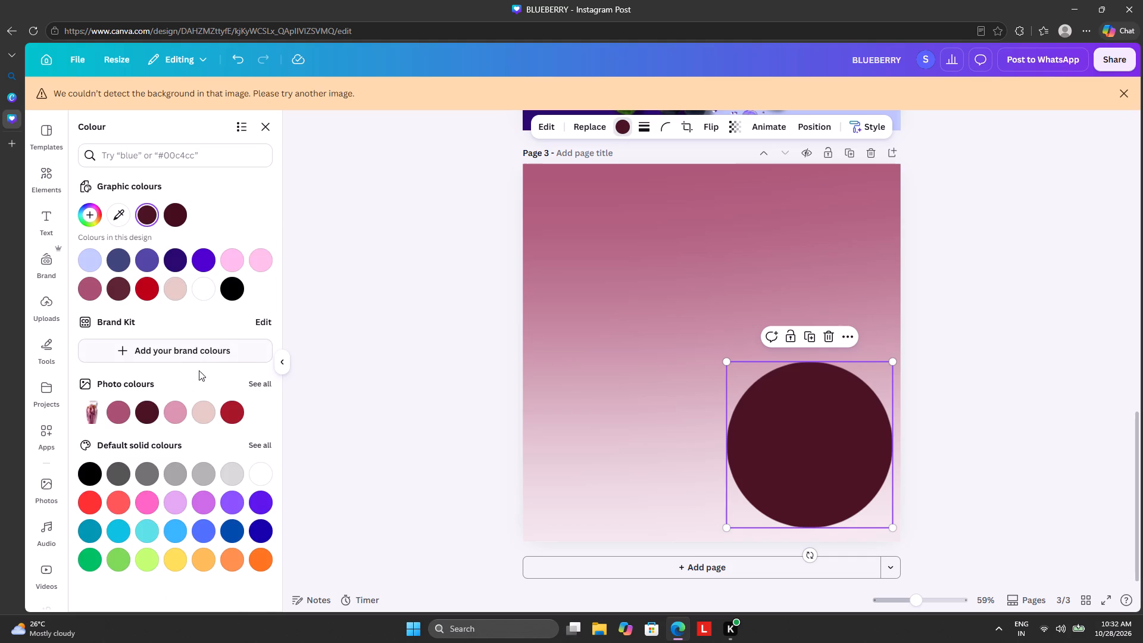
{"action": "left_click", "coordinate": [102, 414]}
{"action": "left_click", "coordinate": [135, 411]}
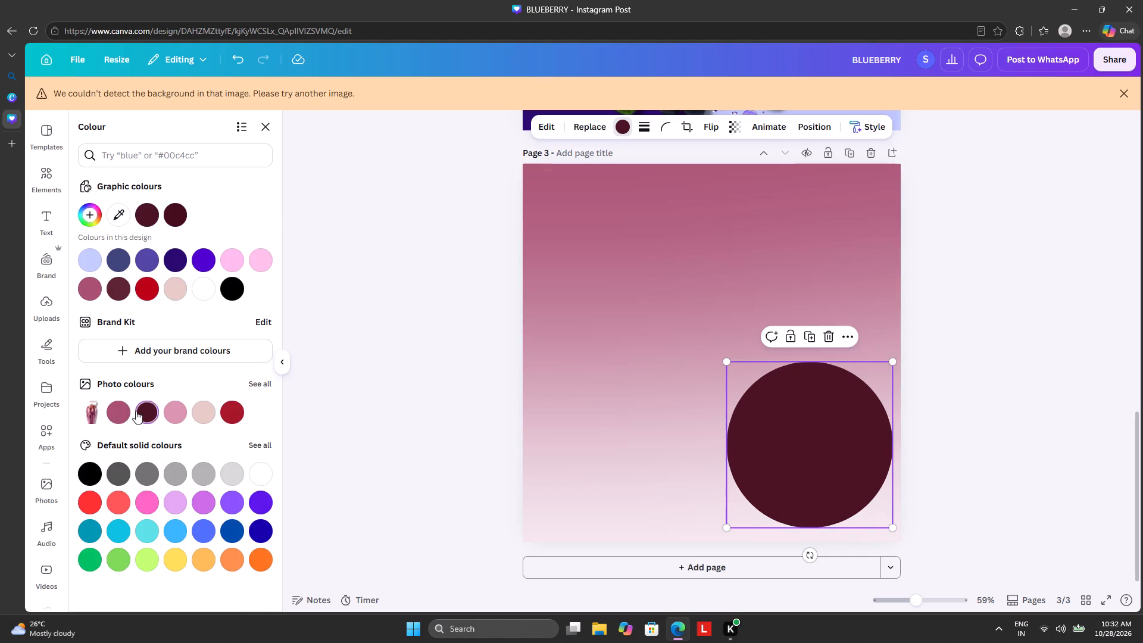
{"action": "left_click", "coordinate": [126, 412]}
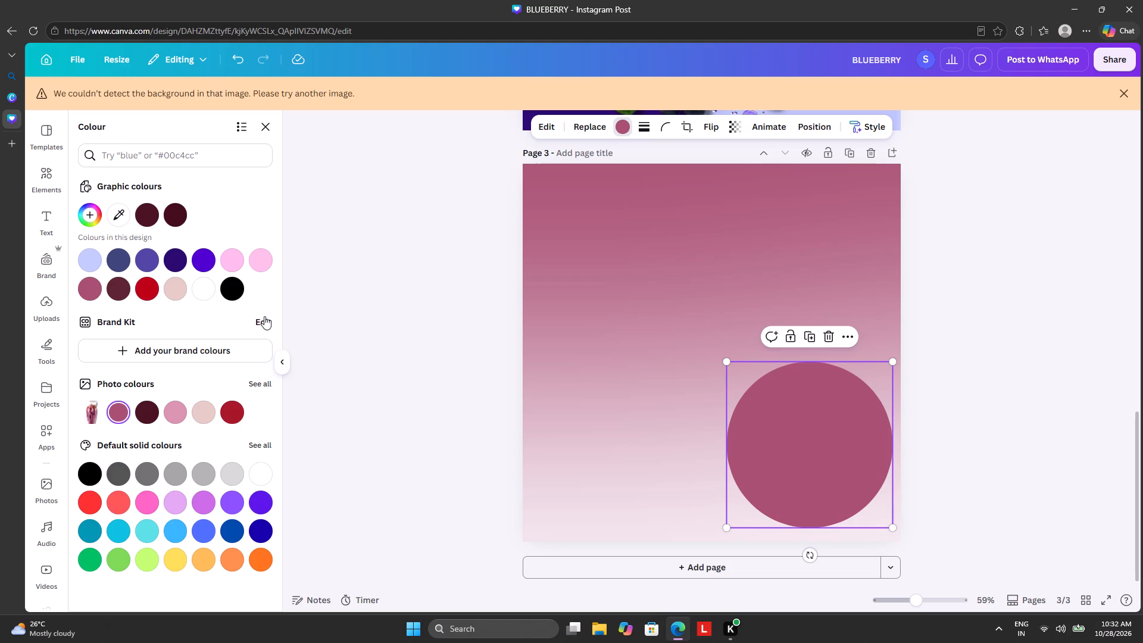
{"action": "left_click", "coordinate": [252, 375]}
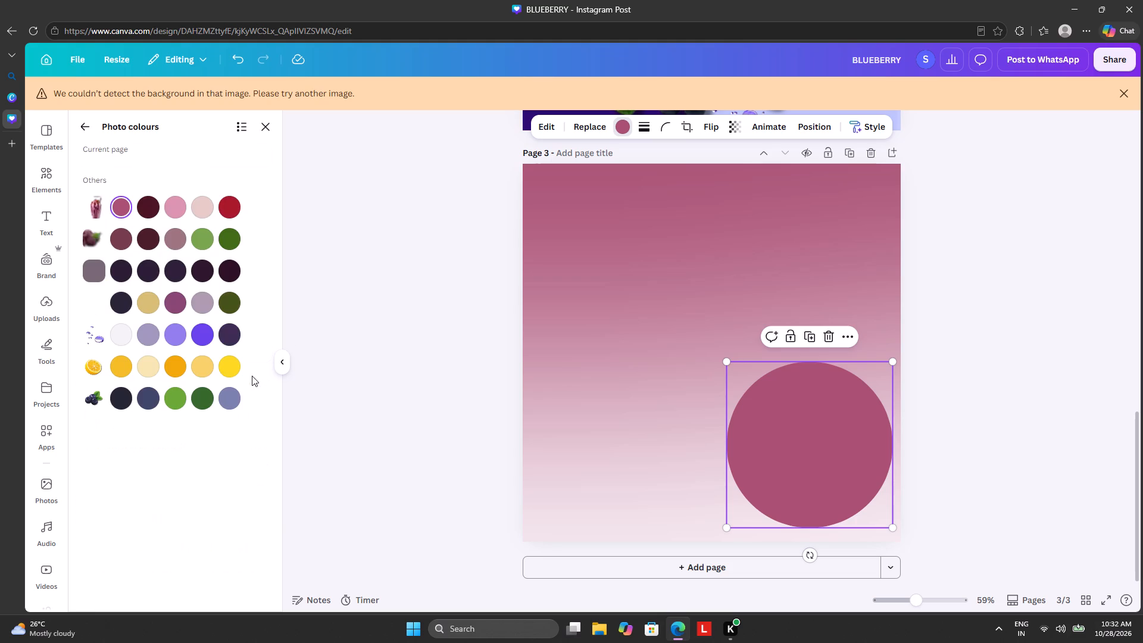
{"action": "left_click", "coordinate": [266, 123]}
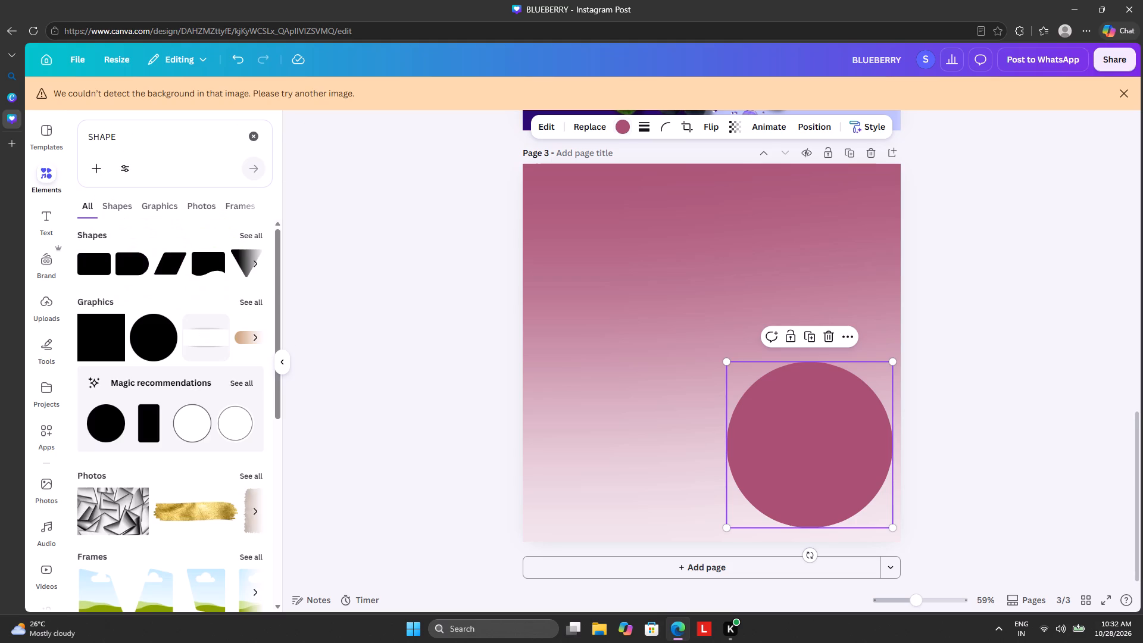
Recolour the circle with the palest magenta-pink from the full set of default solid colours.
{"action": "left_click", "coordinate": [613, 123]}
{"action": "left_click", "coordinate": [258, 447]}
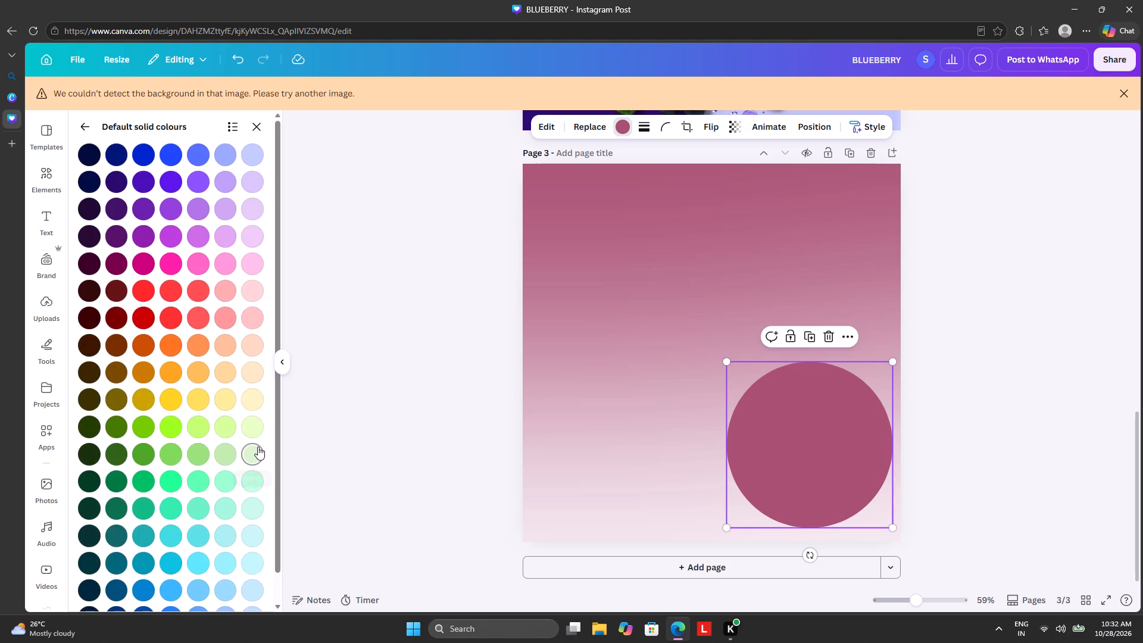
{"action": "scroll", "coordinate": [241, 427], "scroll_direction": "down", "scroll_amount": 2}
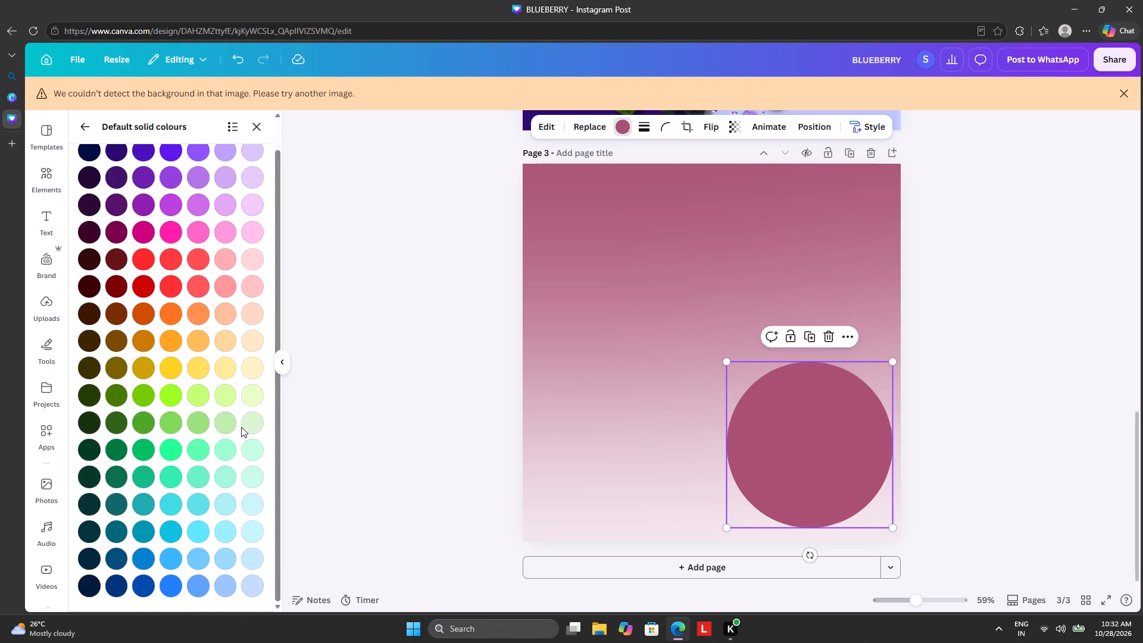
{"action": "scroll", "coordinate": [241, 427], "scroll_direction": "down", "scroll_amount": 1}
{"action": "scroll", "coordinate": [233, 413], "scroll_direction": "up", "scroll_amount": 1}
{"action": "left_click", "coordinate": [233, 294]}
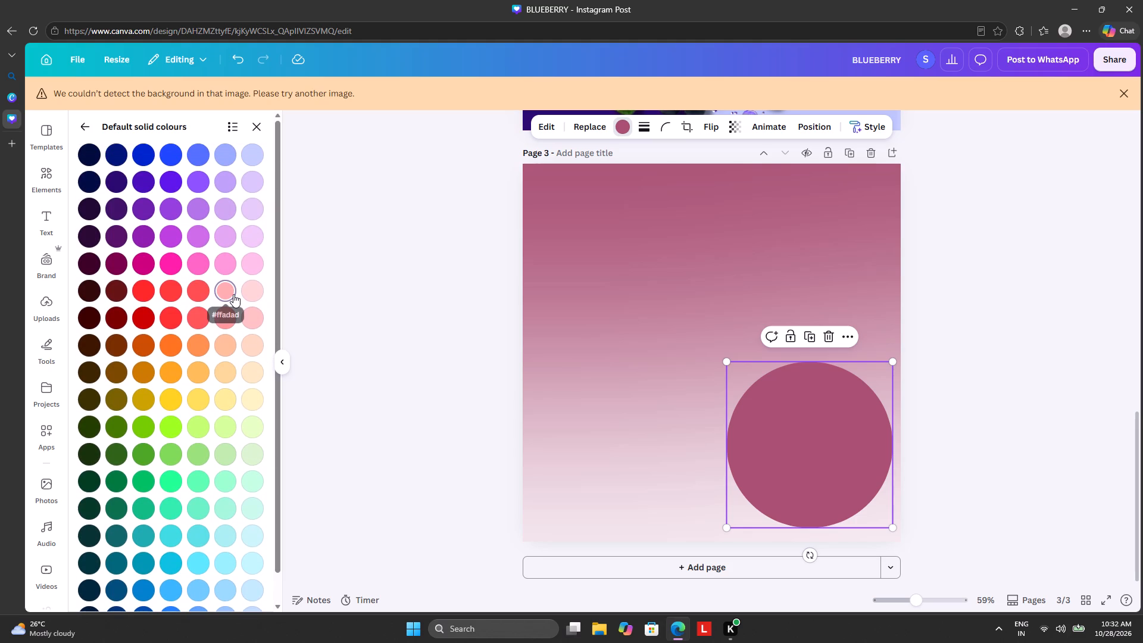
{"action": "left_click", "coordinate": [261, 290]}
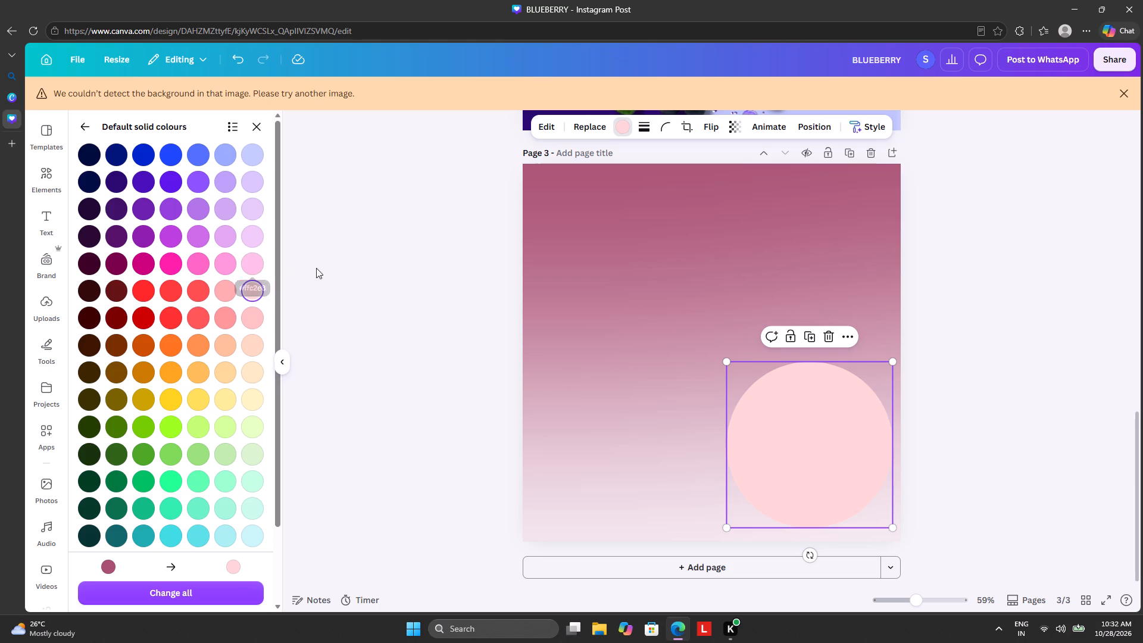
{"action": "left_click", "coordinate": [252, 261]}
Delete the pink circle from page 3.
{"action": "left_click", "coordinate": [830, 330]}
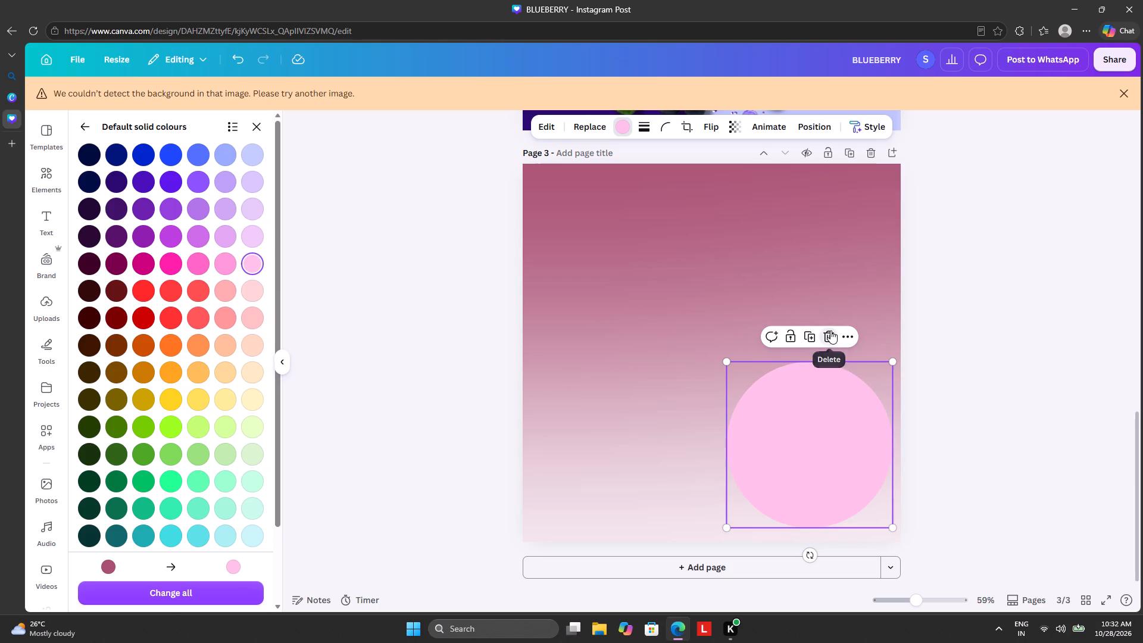
Clear the SHAPE elements search and search the photo library for RED VELVET CAKE.
{"action": "left_click", "coordinate": [441, 324]}
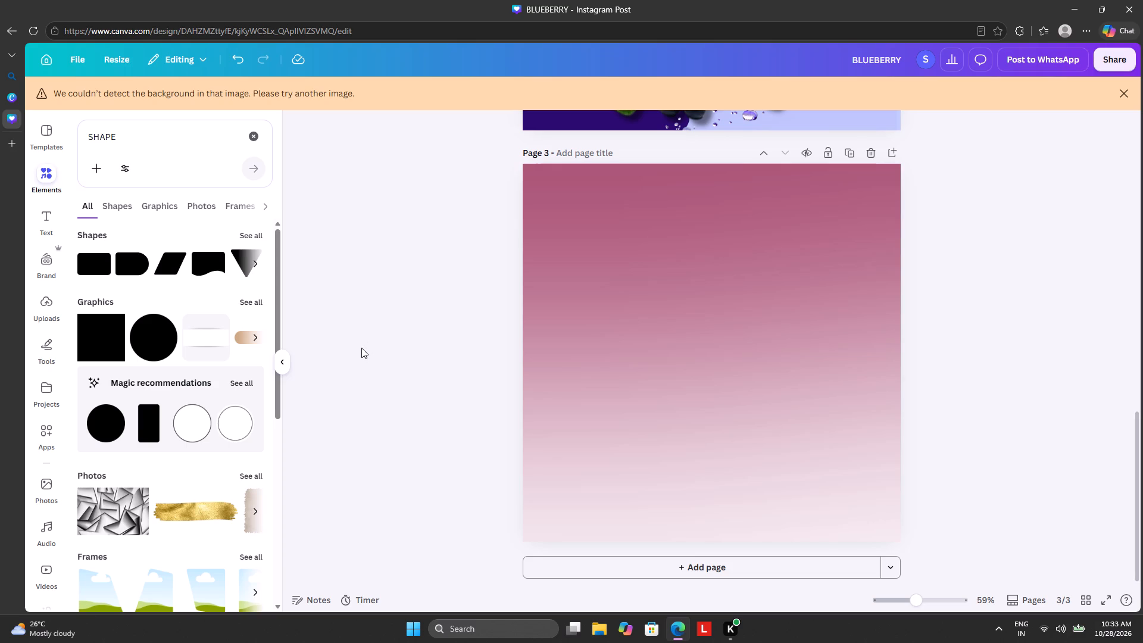
{"action": "left_click", "coordinate": [254, 135]}
{"action": "left_click", "coordinate": [52, 488]}
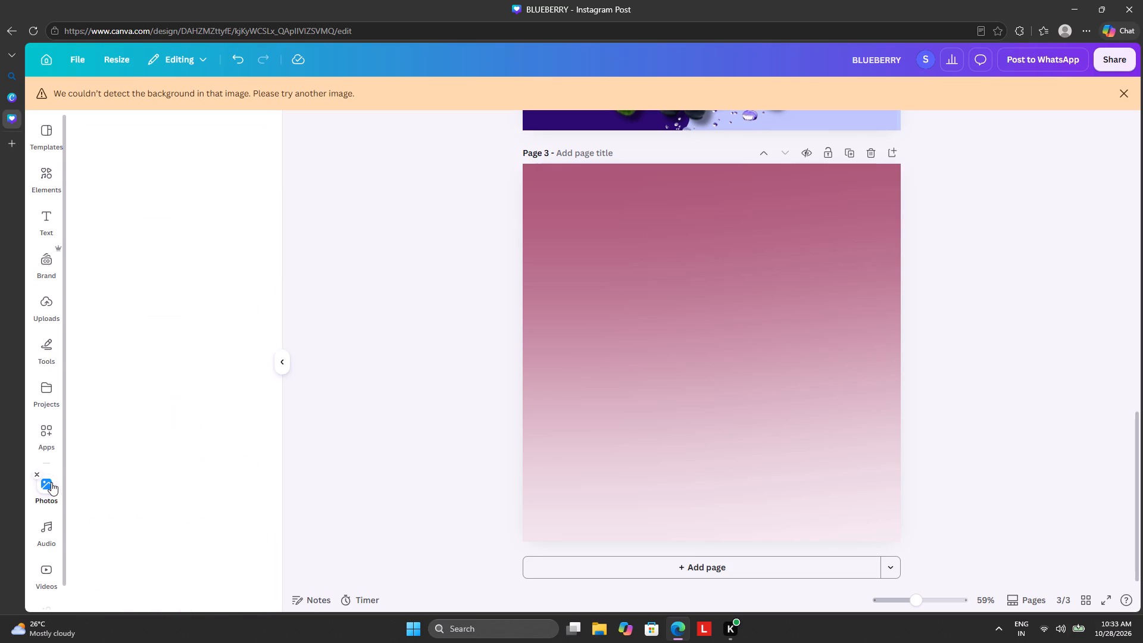
{"action": "left_click", "coordinate": [163, 148]}
{"action": "left_click", "coordinate": [170, 131]}
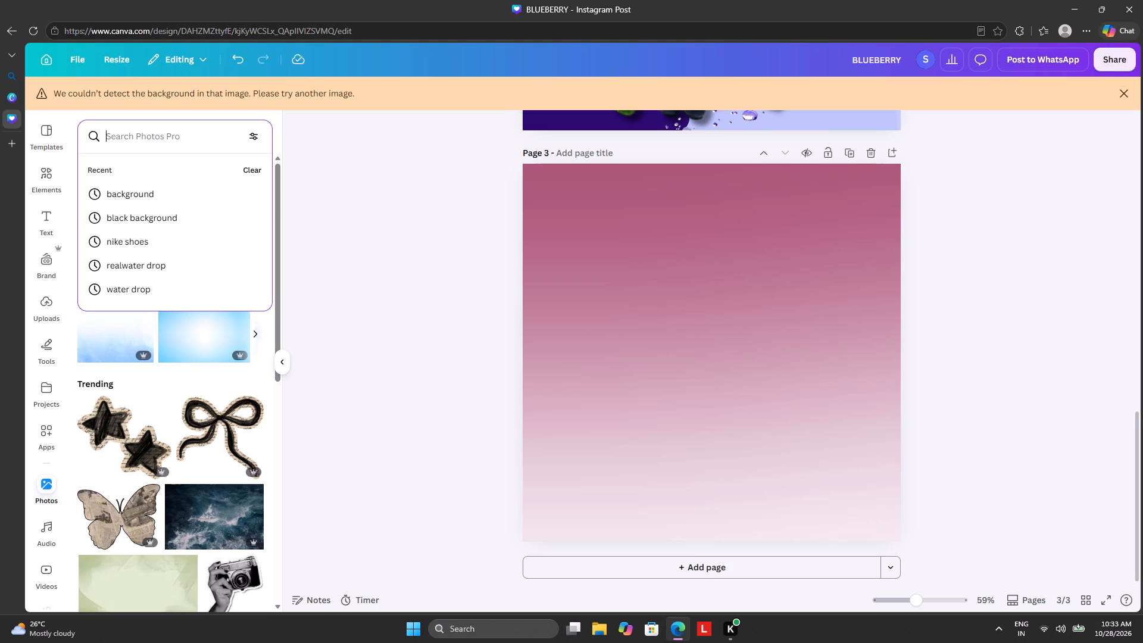
{"action": "type", "text": "RE"}
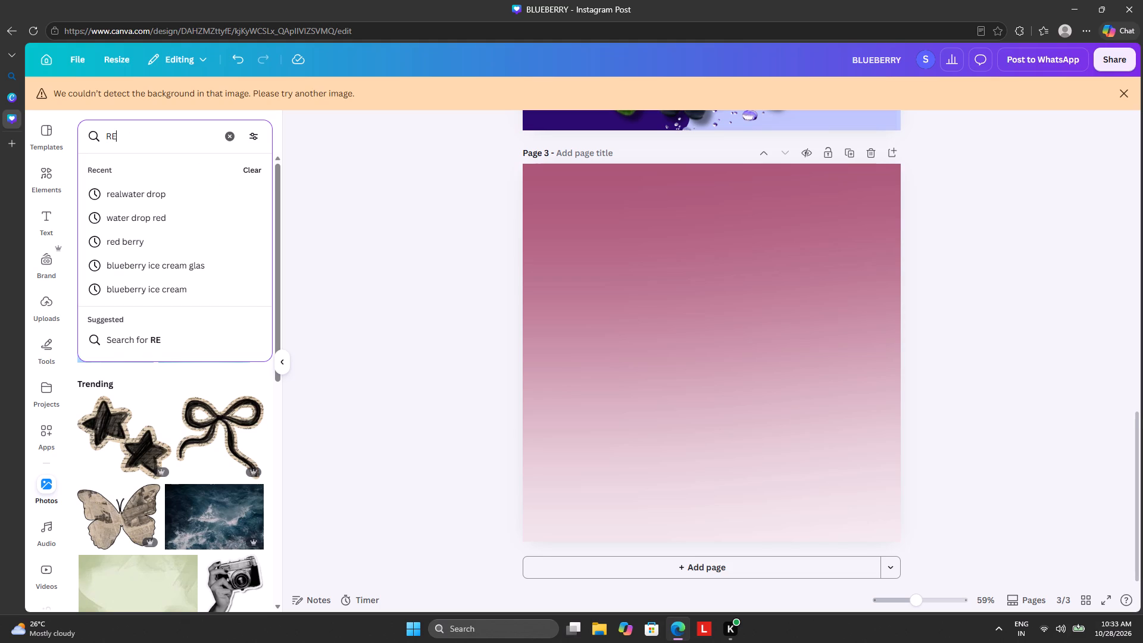
{"action": "type", "text": "D"}
{"action": "key", "text": "space"}
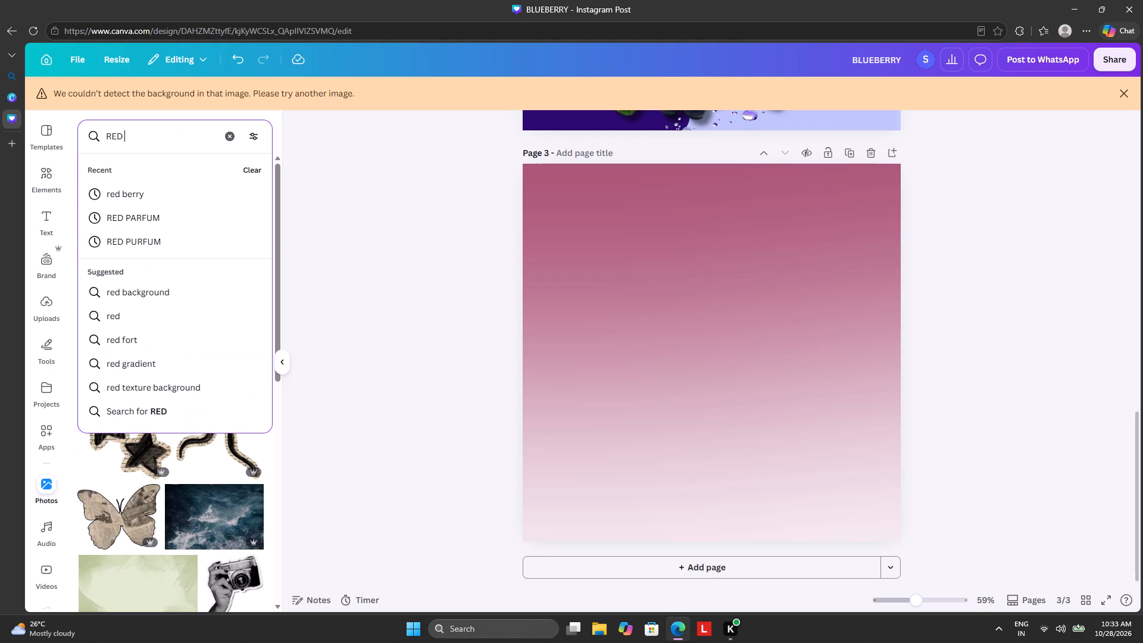
{"action": "type", "text": "VE"}
{"action": "key", "text": "l"}
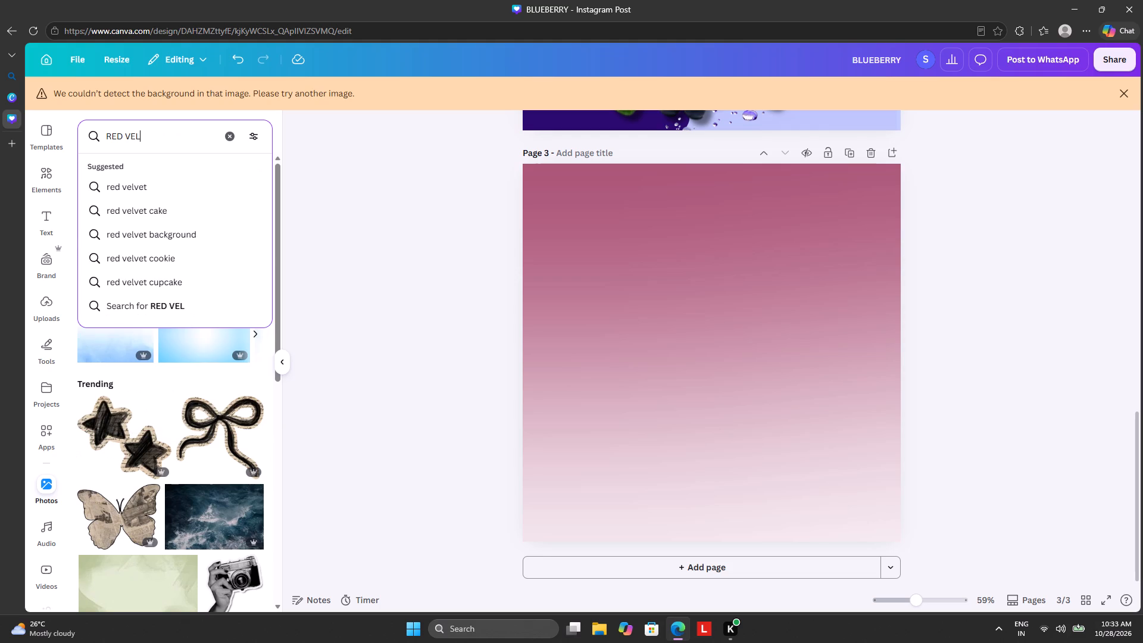
{"action": "type", "text": "VET"}
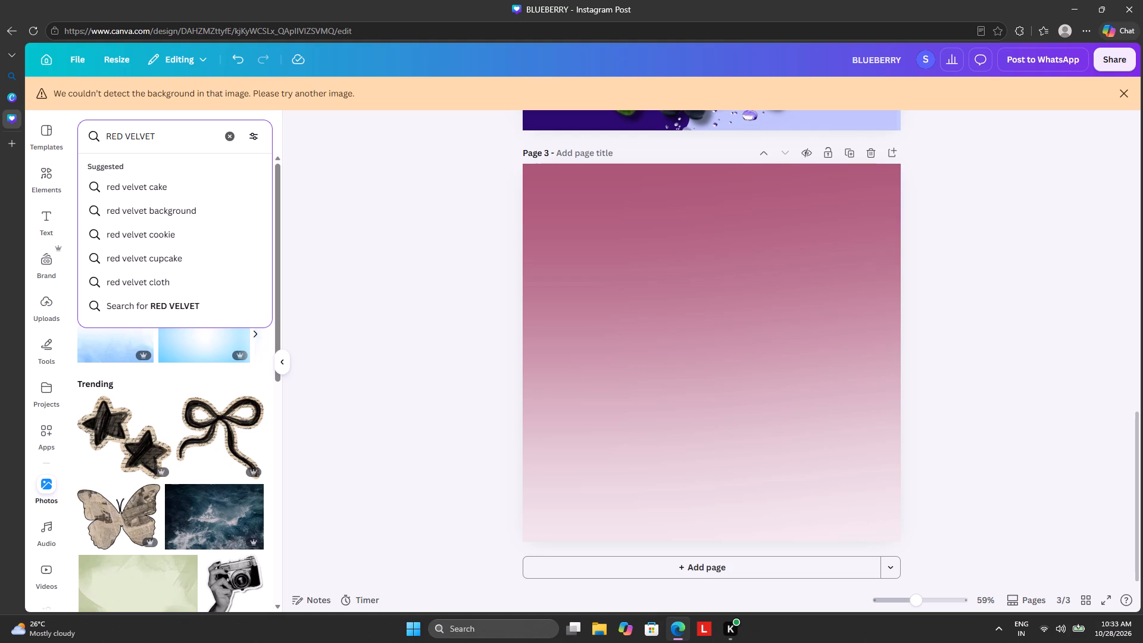
{"action": "key", "text": "space"}
{"action": "type", "text": "CAKE"}
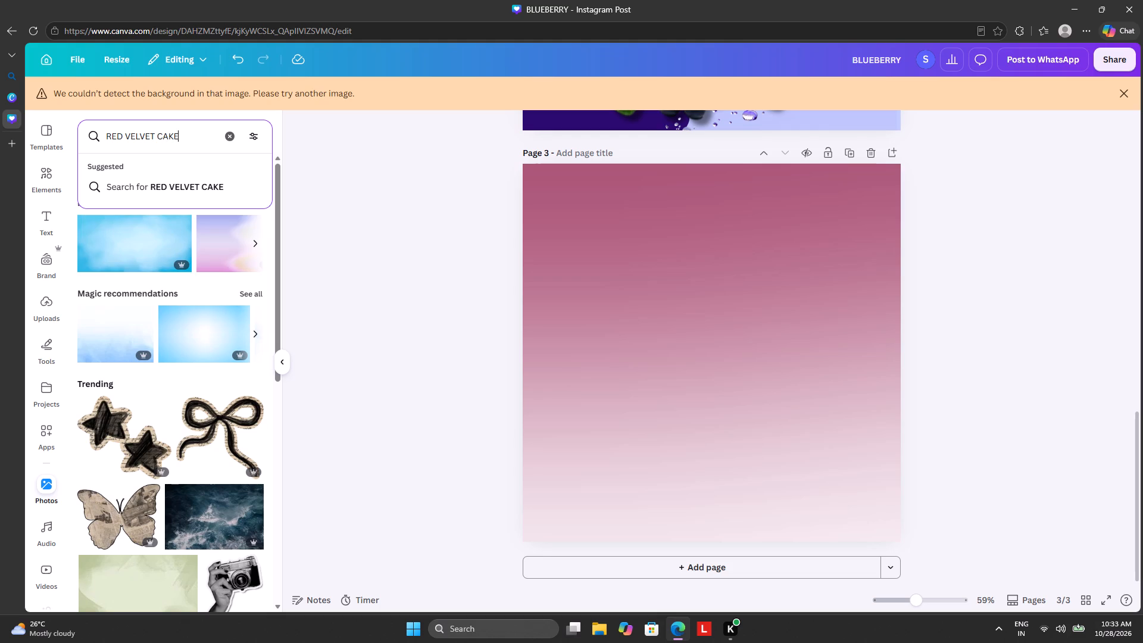
{"action": "key", "text": "Return"}
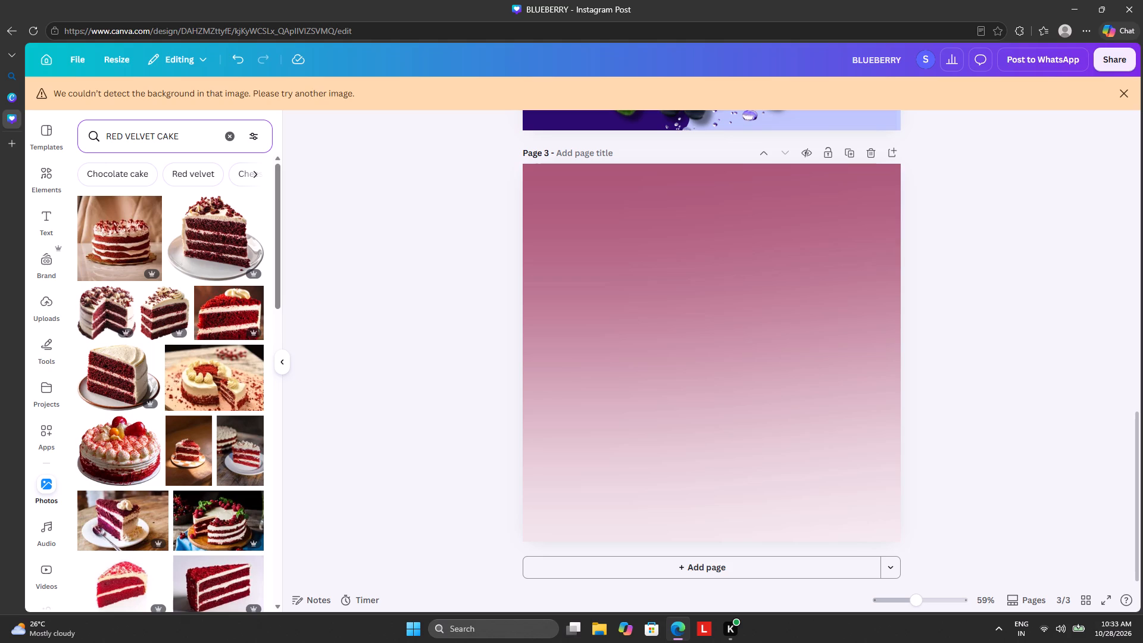
Look through the red velvet cake photos for a suitable image and dismiss the background-detection warning.
{"action": "scroll", "coordinate": [247, 279], "scroll_direction": "down", "scroll_amount": 4}
{"action": "scroll", "coordinate": [186, 299], "scroll_direction": "down", "scroll_amount": 3}
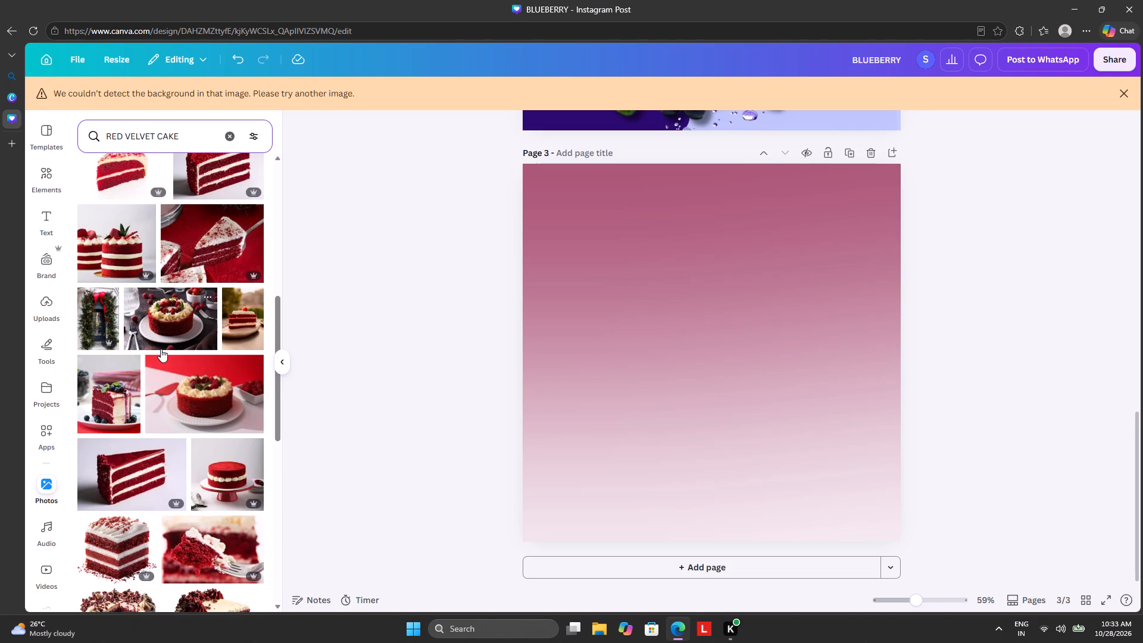
{"action": "left_click", "coordinate": [1120, 95]}
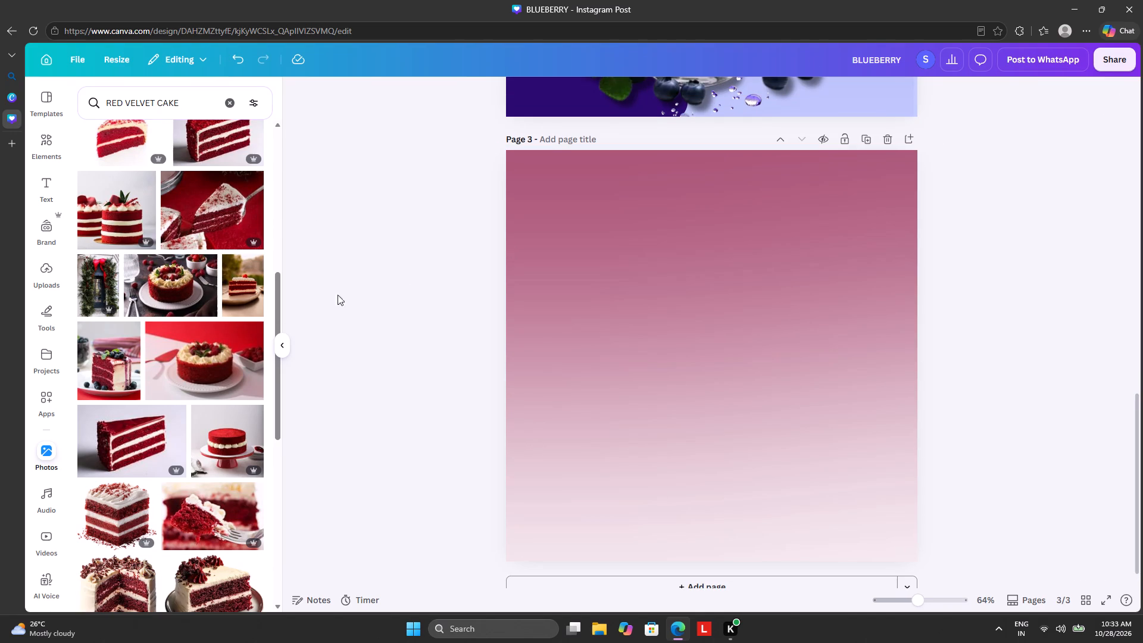
{"action": "scroll", "coordinate": [208, 302], "scroll_direction": "down", "scroll_amount": 5}
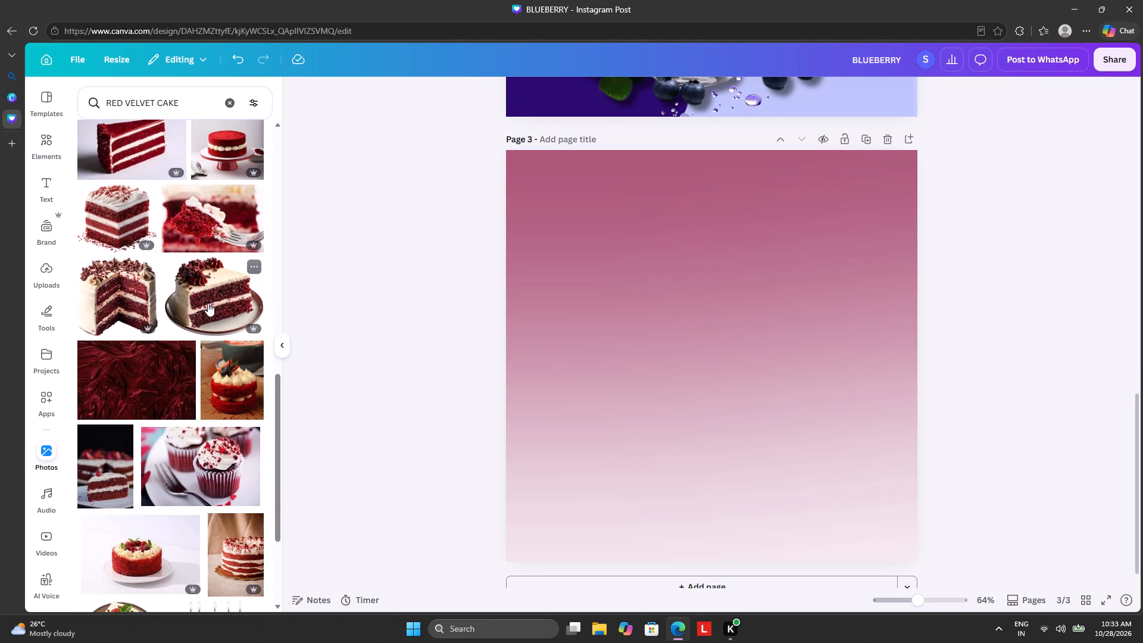
{"action": "scroll", "coordinate": [208, 303], "scroll_direction": "down", "scroll_amount": 4}
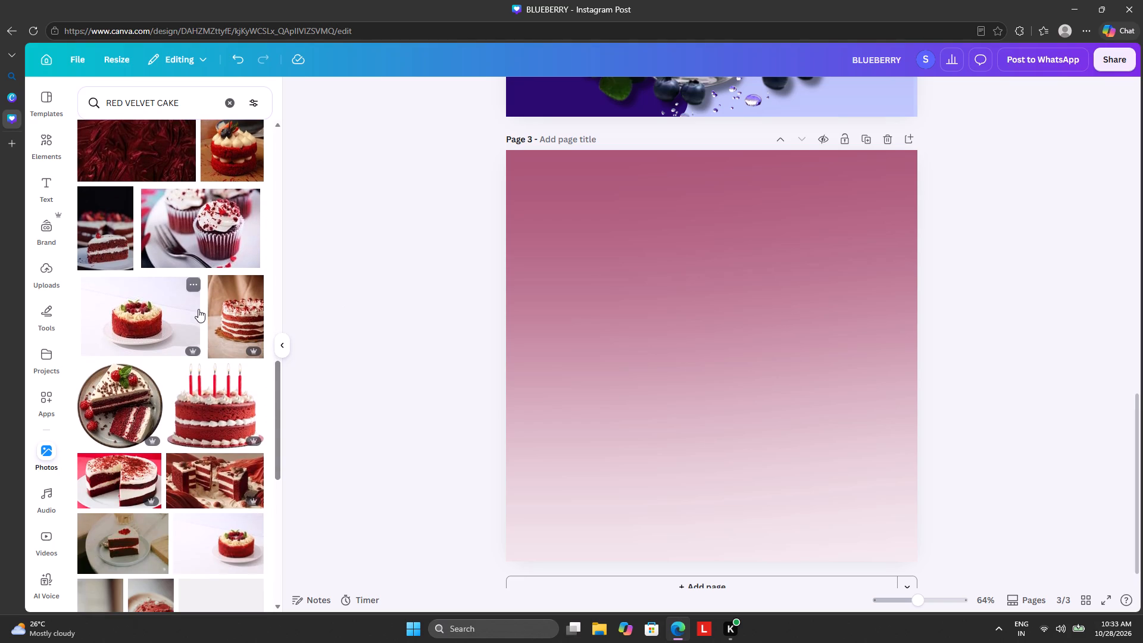
{"action": "scroll", "coordinate": [145, 354], "scroll_direction": "down", "scroll_amount": 4}
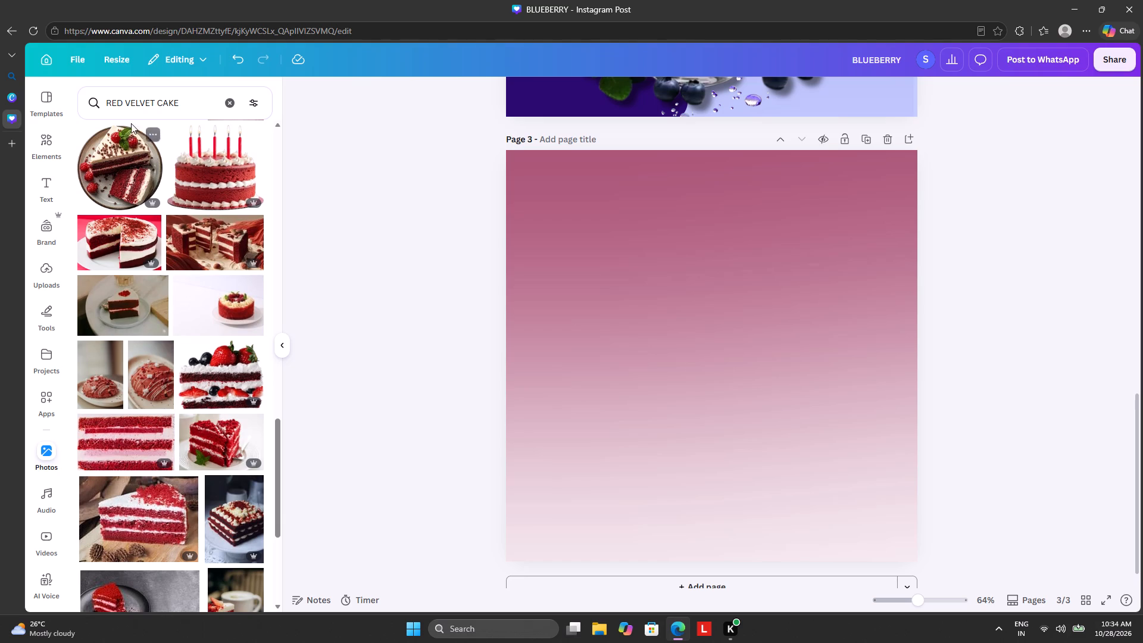
Change the photo search to RED VELVET CUPCAKE.
{"action": "left_click", "coordinate": [157, 101]}
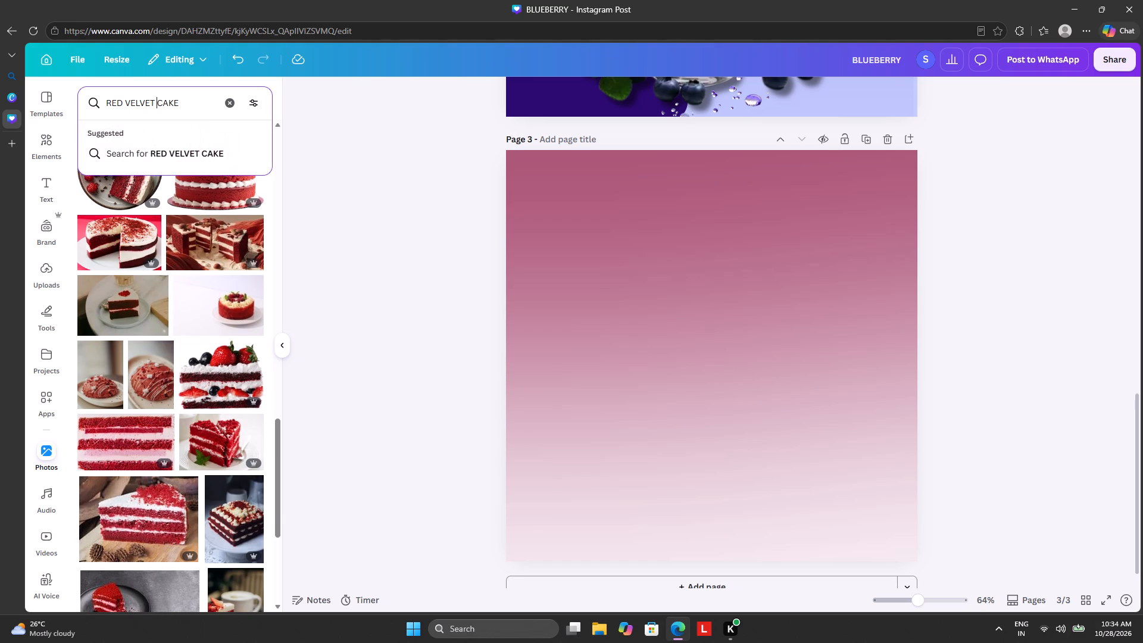
{"action": "type", "text": "CUP"}
{"action": "key", "text": "Return"}
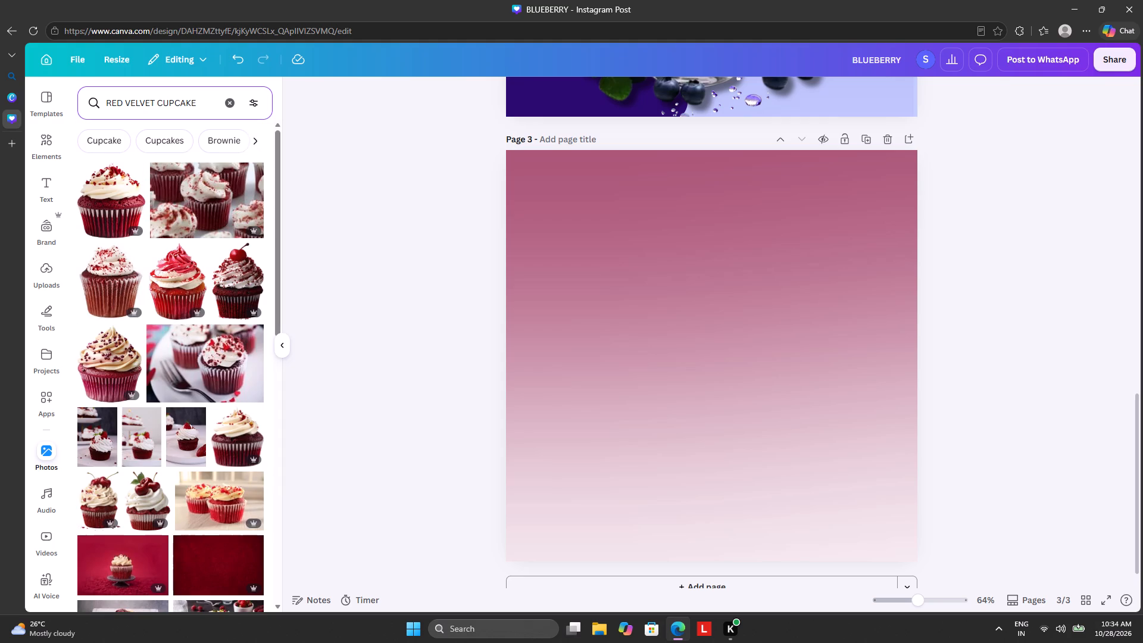
Browse the cupcake photos and add the red velvet cupcake cutout with white frosting, red crumbs and a cherry to page 3.
{"action": "scroll", "coordinate": [180, 258], "scroll_direction": "down", "scroll_amount": 3}
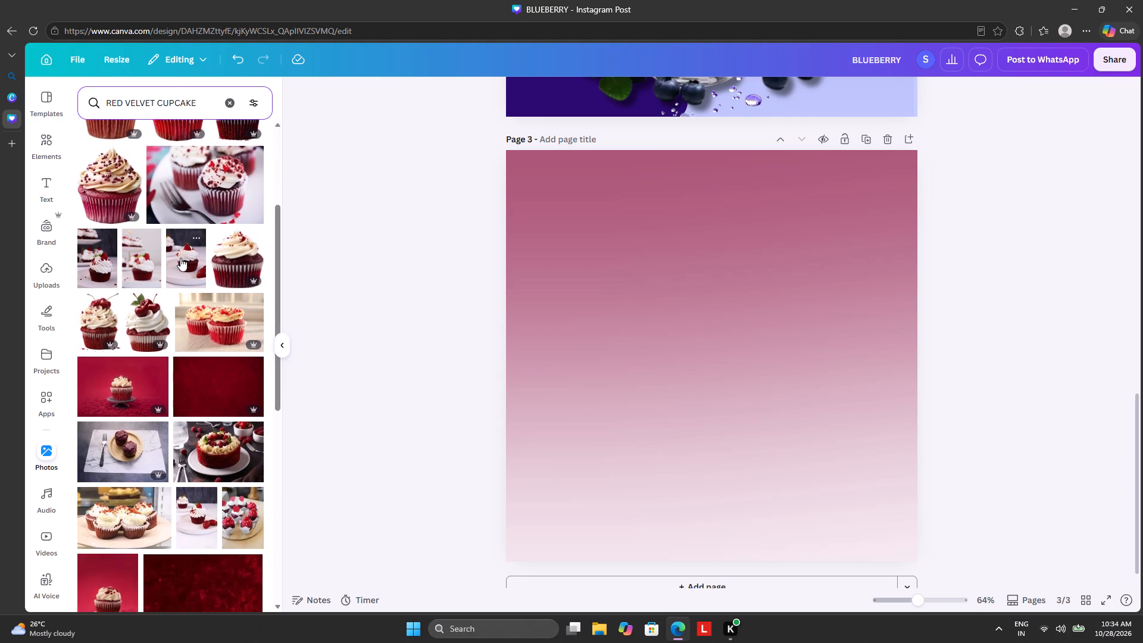
{"action": "scroll", "coordinate": [180, 258], "scroll_direction": "down", "scroll_amount": 8}
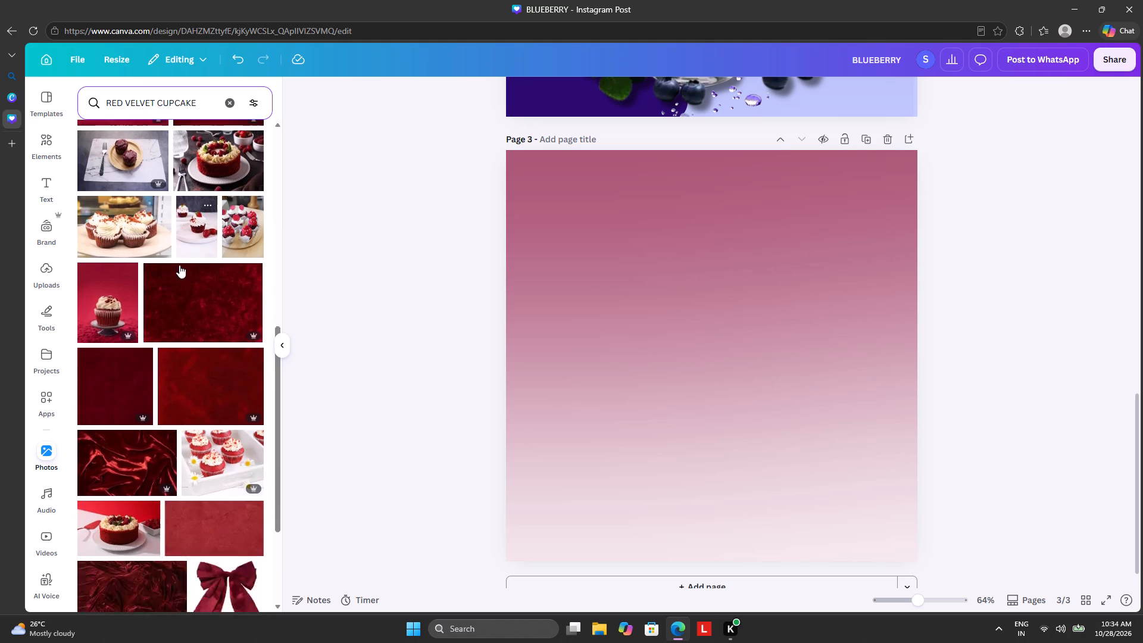
{"action": "scroll", "coordinate": [179, 265], "scroll_direction": "down", "scroll_amount": 6}
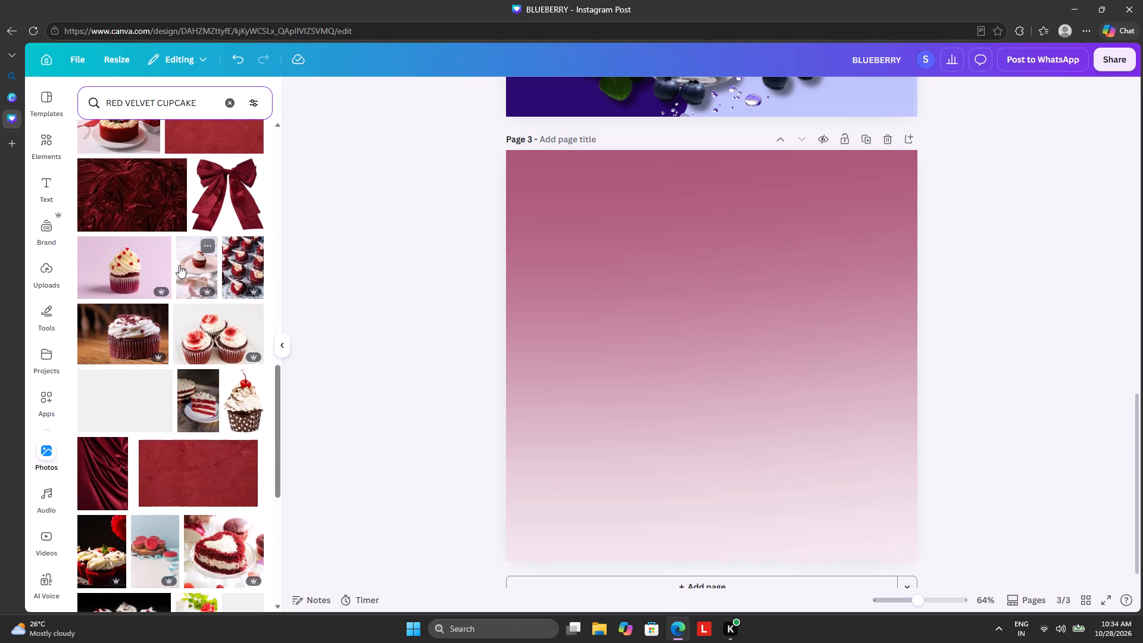
{"action": "scroll", "coordinate": [179, 265], "scroll_direction": "down", "scroll_amount": 4}
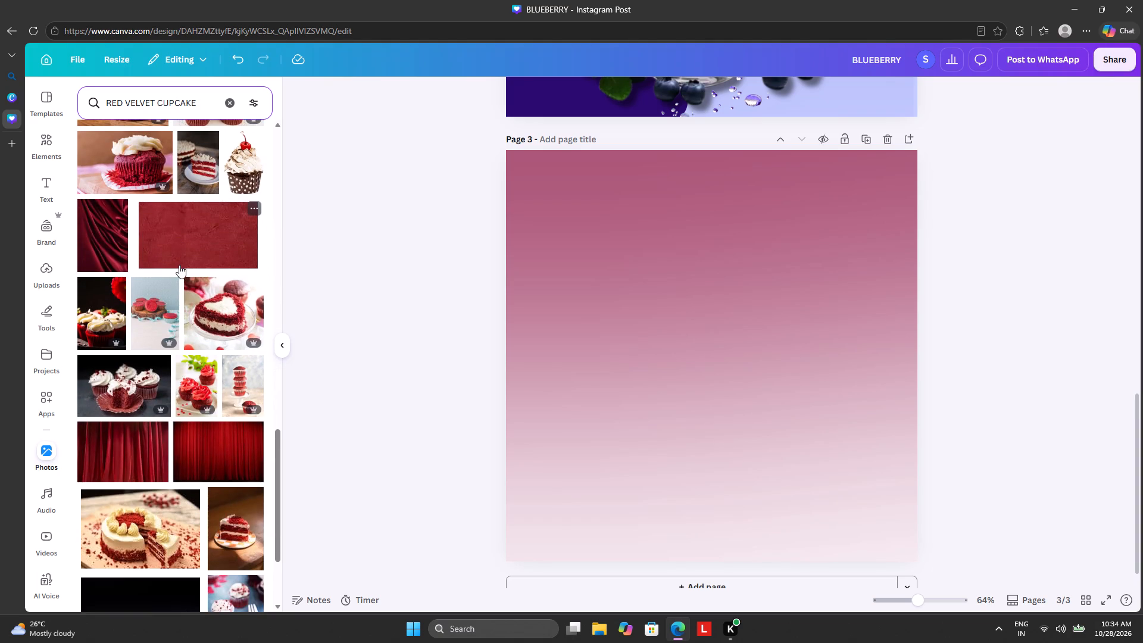
{"action": "scroll", "coordinate": [179, 265], "scroll_direction": "down", "scroll_amount": 2}
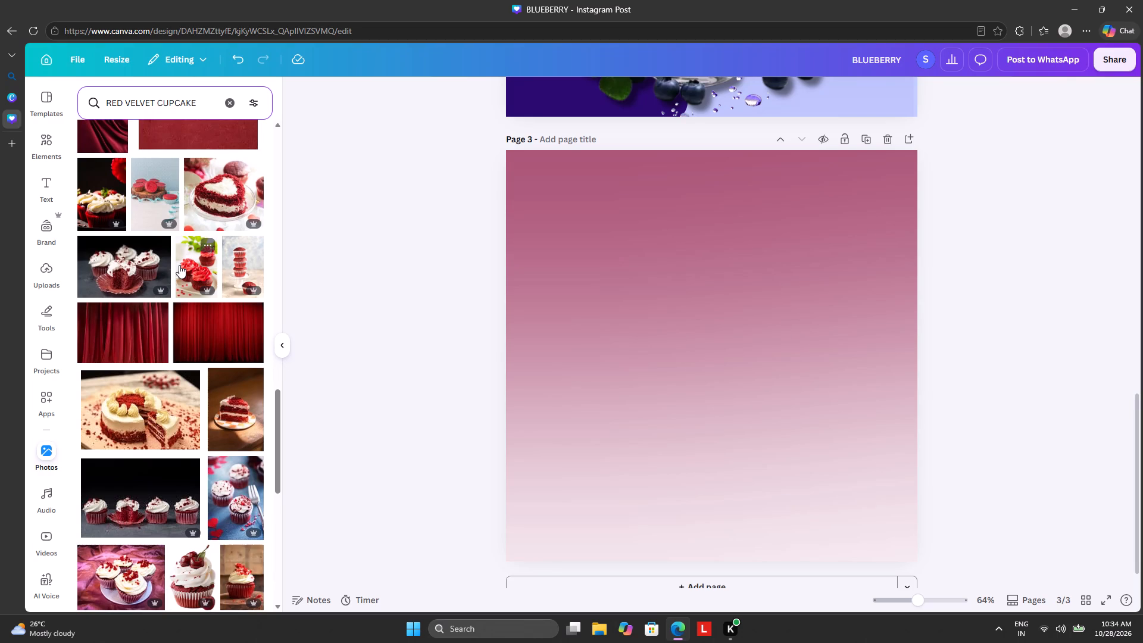
{"action": "scroll", "coordinate": [179, 265], "scroll_direction": "up", "scroll_amount": 4}
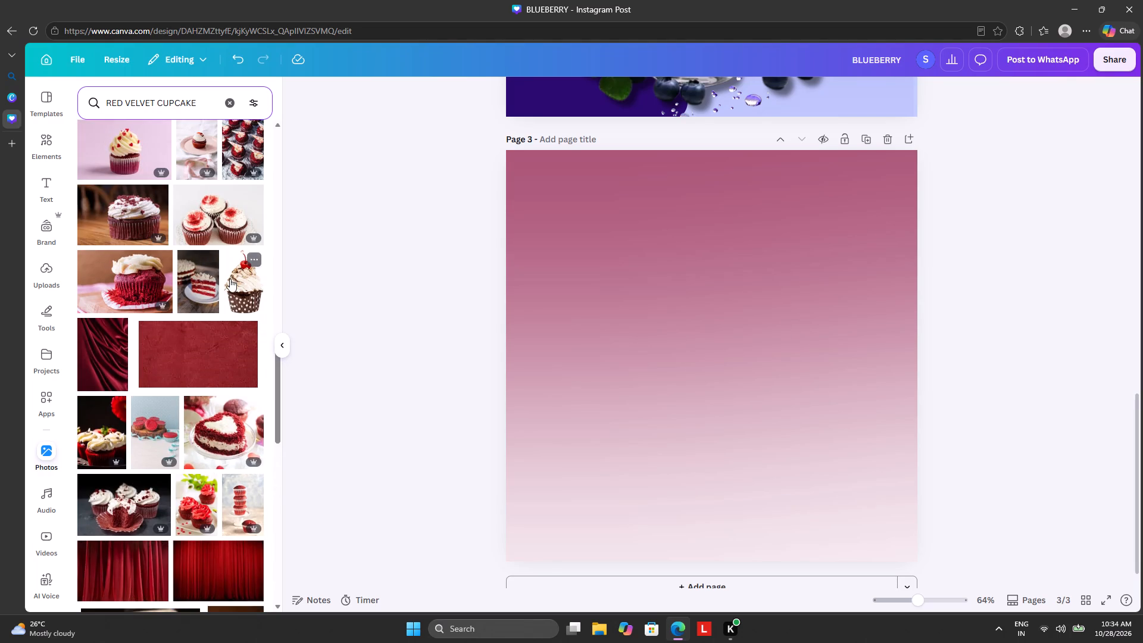
{"action": "scroll", "coordinate": [222, 327], "scroll_direction": "up", "scroll_amount": 14}
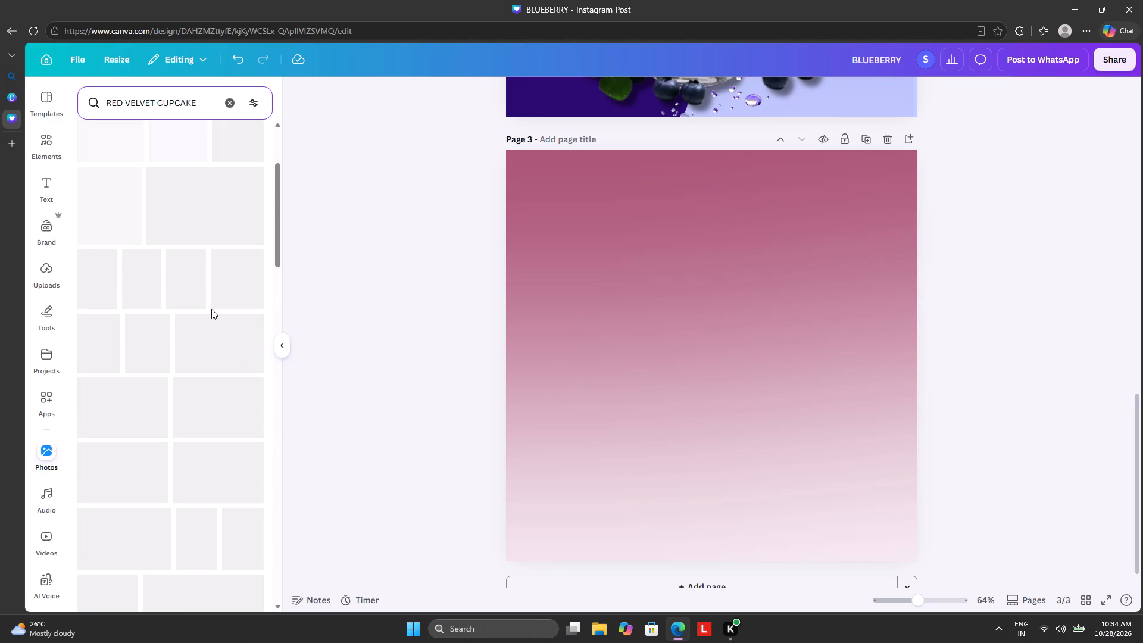
{"action": "scroll", "coordinate": [211, 309], "scroll_direction": "up", "scroll_amount": 6}
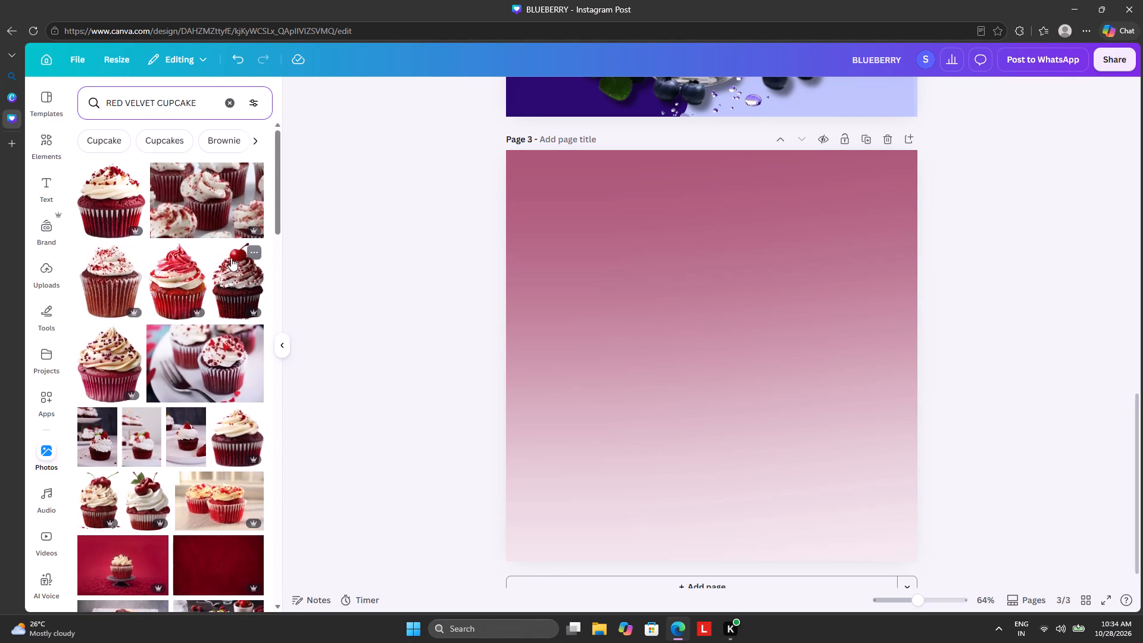
{"action": "left_click", "coordinate": [232, 259]}
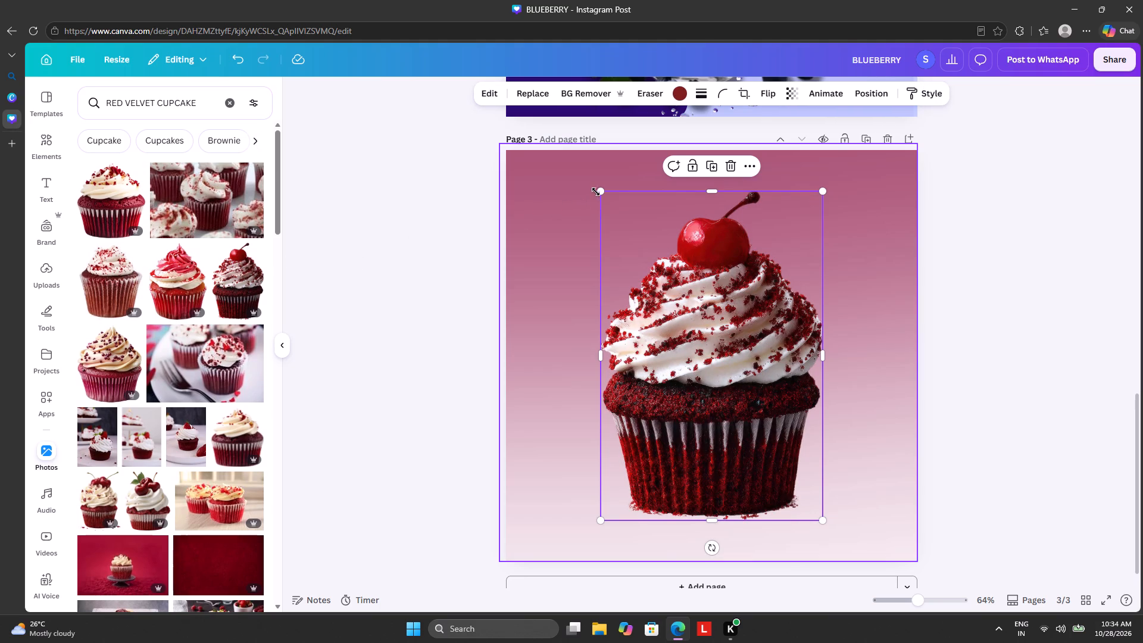
Shrink the cupcake to about half its size and place it in page 3's bottom-right corner, slightly inside the right edge.
{"action": "left_click_drag", "start_coordinate": [598, 191], "coordinate": [704, 342]}
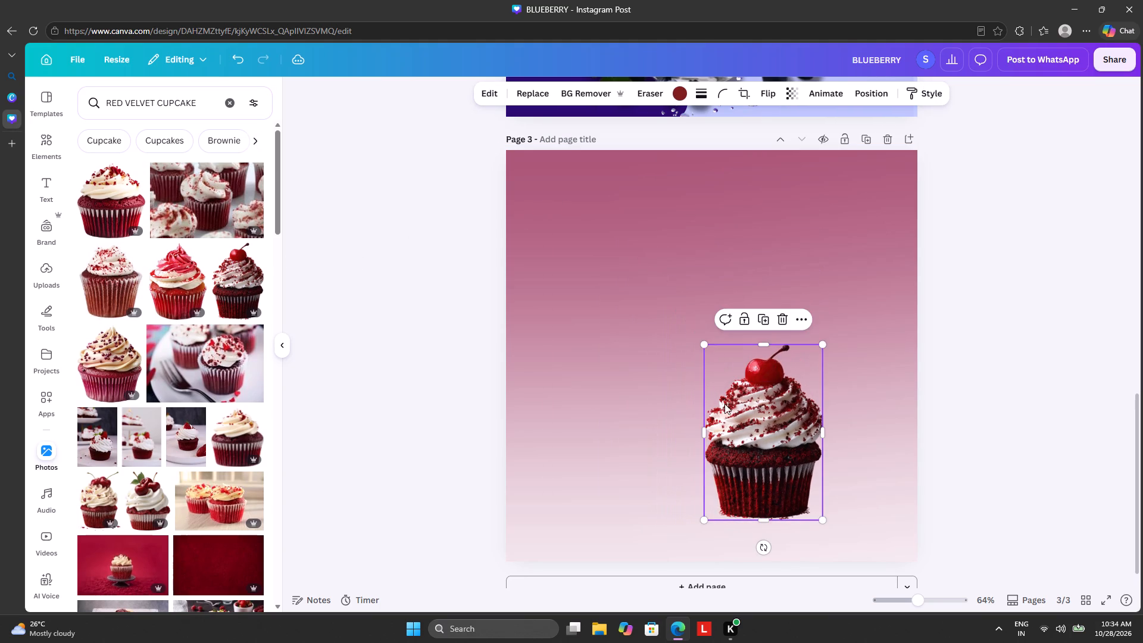
{"action": "left_click_drag", "start_coordinate": [728, 417], "coordinate": [822, 460]}
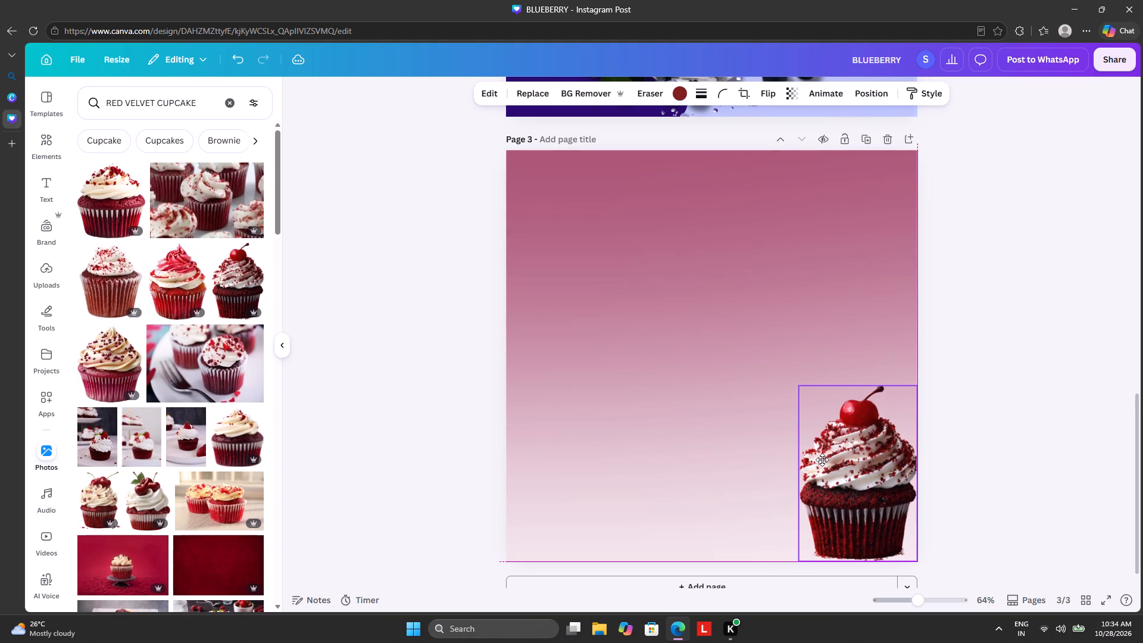
{"action": "left_click_drag", "start_coordinate": [822, 460], "coordinate": [819, 456]}
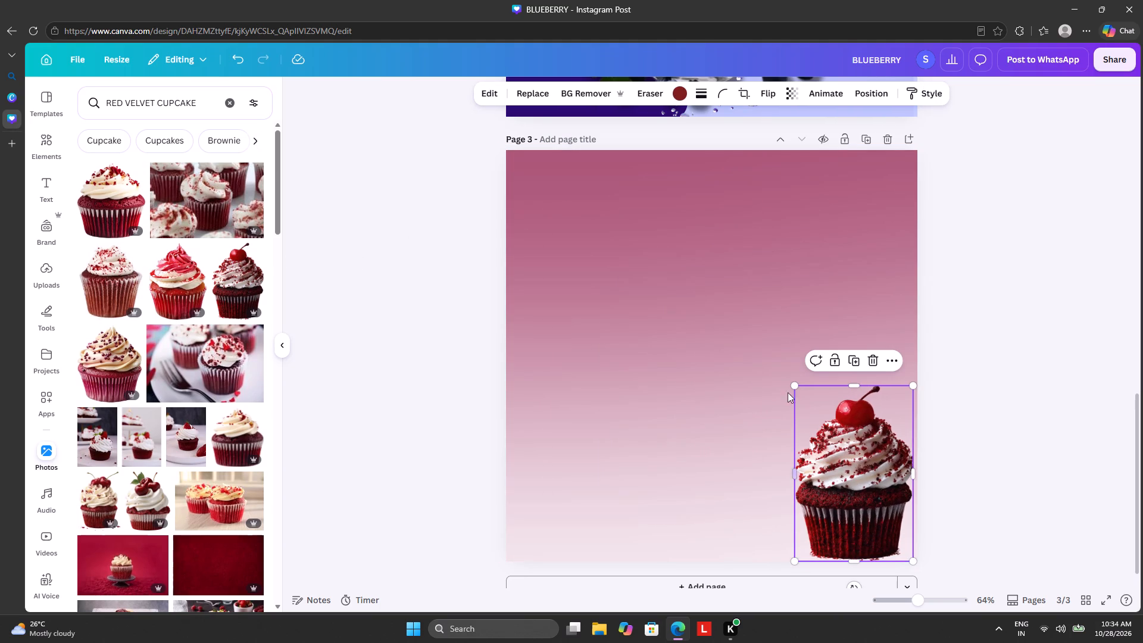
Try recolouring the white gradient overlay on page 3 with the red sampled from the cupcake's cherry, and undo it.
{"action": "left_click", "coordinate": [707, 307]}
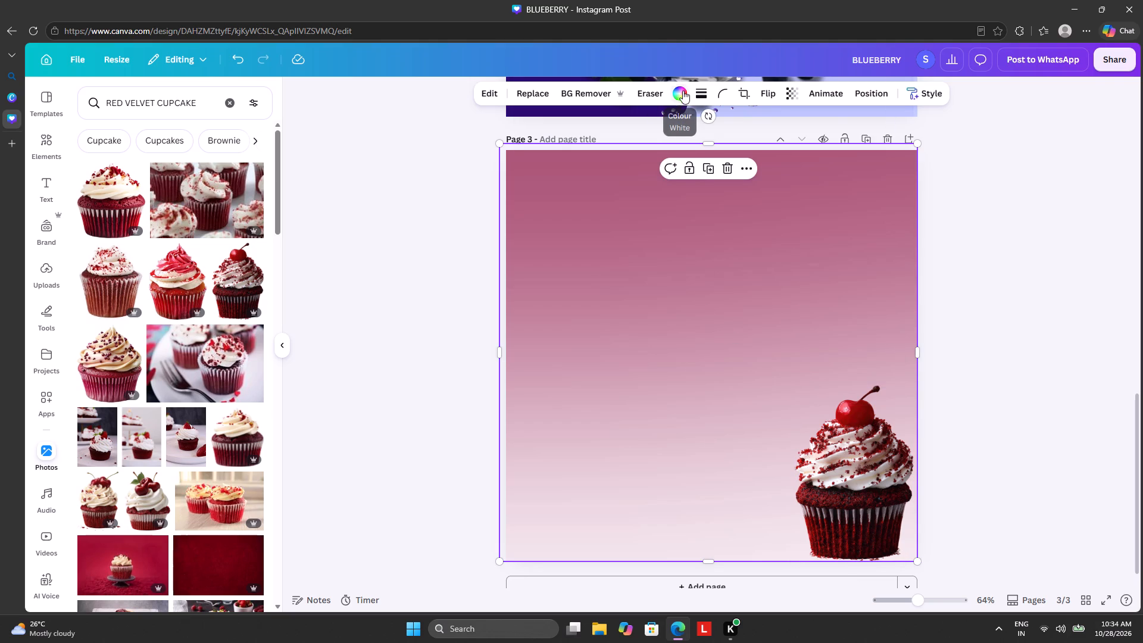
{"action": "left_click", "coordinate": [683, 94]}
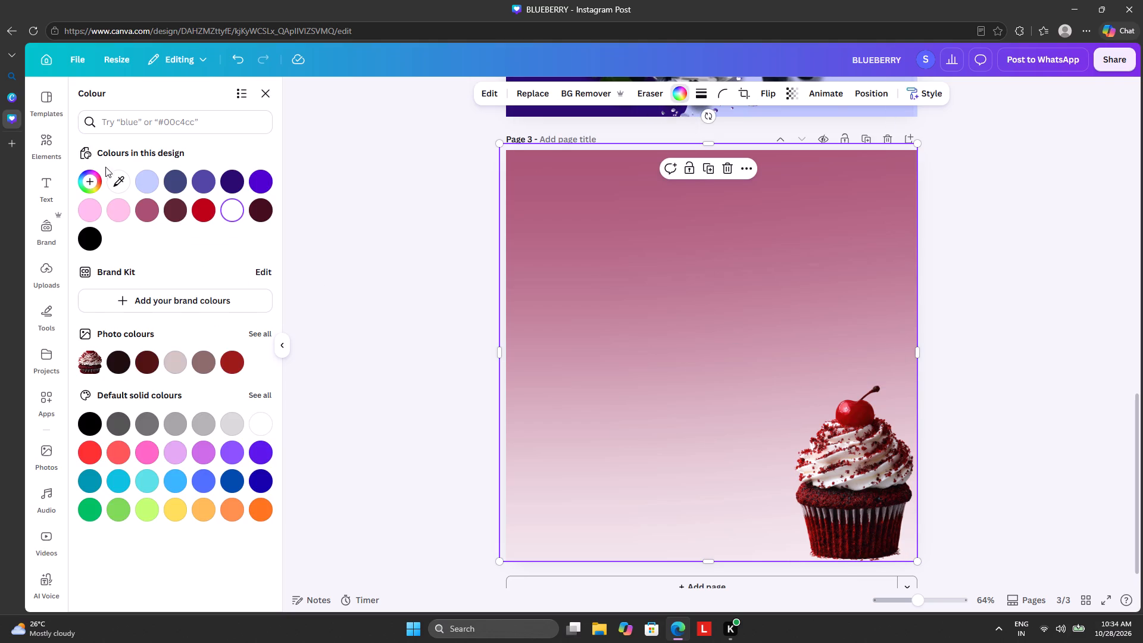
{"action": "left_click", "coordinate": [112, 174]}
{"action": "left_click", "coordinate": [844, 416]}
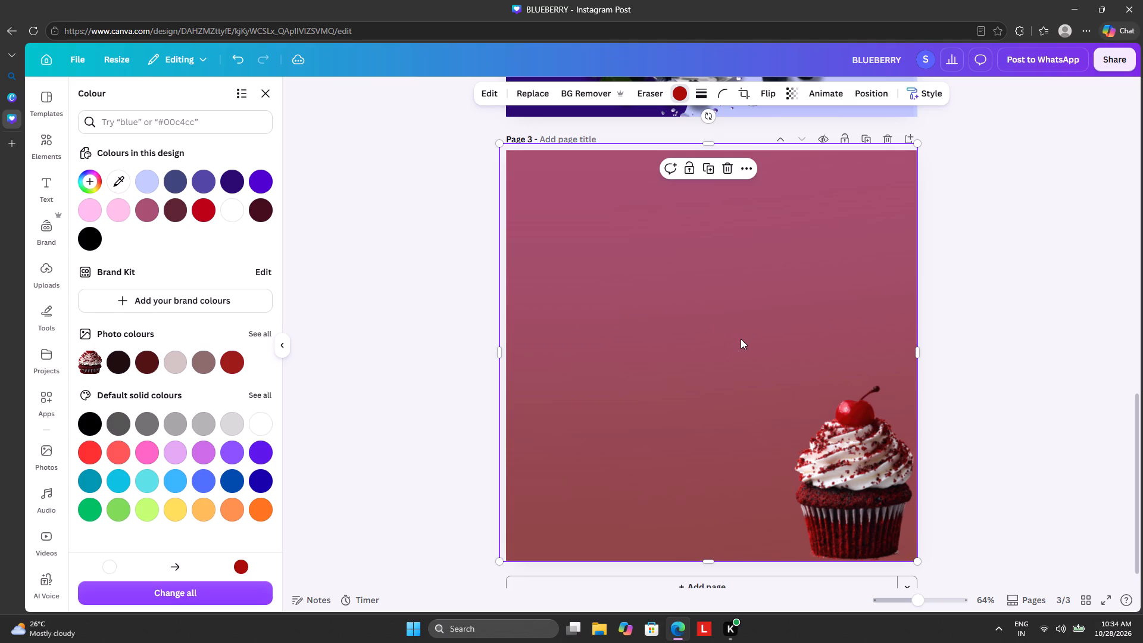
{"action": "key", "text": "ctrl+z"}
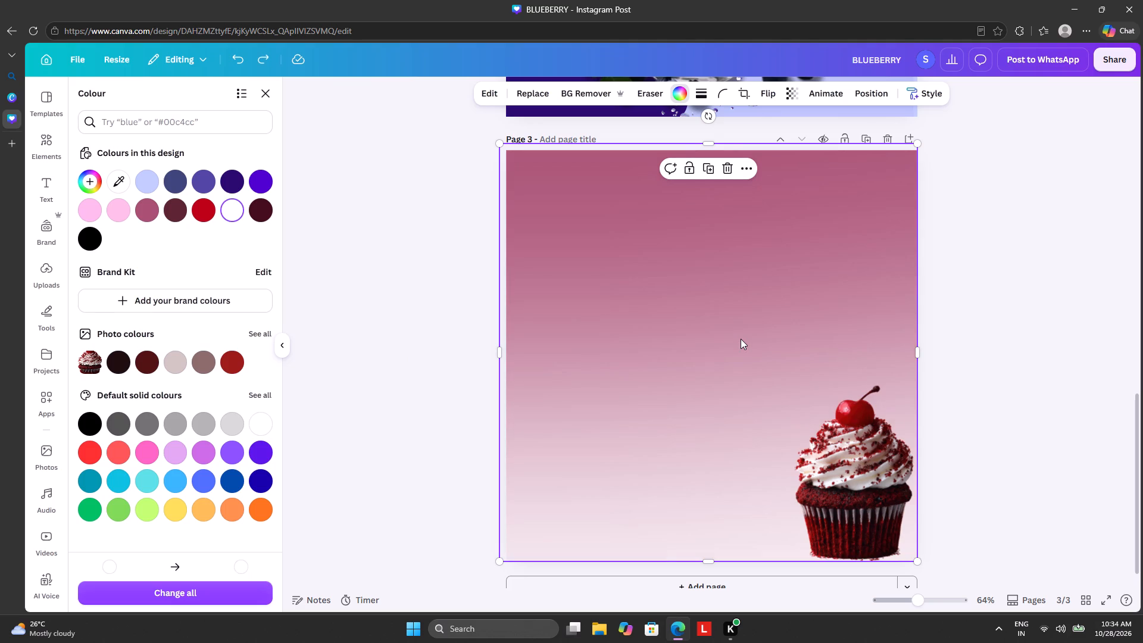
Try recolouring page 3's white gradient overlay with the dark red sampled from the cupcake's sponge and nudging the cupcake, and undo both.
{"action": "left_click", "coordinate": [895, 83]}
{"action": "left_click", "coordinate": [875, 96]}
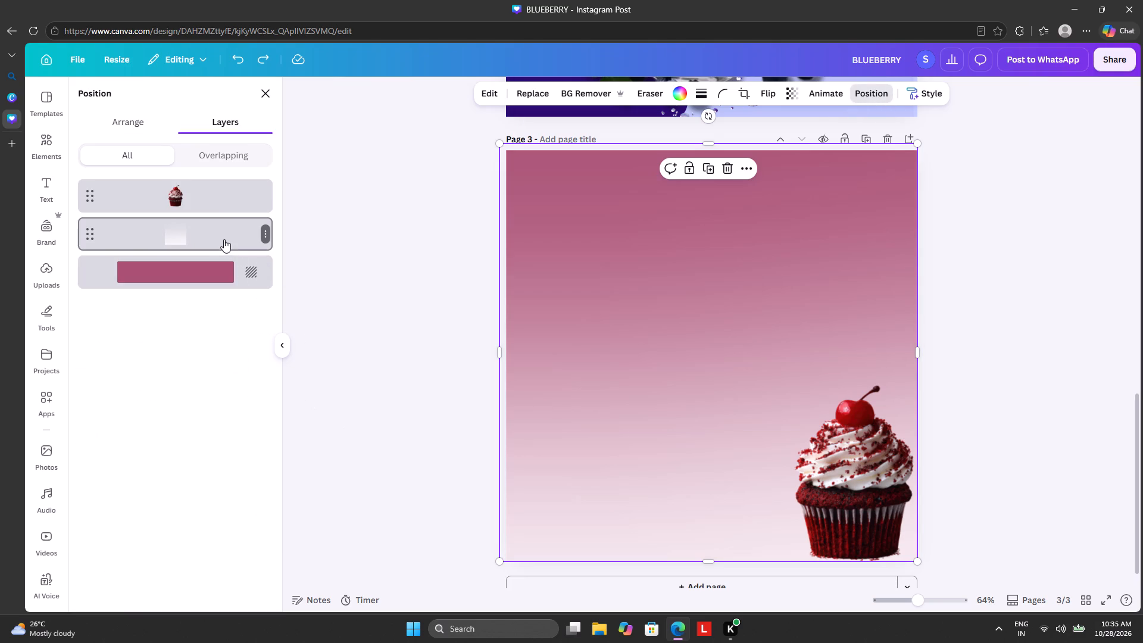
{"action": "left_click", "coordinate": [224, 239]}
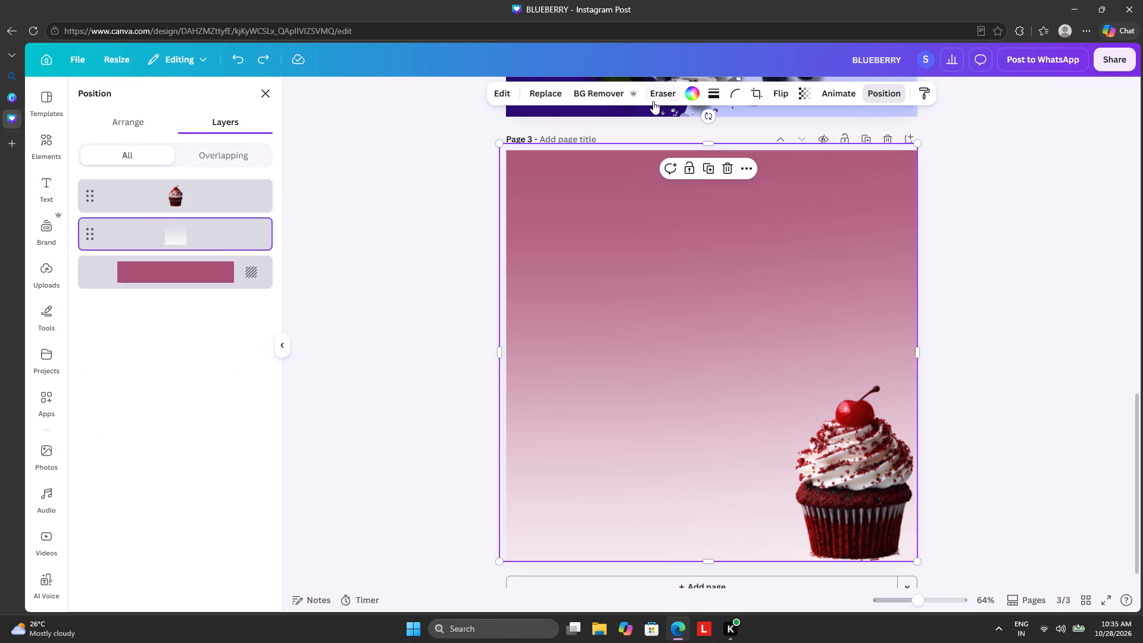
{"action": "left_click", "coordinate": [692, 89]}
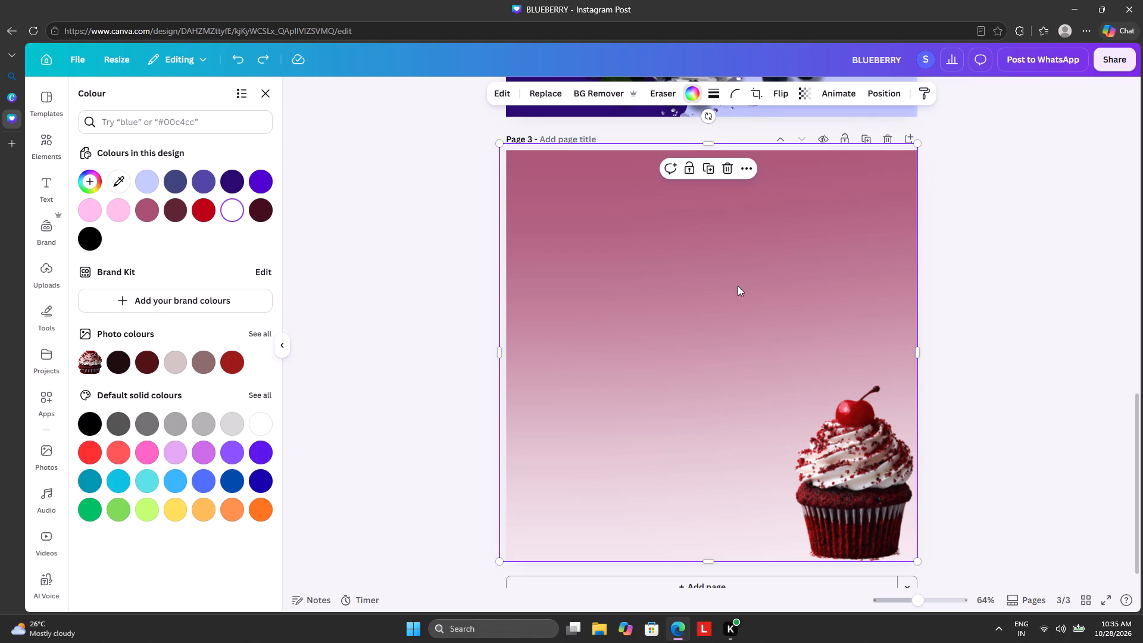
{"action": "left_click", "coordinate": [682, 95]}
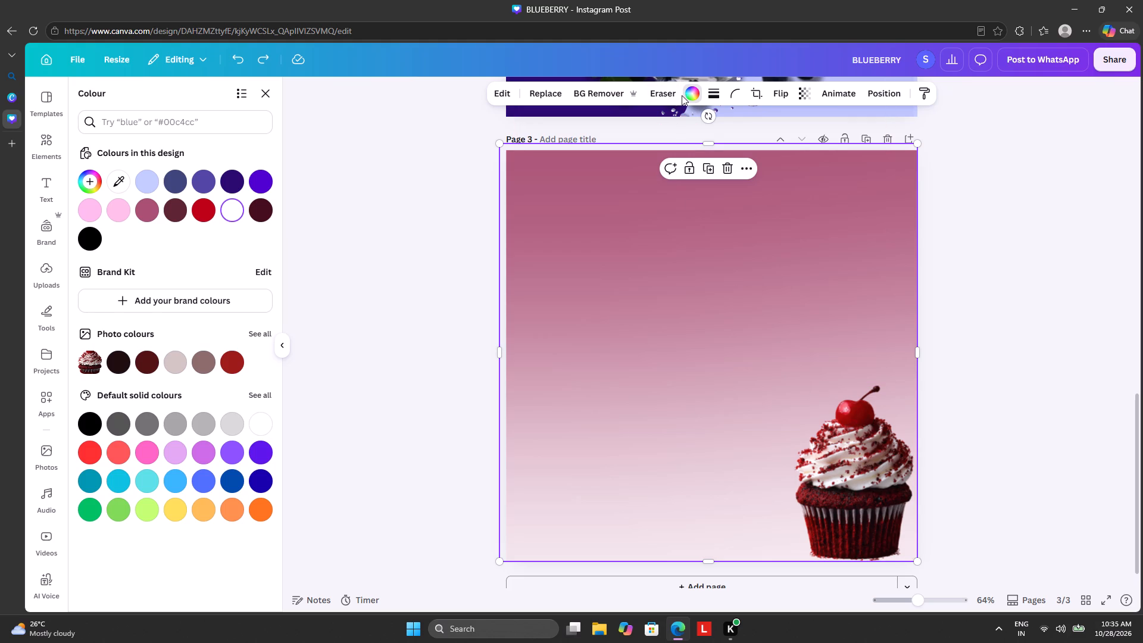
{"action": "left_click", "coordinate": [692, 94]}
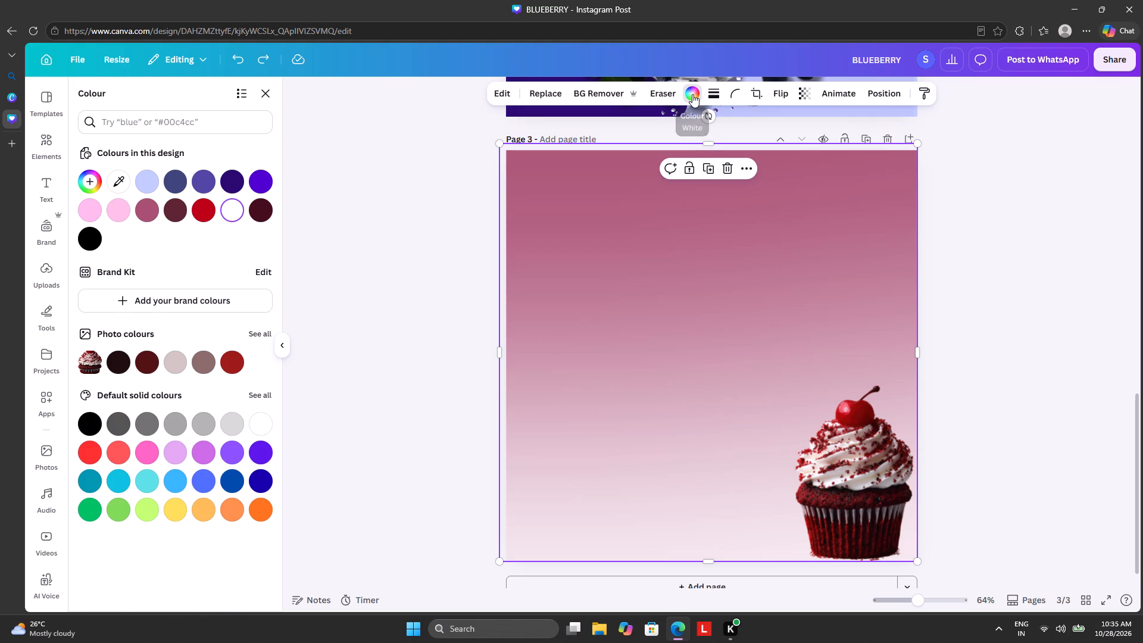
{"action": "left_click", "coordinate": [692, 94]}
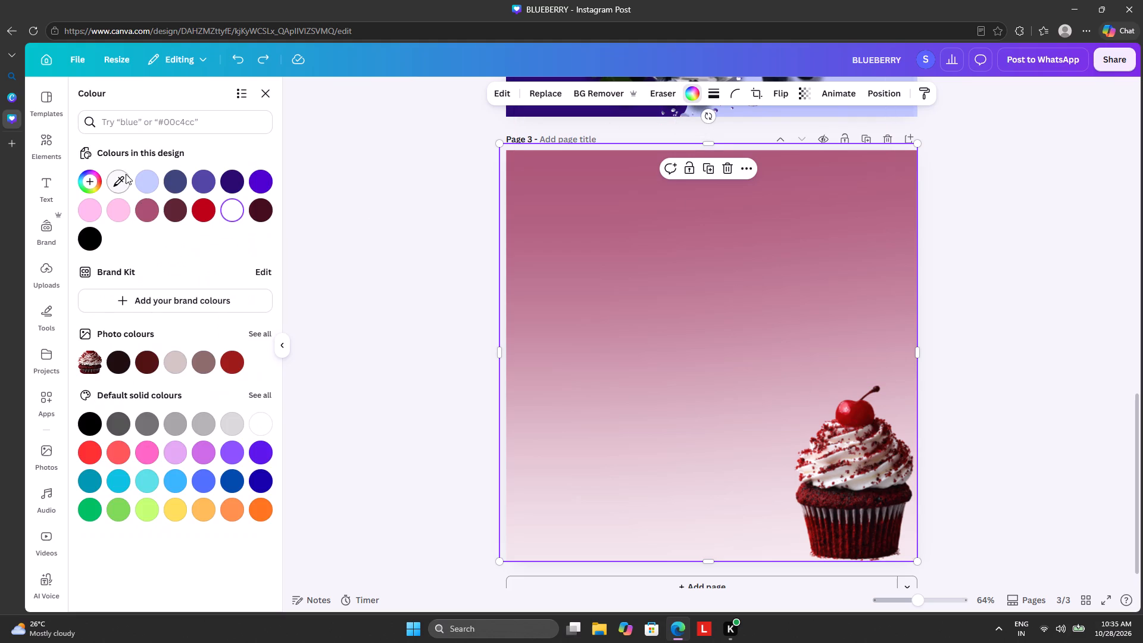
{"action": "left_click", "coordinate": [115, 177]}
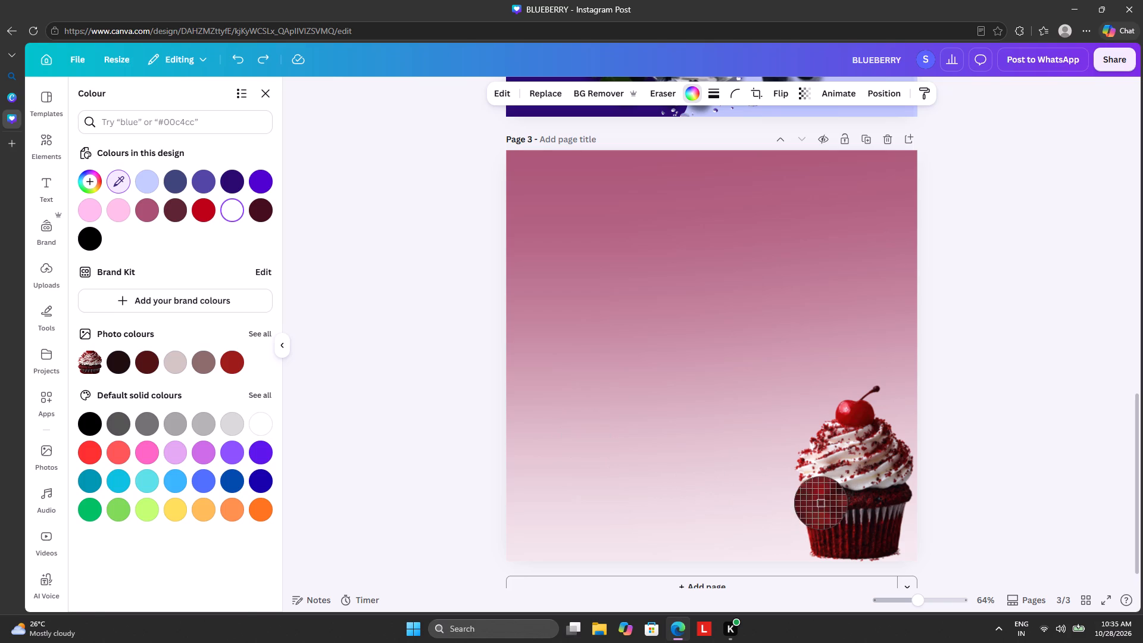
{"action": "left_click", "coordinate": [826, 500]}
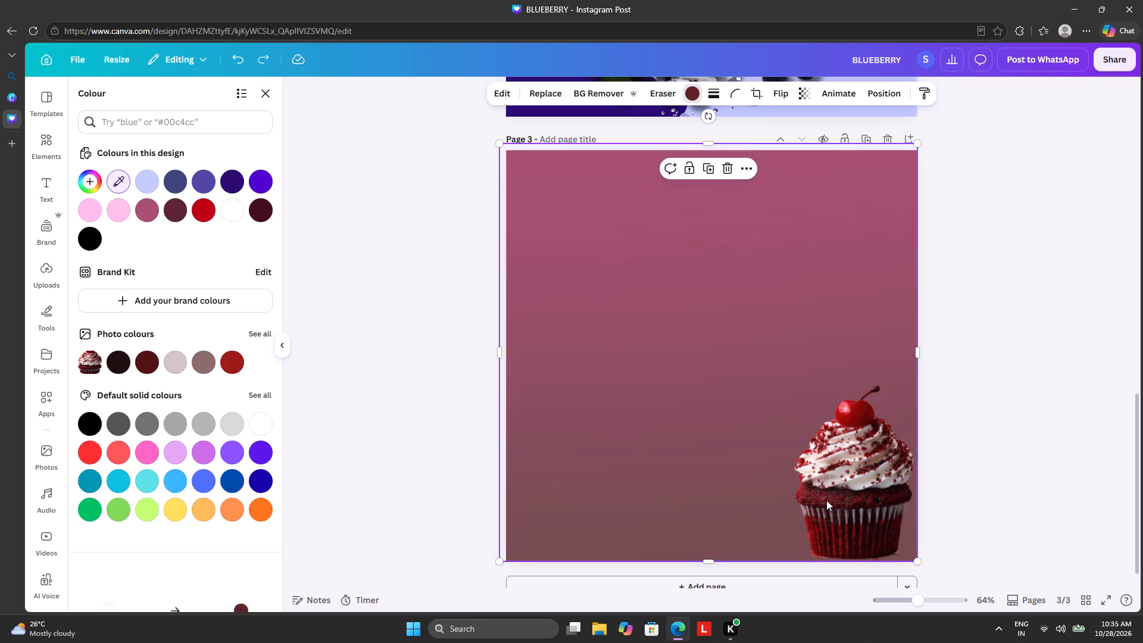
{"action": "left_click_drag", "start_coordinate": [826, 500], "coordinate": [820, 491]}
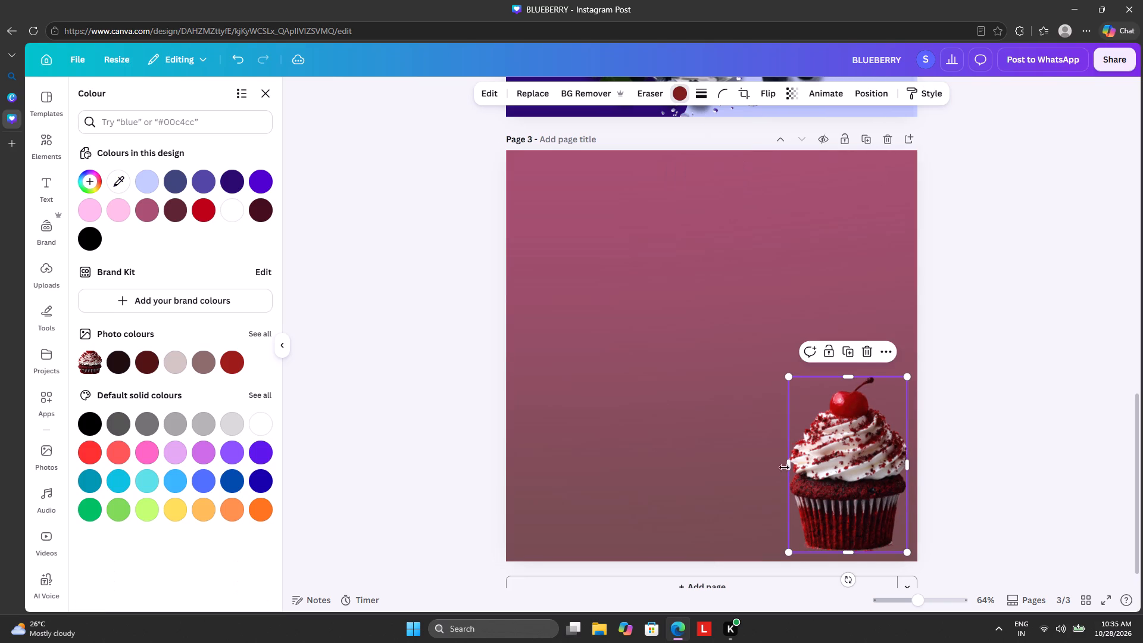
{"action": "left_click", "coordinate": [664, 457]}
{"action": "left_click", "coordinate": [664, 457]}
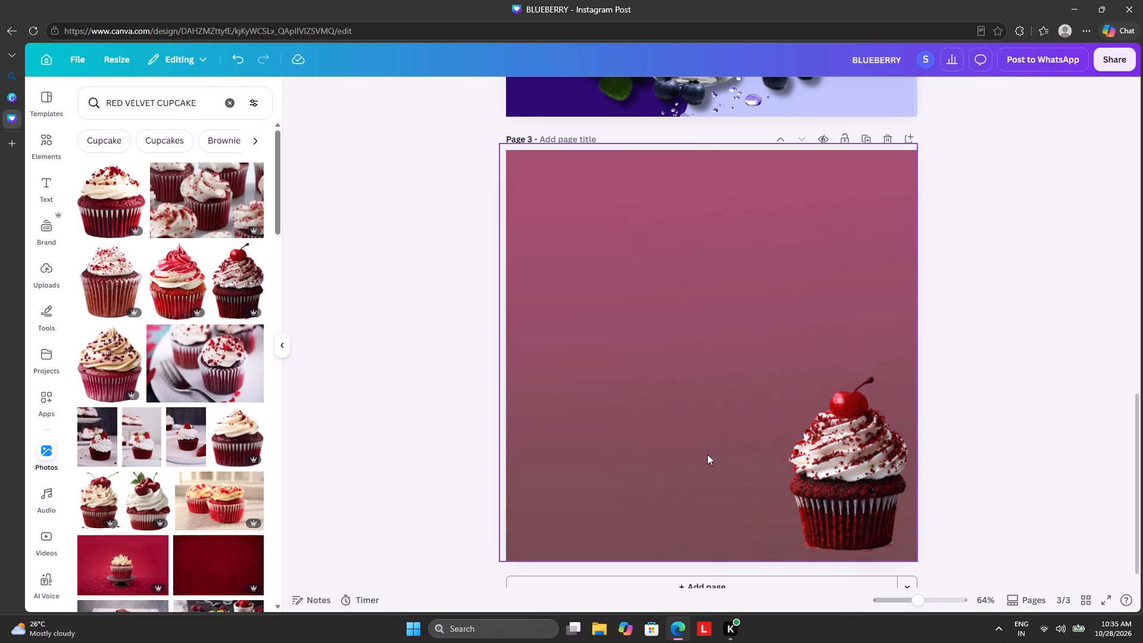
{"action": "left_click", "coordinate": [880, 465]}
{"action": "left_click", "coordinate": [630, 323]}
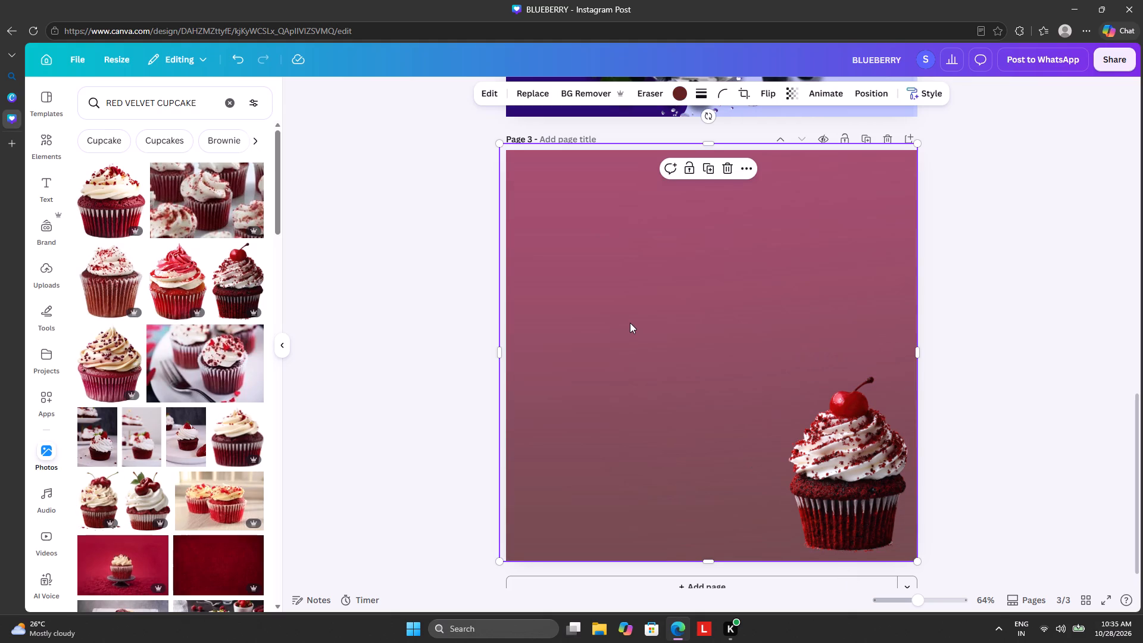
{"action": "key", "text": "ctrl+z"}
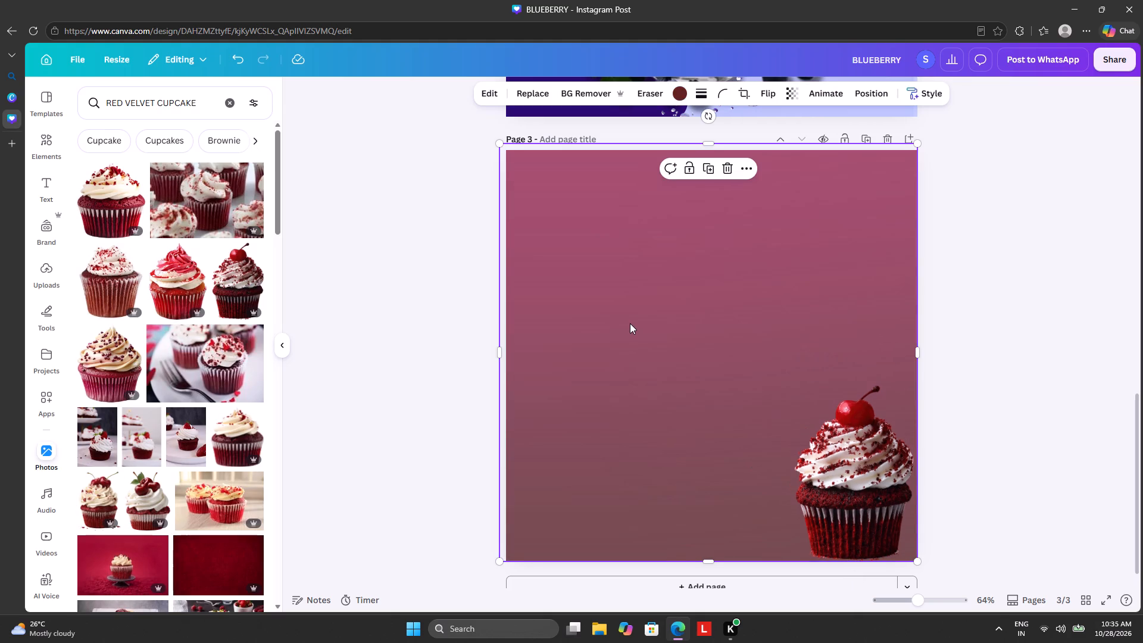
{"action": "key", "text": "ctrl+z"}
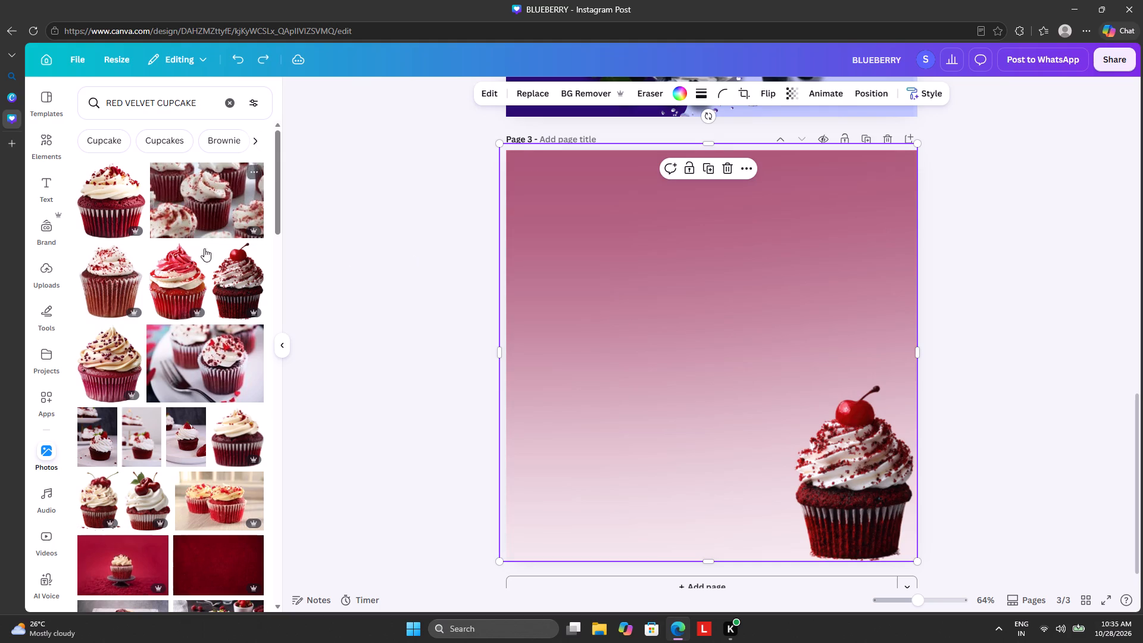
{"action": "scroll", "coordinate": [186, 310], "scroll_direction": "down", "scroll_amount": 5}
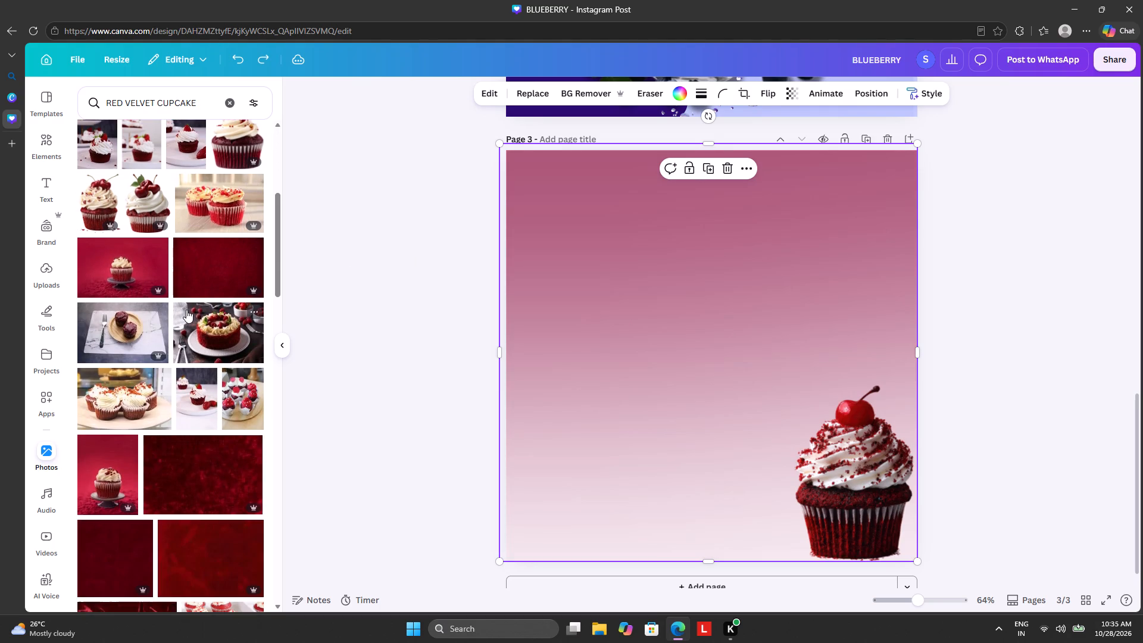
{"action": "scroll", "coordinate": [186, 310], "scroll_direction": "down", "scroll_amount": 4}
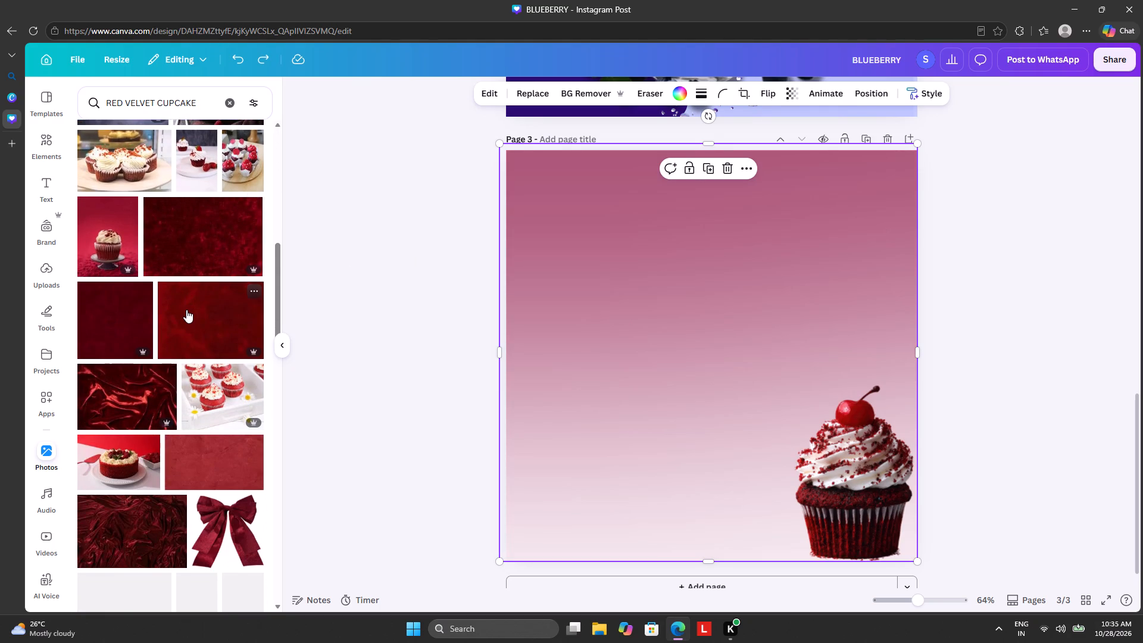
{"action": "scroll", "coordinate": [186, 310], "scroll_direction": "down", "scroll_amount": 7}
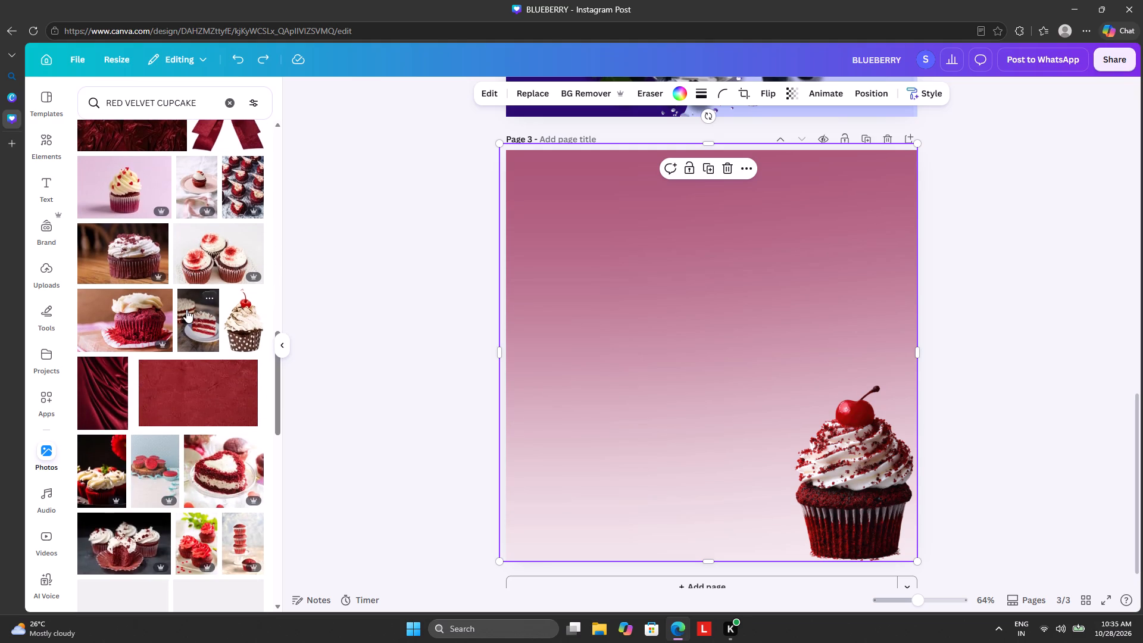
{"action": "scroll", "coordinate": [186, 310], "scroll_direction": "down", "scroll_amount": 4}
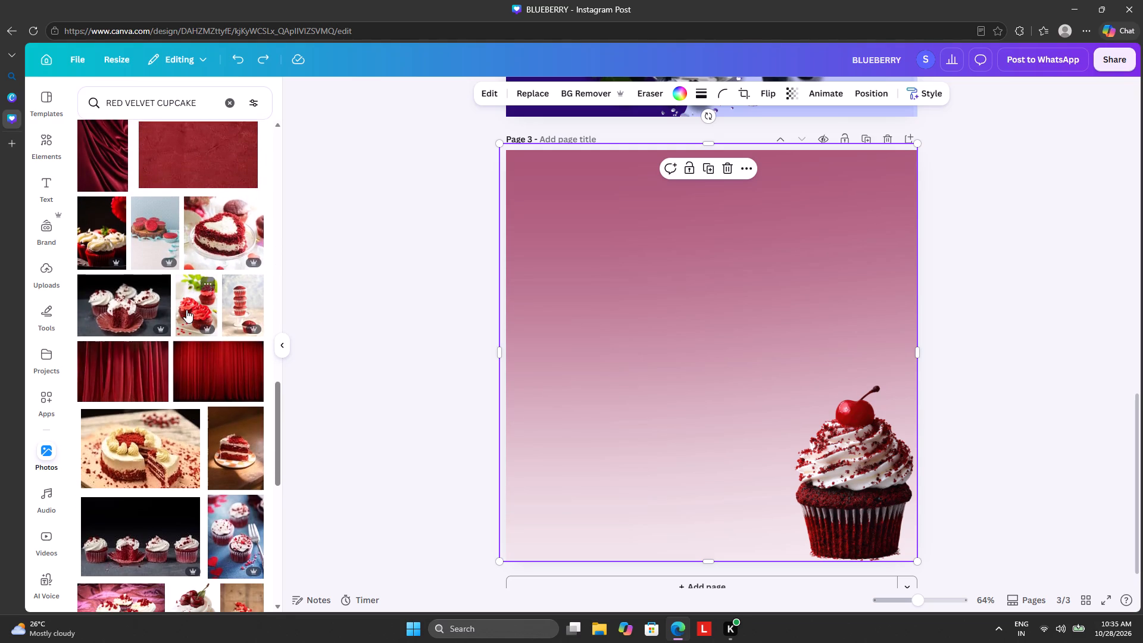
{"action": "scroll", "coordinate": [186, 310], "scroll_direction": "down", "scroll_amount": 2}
Slide the white gradient overlay off to the side of page 3 and delete it.
{"action": "left_click_drag", "start_coordinate": [675, 257], "coordinate": [497, 254]}
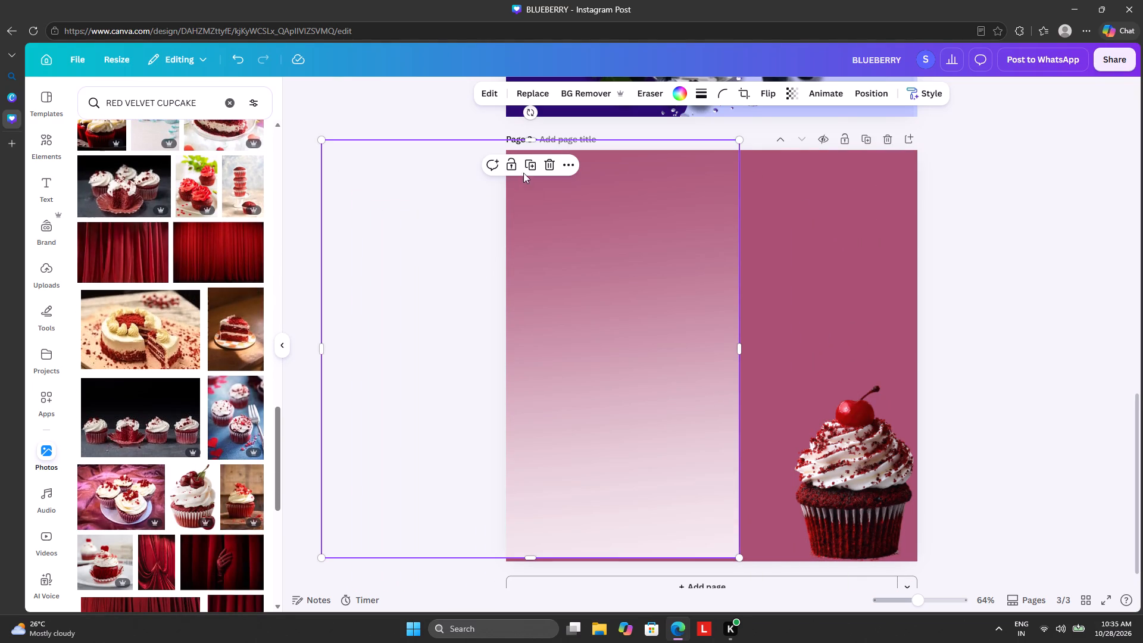
{"action": "left_click", "coordinate": [551, 158]}
Recolour page 3's background with the dark red sampled from the cupcake's cherry.
{"action": "left_click", "coordinate": [667, 320]}
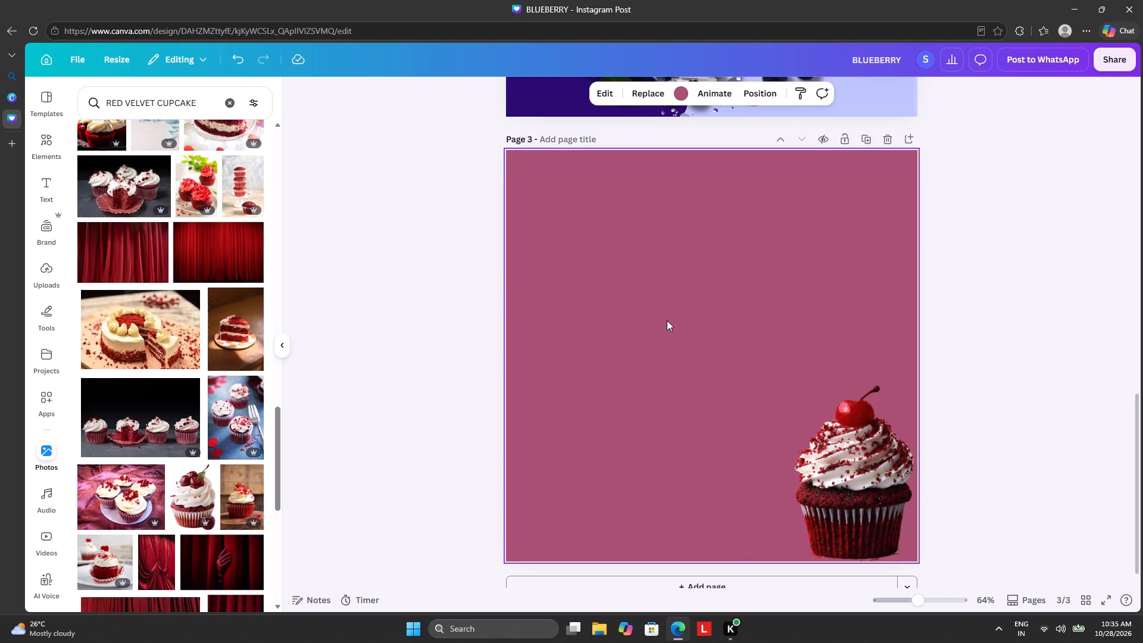
{"action": "left_click", "coordinate": [677, 96]}
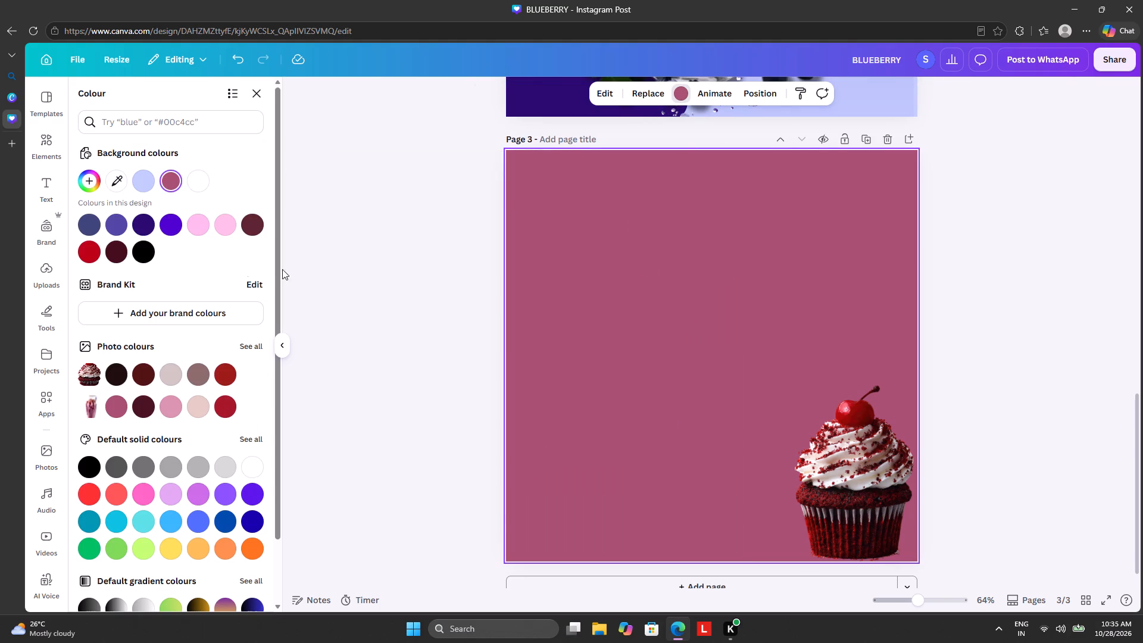
{"action": "left_click", "coordinate": [114, 175]}
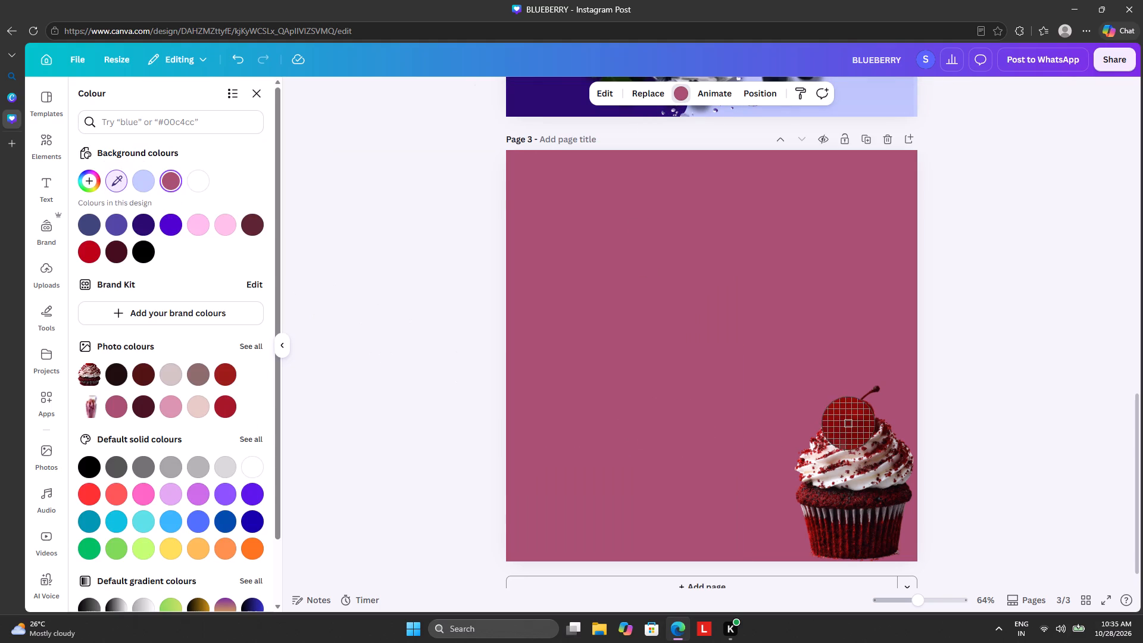
{"action": "left_click", "coordinate": [849, 423]}
Enlarge the cupcake to about half the page width and three quarters of its height, and set it in page 3's bottom-right corner.
{"action": "left_click_drag", "start_coordinate": [848, 442], "coordinate": [783, 383]}
{"action": "left_click_drag", "start_coordinate": [845, 497], "coordinate": [971, 594]}
{"action": "left_click_drag", "start_coordinate": [836, 541], "coordinate": [820, 464]}
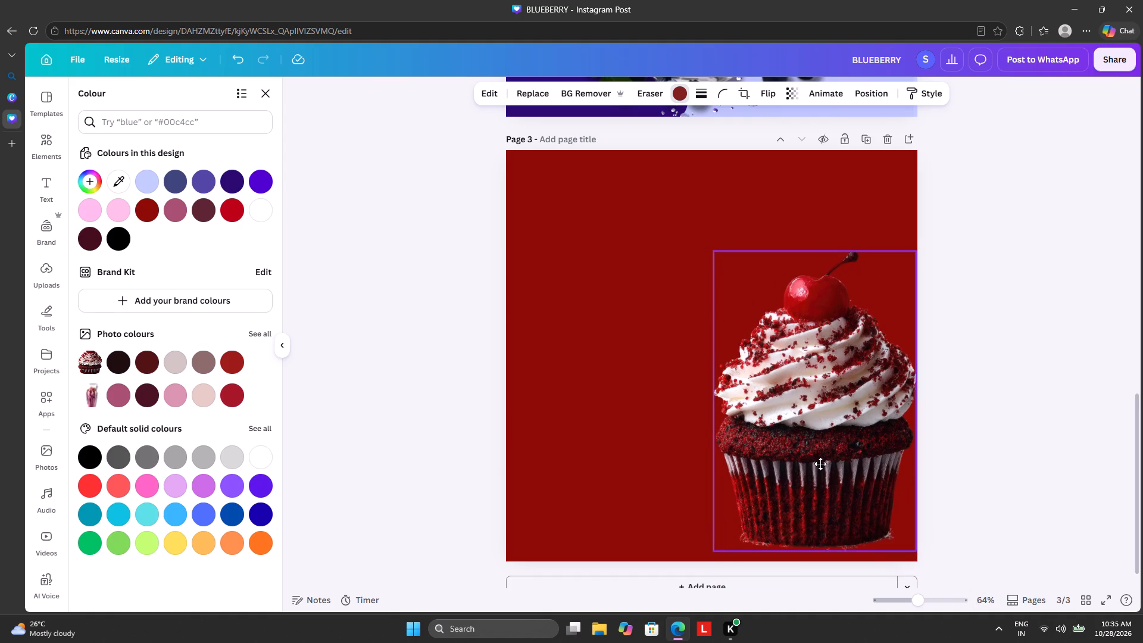
{"action": "left_click_drag", "start_coordinate": [820, 464], "coordinate": [822, 478]}
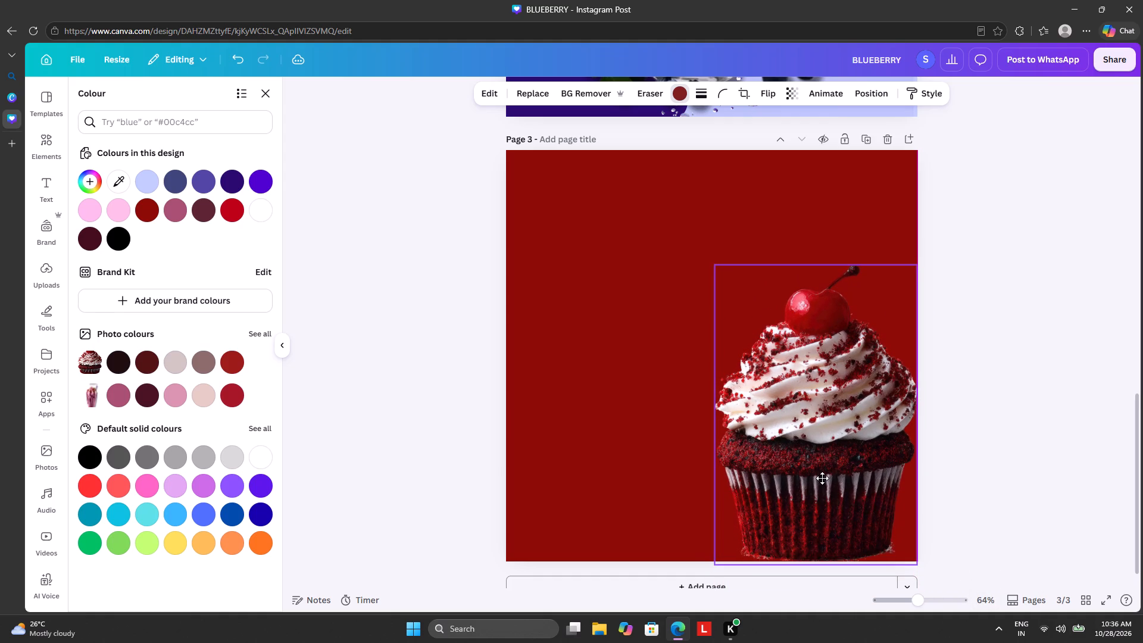
{"action": "left_click_drag", "start_coordinate": [822, 478], "coordinate": [822, 477]}
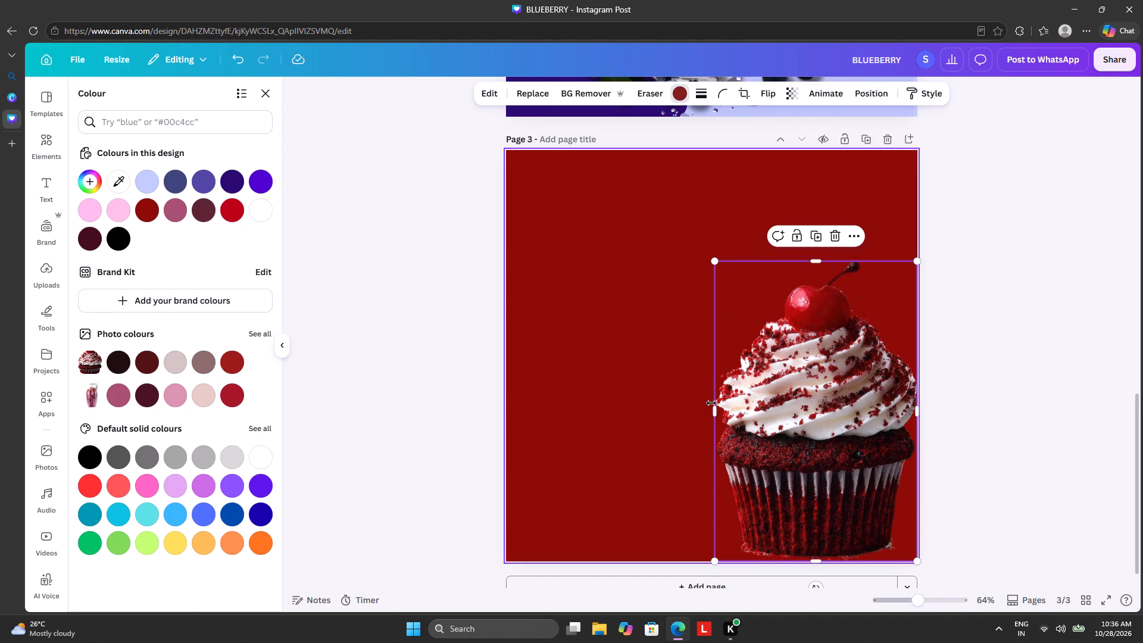
{"action": "left_click", "coordinate": [712, 405]}
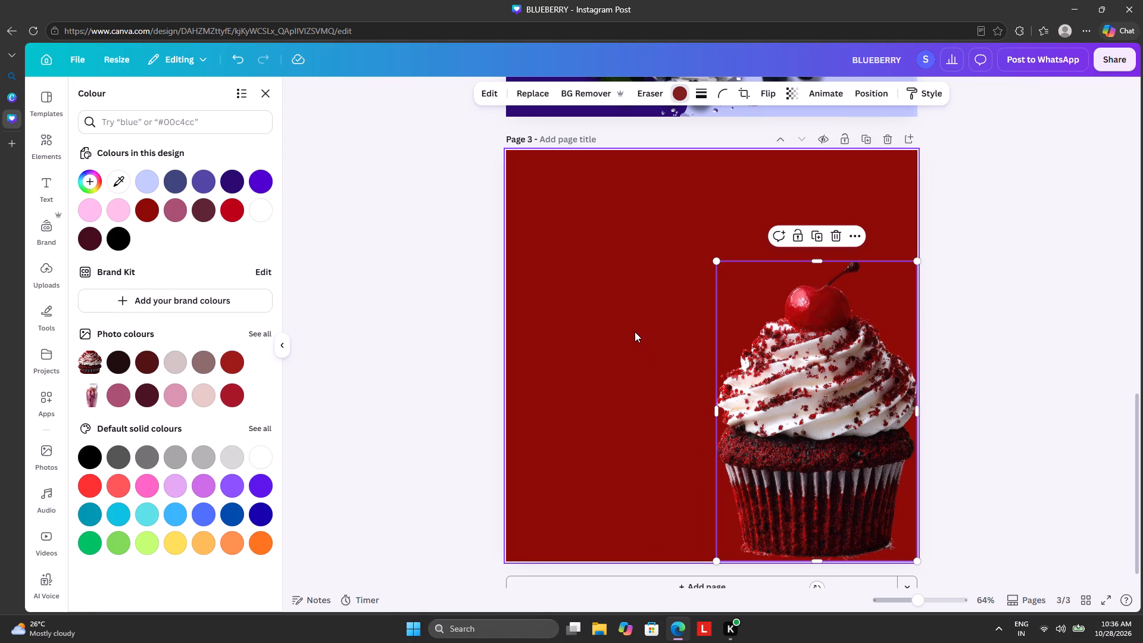
Erase around the cupcake's upper-left edge beside the cherry with the Pixel Eraser at size 20, and close the eraser.
{"action": "left_click", "coordinate": [646, 86]}
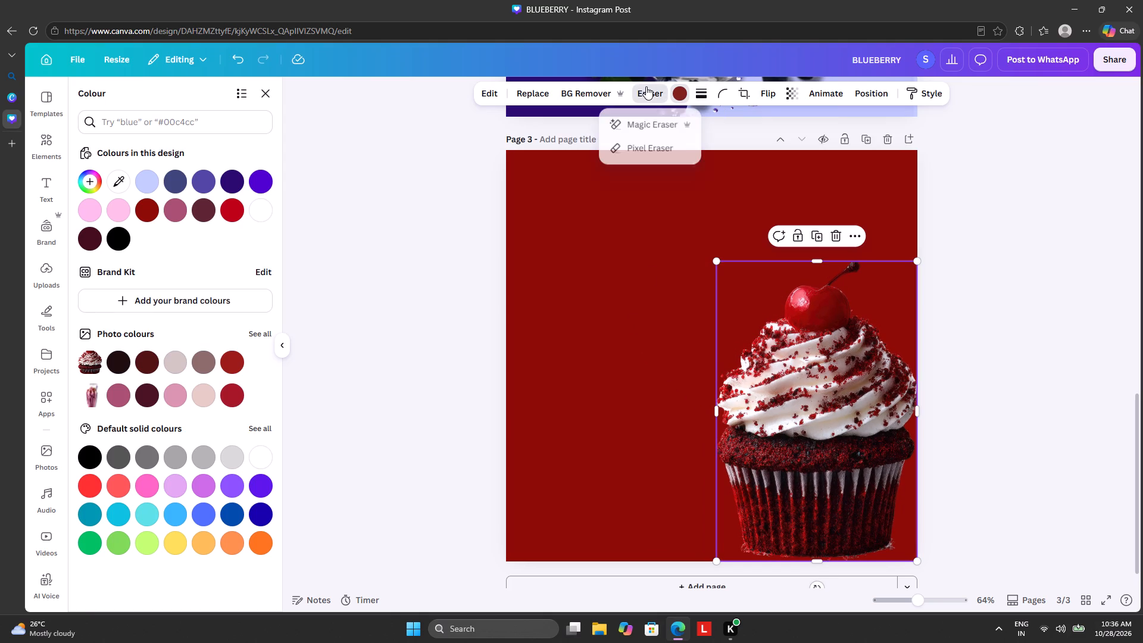
{"action": "left_click", "coordinate": [668, 148]}
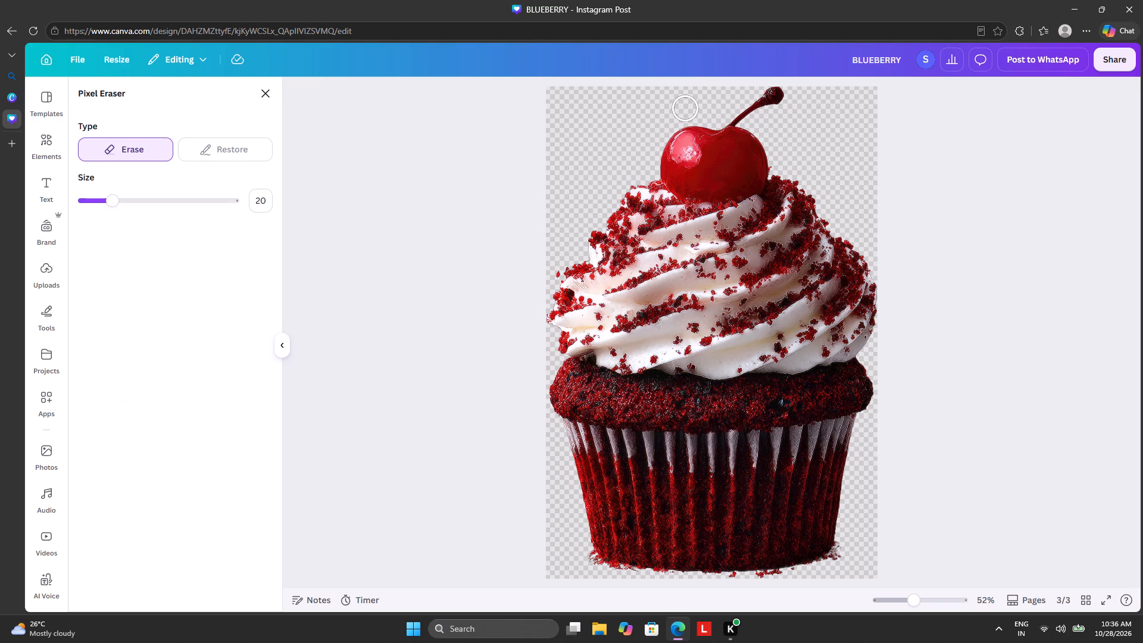
{"action": "left_click_drag", "start_coordinate": [669, 122], "coordinate": [594, 173]}
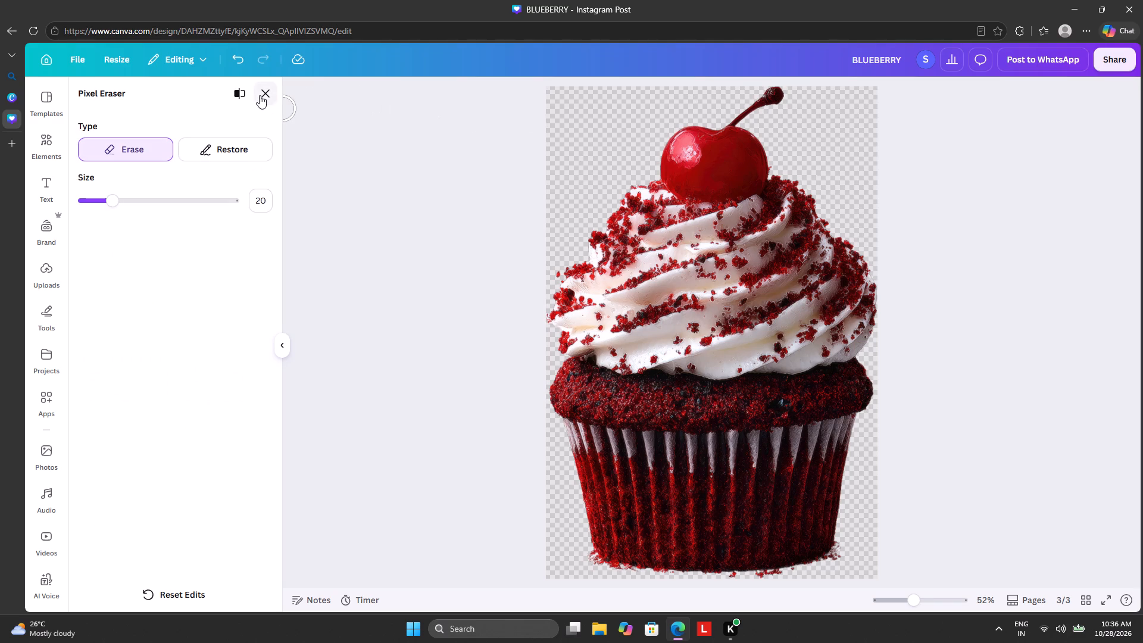
{"action": "left_click", "coordinate": [261, 95]}
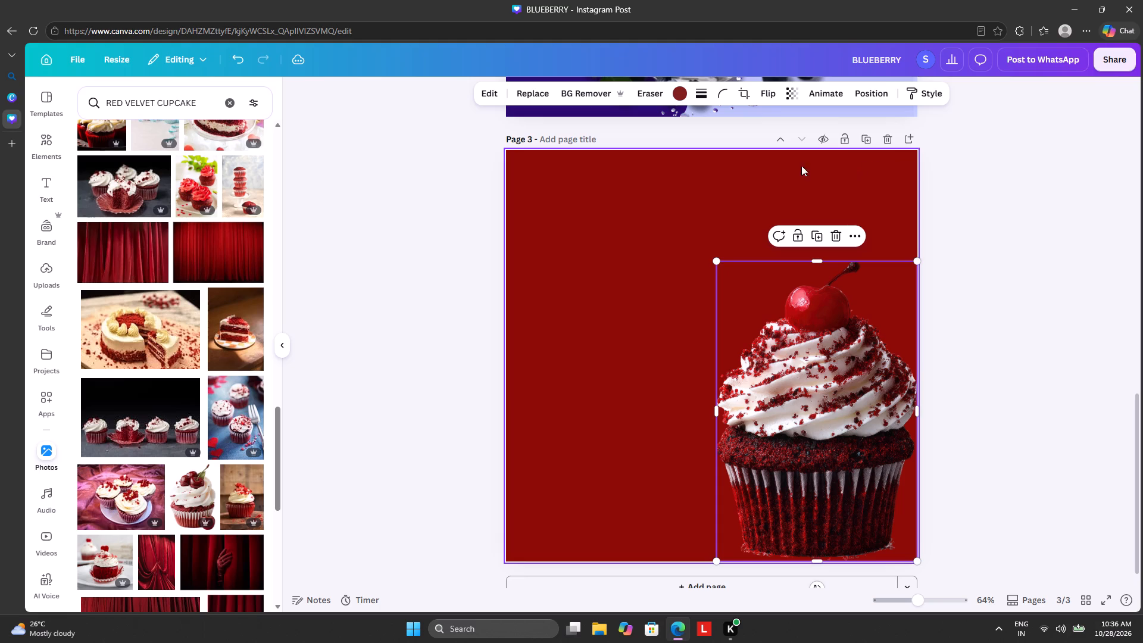
Shift the cupcake slightly left, leaving a narrow gap between it and page 3's right edge.
{"action": "left_click_drag", "start_coordinate": [776, 332], "coordinate": [753, 334]}
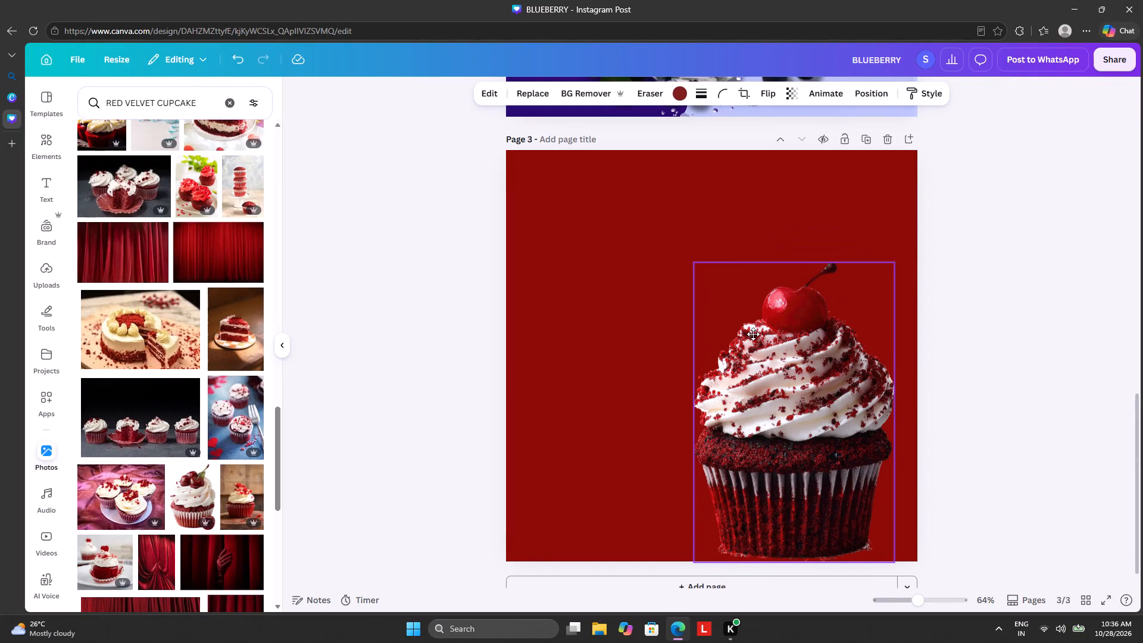
{"action": "left_click_drag", "start_coordinate": [753, 334], "coordinate": [763, 330]}
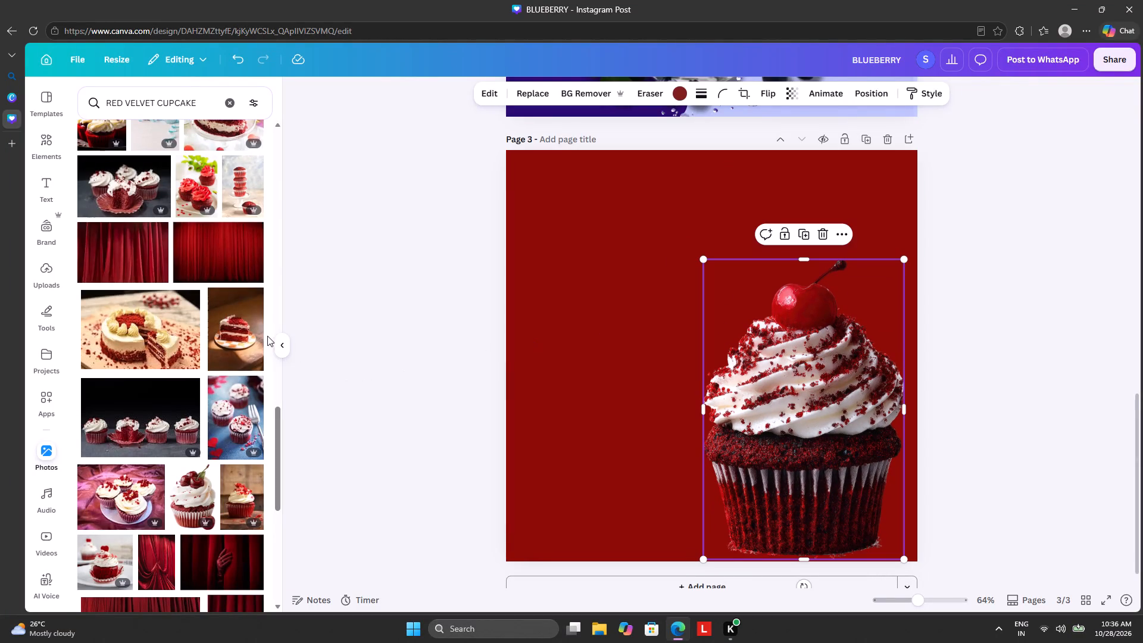
Look through the red velvet cupcake photo results and the related Cupcakes results for further imagery.
{"action": "scroll", "coordinate": [267, 336], "scroll_direction": "up", "scroll_amount": 5}
{"action": "scroll", "coordinate": [208, 317], "scroll_direction": "up", "scroll_amount": 5}
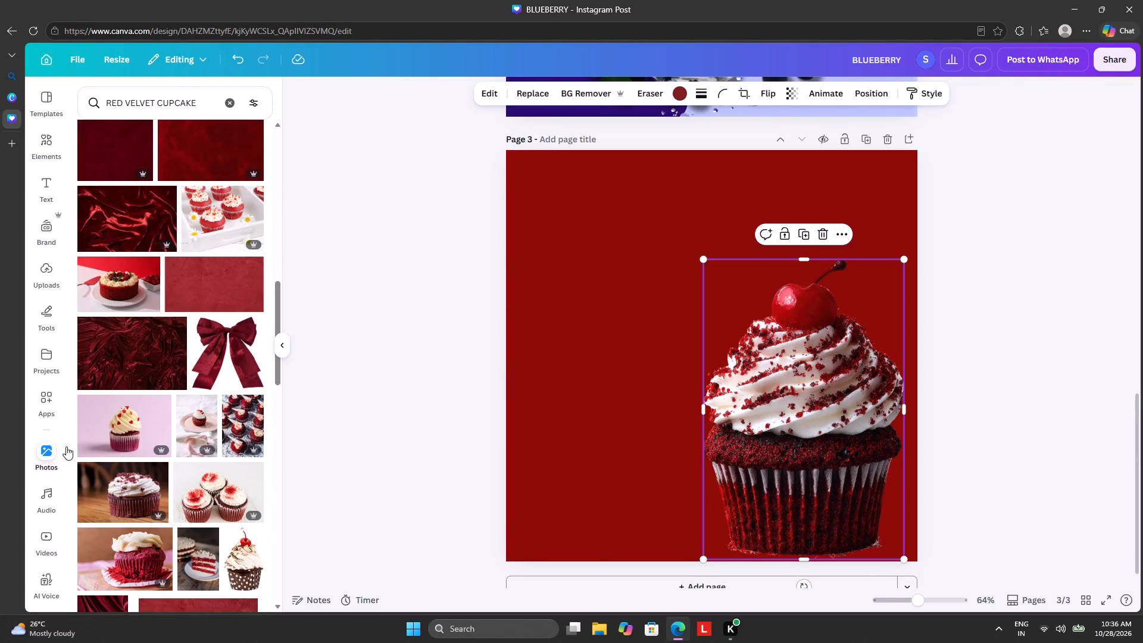
{"action": "left_click", "coordinate": [51, 448]}
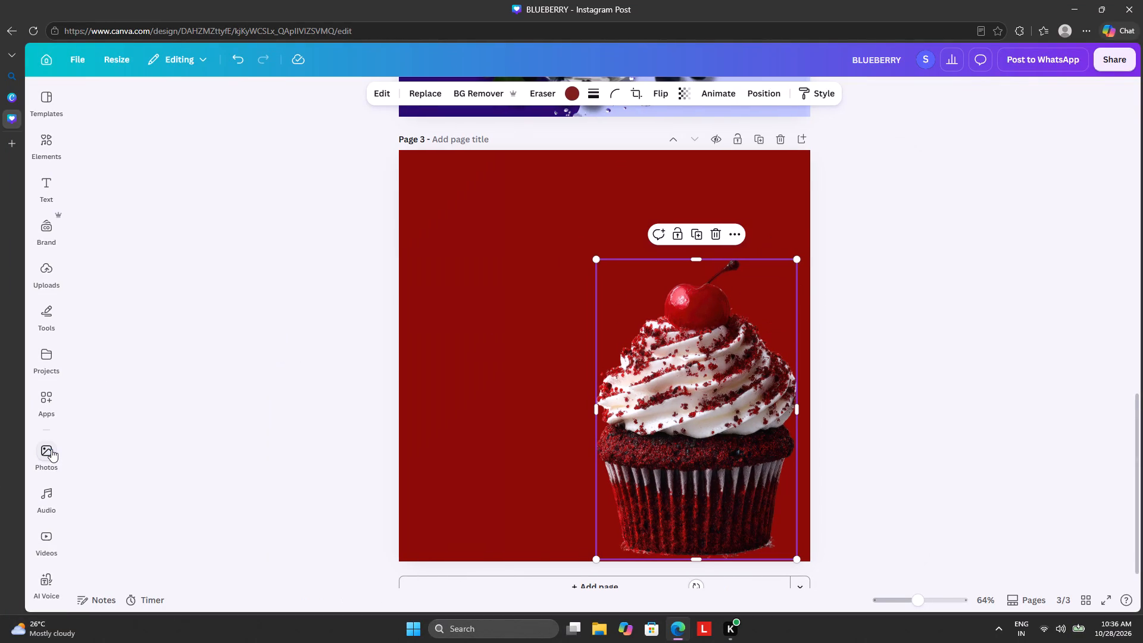
{"action": "left_click", "coordinate": [39, 459]}
{"action": "scroll", "coordinate": [101, 343], "scroll_direction": "up", "scroll_amount": 1}
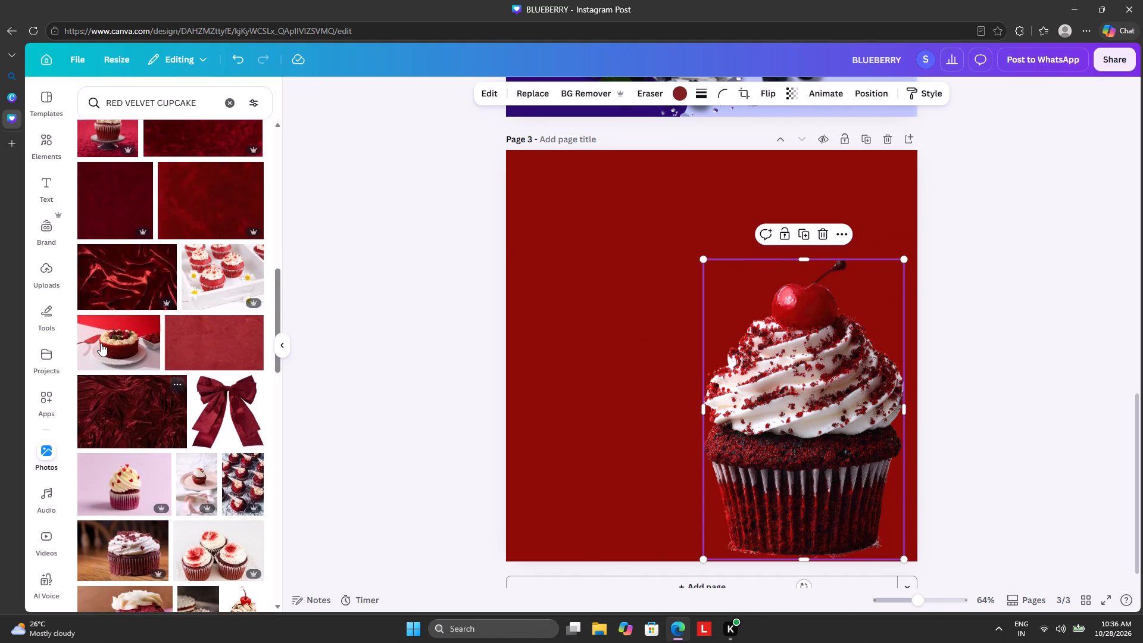
{"action": "scroll", "coordinate": [101, 343], "scroll_direction": "down", "scroll_amount": 2}
{"action": "scroll", "coordinate": [101, 343], "scroll_direction": "up", "scroll_amount": 16}
{"action": "scroll", "coordinate": [101, 342], "scroll_direction": "up", "scroll_amount": 7}
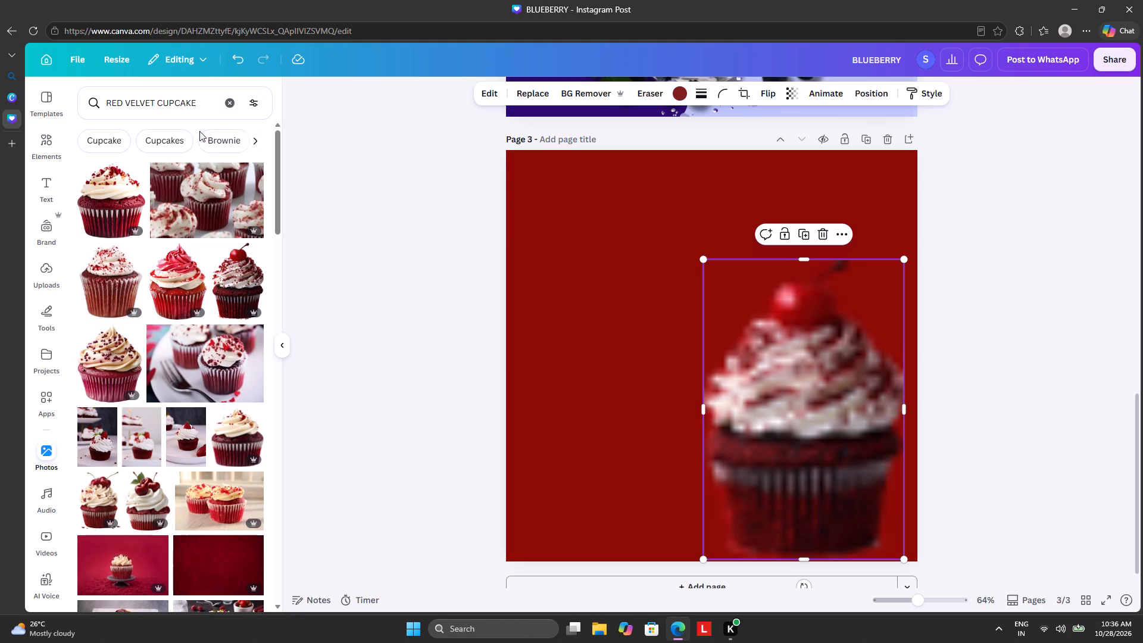
{"action": "left_click", "coordinate": [165, 148]}
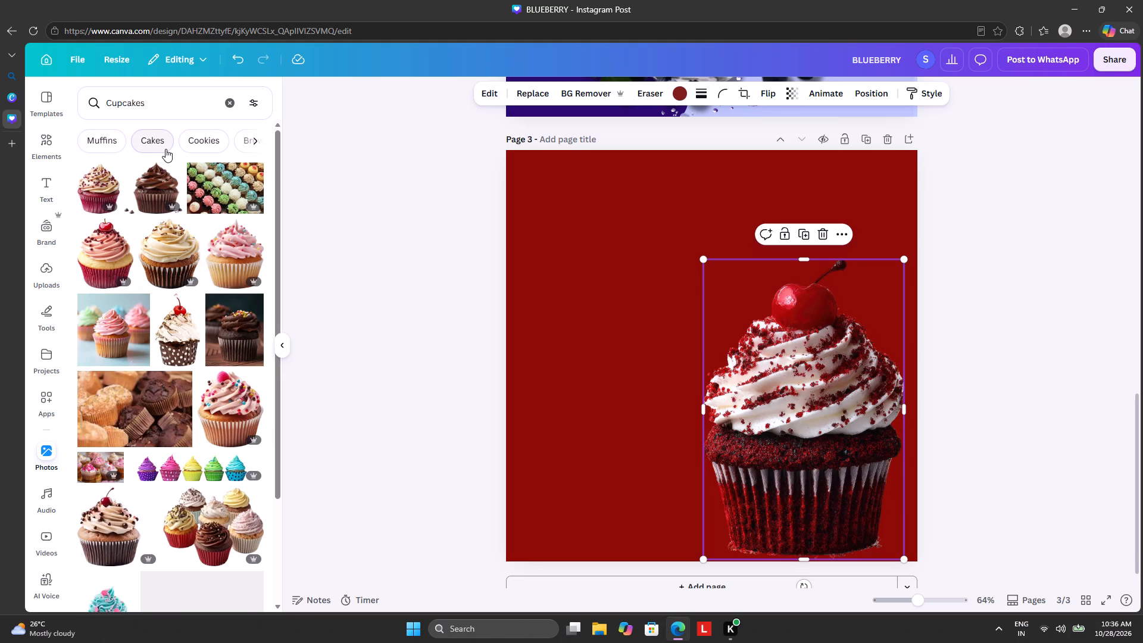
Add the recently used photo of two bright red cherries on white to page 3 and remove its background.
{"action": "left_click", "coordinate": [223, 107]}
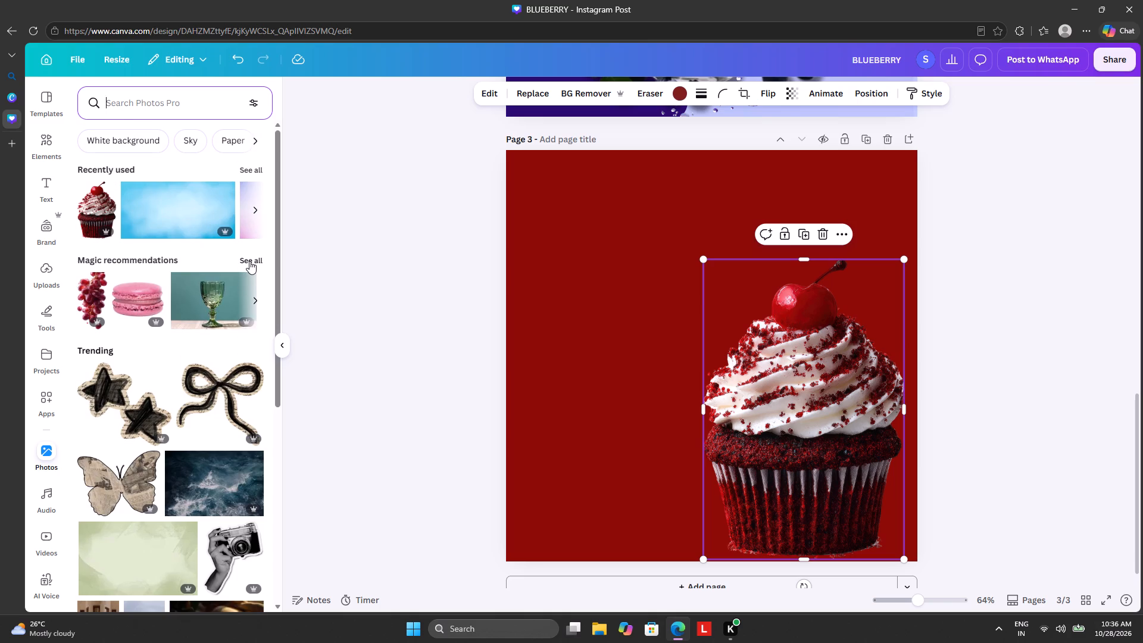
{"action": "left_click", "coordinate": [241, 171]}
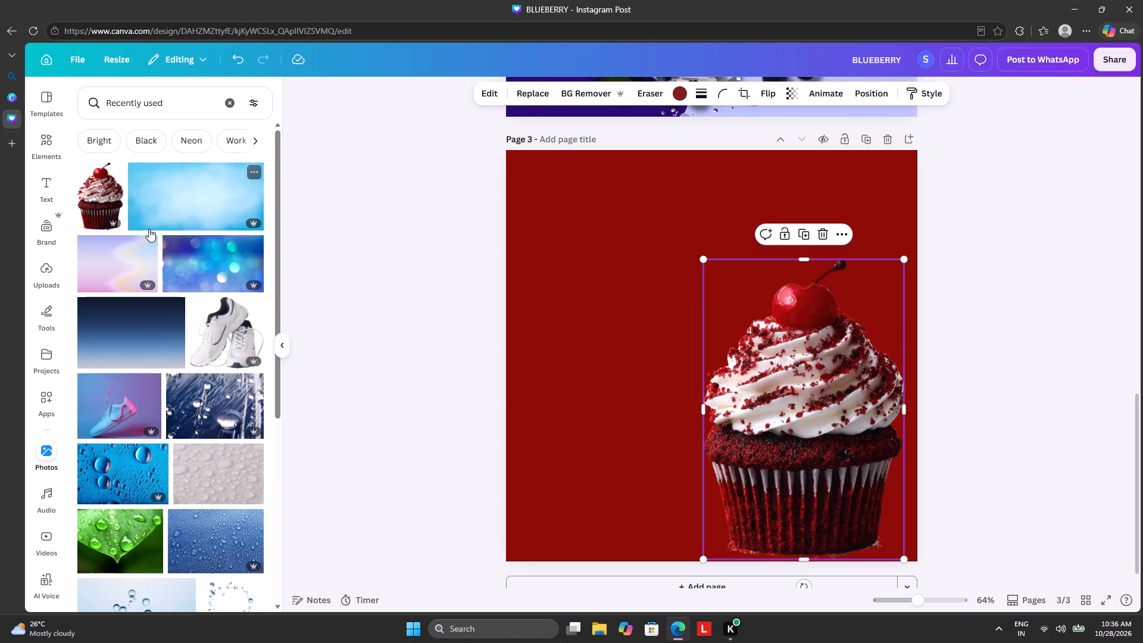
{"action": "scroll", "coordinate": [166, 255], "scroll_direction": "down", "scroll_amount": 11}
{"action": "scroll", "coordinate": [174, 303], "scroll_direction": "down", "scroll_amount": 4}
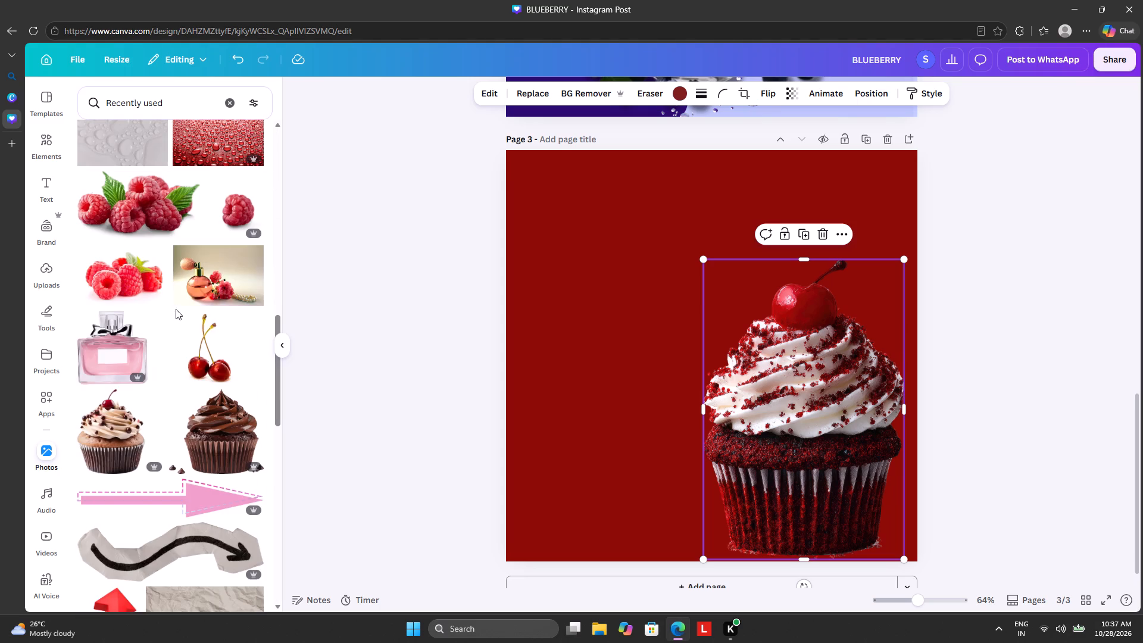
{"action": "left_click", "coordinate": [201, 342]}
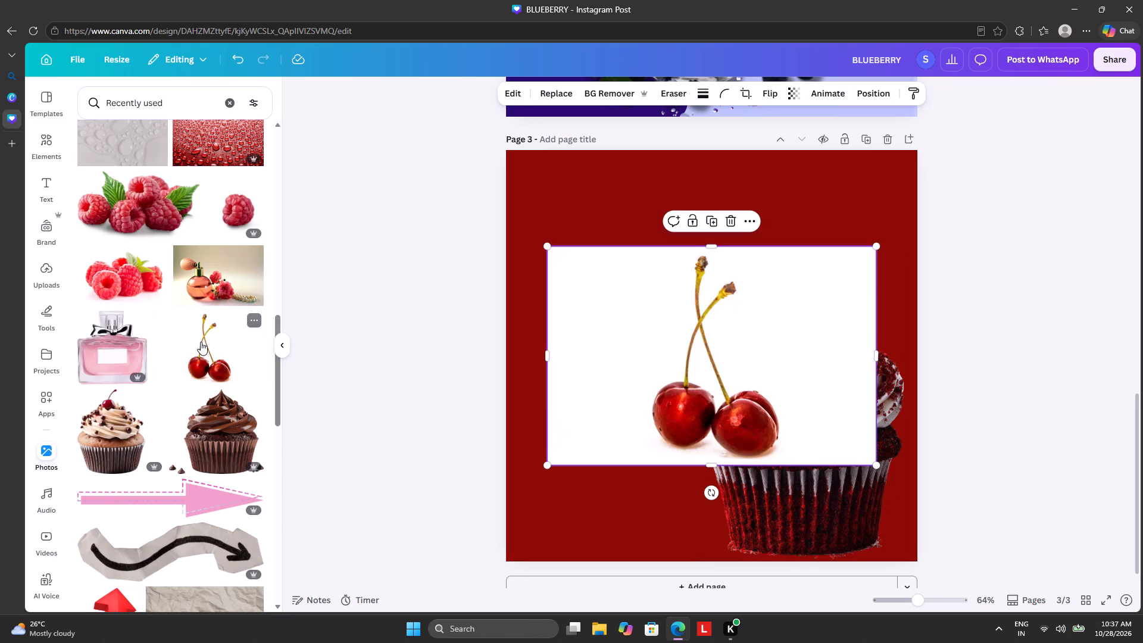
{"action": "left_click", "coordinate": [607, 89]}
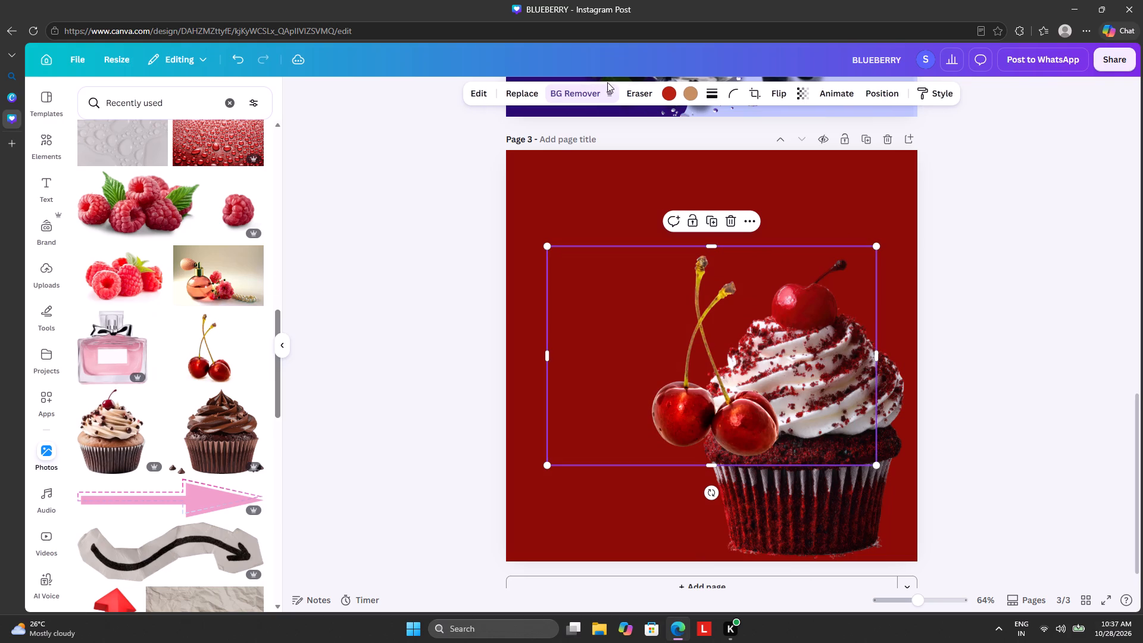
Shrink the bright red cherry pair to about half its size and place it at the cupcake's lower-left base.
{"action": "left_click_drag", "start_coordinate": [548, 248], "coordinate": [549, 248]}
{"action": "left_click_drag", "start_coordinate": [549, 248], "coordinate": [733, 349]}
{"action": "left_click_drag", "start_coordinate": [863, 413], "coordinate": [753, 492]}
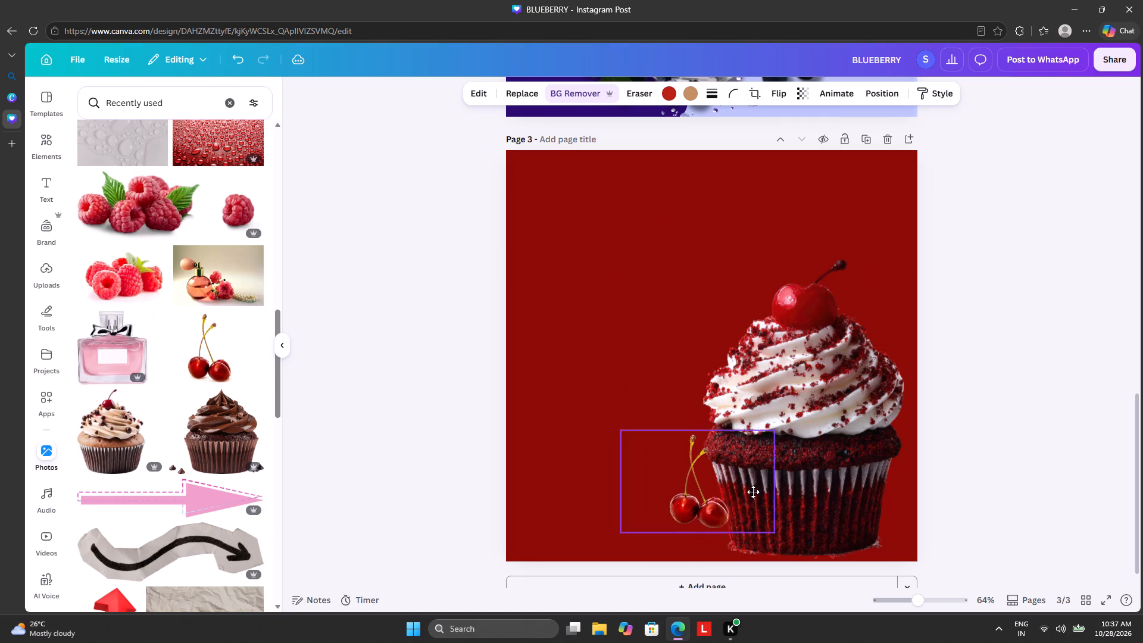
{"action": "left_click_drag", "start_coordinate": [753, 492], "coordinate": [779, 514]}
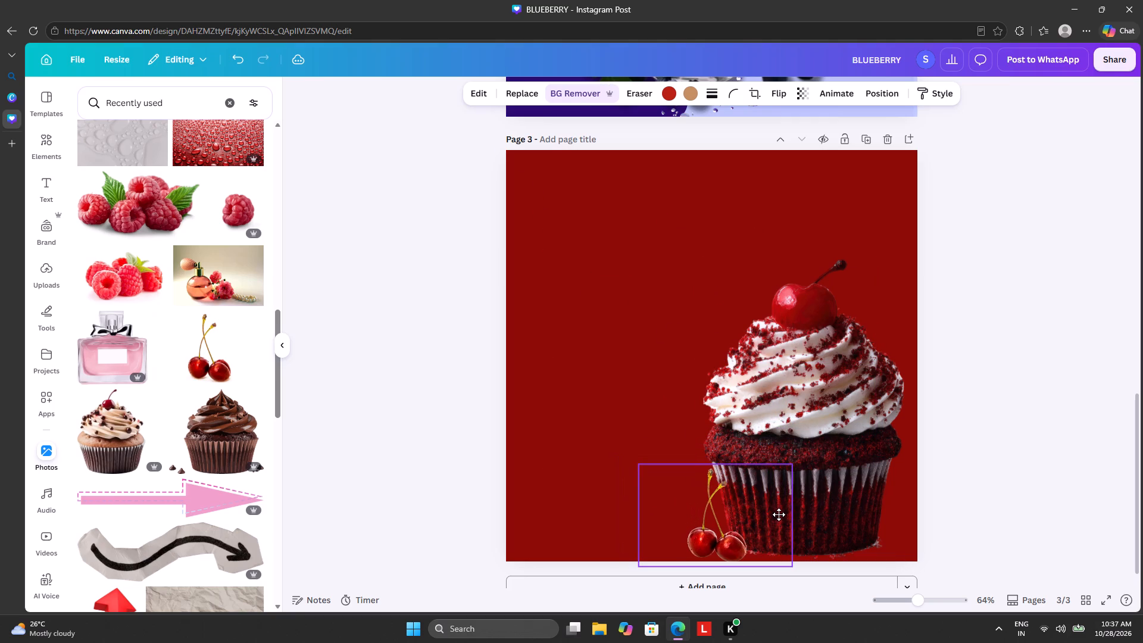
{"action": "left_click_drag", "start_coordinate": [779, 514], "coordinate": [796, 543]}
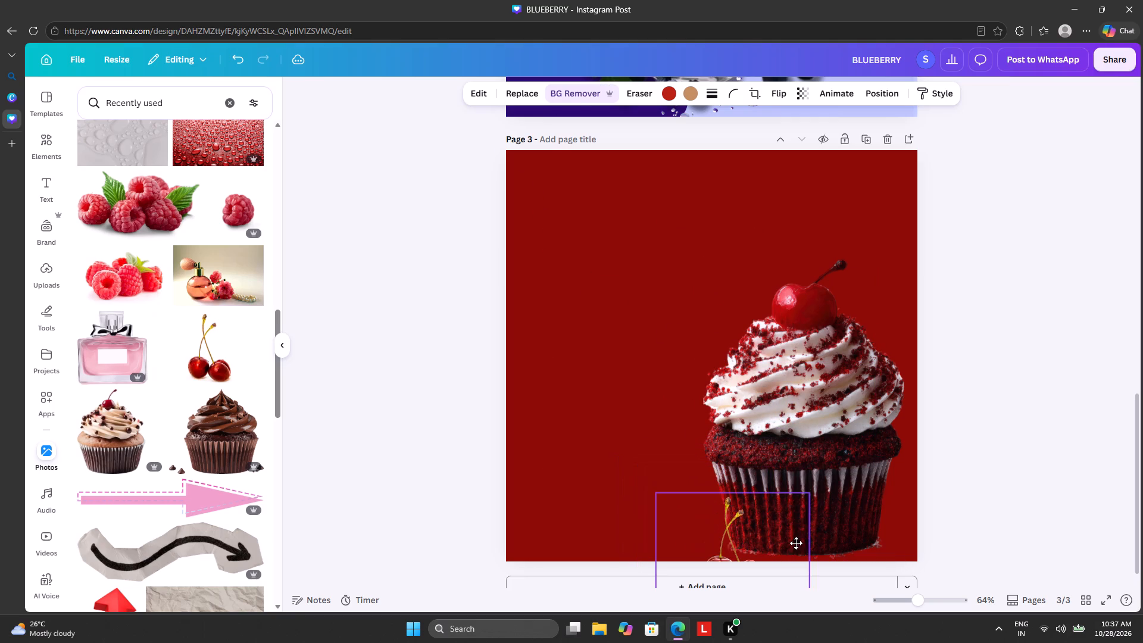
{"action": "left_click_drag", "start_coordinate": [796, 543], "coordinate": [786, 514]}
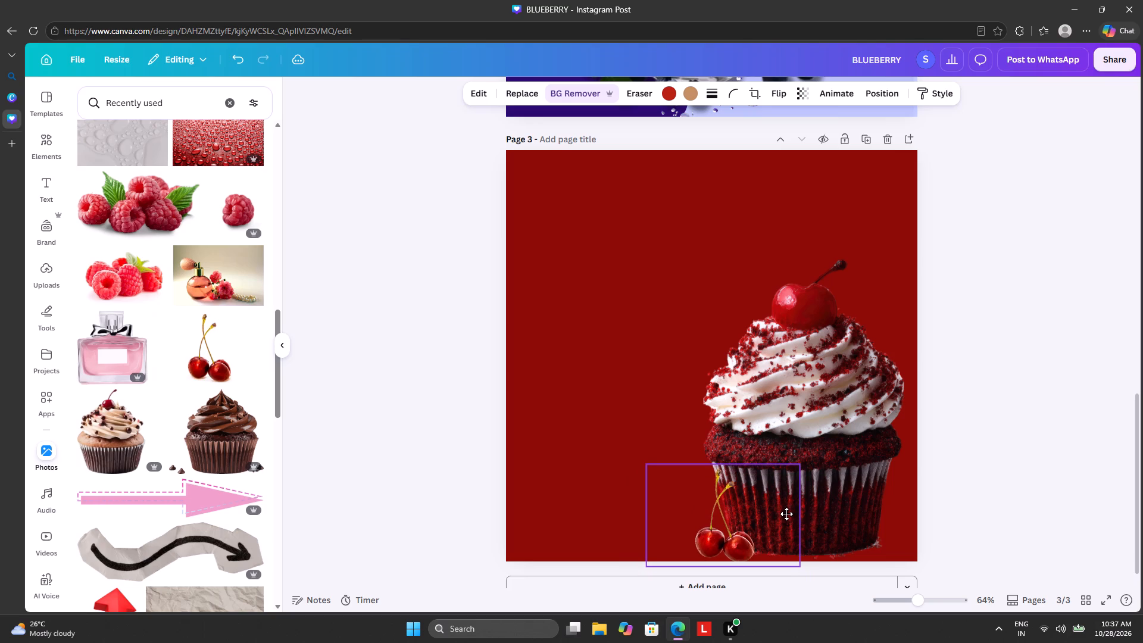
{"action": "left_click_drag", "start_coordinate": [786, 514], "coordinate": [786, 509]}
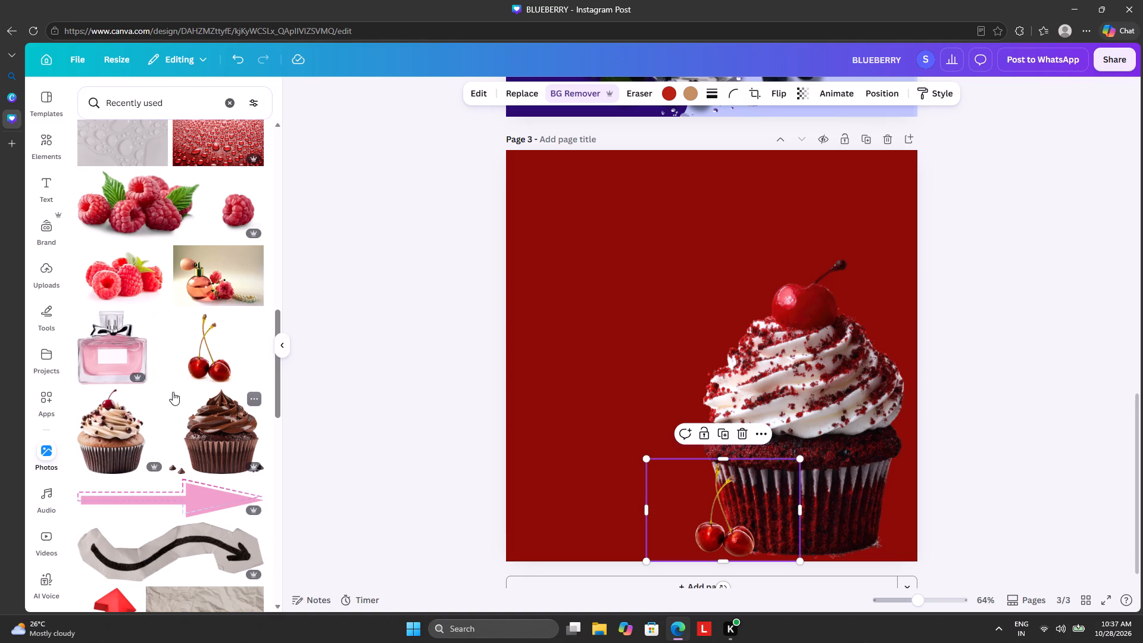
Search the photos for CHERRY and add the dark red cherry pair with water droplets to page 3.
{"action": "left_click", "coordinate": [233, 97]}
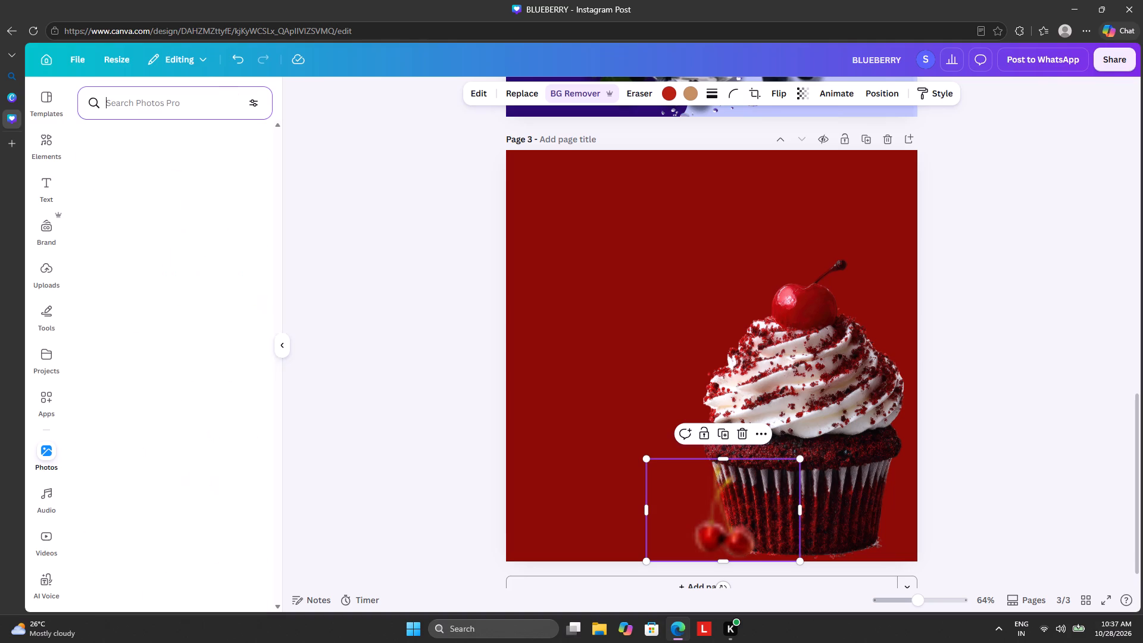
{"action": "type", "text": "CHERRY"}
{"action": "key", "text": "Return"}
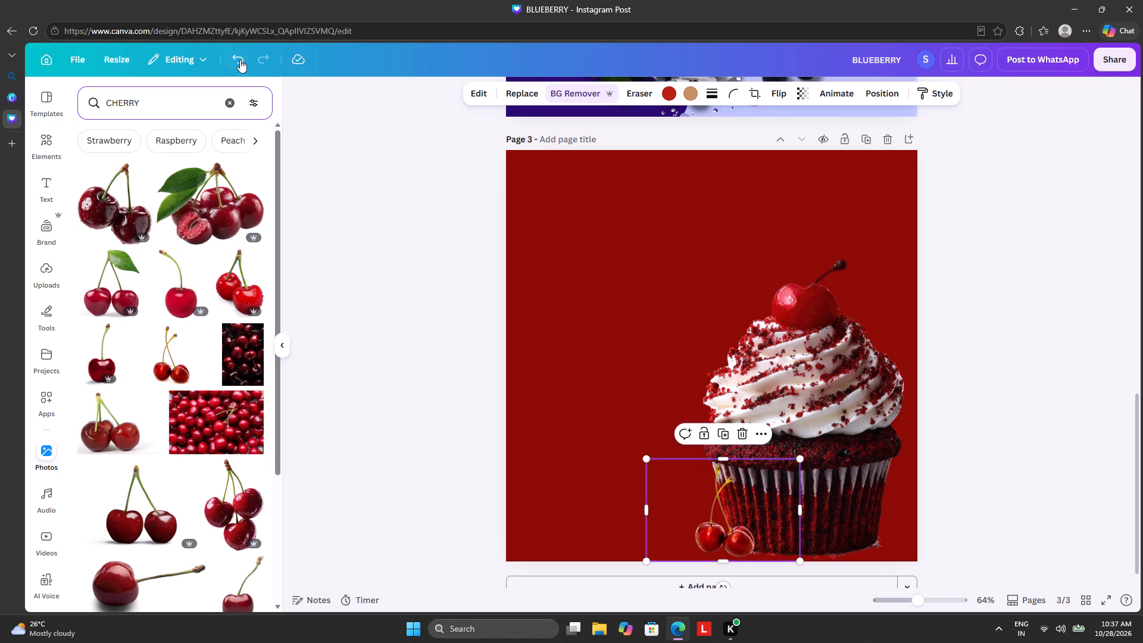
{"action": "left_click", "coordinate": [117, 211]}
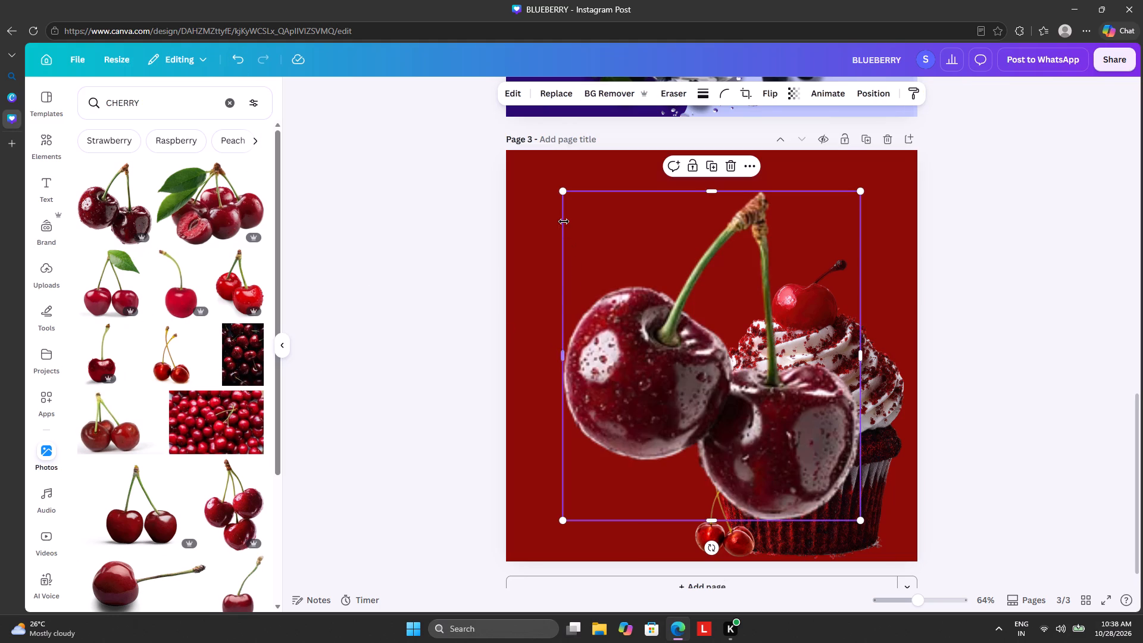
Shrink the dark cherry pair to about a fifth of the page width and move it beside the cupcake's frosting.
{"action": "left_click_drag", "start_coordinate": [558, 190], "coordinate": [775, 413]}
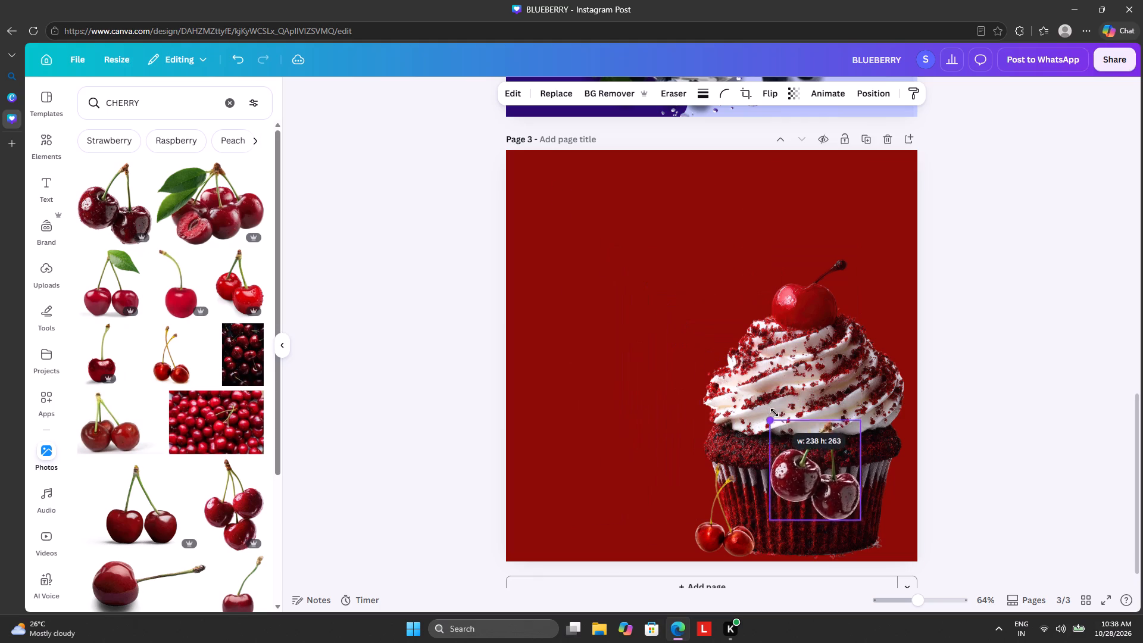
{"action": "left_click_drag", "start_coordinate": [775, 413], "coordinate": [784, 426]}
{"action": "left_click_drag", "start_coordinate": [825, 489], "coordinate": [757, 528]}
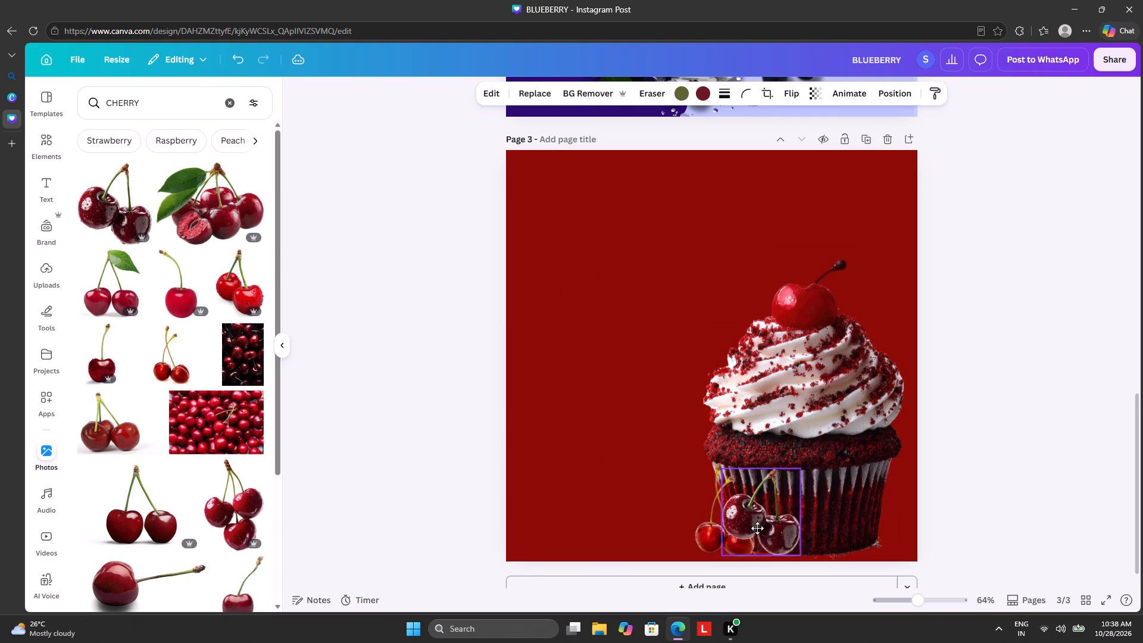
{"action": "left_click_drag", "start_coordinate": [757, 528], "coordinate": [720, 535]}
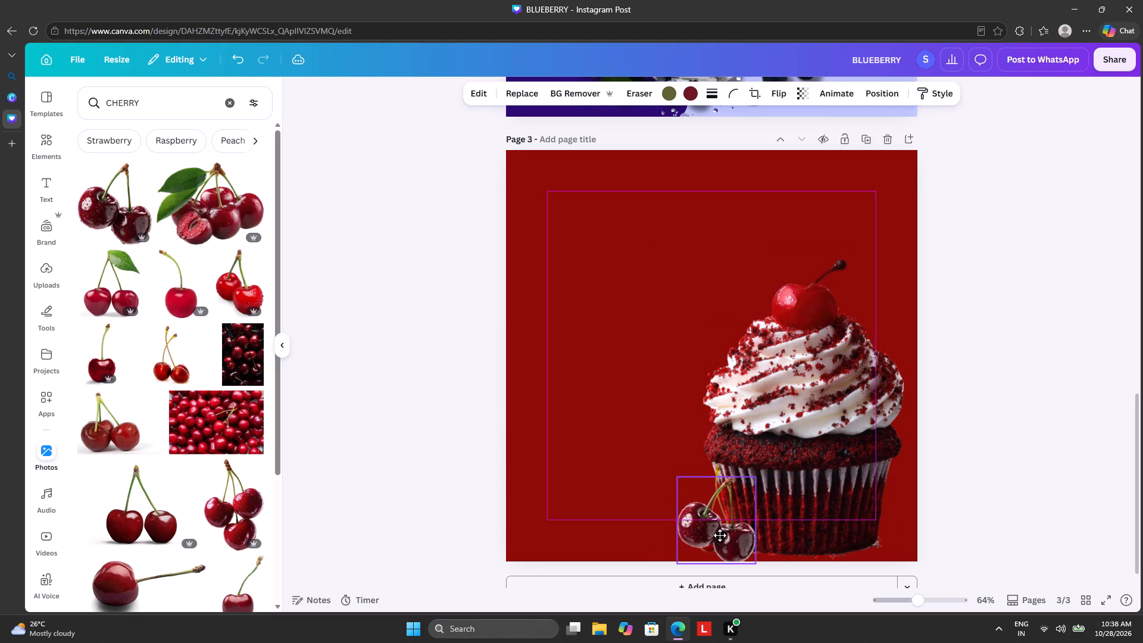
{"action": "left_click_drag", "start_coordinate": [720, 535], "coordinate": [652, 416]}
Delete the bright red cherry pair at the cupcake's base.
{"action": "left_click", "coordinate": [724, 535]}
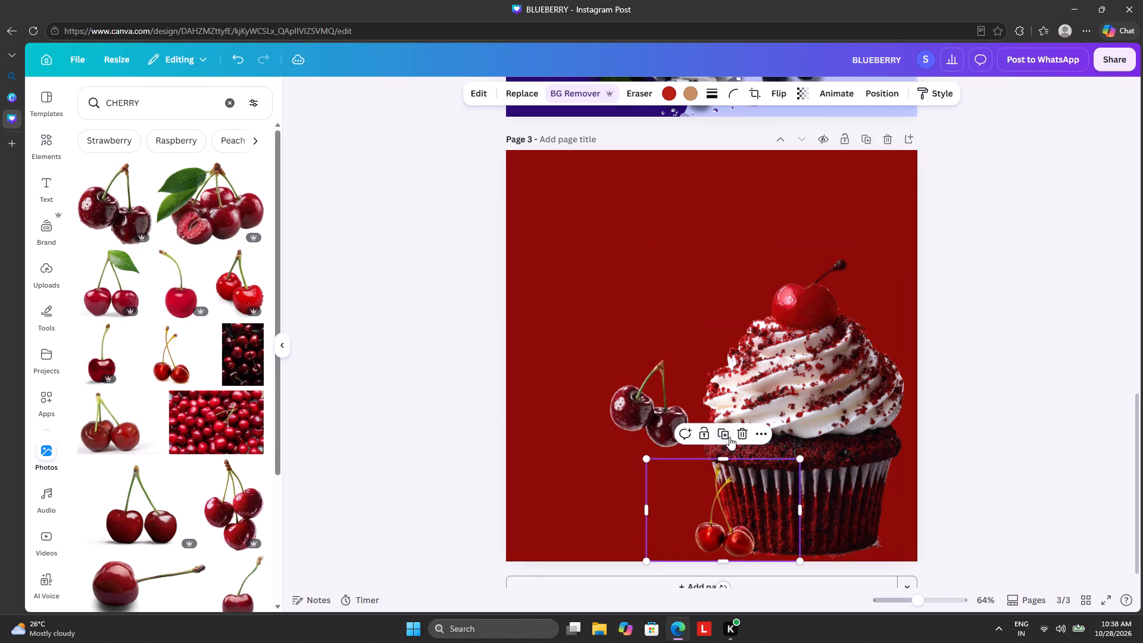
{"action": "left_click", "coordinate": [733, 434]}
Place the dark cherry pair at the cupcake's lower-left base, just above page 3's bottom edge.
{"action": "left_click_drag", "start_coordinate": [647, 402], "coordinate": [706, 488]}
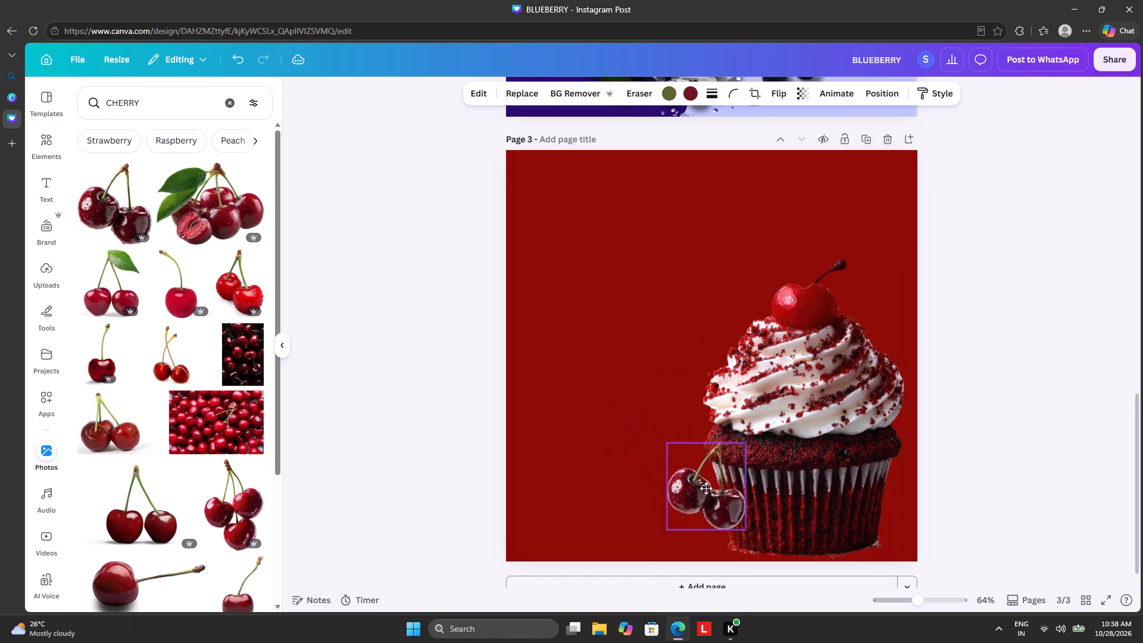
{"action": "left_click_drag", "start_coordinate": [706, 488], "coordinate": [710, 515]}
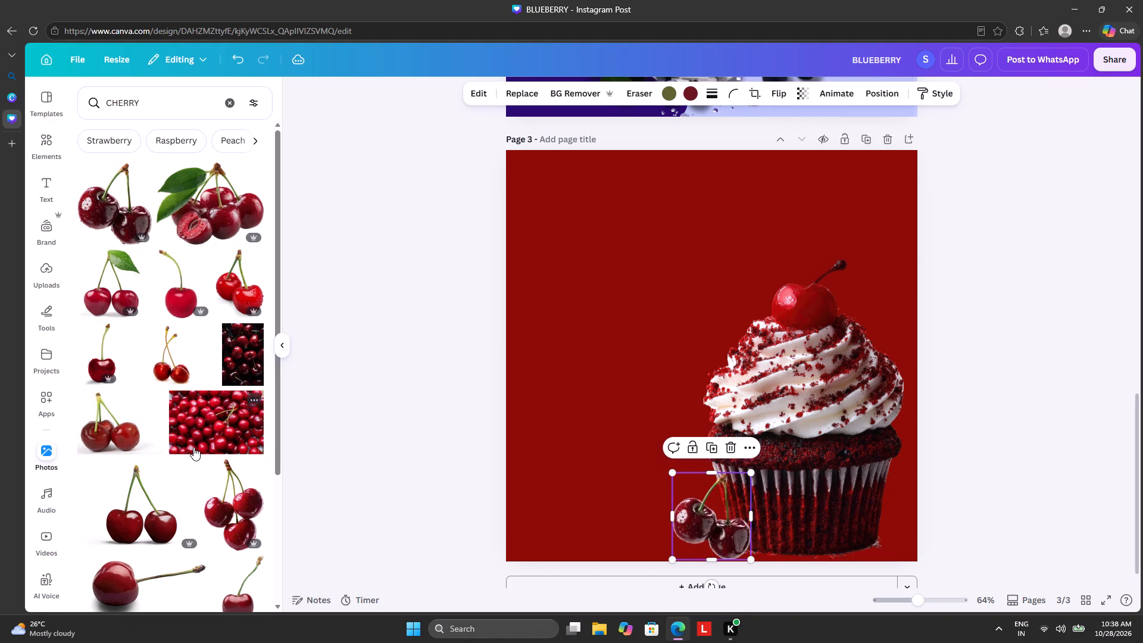
Find the photo of a single small cherry on a plain peach background in the CHERRY results and add it to page 3.
{"action": "scroll", "coordinate": [193, 454], "scroll_direction": "down", "scroll_amount": 7}
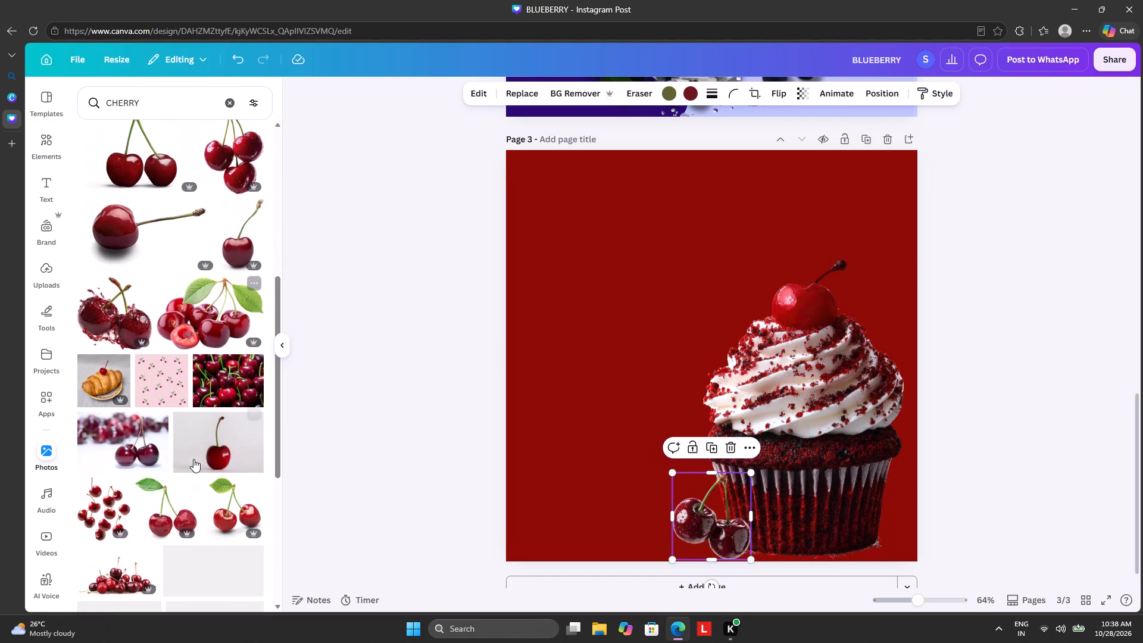
{"action": "scroll", "coordinate": [193, 459], "scroll_direction": "down", "scroll_amount": 4}
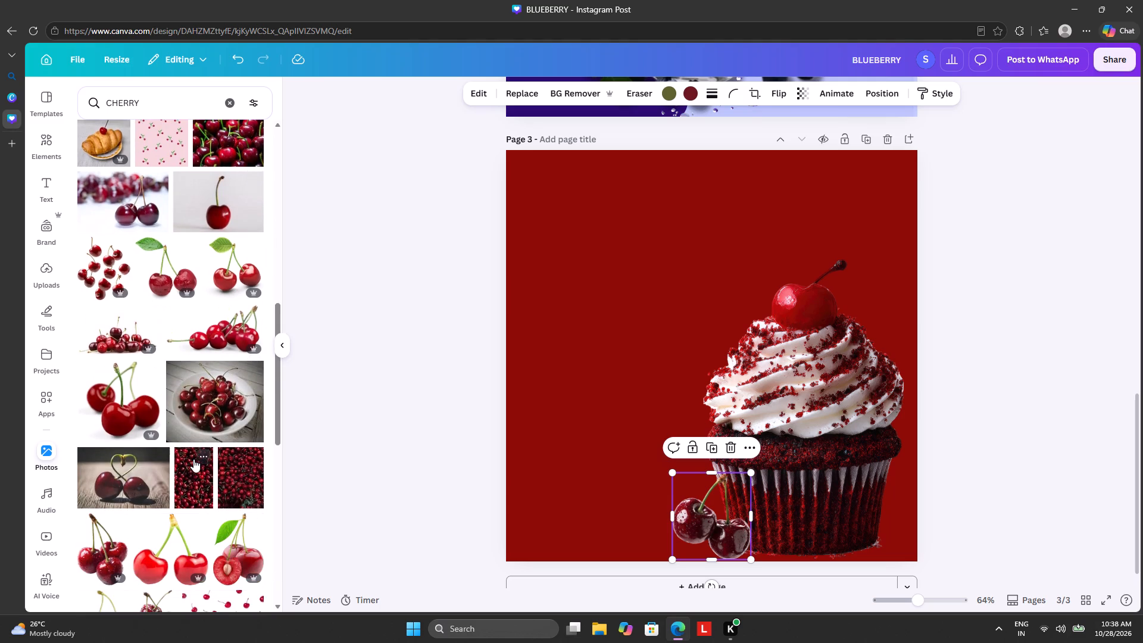
{"action": "scroll", "coordinate": [193, 459], "scroll_direction": "up", "scroll_amount": 4}
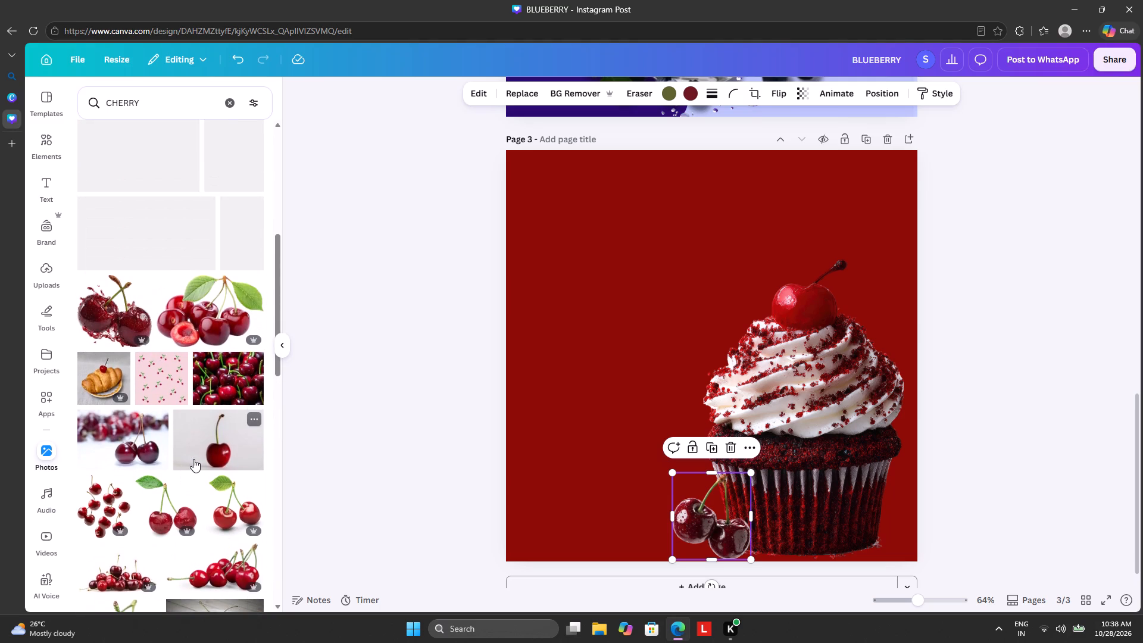
{"action": "scroll", "coordinate": [191, 458], "scroll_direction": "up", "scroll_amount": 1}
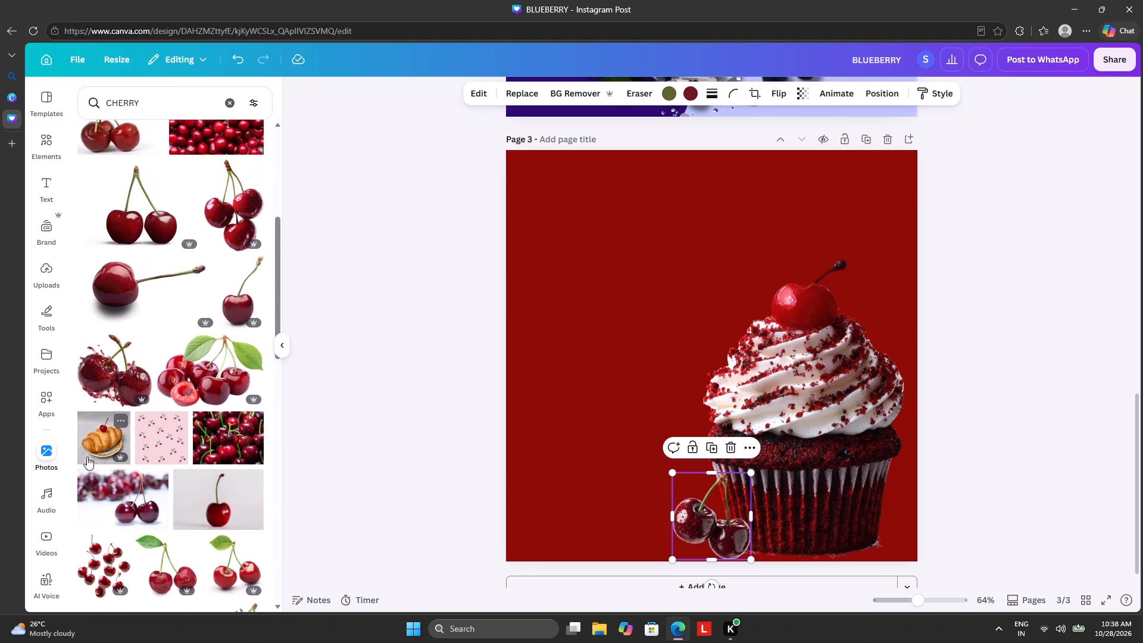
{"action": "scroll", "coordinate": [168, 423], "scroll_direction": "up", "scroll_amount": 6}
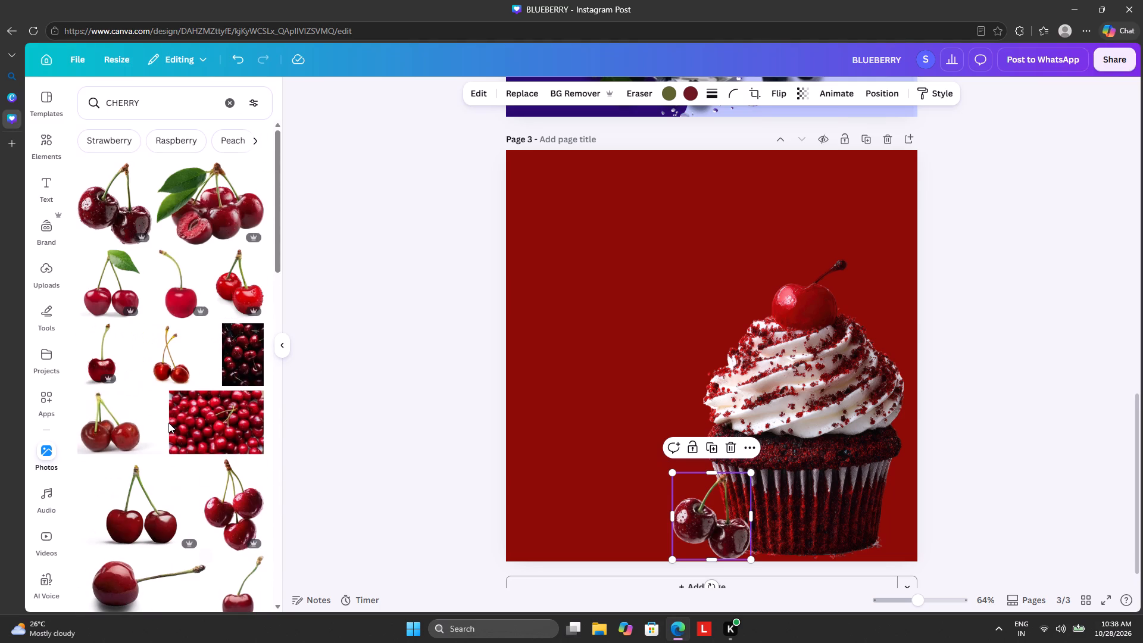
{"action": "scroll", "coordinate": [168, 423], "scroll_direction": "up", "scroll_amount": 5}
{"action": "scroll", "coordinate": [168, 422], "scroll_direction": "down", "scroll_amount": 10}
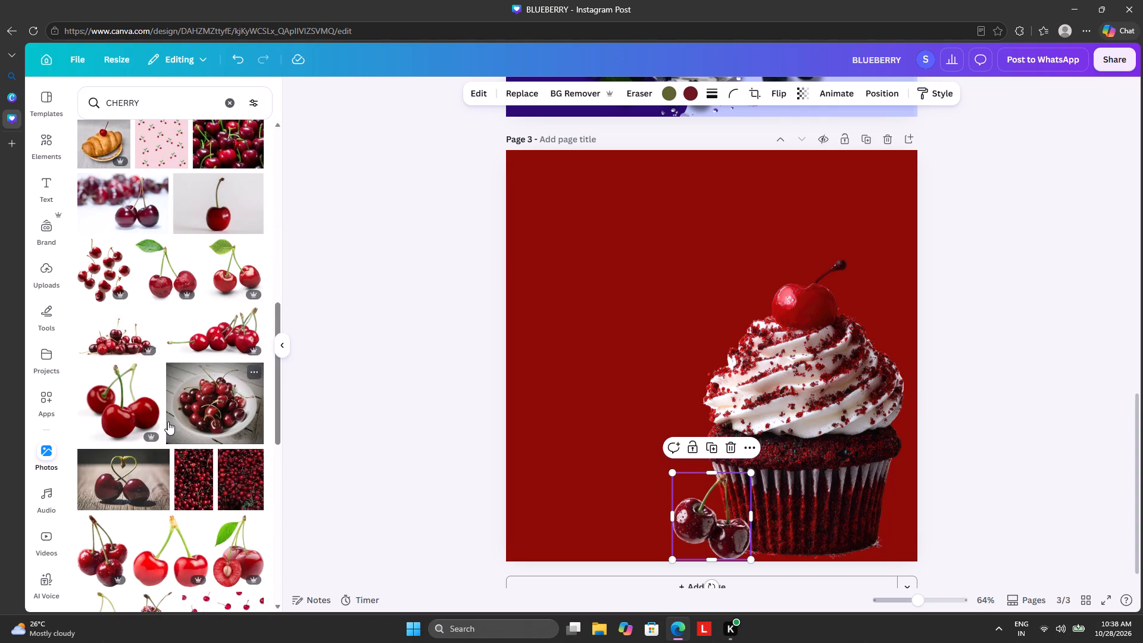
{"action": "scroll", "coordinate": [168, 422], "scroll_direction": "down", "scroll_amount": 4}
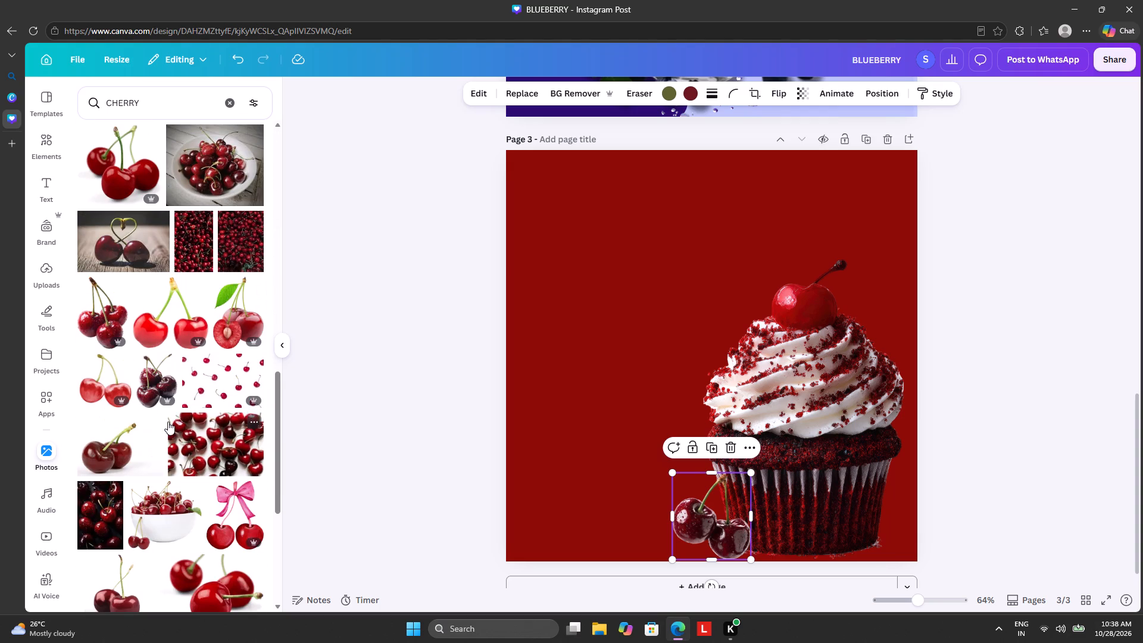
{"action": "scroll", "coordinate": [168, 422], "scroll_direction": "down", "scroll_amount": 6}
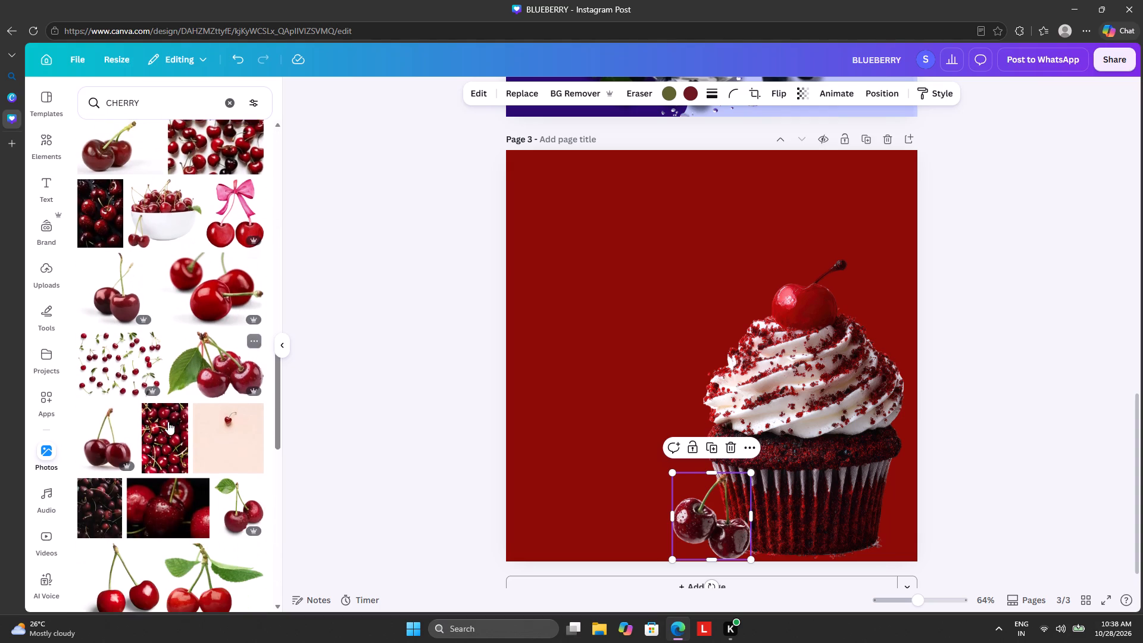
{"action": "left_click", "coordinate": [214, 427]}
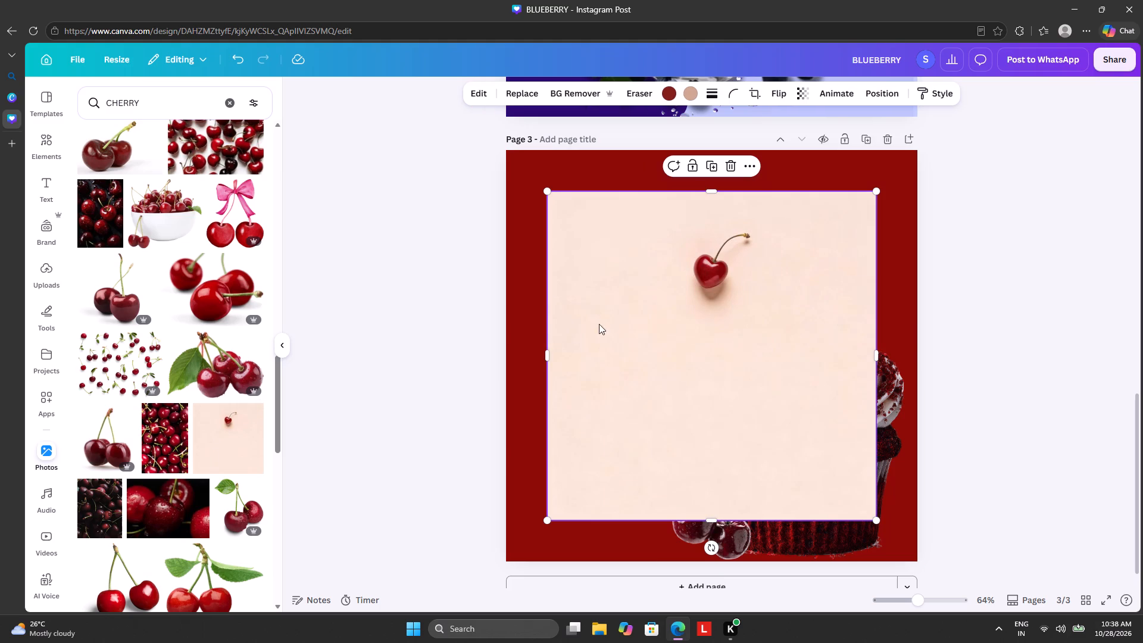
Turn the single cherry photo into a small background-free cutout and place the cherry left of the cupcake, above the dark cherry pair.
{"action": "left_click", "coordinate": [552, 92]}
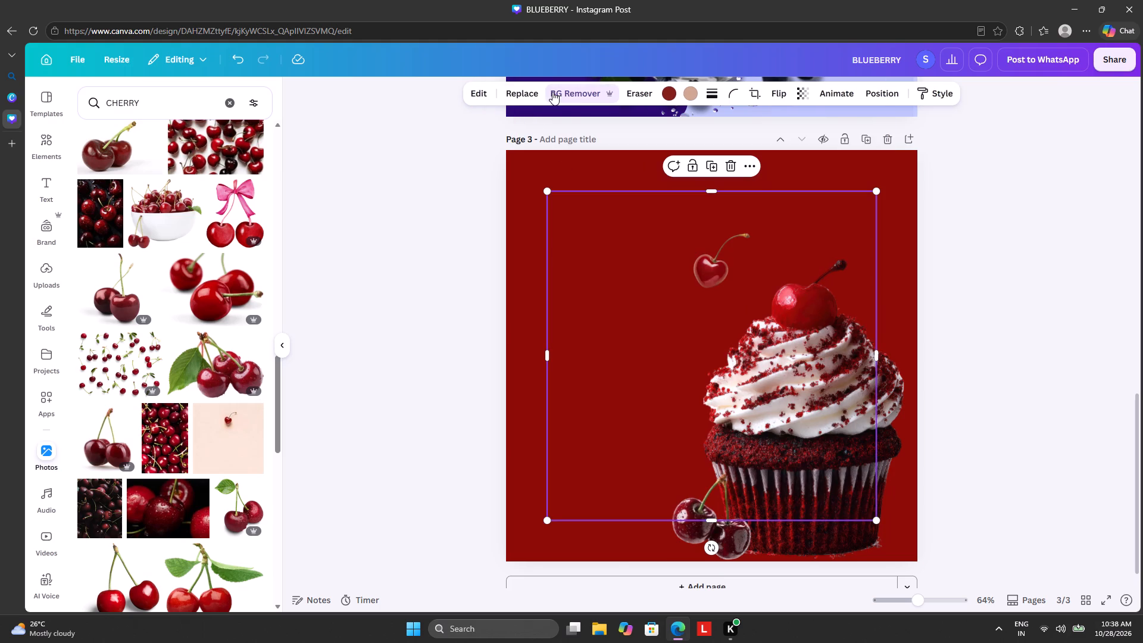
{"action": "left_click_drag", "start_coordinate": [543, 192], "coordinate": [595, 234]}
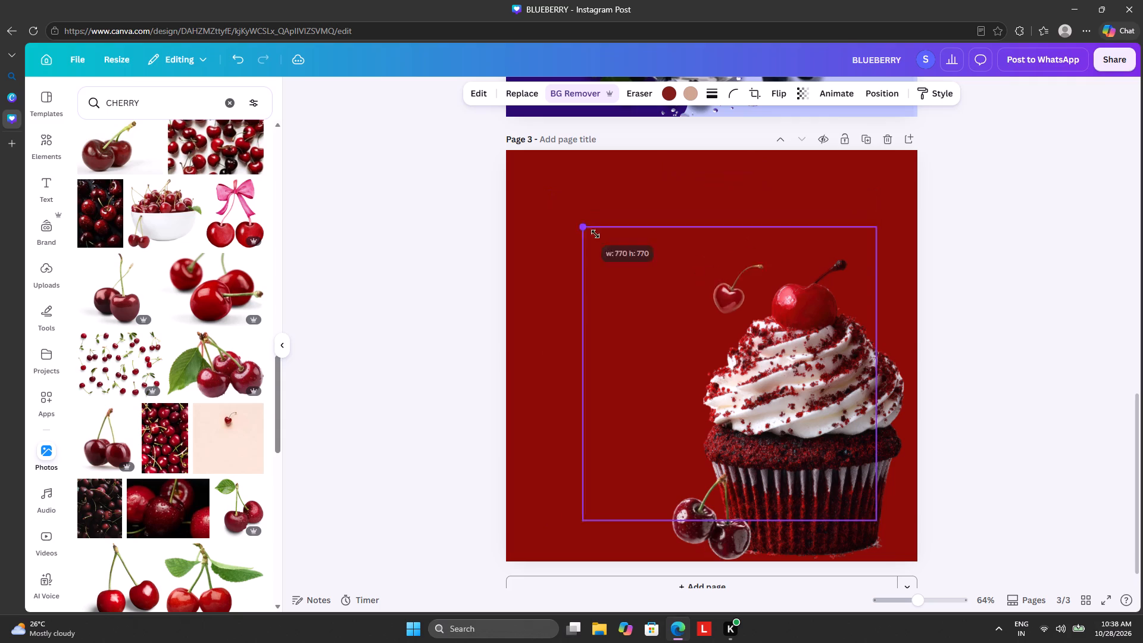
{"action": "left_click_drag", "start_coordinate": [595, 234], "coordinate": [713, 320]}
{"action": "left_click_drag", "start_coordinate": [757, 397], "coordinate": [674, 387]}
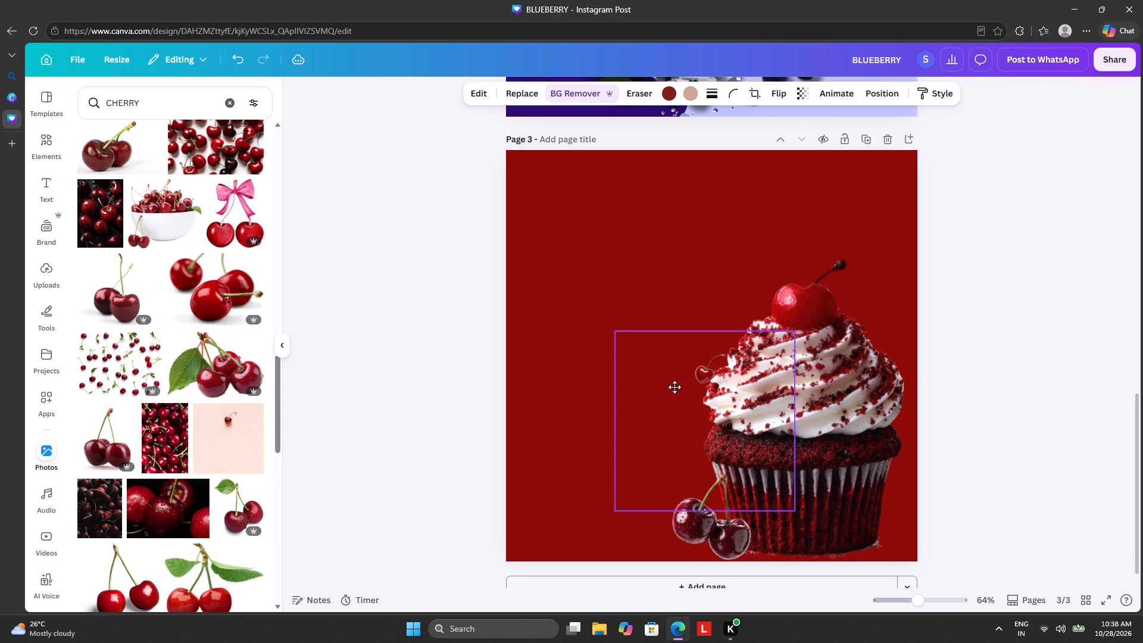
{"action": "left_click_drag", "start_coordinate": [674, 387], "coordinate": [645, 445]}
Duplicate the small cherry cutout twice, placing one copy right of the cupcake's top cherry and one beside its lower-right base.
{"action": "left_click", "coordinate": [679, 366]}
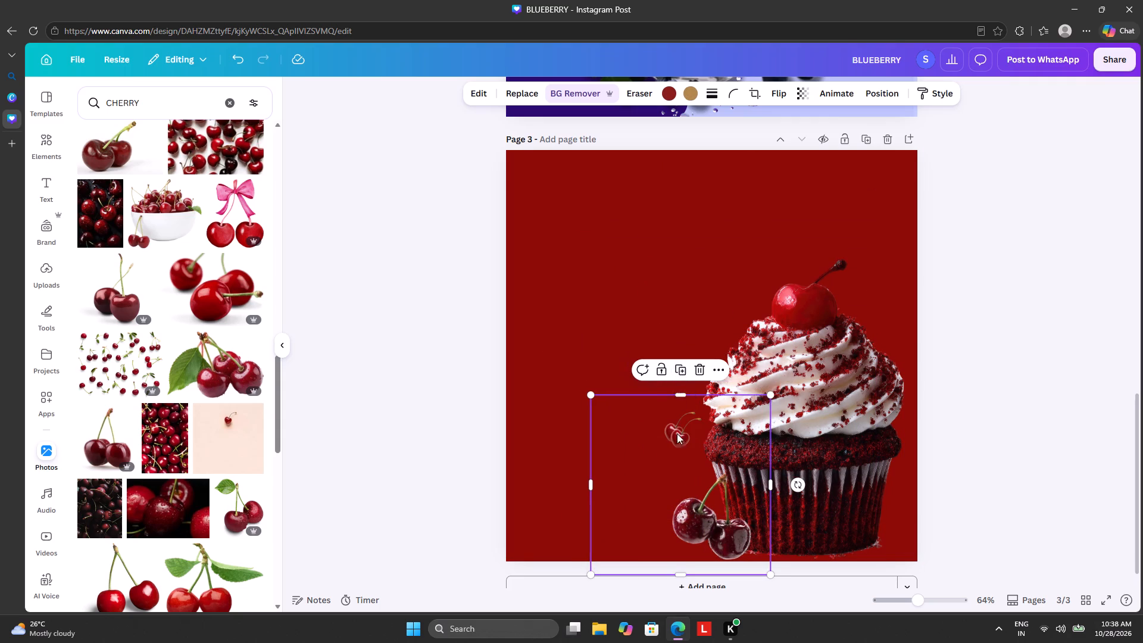
{"action": "left_click_drag", "start_coordinate": [683, 465], "coordinate": [757, 339]}
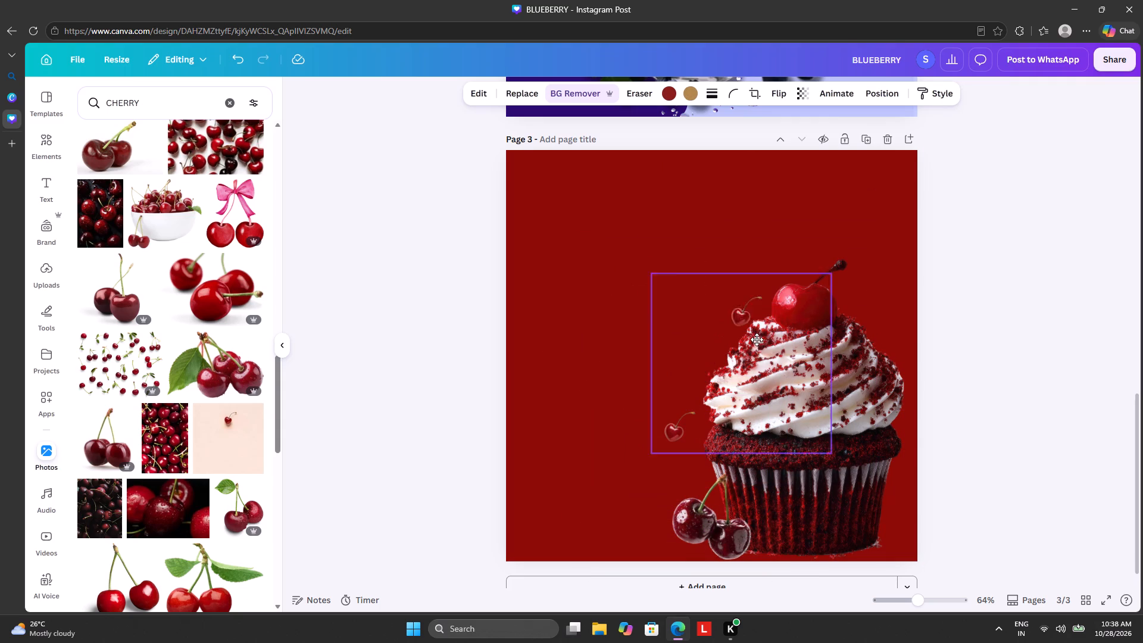
{"action": "left_click_drag", "start_coordinate": [757, 339], "coordinate": [877, 329]}
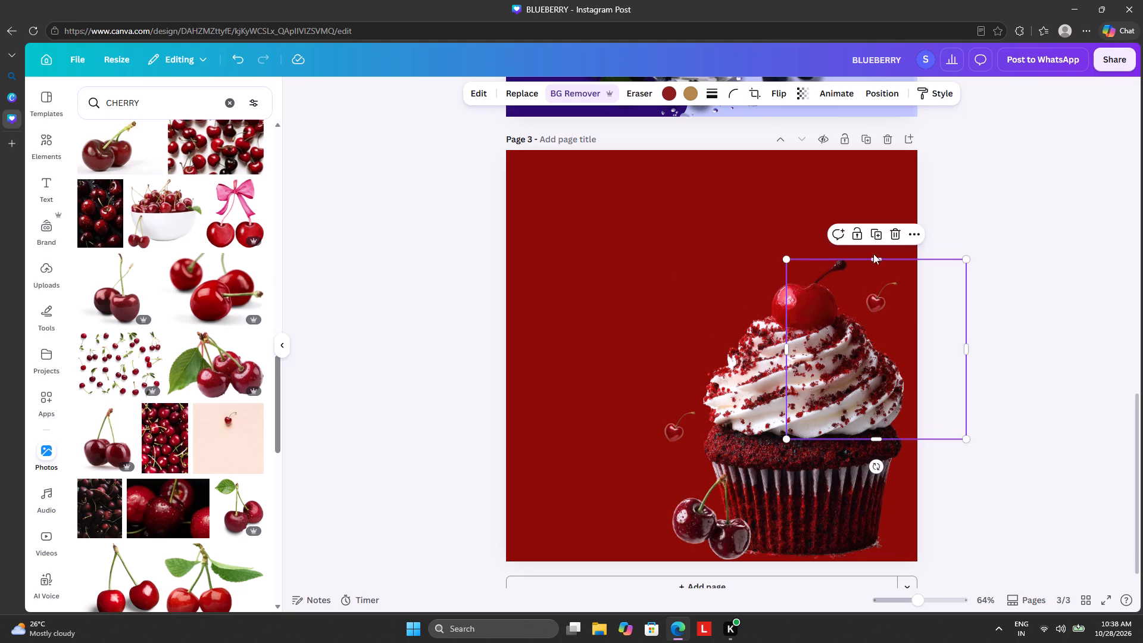
{"action": "left_click", "coordinate": [873, 236]}
{"action": "left_click_drag", "start_coordinate": [865, 357], "coordinate": [889, 564]}
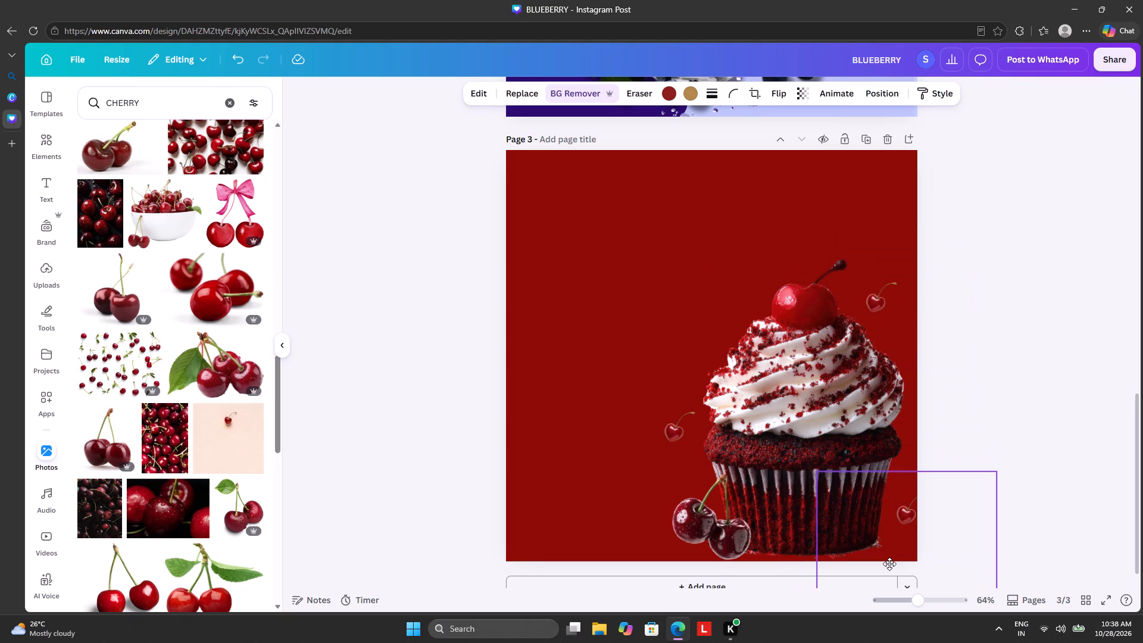
{"action": "left_click_drag", "start_coordinate": [889, 564], "coordinate": [879, 564]}
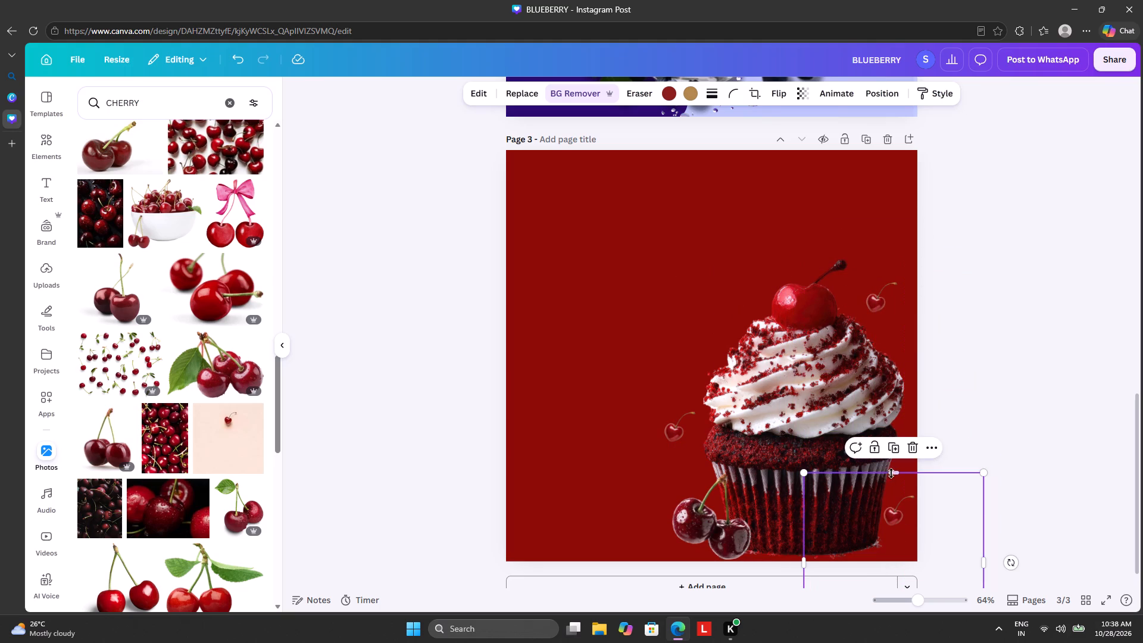
Add two more copies of the small cherry cutout, one in page 3's top-left corner and one in its bottom-left corner.
{"action": "left_click", "coordinate": [894, 451]}
{"action": "left_click_drag", "start_coordinate": [893, 526], "coordinate": [513, 173]}
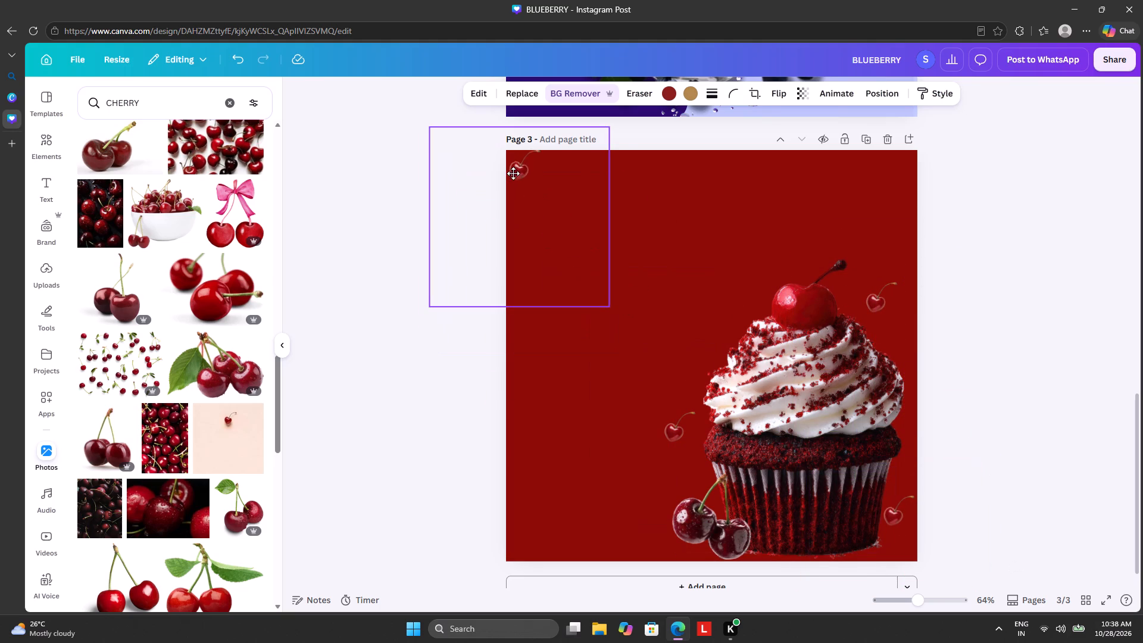
{"action": "left_click_drag", "start_coordinate": [513, 173], "coordinate": [531, 191]}
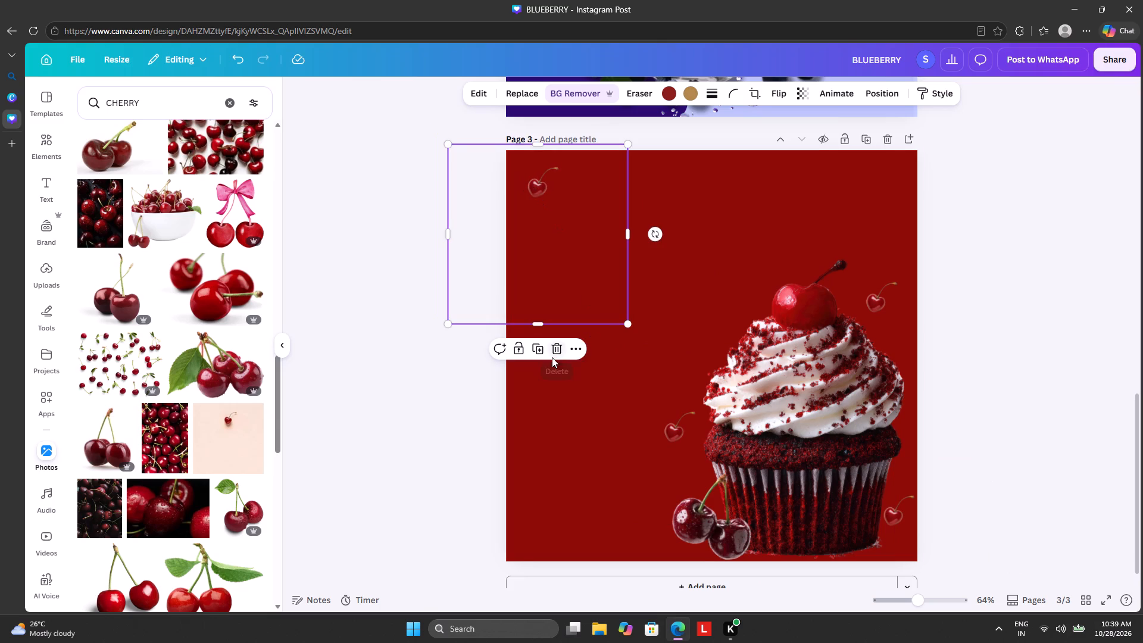
{"action": "left_click", "coordinate": [533, 348]}
{"action": "left_click_drag", "start_coordinate": [552, 278], "coordinate": [864, 279]}
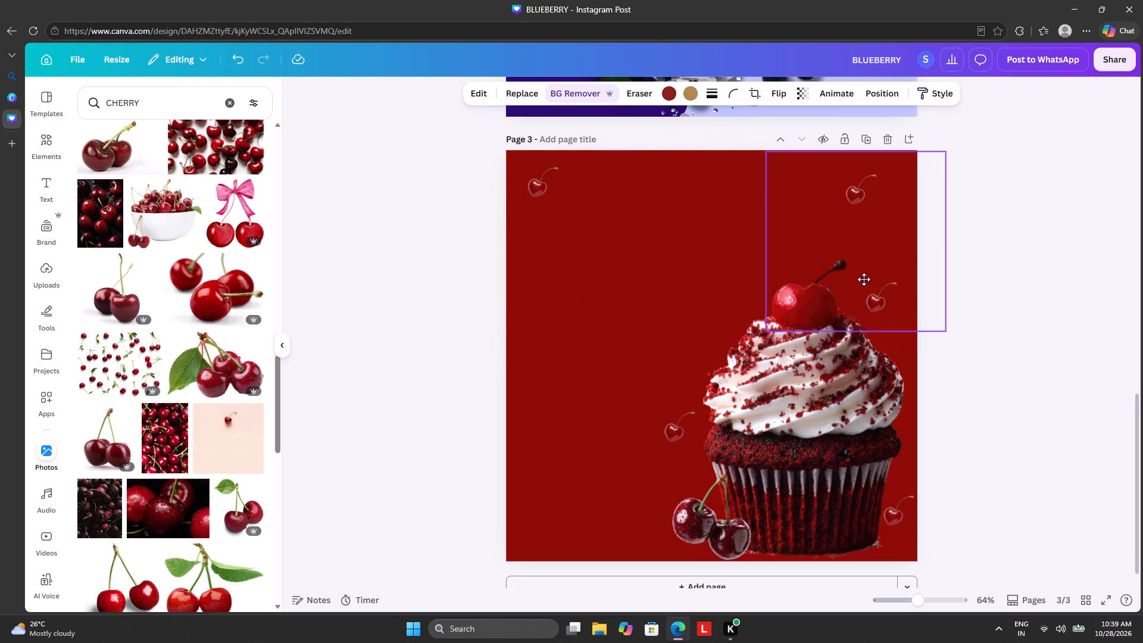
{"action": "left_click_drag", "start_coordinate": [864, 279], "coordinate": [552, 605]}
{"action": "left_click", "coordinate": [396, 405]}
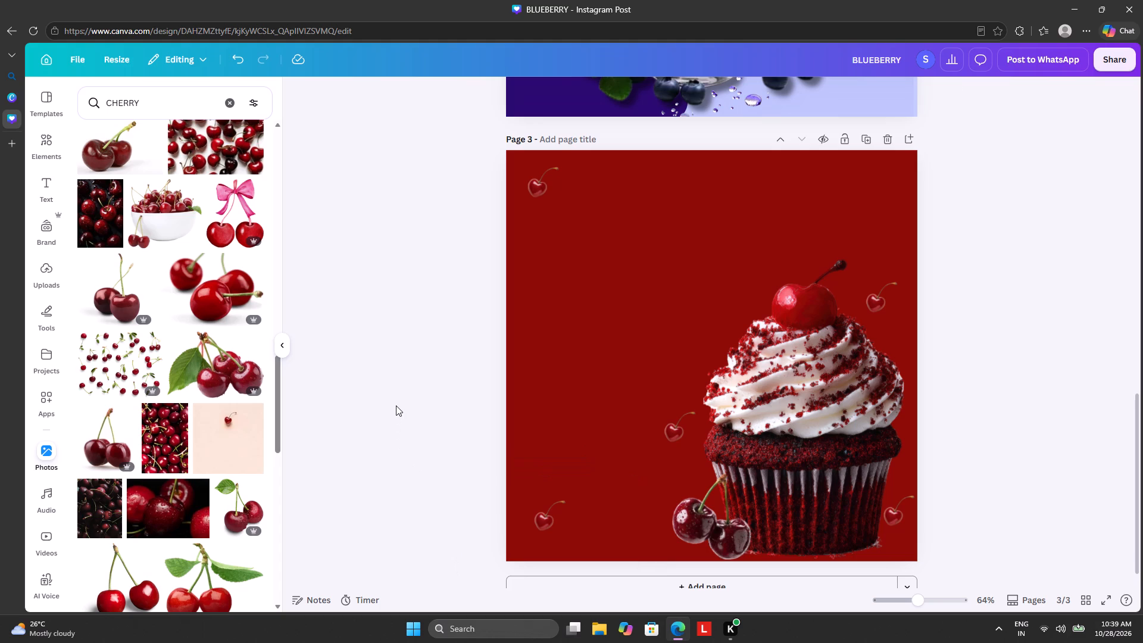
Look through the CHERRY photo results for more images that could suit page 3.
{"action": "scroll", "coordinate": [218, 463], "scroll_direction": "down", "scroll_amount": 6}
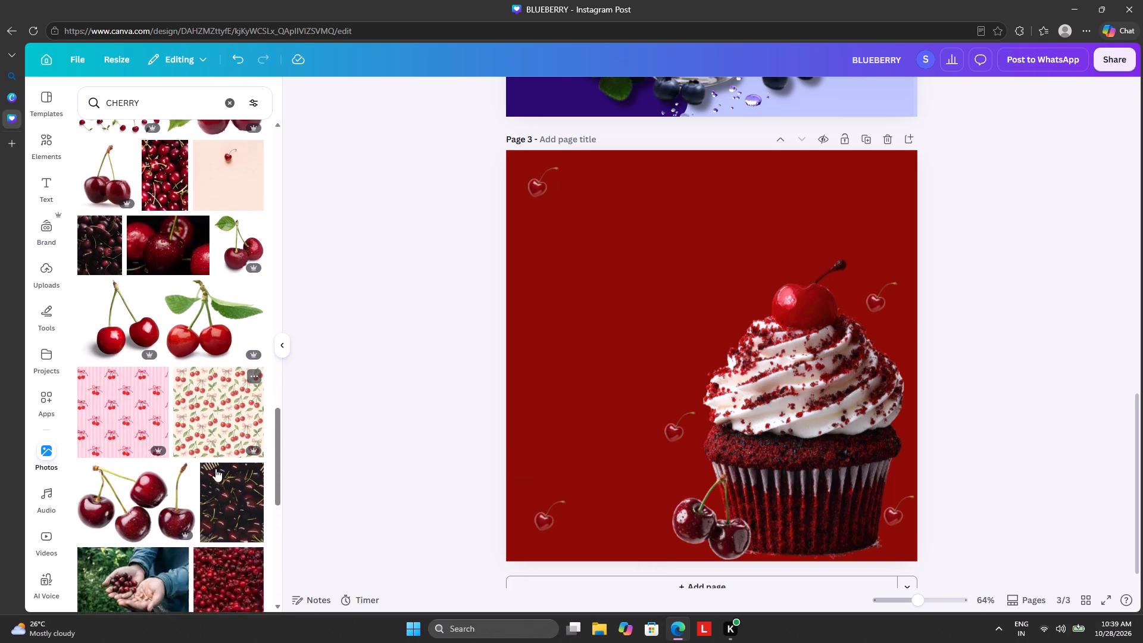
{"action": "scroll", "coordinate": [216, 469], "scroll_direction": "down", "scroll_amount": 8}
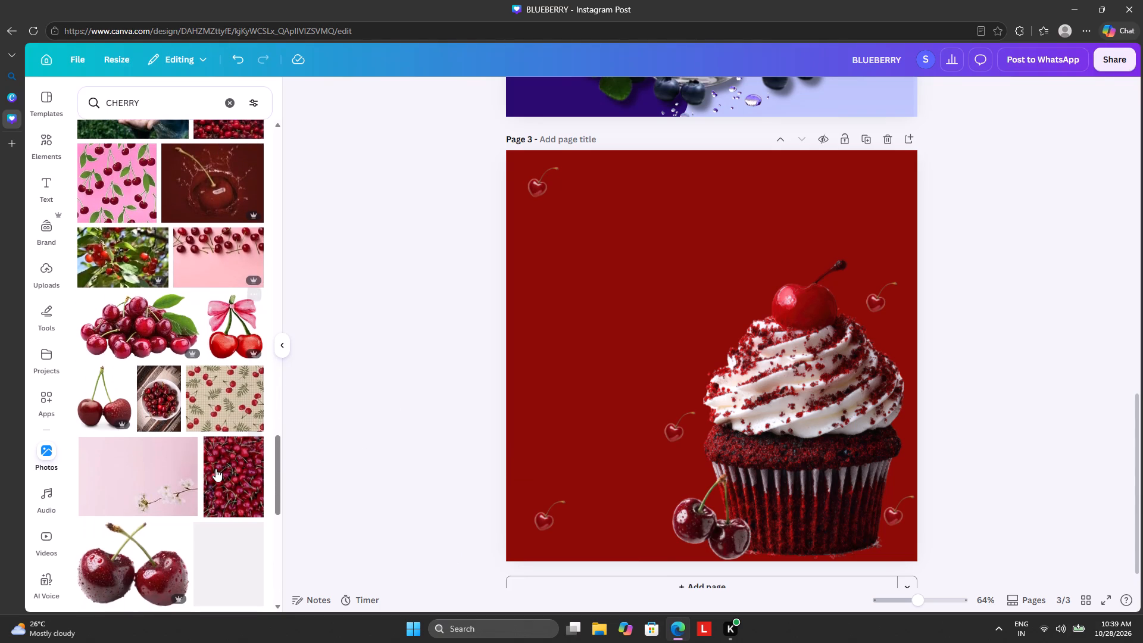
{"action": "scroll", "coordinate": [216, 469], "scroll_direction": "down", "scroll_amount": 6}
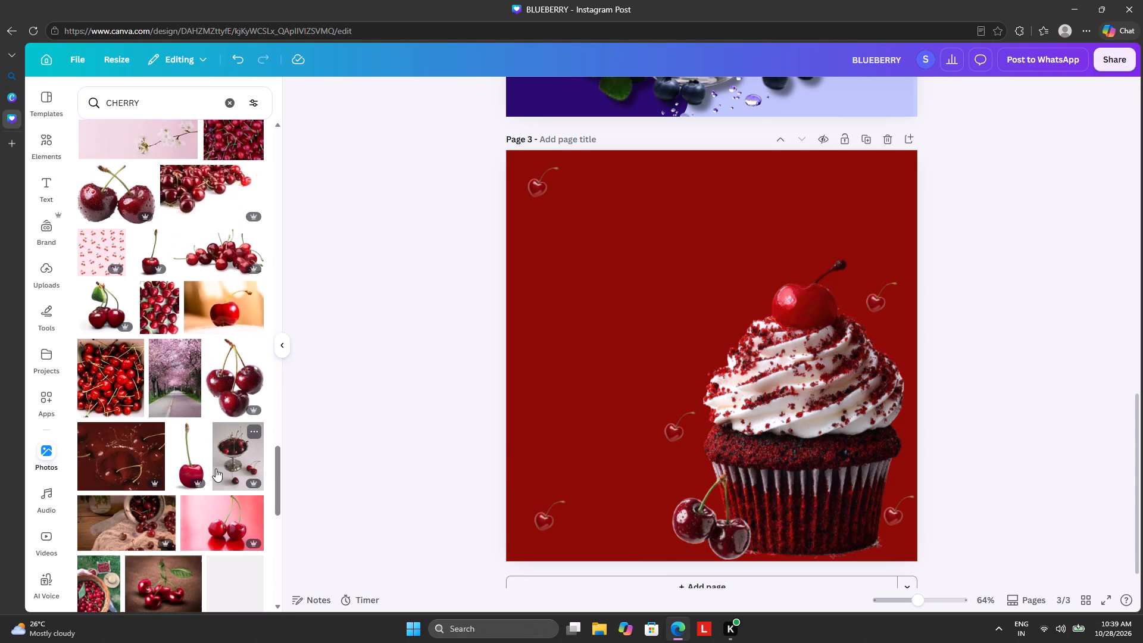
{"action": "scroll", "coordinate": [216, 469], "scroll_direction": "down", "scroll_amount": 9}
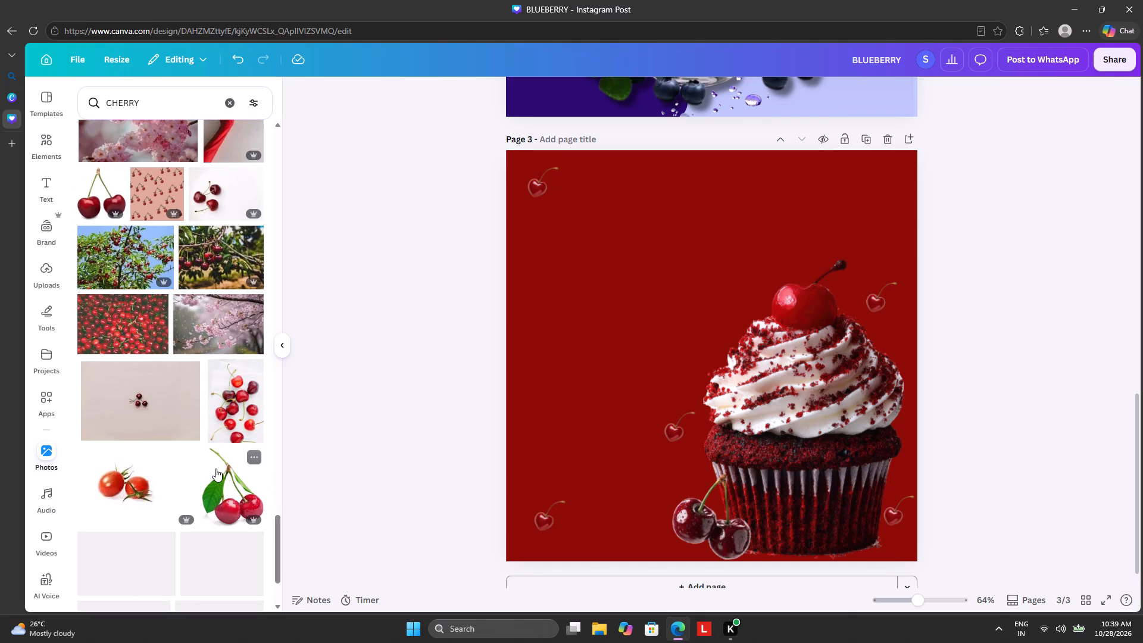
{"action": "scroll", "coordinate": [216, 469], "scroll_direction": "down", "scroll_amount": 8}
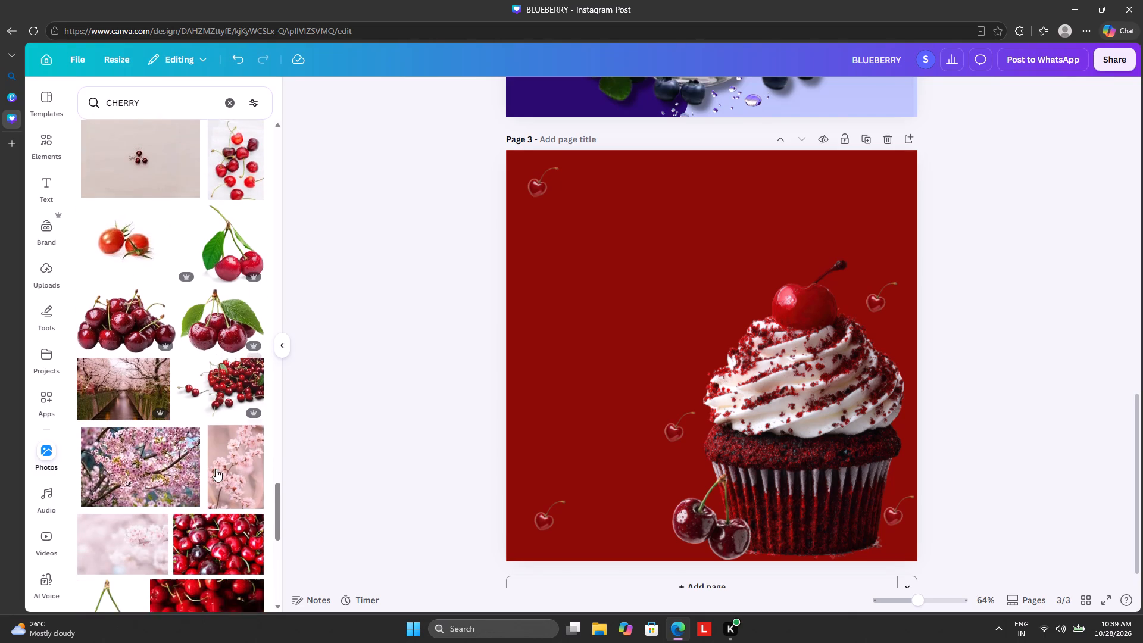
{"action": "scroll", "coordinate": [216, 469], "scroll_direction": "down", "scroll_amount": 2}
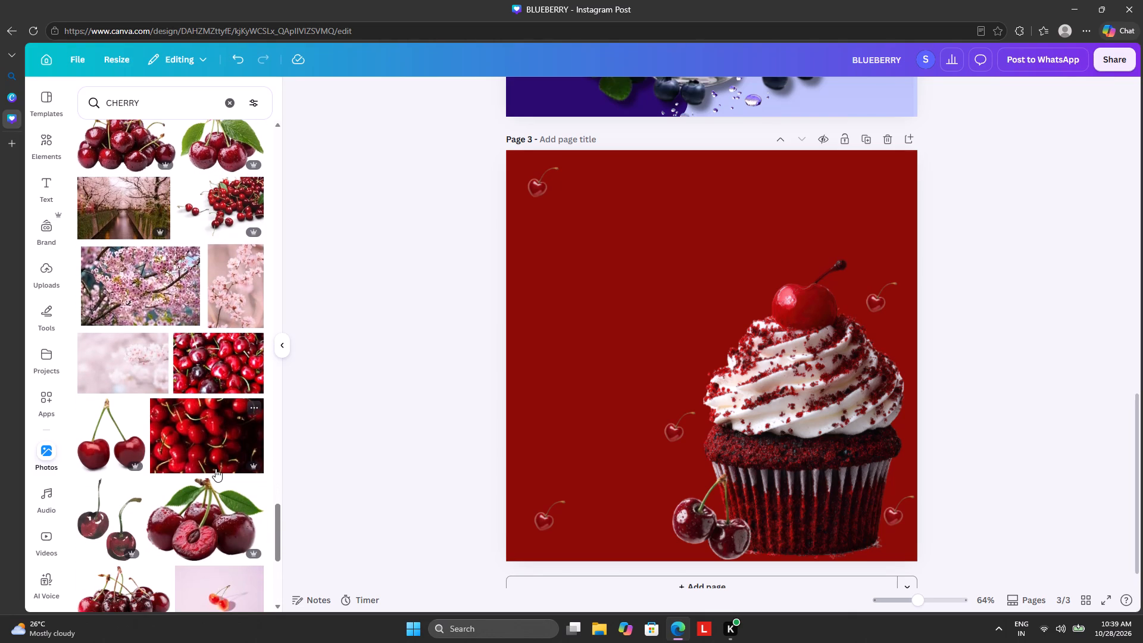
{"action": "scroll", "coordinate": [216, 469], "scroll_direction": "down", "scroll_amount": 4}
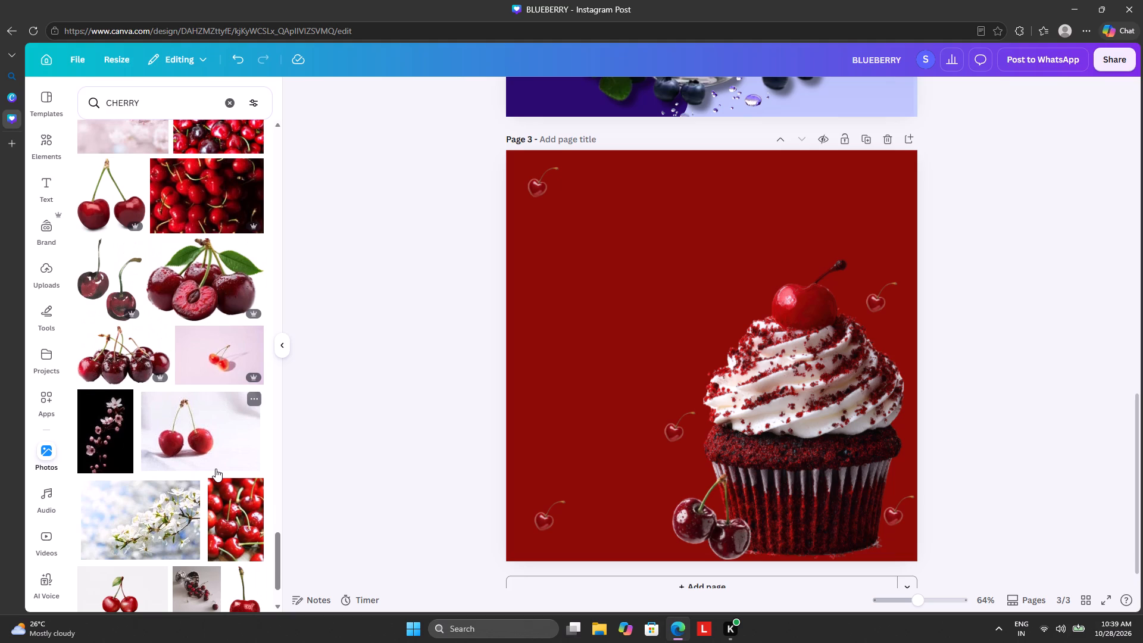
Replace the photo search with CHOCLATE.
{"action": "left_click", "coordinate": [232, 100]}
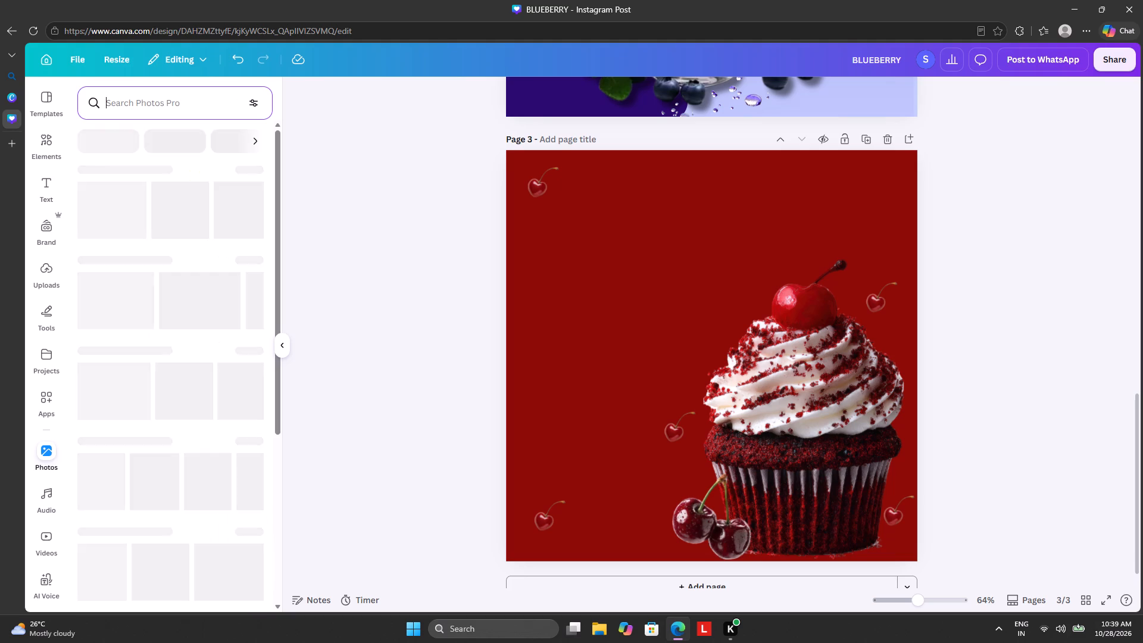
{"action": "type", "text": "CHOCLATE"}
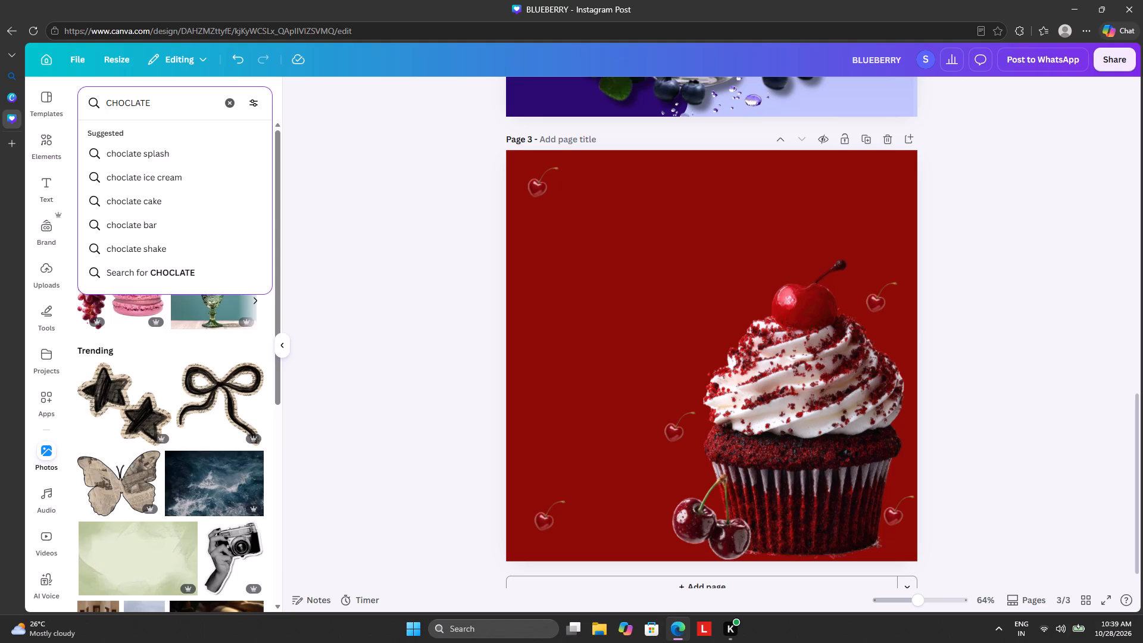
{"action": "key", "text": "Return"}
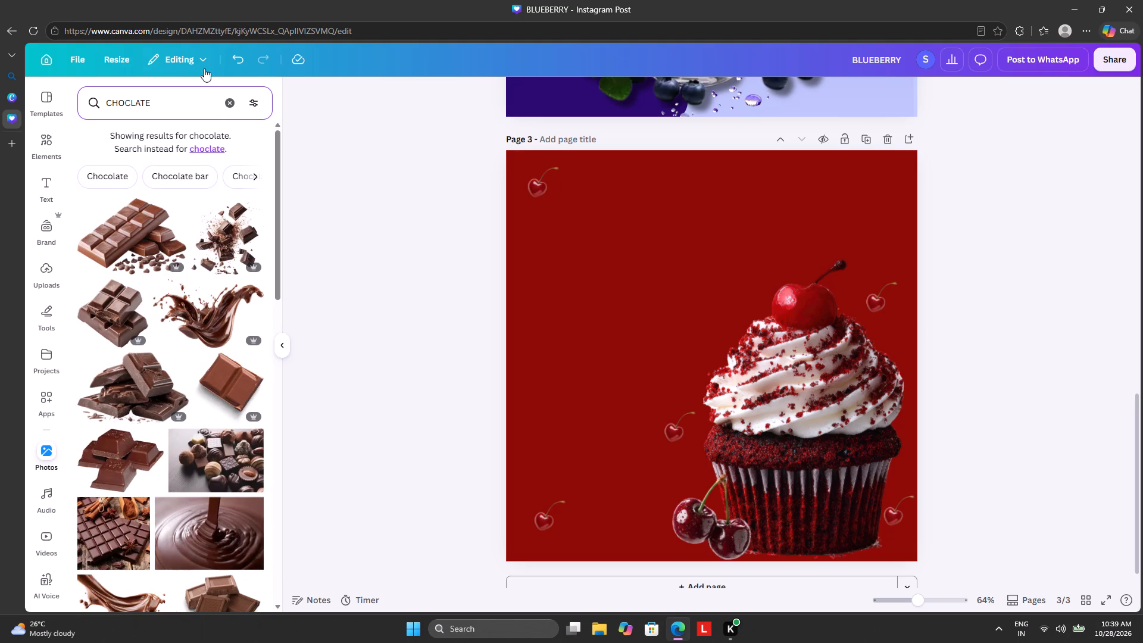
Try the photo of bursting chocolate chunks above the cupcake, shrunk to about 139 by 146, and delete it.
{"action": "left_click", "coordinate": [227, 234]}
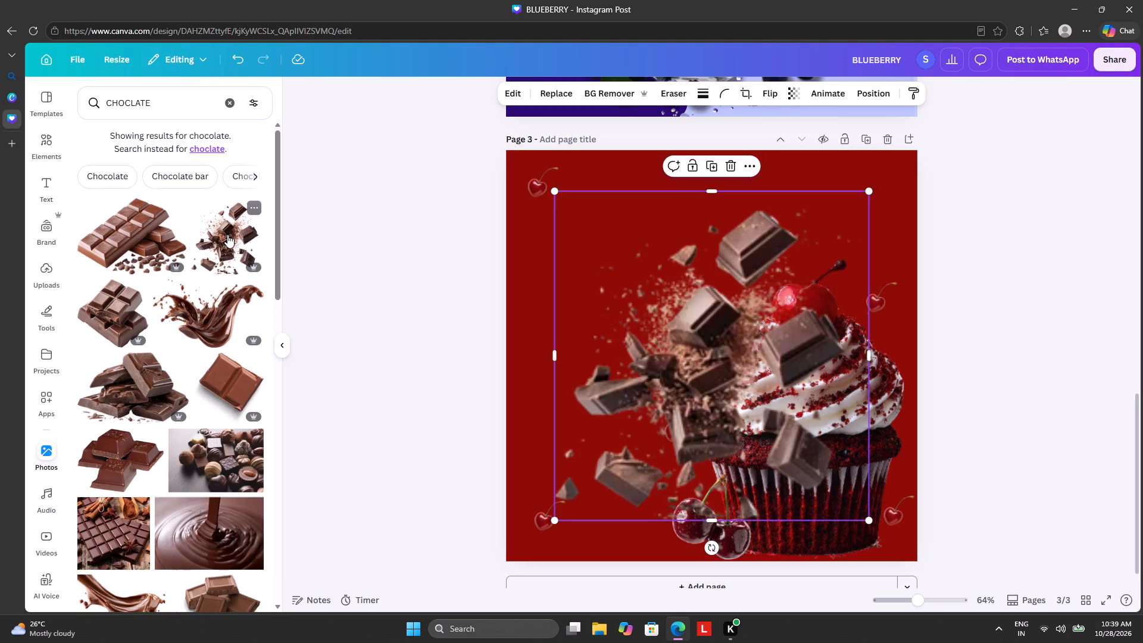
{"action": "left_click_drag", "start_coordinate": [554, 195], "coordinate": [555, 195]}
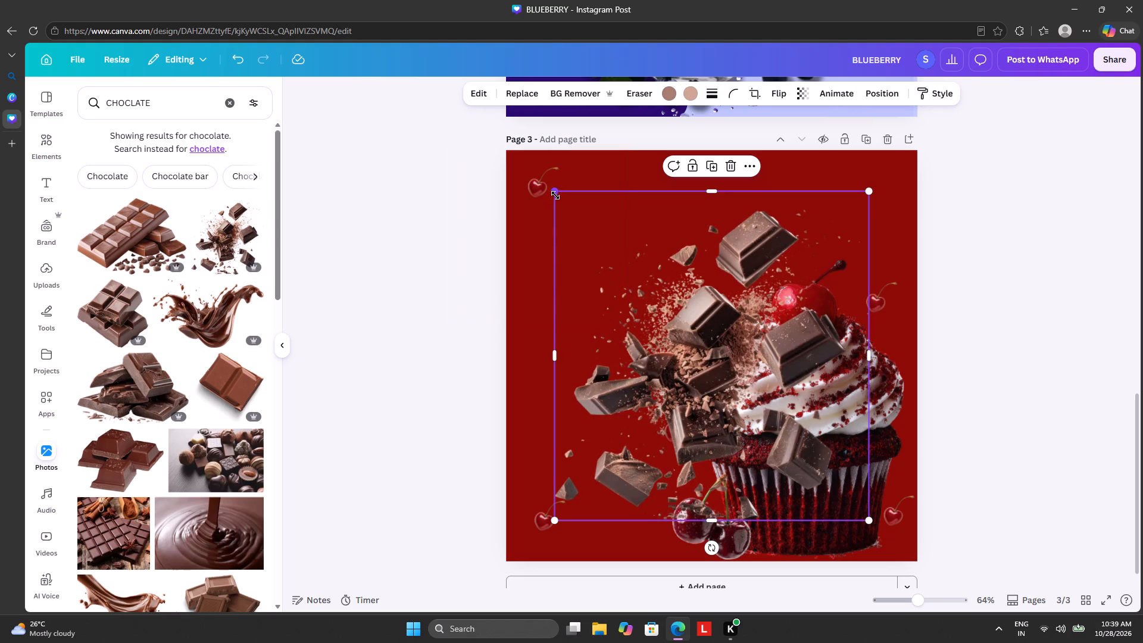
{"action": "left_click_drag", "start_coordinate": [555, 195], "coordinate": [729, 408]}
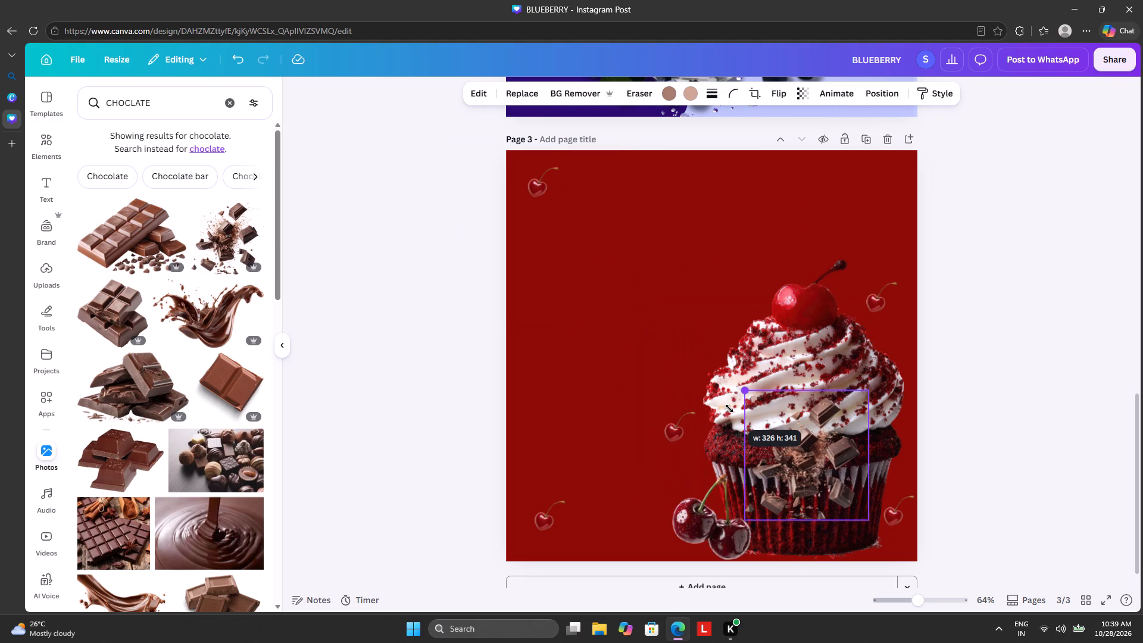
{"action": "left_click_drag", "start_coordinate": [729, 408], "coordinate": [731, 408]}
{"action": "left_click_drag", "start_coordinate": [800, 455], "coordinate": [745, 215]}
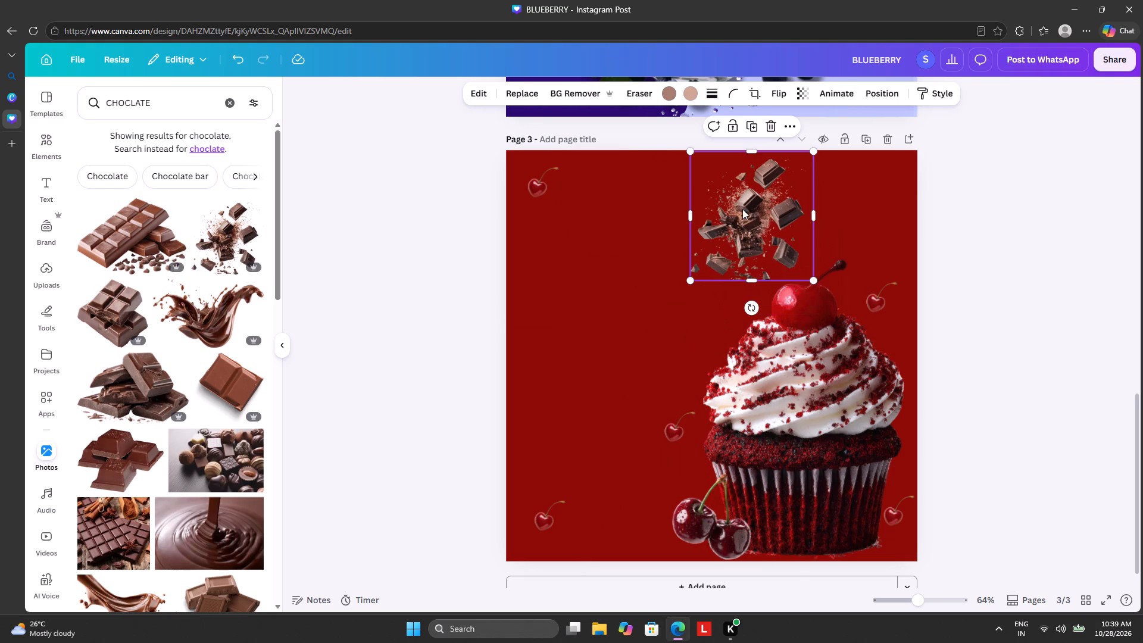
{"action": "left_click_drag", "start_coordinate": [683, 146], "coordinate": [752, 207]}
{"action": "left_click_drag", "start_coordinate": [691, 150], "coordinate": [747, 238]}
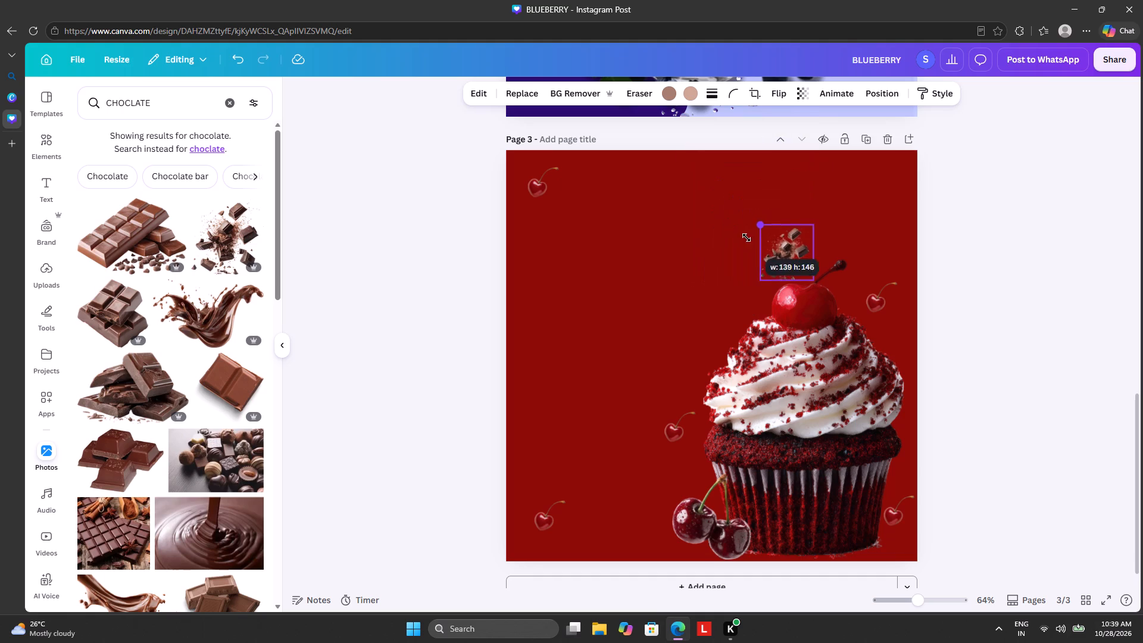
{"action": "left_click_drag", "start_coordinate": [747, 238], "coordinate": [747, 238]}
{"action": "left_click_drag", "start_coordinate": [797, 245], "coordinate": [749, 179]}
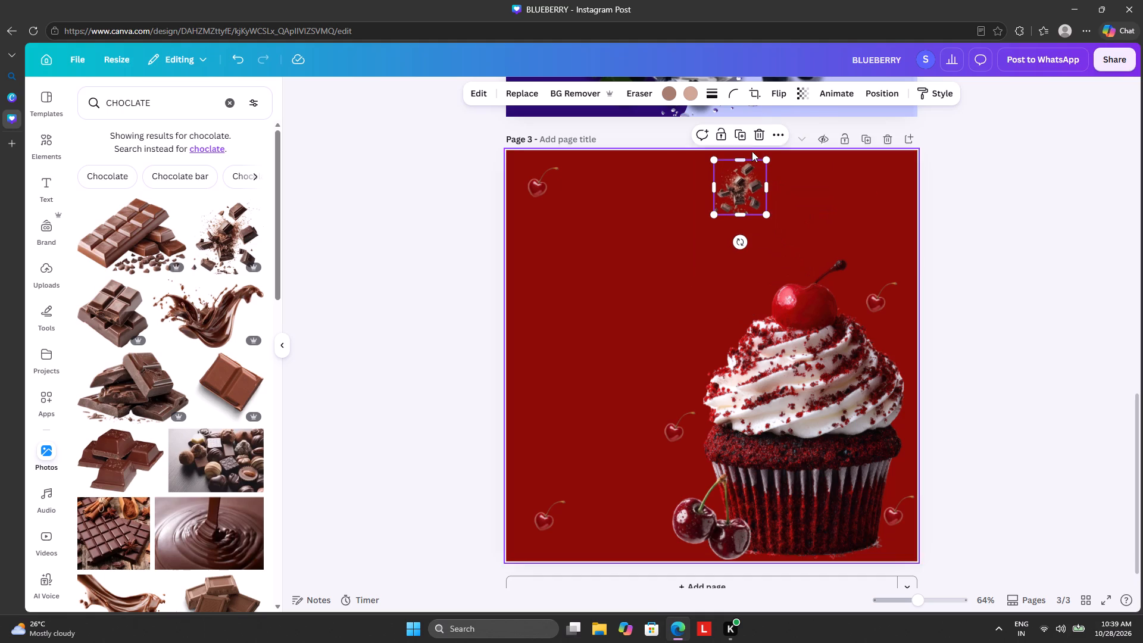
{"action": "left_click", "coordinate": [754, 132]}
Add the wide photo of scattered chocolate pieces around one square to page 3 and remove its white background.
{"action": "scroll", "coordinate": [163, 312], "scroll_direction": "down", "scroll_amount": 3}
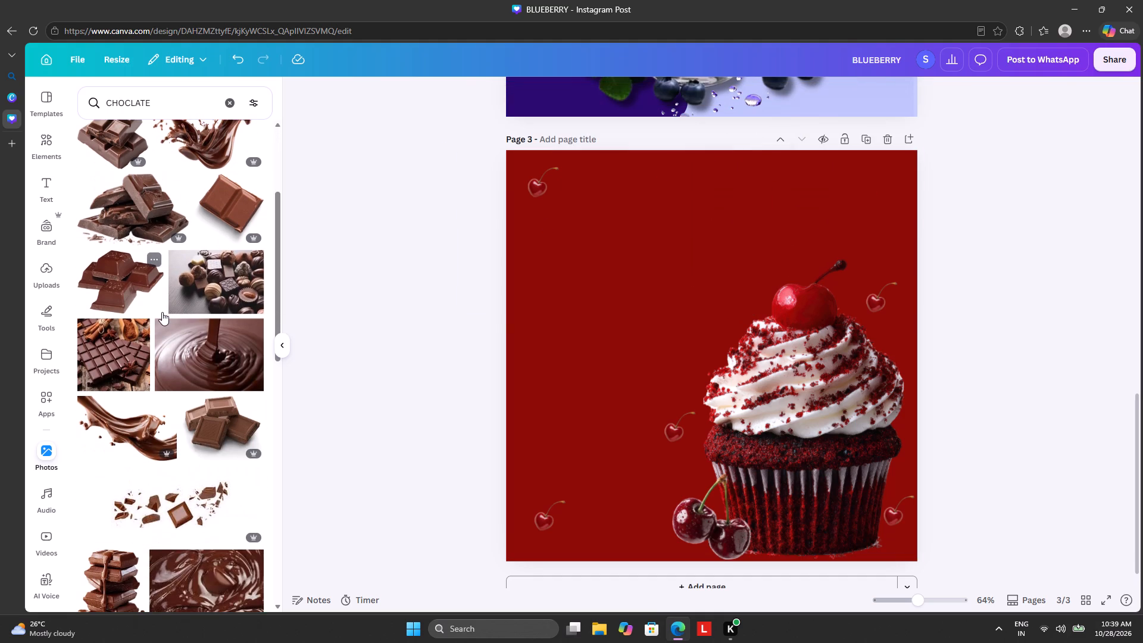
{"action": "scroll", "coordinate": [162, 312], "scroll_direction": "down", "scroll_amount": 4}
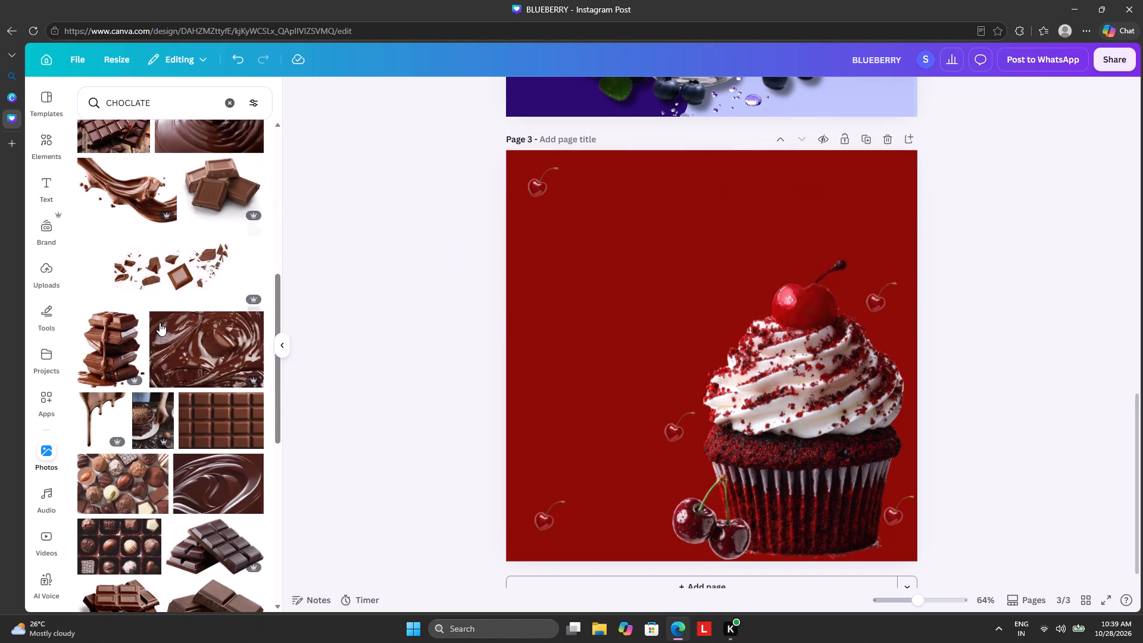
{"action": "left_click", "coordinate": [174, 277]}
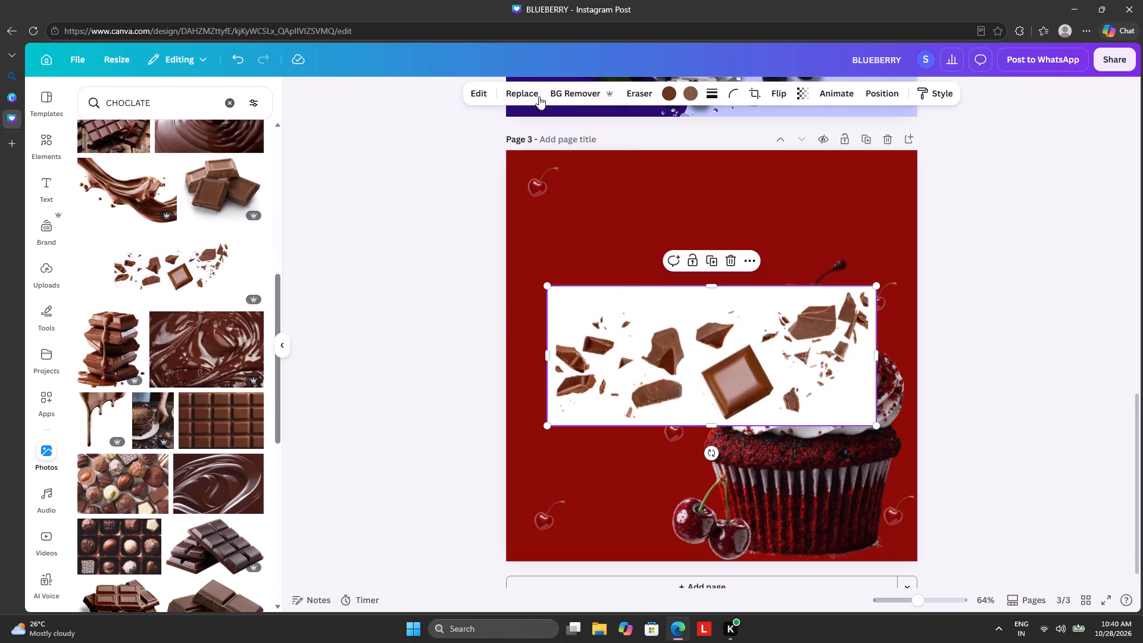
{"action": "left_click", "coordinate": [564, 88]}
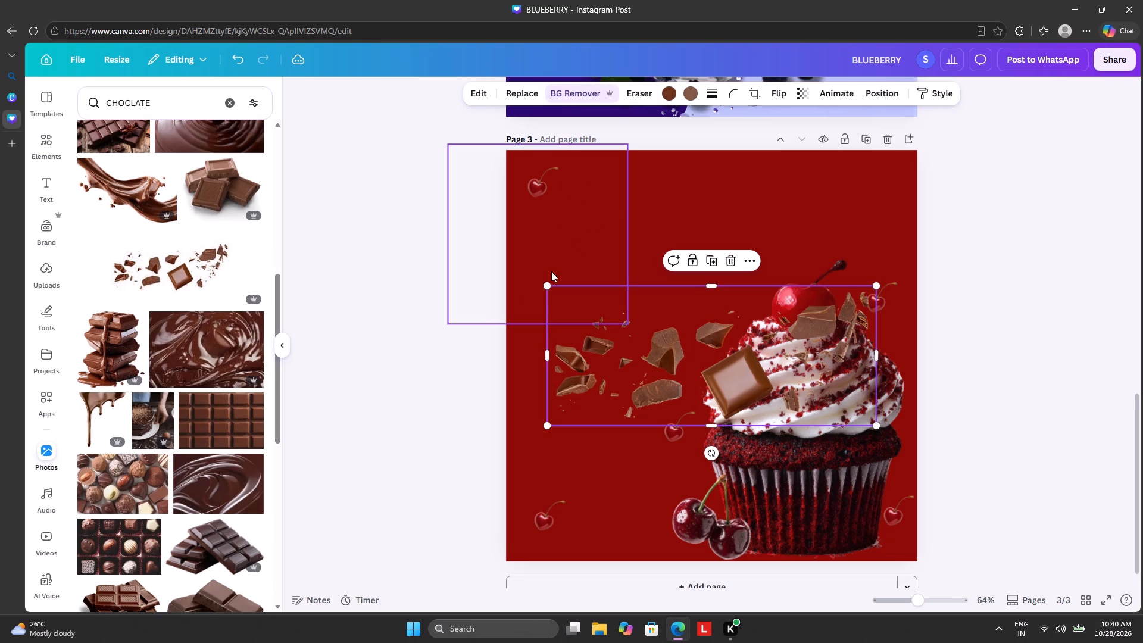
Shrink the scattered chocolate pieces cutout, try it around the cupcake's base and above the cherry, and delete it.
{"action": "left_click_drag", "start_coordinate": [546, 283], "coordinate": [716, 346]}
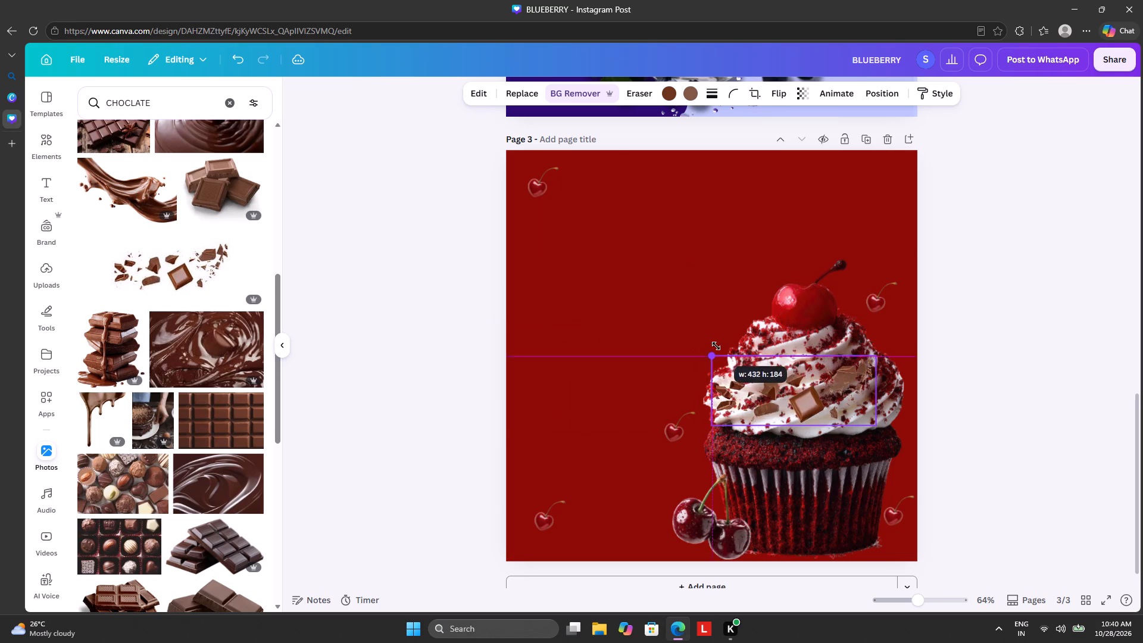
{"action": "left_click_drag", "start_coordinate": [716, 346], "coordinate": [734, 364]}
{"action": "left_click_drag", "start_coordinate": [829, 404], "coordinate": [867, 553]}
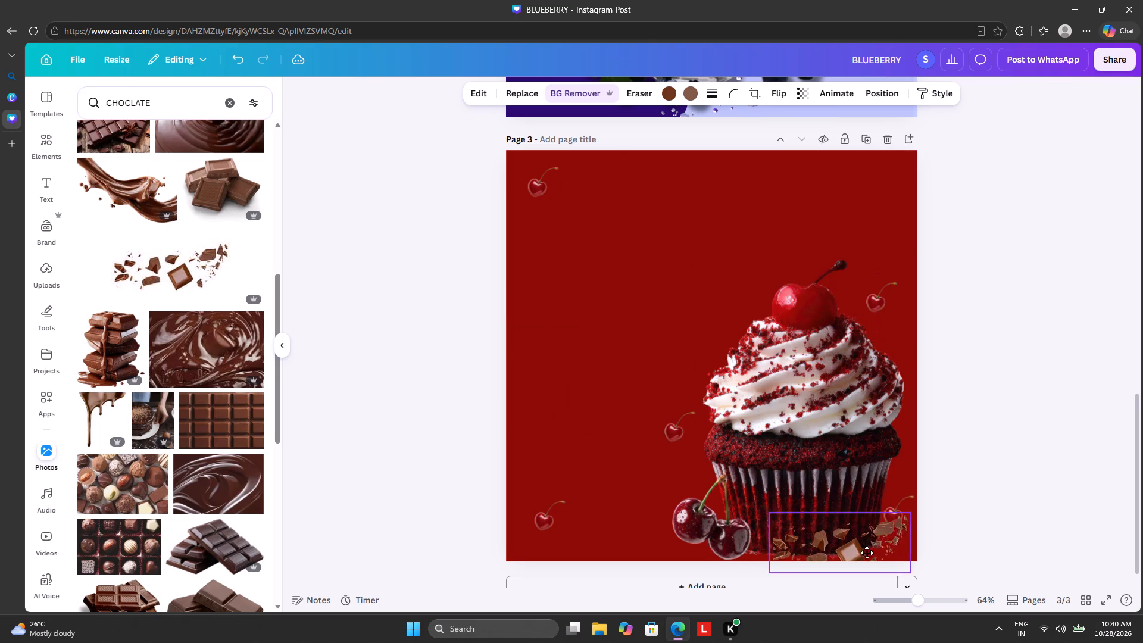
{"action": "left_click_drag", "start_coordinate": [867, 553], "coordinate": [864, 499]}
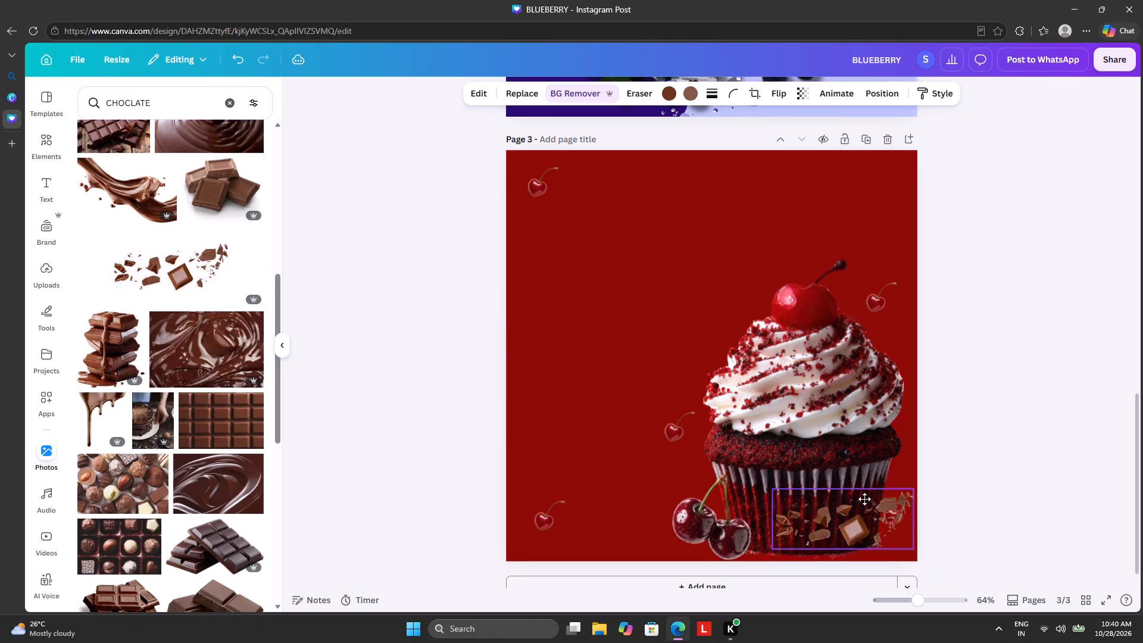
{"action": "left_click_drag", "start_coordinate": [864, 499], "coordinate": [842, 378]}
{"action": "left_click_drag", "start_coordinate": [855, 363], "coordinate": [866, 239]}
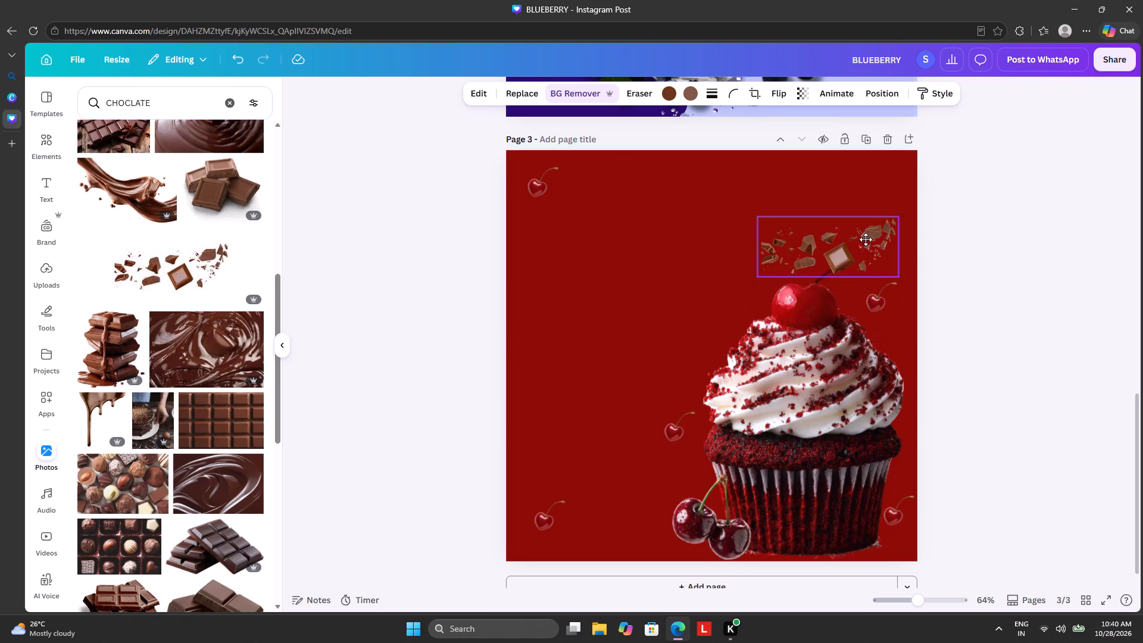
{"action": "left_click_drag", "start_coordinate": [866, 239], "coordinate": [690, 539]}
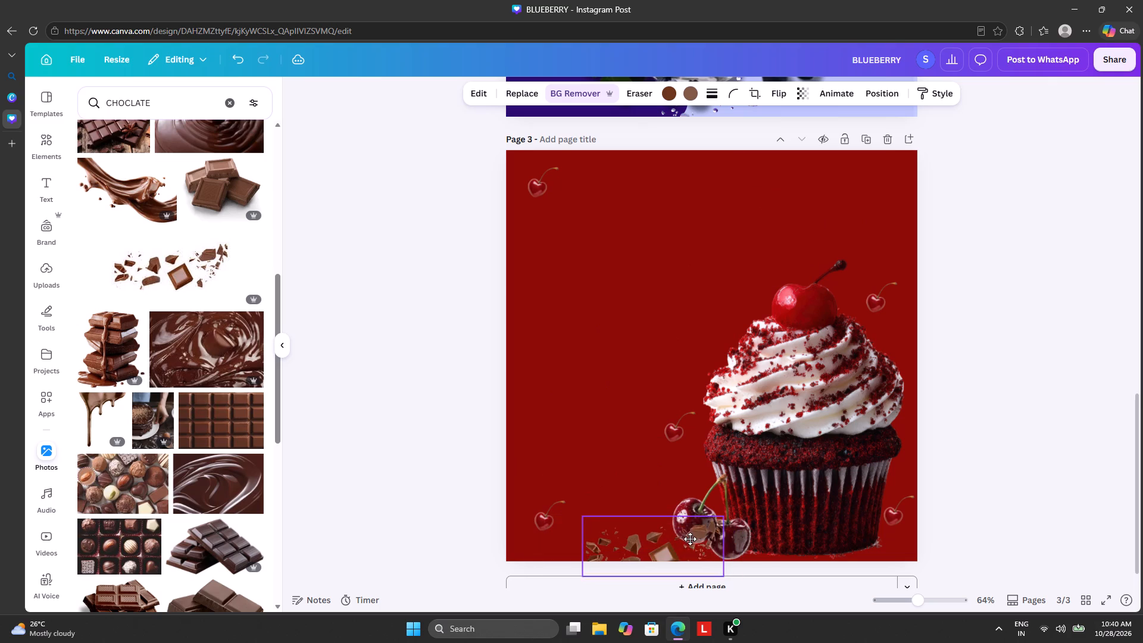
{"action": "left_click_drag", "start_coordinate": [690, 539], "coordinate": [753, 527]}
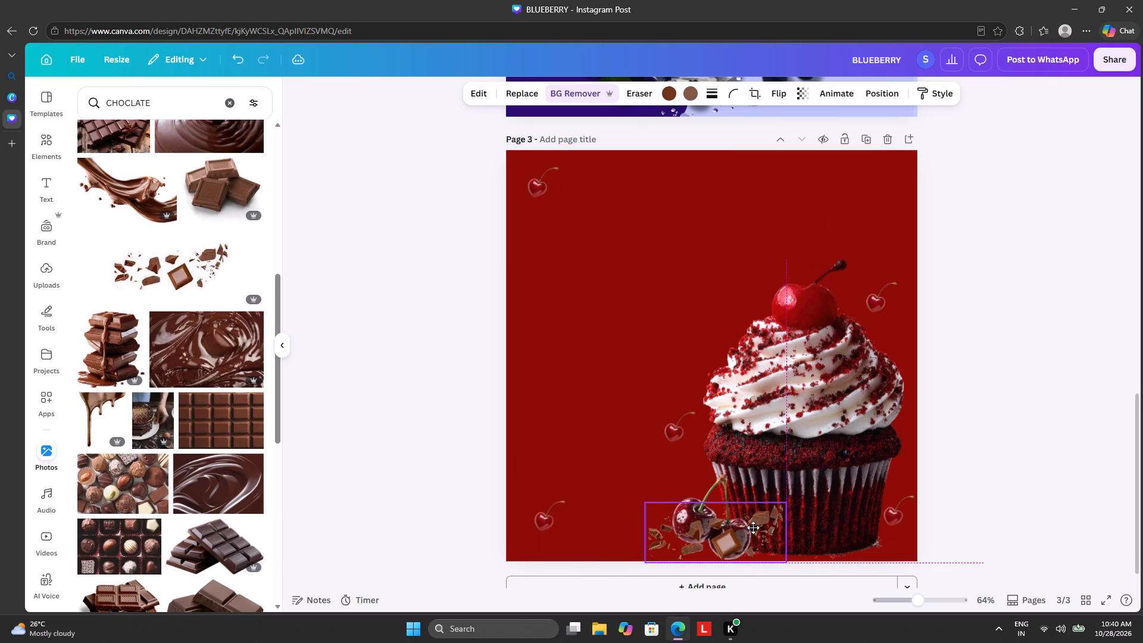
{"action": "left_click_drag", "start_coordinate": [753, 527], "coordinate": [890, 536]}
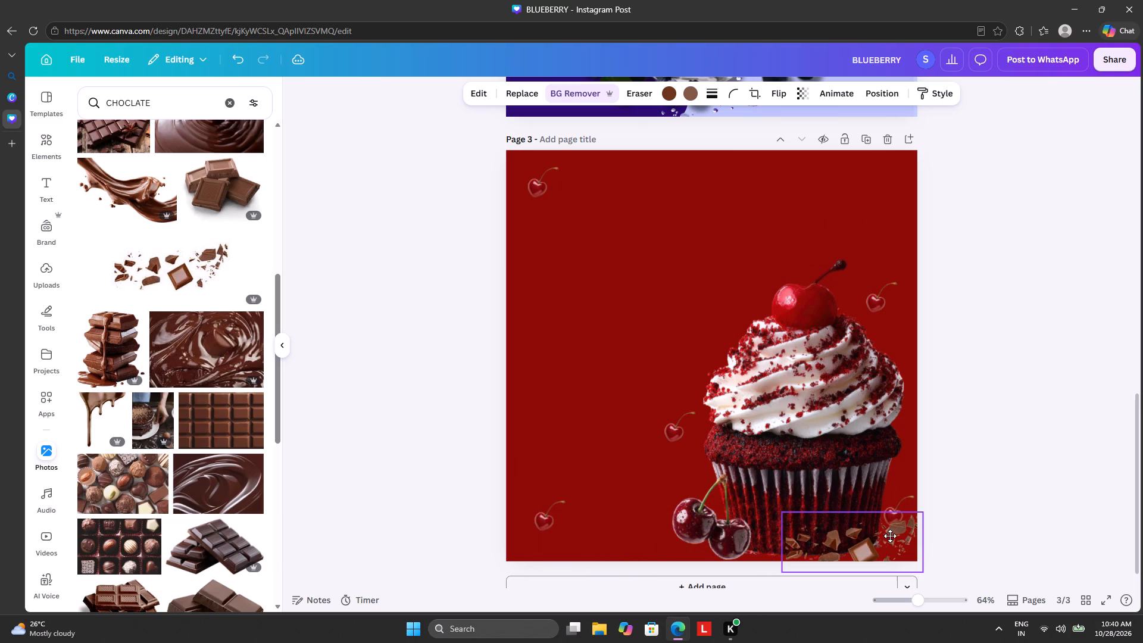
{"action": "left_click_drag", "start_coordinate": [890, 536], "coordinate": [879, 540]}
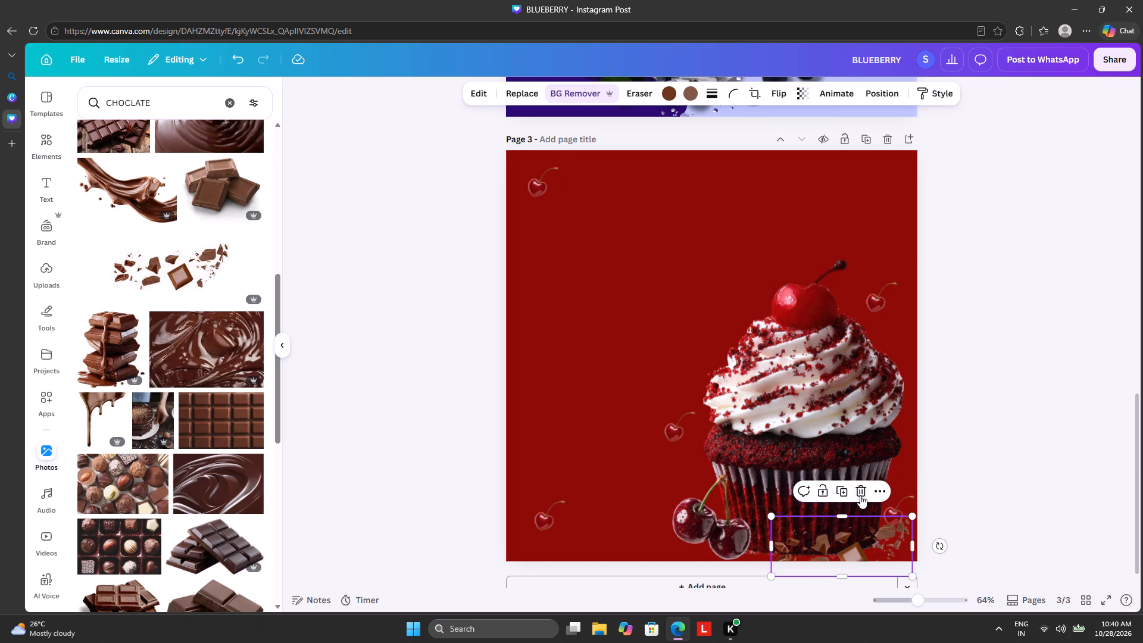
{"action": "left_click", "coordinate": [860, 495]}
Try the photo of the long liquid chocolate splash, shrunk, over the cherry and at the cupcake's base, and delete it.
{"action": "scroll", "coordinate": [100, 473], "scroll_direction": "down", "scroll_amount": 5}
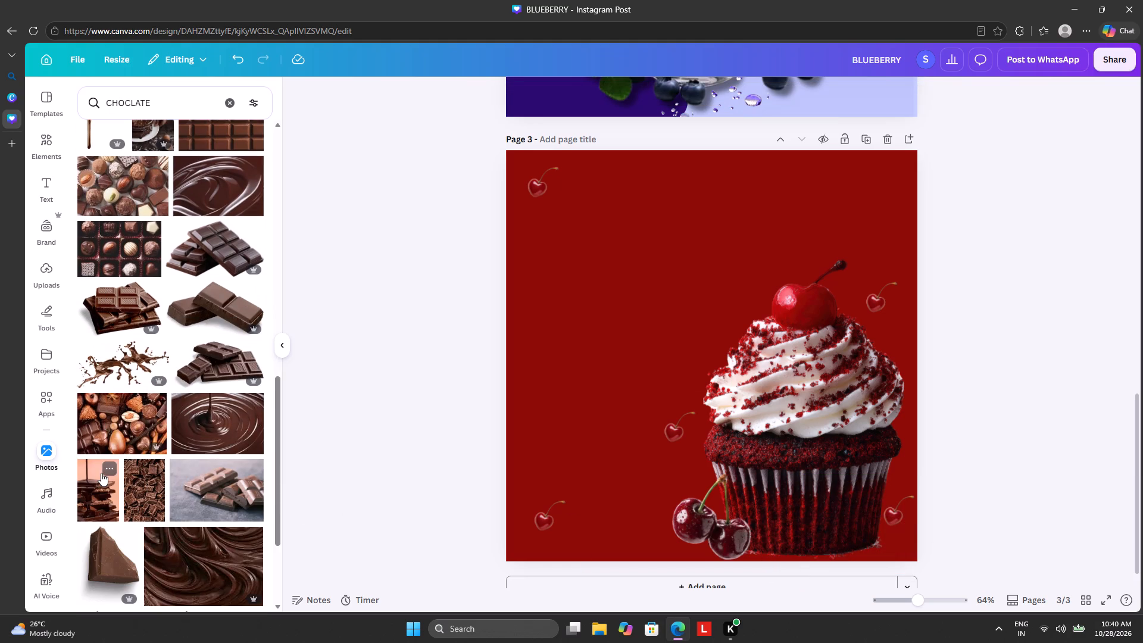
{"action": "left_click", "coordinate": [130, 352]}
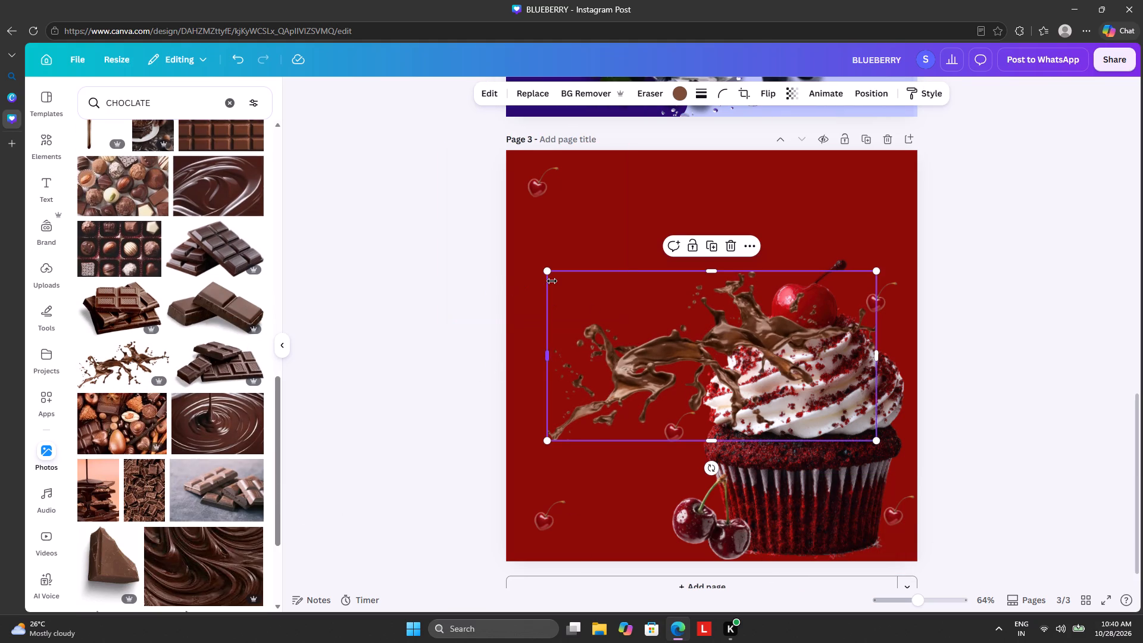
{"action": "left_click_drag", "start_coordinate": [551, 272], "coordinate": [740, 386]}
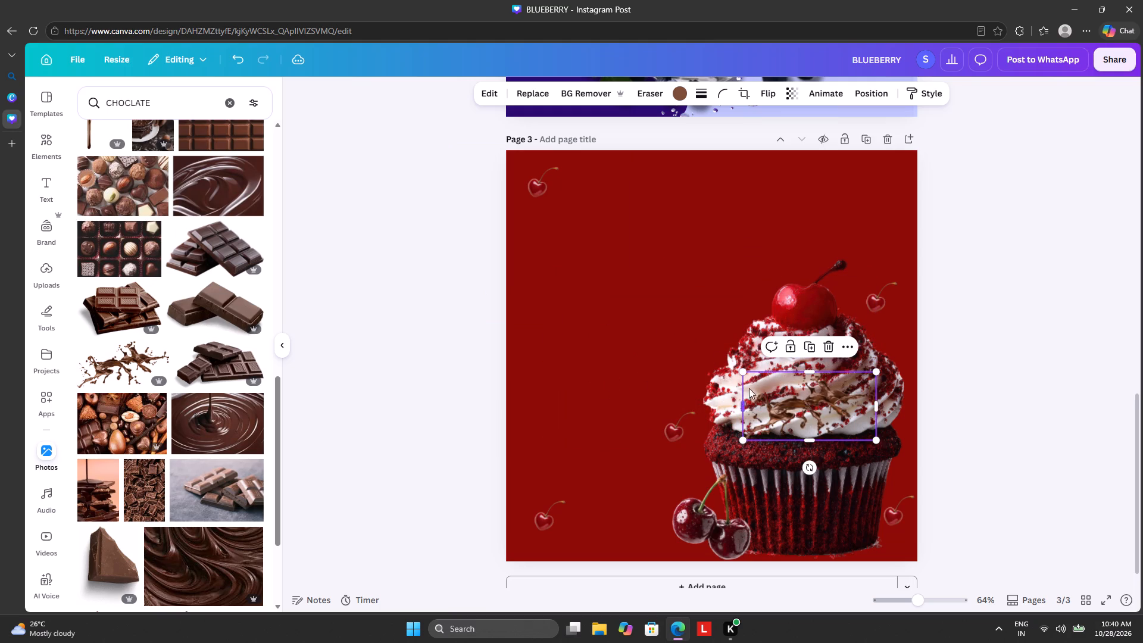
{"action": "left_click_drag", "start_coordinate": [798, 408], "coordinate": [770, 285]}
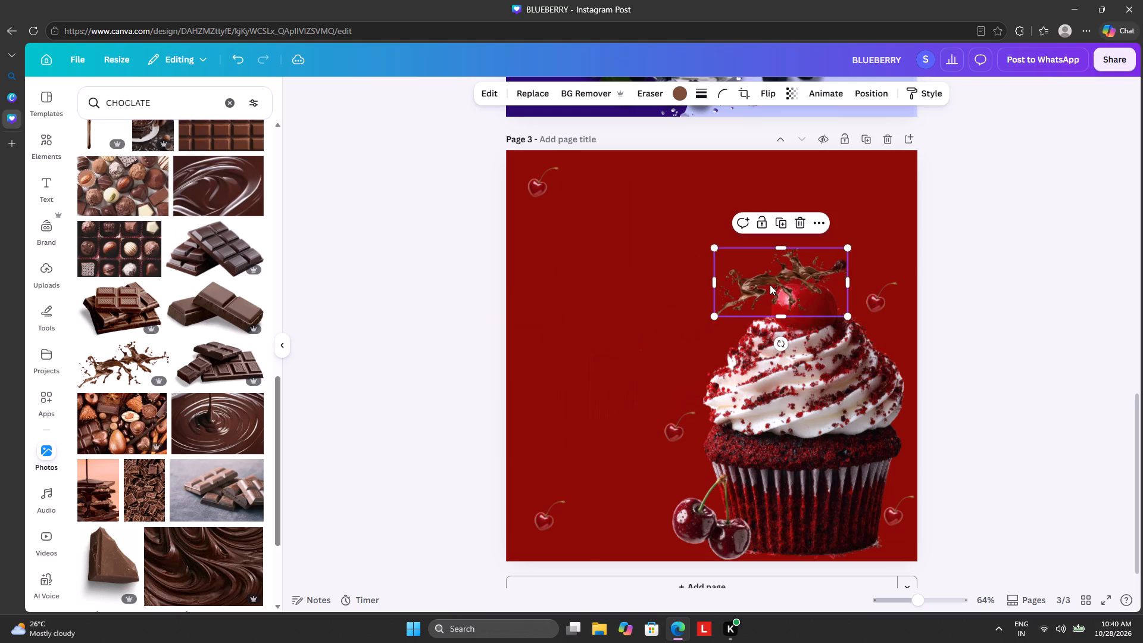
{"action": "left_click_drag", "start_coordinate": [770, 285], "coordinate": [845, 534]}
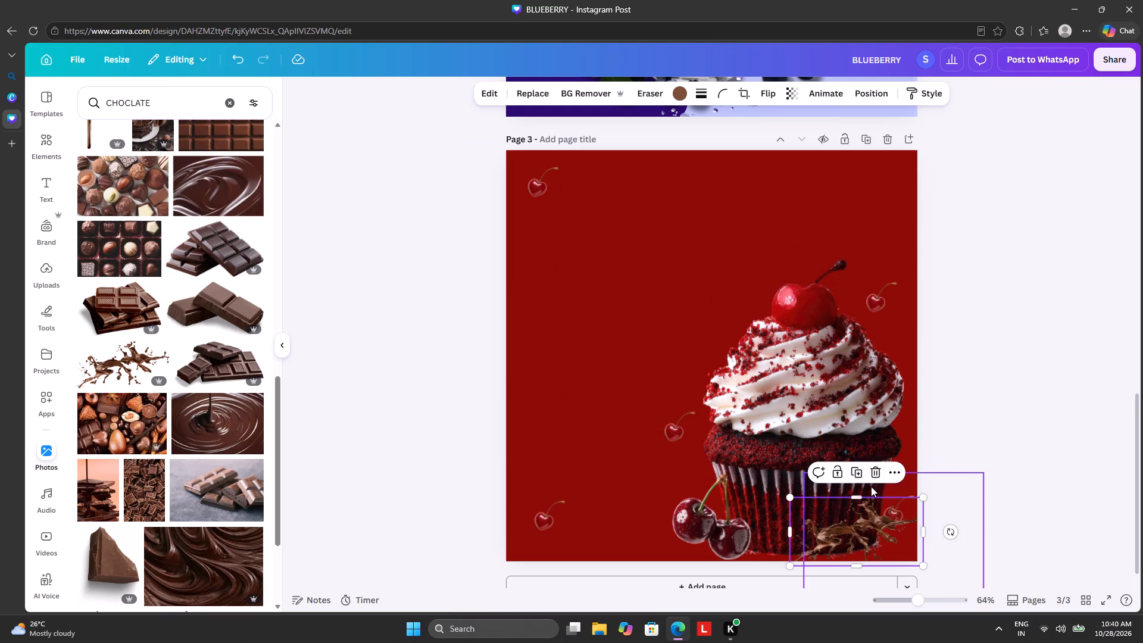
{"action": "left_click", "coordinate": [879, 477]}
Add the chocolate curl photo to page 3, remove its background, shrink it to a small cutout and place it near the page's top, above the cupcake.
{"action": "scroll", "coordinate": [189, 484], "scroll_direction": "down", "scroll_amount": 4}
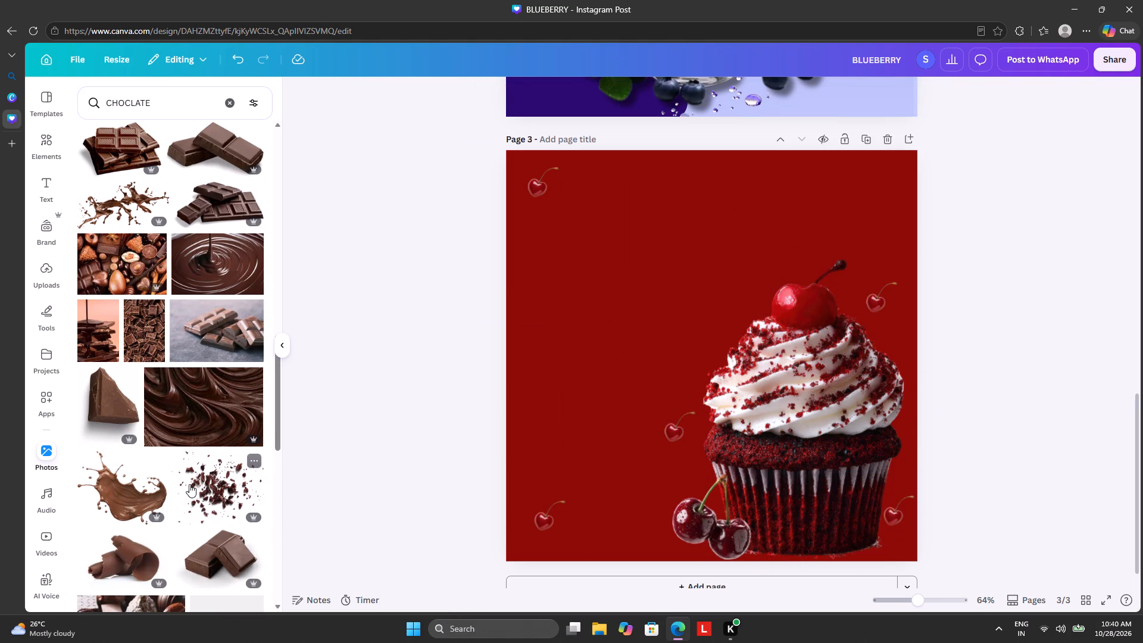
{"action": "scroll", "coordinate": [192, 473], "scroll_direction": "down", "scroll_amount": 5}
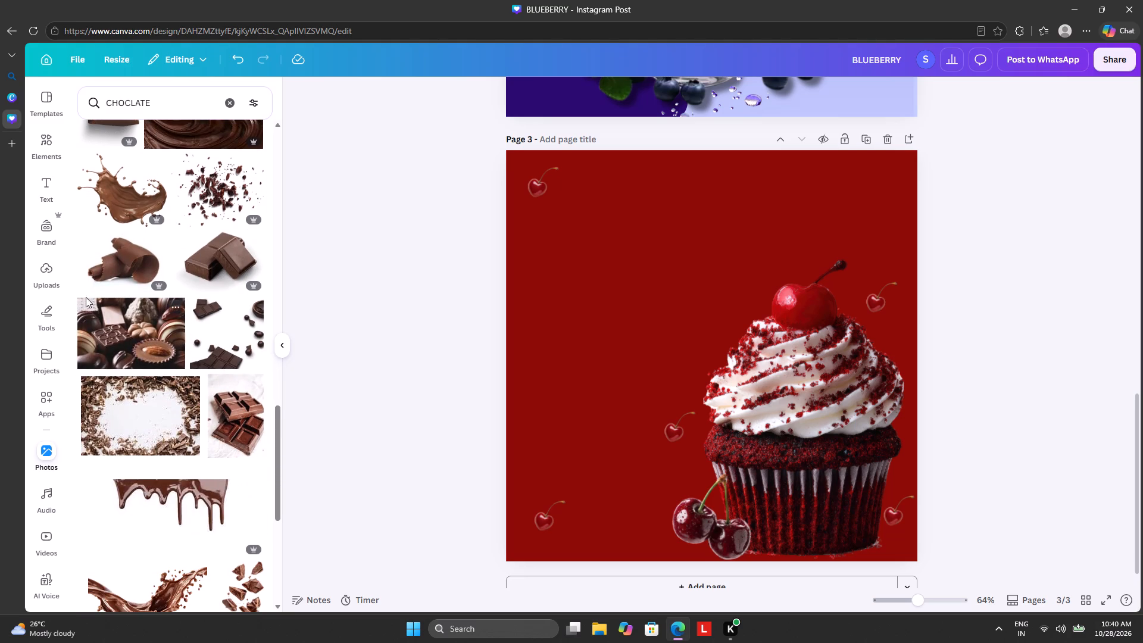
{"action": "left_click", "coordinate": [133, 260]}
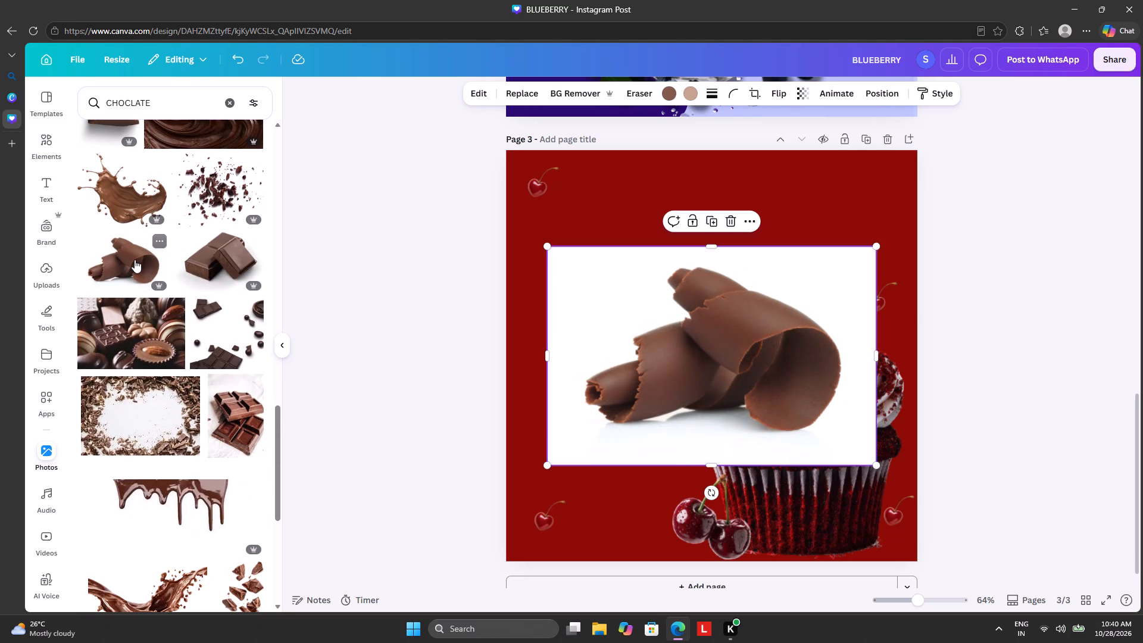
{"action": "left_click_drag", "start_coordinate": [552, 248], "coordinate": [568, 267]}
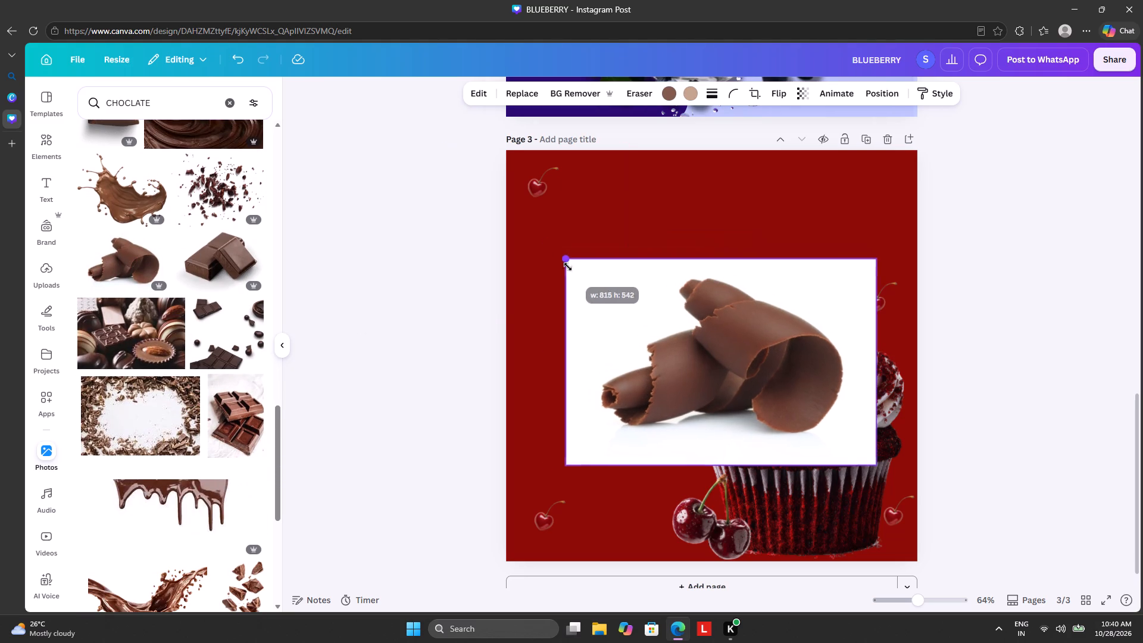
{"action": "left_click_drag", "start_coordinate": [568, 267], "coordinate": [679, 348]}
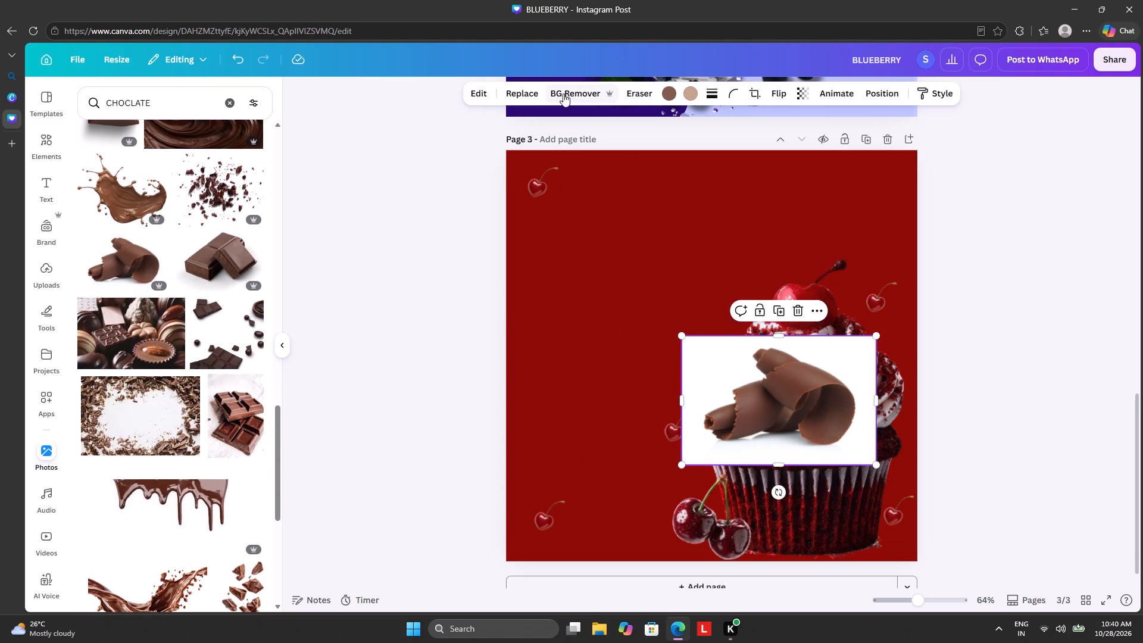
{"action": "left_click", "coordinate": [563, 93]}
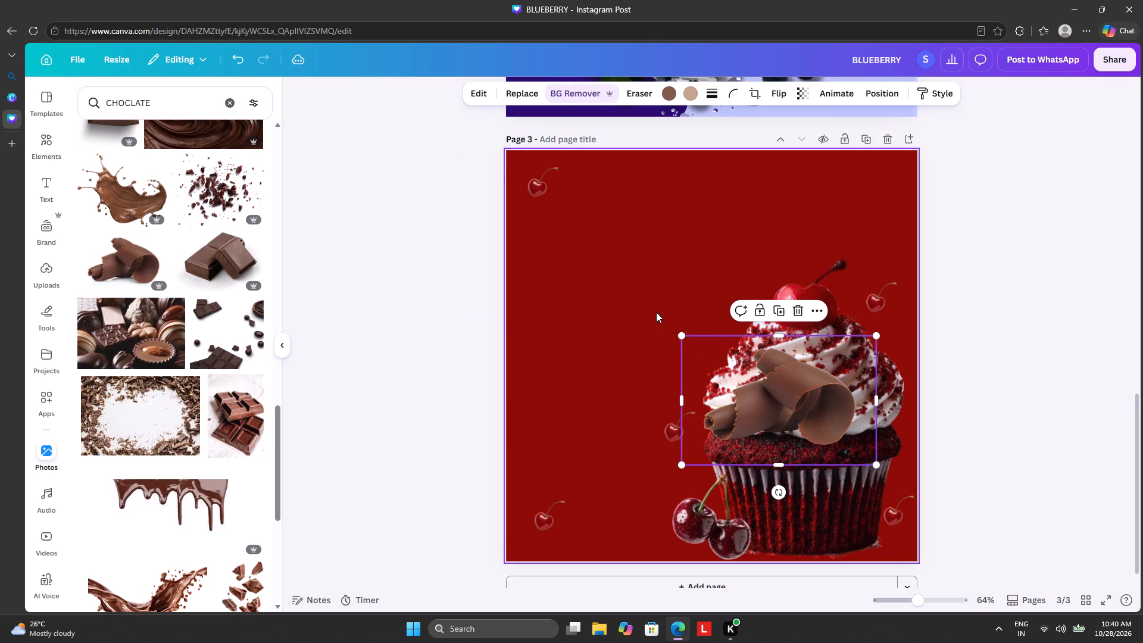
{"action": "left_click_drag", "start_coordinate": [677, 334], "coordinate": [708, 369]}
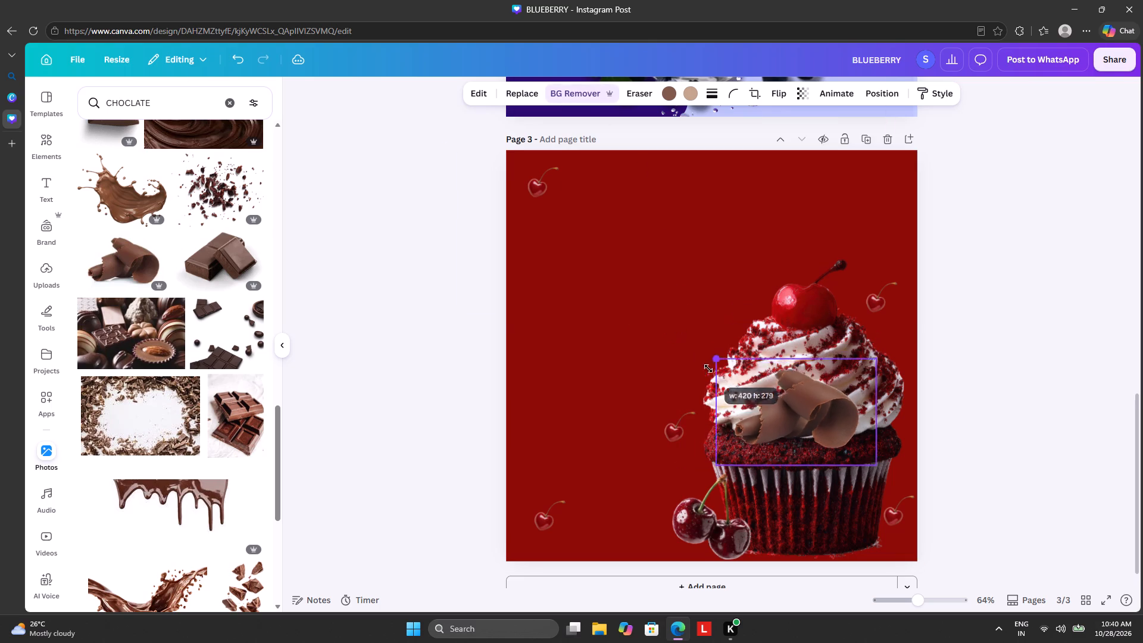
{"action": "left_click_drag", "start_coordinate": [708, 369], "coordinate": [824, 434]}
{"action": "left_click_drag", "start_coordinate": [838, 445], "coordinate": [736, 198]}
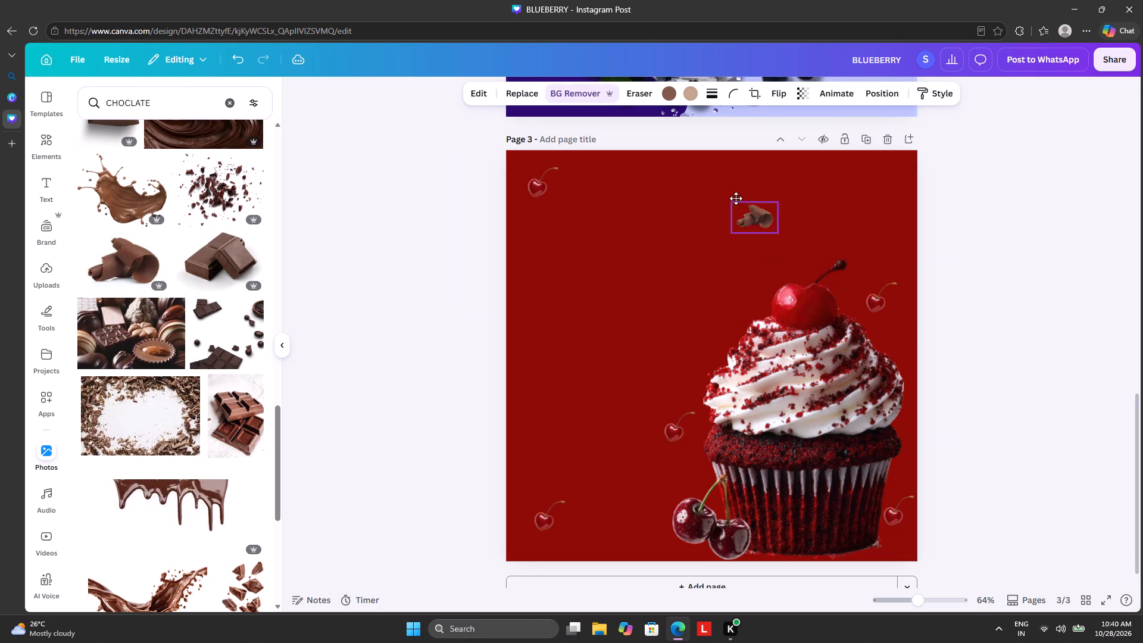
{"action": "left_click_drag", "start_coordinate": [736, 198], "coordinate": [733, 187]}
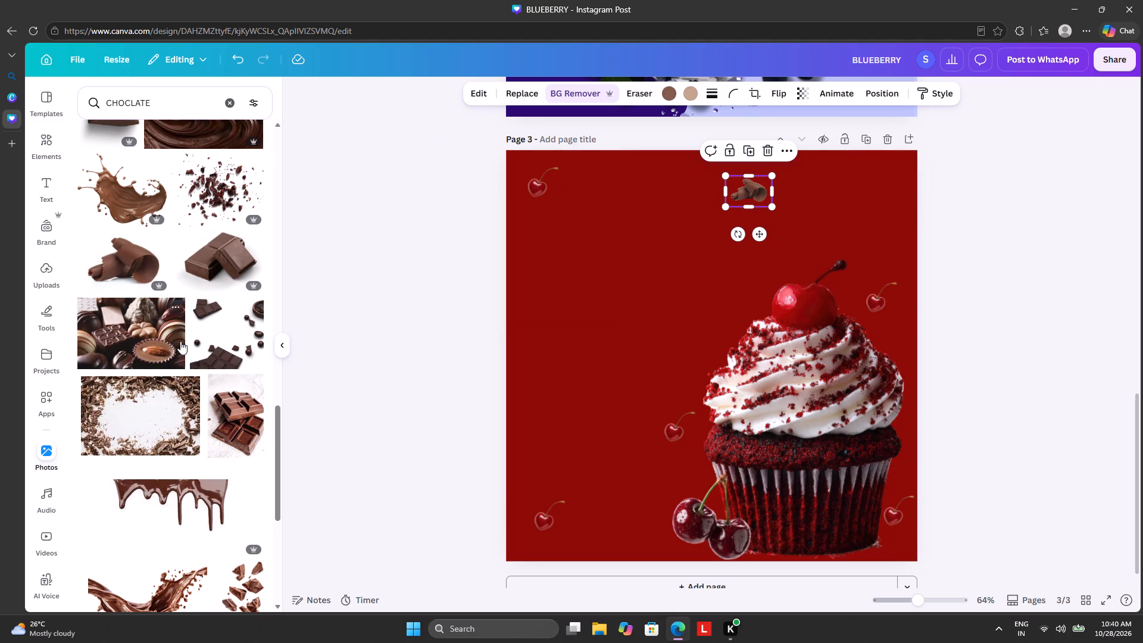
Add the dripping chocolate photo, remove its background, shrink it and place it in the page's top-right corner.
{"action": "left_click", "coordinate": [148, 503]}
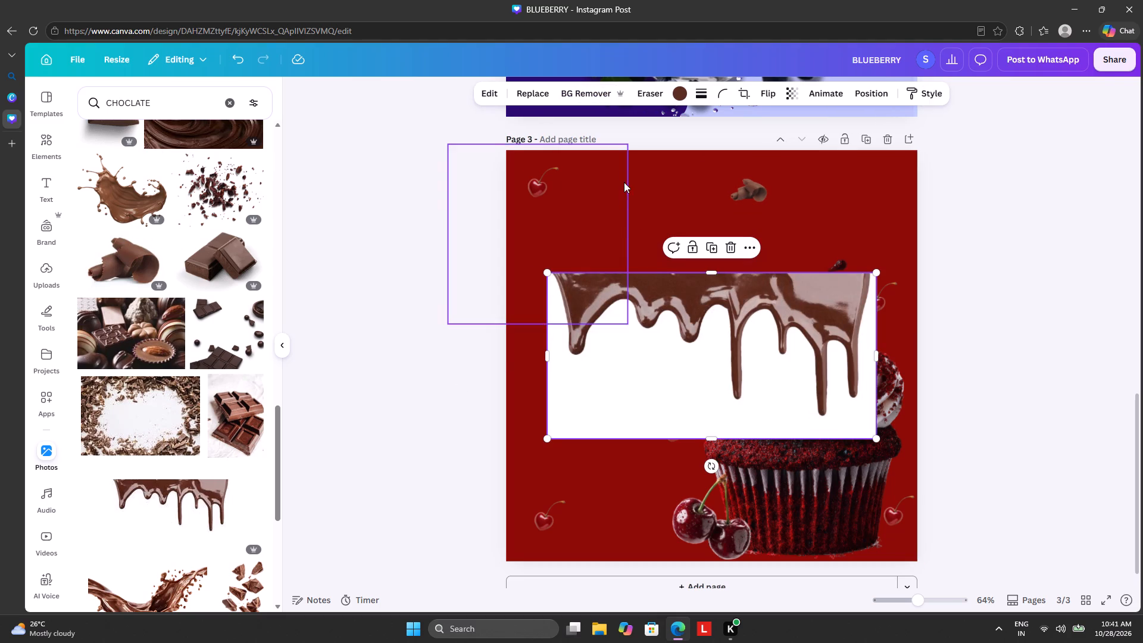
{"action": "left_click", "coordinate": [576, 90]}
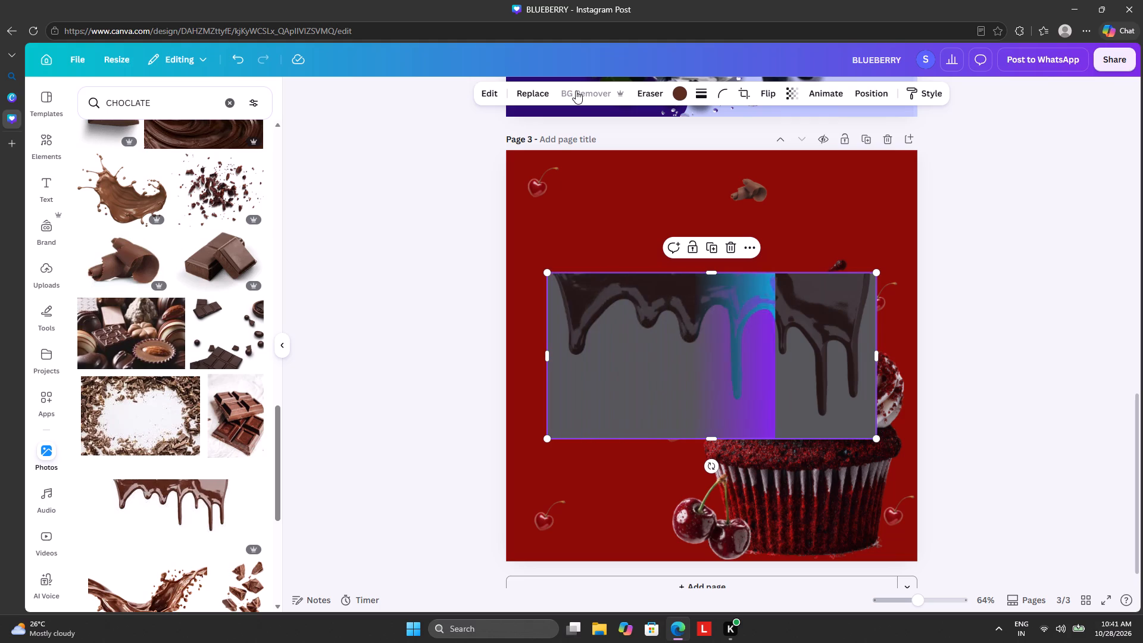
{"action": "left_click_drag", "start_coordinate": [639, 373], "coordinate": [686, 238]}
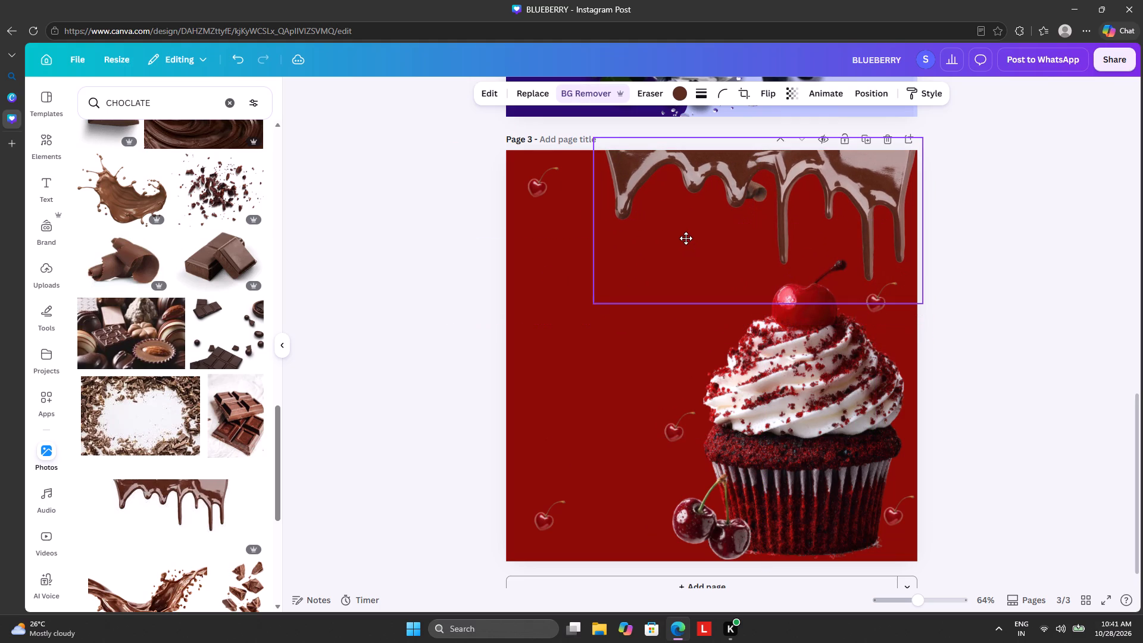
{"action": "left_click_drag", "start_coordinate": [686, 238], "coordinate": [681, 255]}
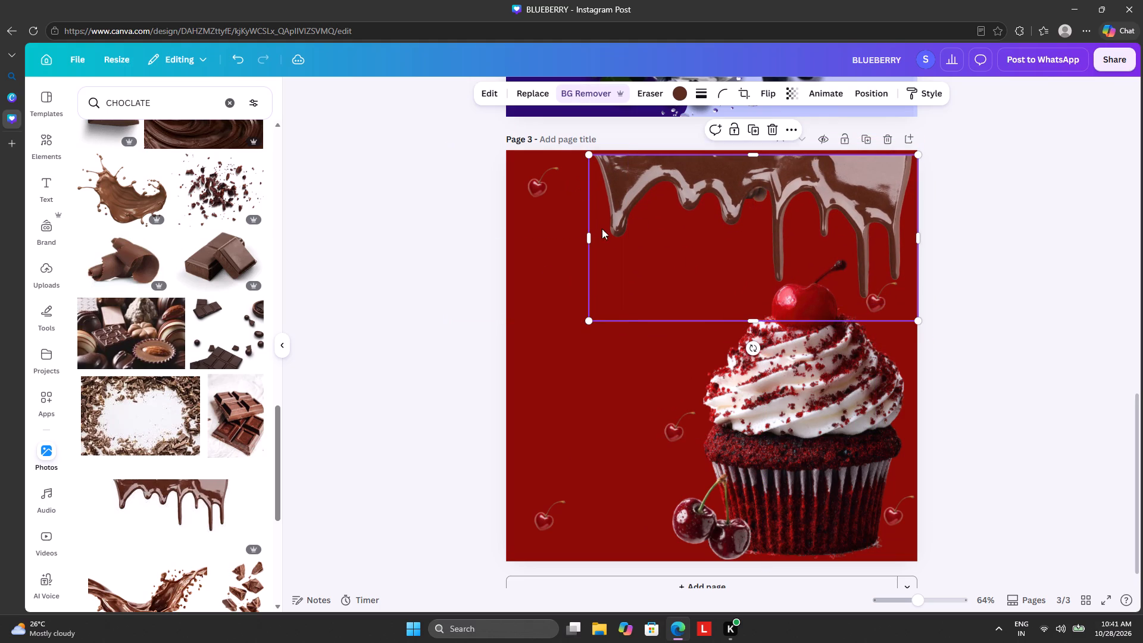
{"action": "left_click_drag", "start_coordinate": [586, 155], "coordinate": [768, 266]}
{"action": "left_click_drag", "start_coordinate": [823, 274], "coordinate": [830, 173]}
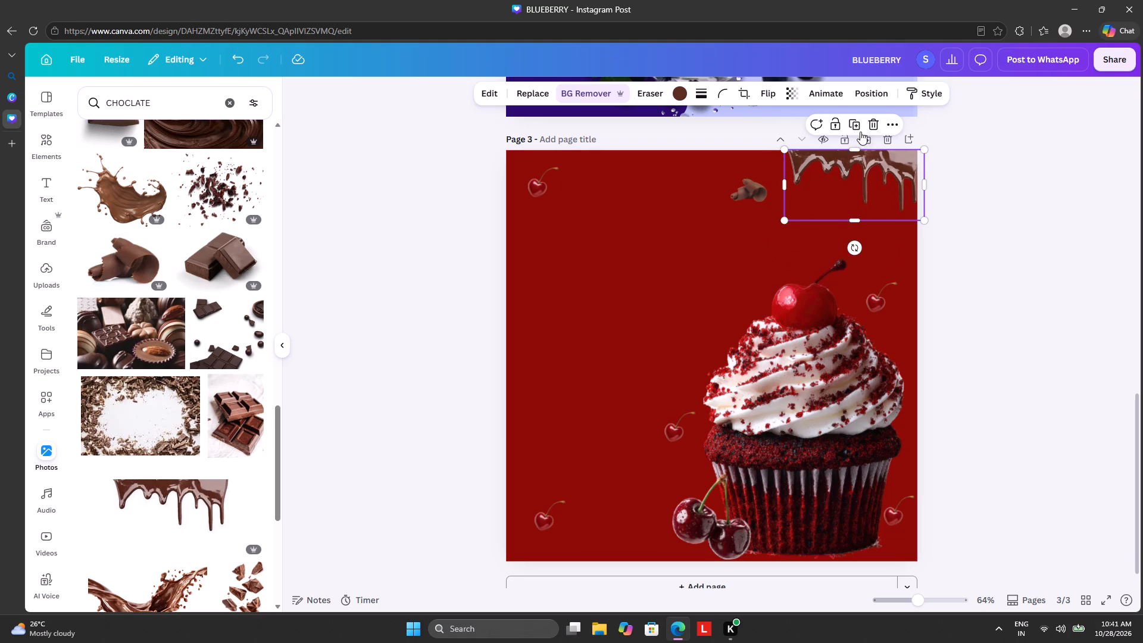
Duplicate the chocolate drip, flip the copy horizontally and join it to the first drip along the page's top edge.
{"action": "left_click", "coordinate": [860, 127]}
{"action": "left_click_drag", "start_coordinate": [856, 185], "coordinate": [739, 203]}
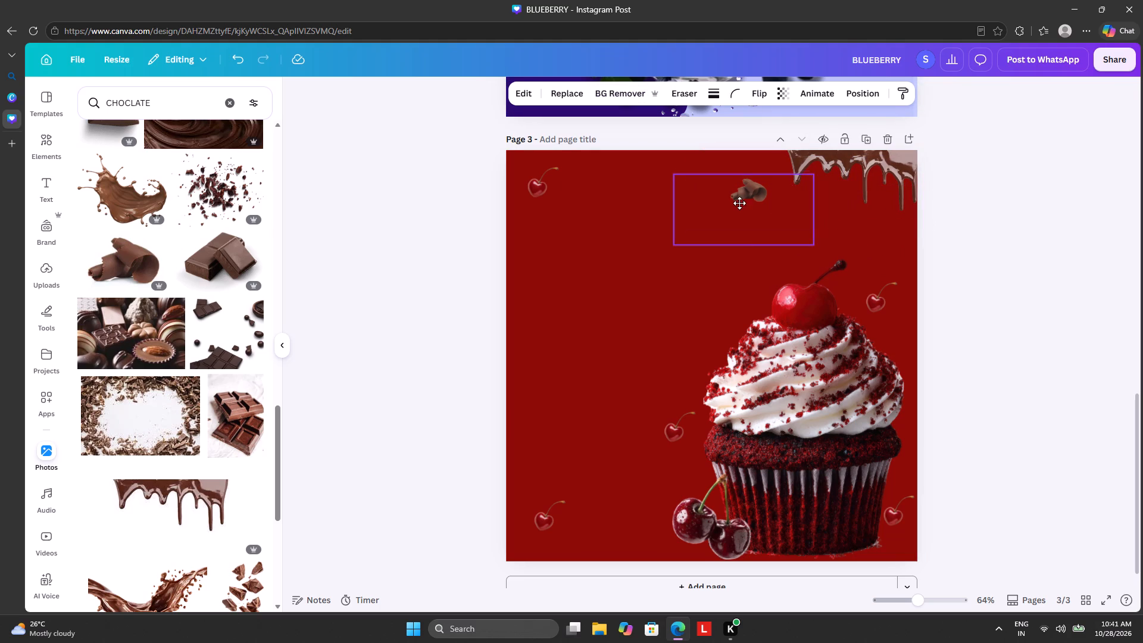
{"action": "left_click_drag", "start_coordinate": [739, 203], "coordinate": [741, 203]}
{"action": "left_click", "coordinate": [829, 168]}
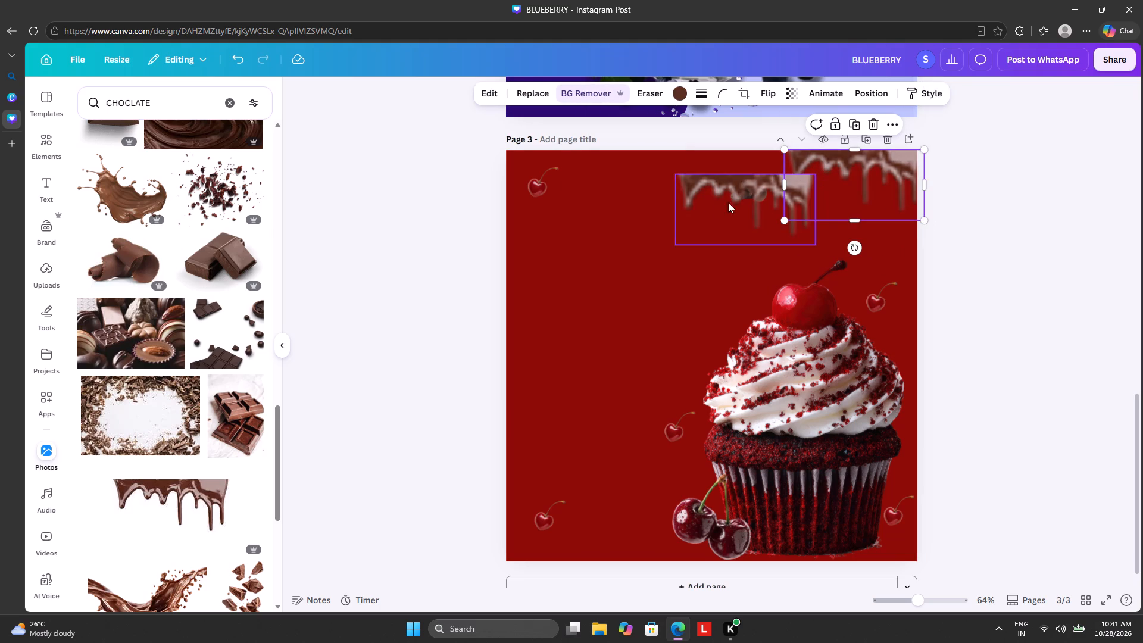
{"action": "left_click", "coordinate": [719, 203]}
{"action": "left_click_drag", "start_coordinate": [724, 225], "coordinate": [702, 199]}
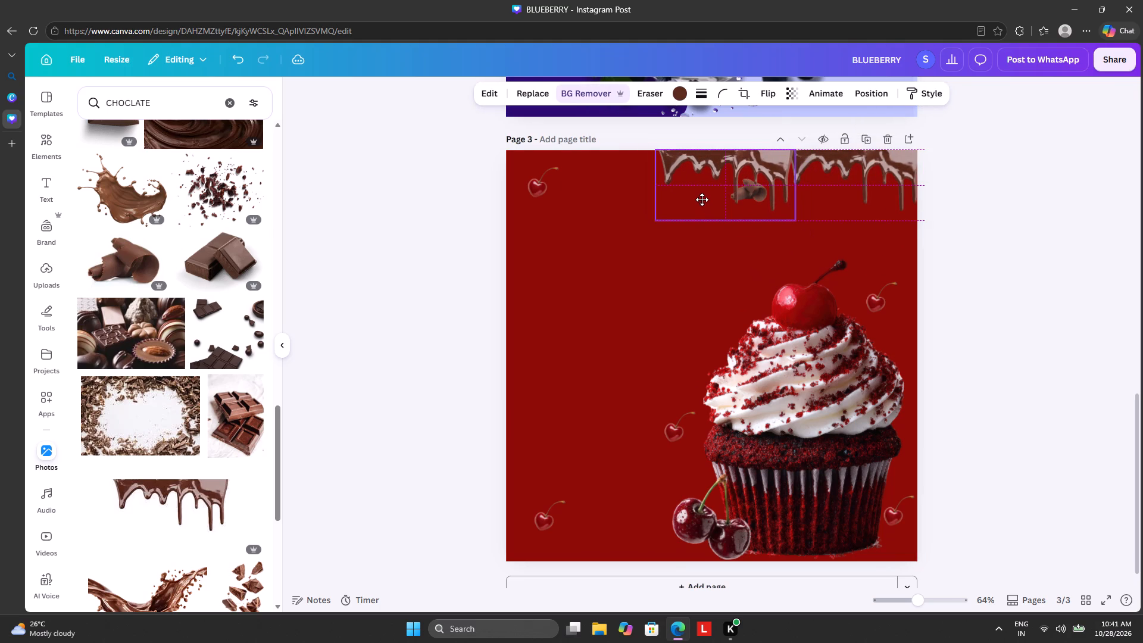
{"action": "left_click_drag", "start_coordinate": [702, 199], "coordinate": [640, 206]}
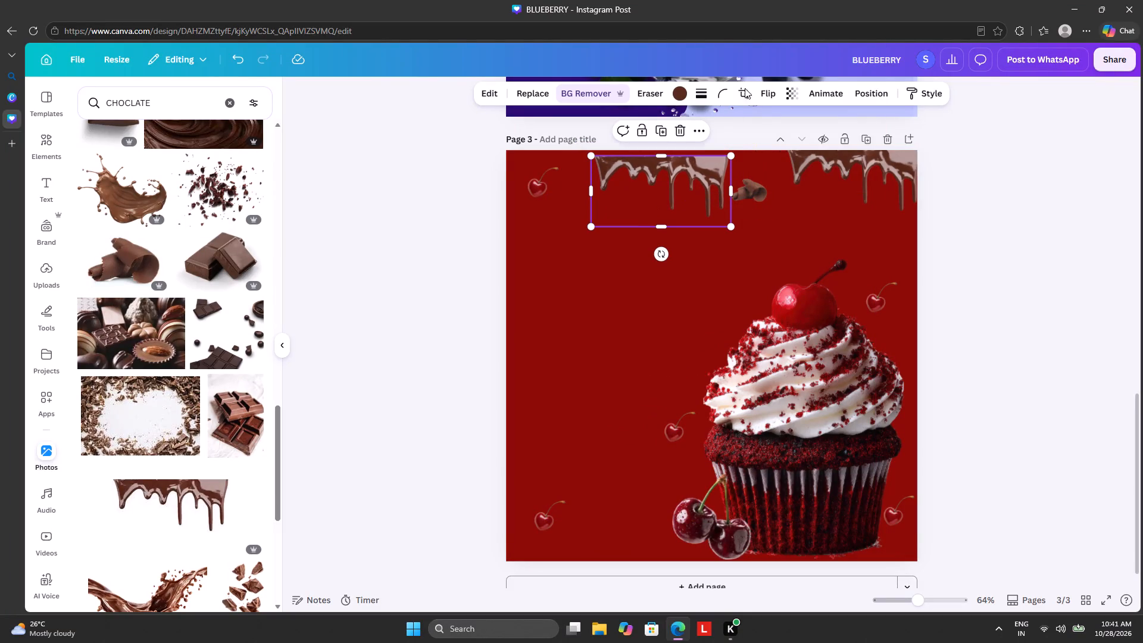
{"action": "left_click", "coordinate": [774, 96]}
{"action": "left_click", "coordinate": [772, 122]}
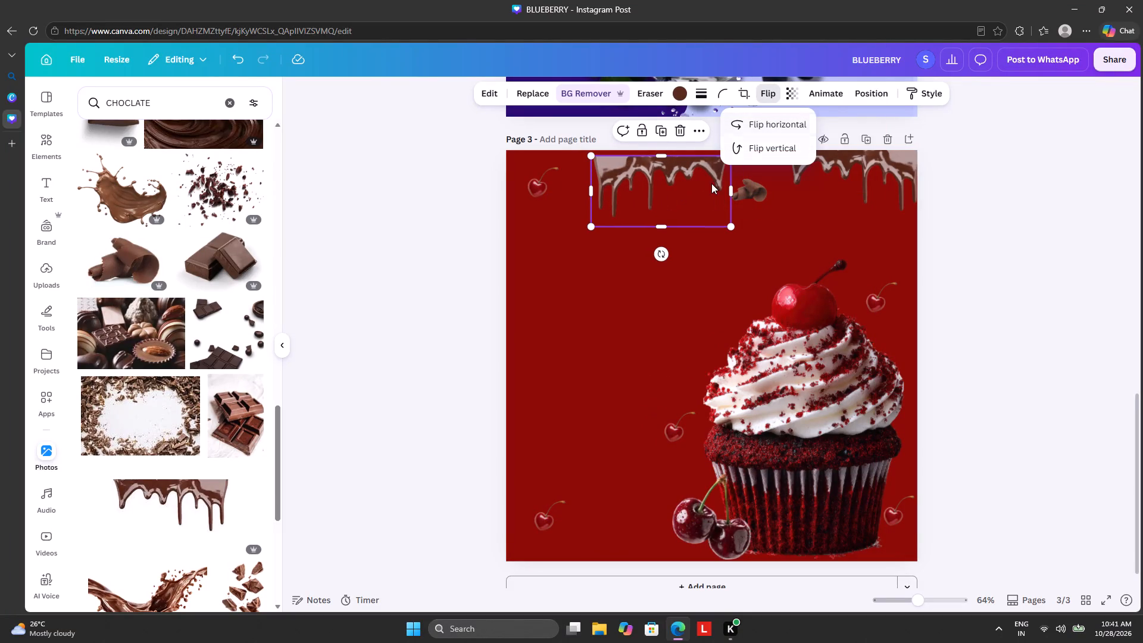
{"action": "left_click_drag", "start_coordinate": [699, 193], "coordinate": [767, 190]}
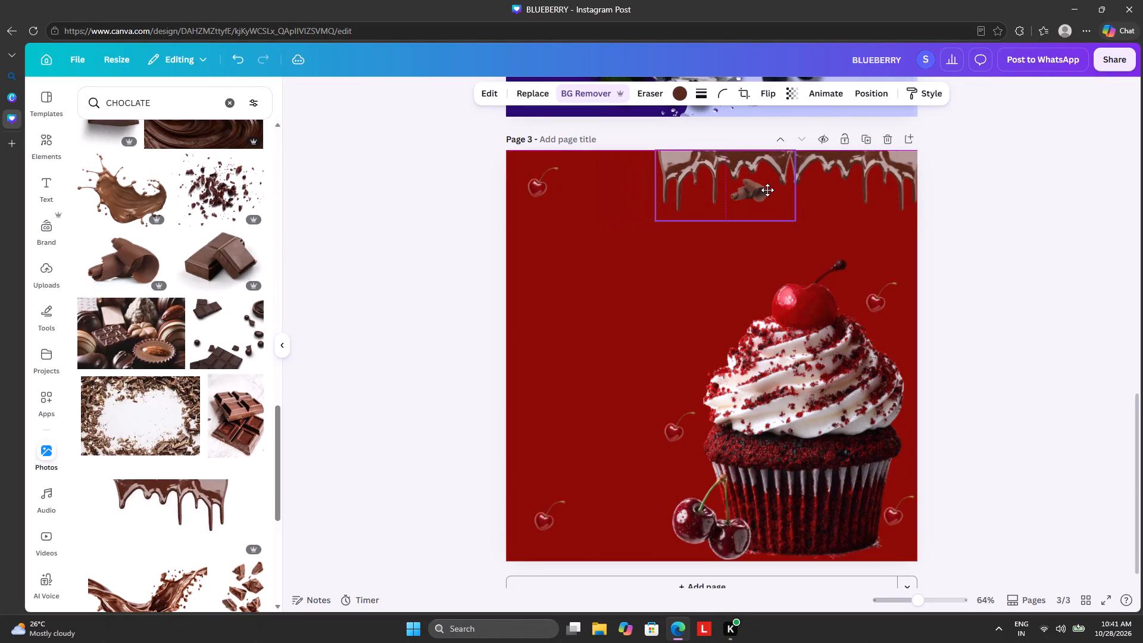
{"action": "left_click_drag", "start_coordinate": [767, 190], "coordinate": [776, 190]}
Duplicate the chocolate drip again, try the copy flipped horizontally against the border's left end, flip it back and move it just below.
{"action": "left_click", "coordinate": [736, 123]}
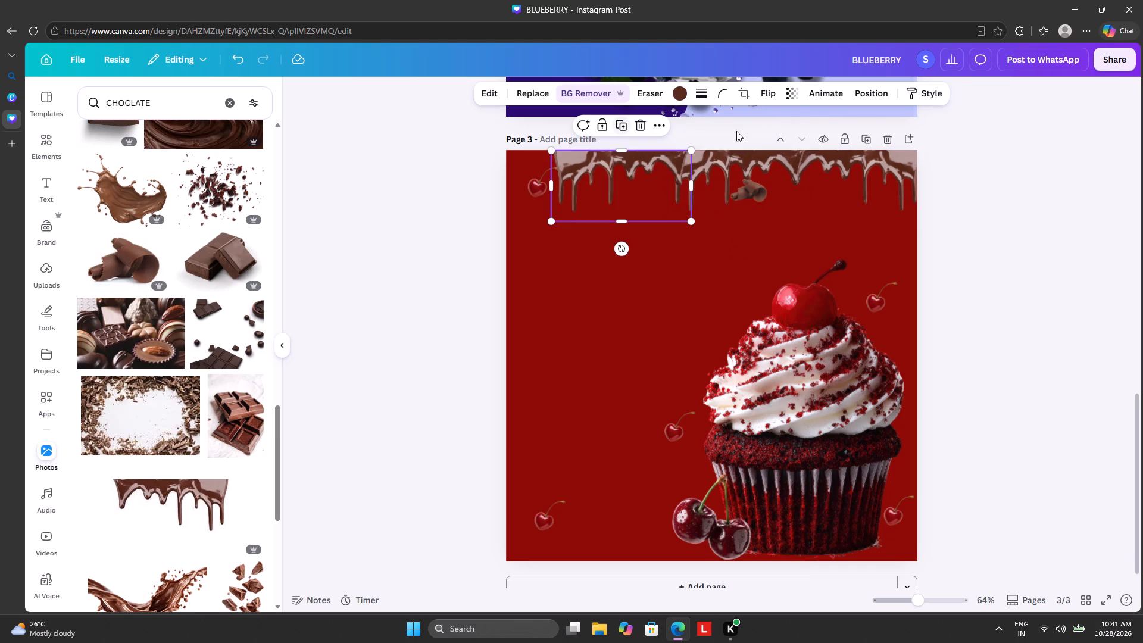
{"action": "left_click_drag", "start_coordinate": [621, 192], "coordinate": [611, 194]}
{"action": "left_click", "coordinate": [771, 95]}
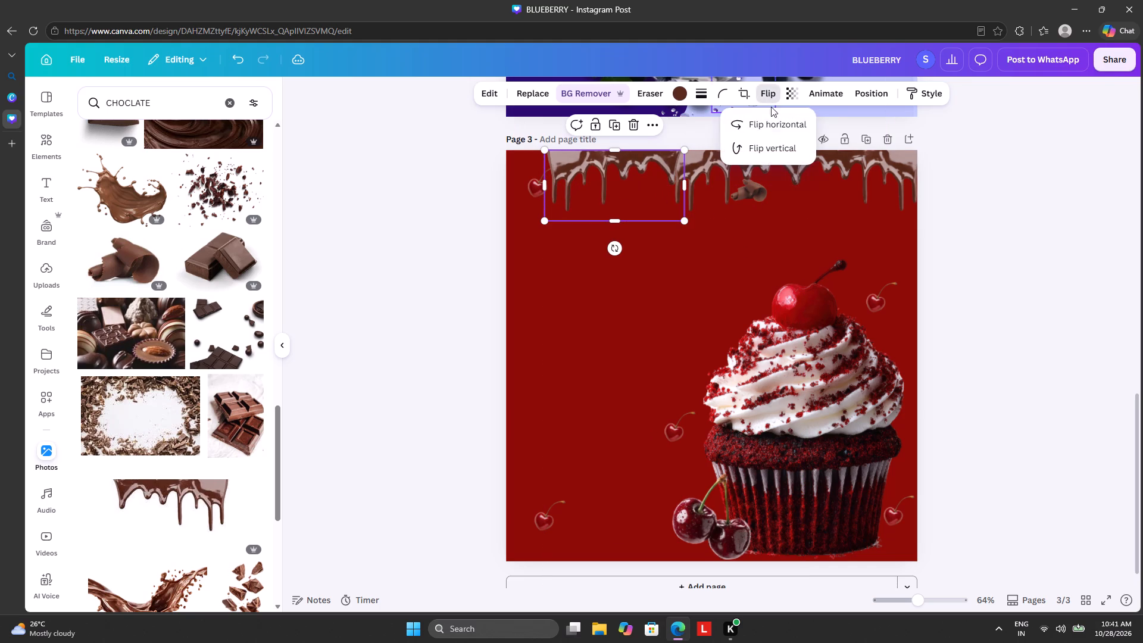
{"action": "left_click", "coordinate": [771, 118]}
{"action": "left_click_drag", "start_coordinate": [646, 181], "coordinate": [641, 180]}
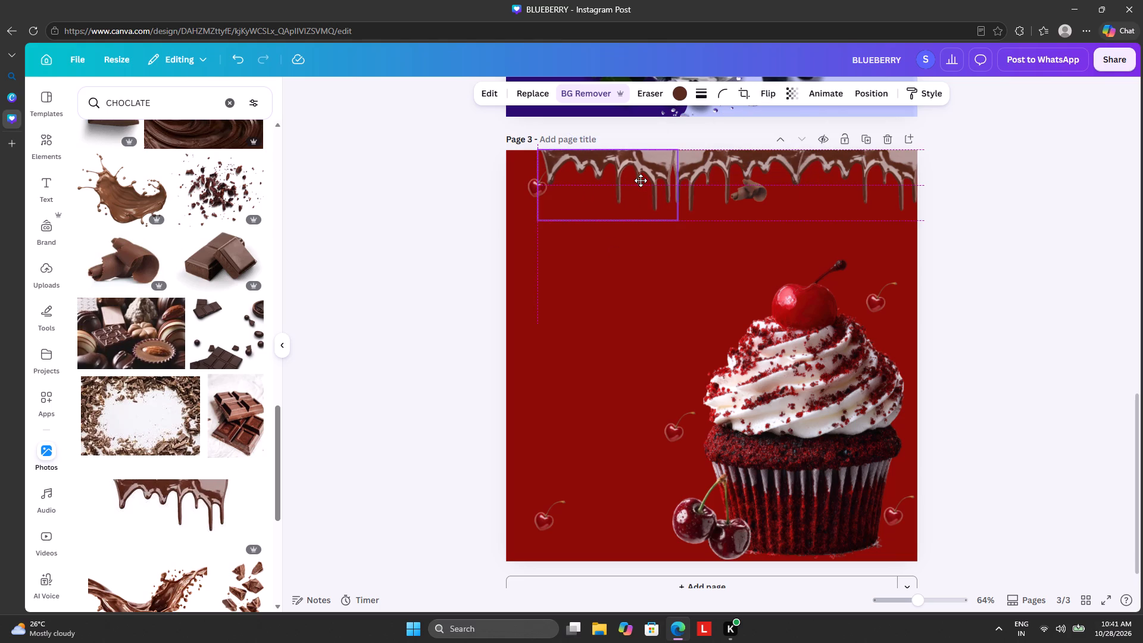
{"action": "left_click_drag", "start_coordinate": [641, 180], "coordinate": [651, 180]}
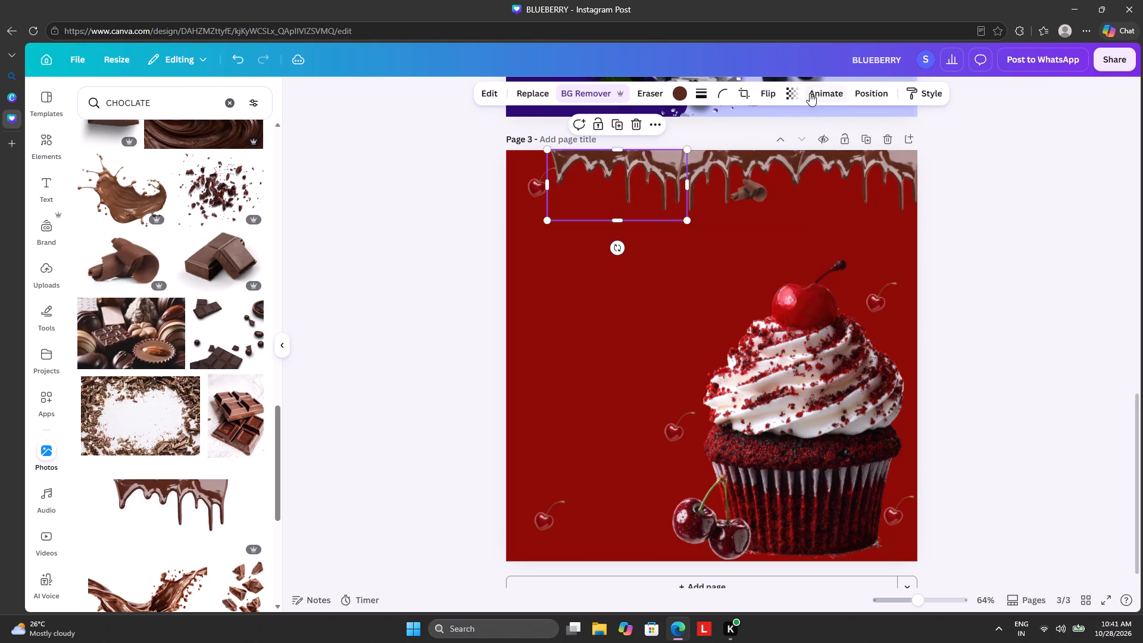
{"action": "left_click", "coordinate": [772, 100]}
{"action": "left_click", "coordinate": [775, 121]}
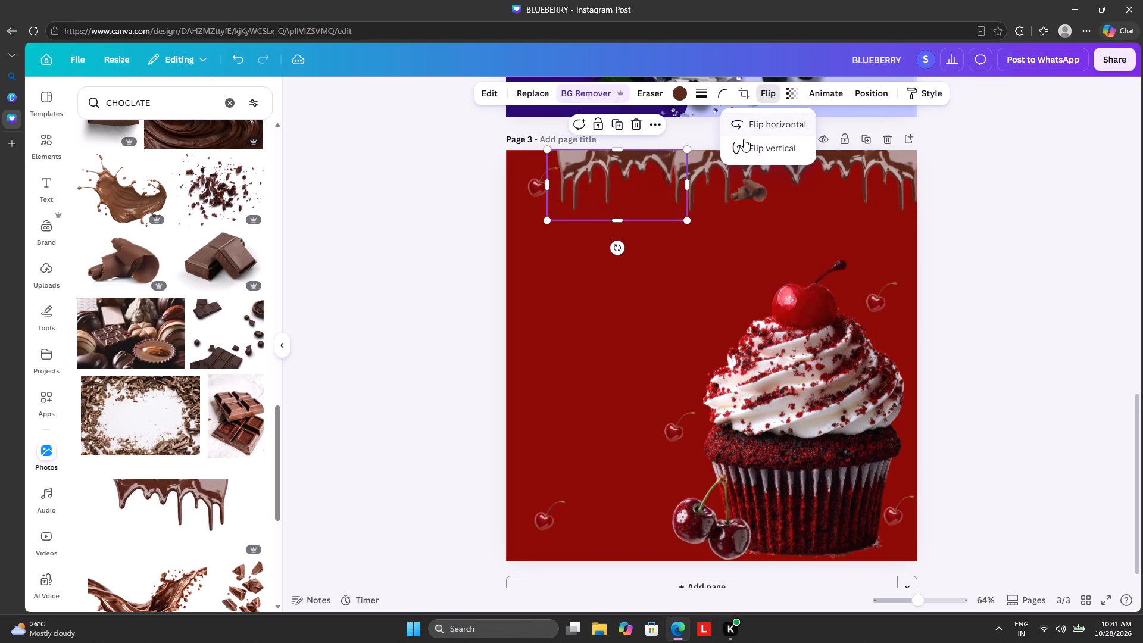
{"action": "left_click_drag", "start_coordinate": [604, 189], "coordinate": [585, 194]}
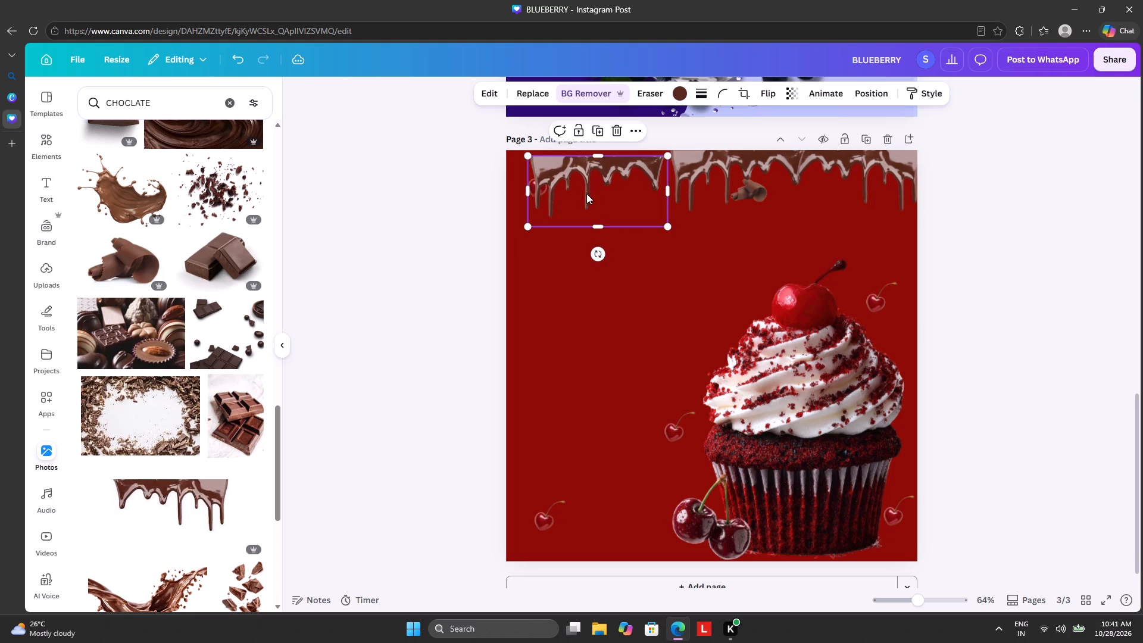
{"action": "left_click_drag", "start_coordinate": [592, 191], "coordinate": [608, 198]}
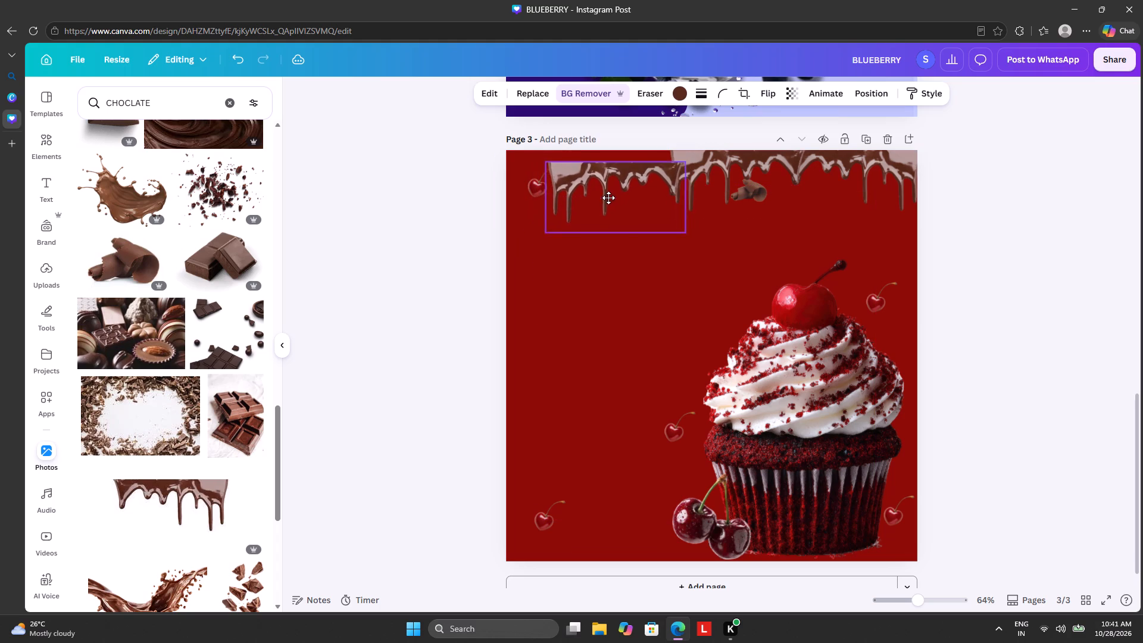
{"action": "left_click_drag", "start_coordinate": [608, 198], "coordinate": [598, 217]}
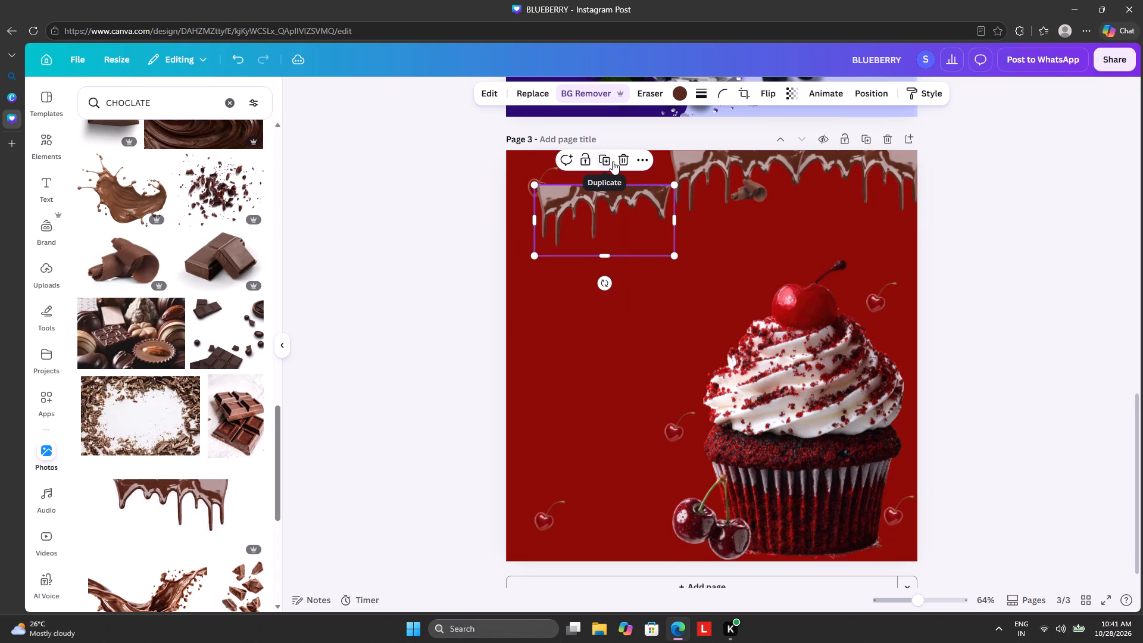
Duplicate the loose chocolate drip and join one of the two, flipped horizontally, to the left end of the page's top border.
{"action": "left_click", "coordinate": [613, 161]}
{"action": "left_click_drag", "start_coordinate": [584, 239], "coordinate": [611, 208]}
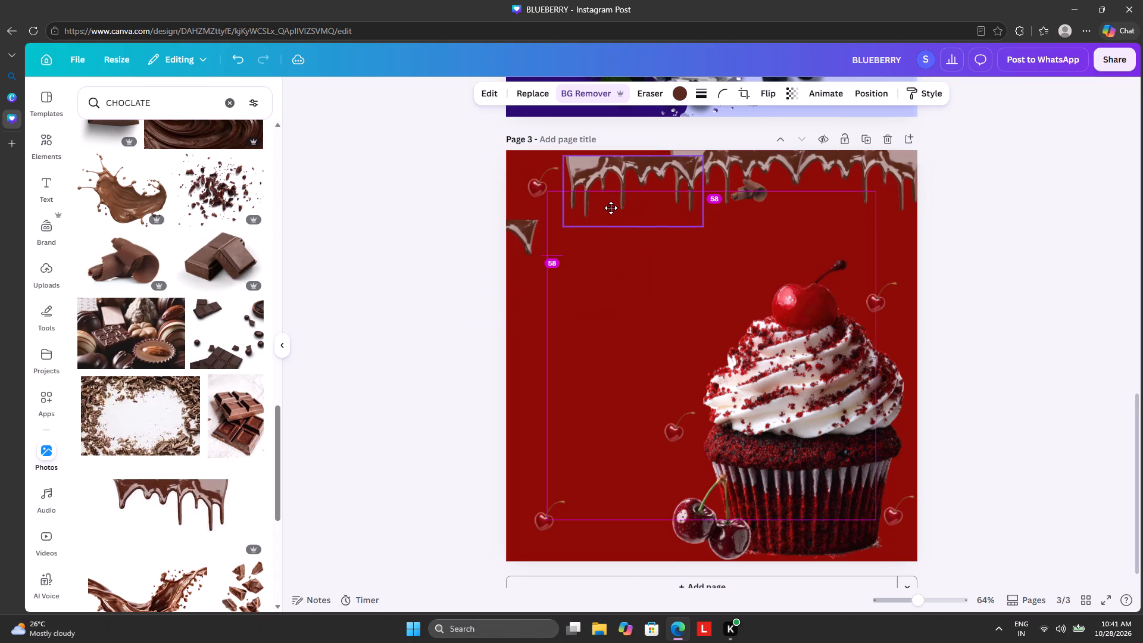
{"action": "left_click_drag", "start_coordinate": [611, 208], "coordinate": [610, 207]}
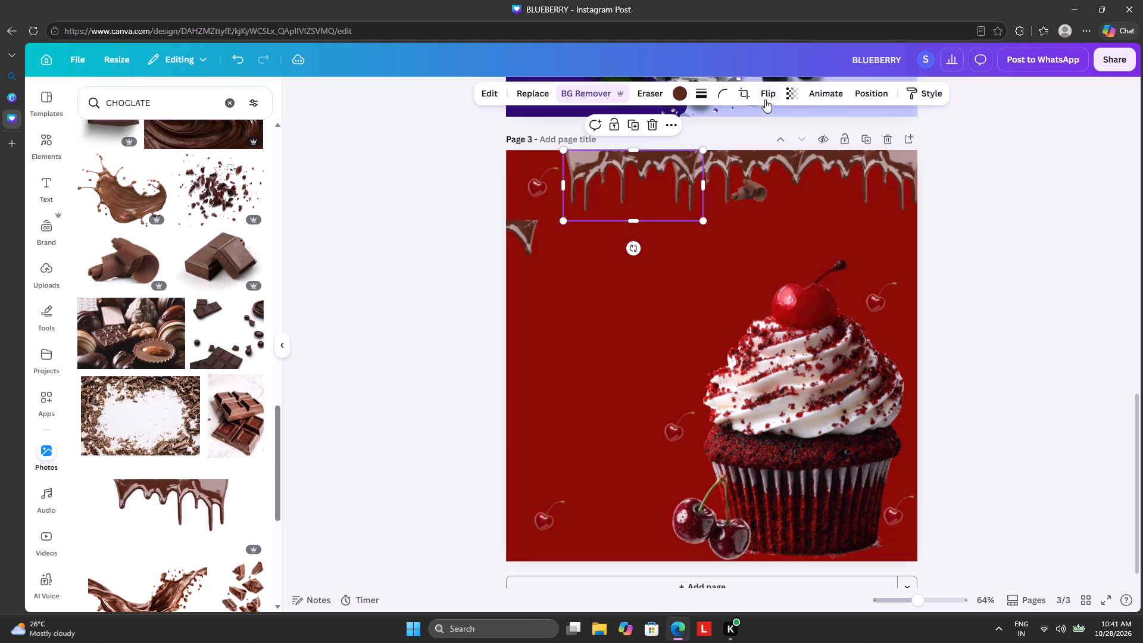
{"action": "left_click", "coordinate": [765, 99]}
{"action": "left_click", "coordinate": [770, 123]}
{"action": "left_click", "coordinate": [671, 182]}
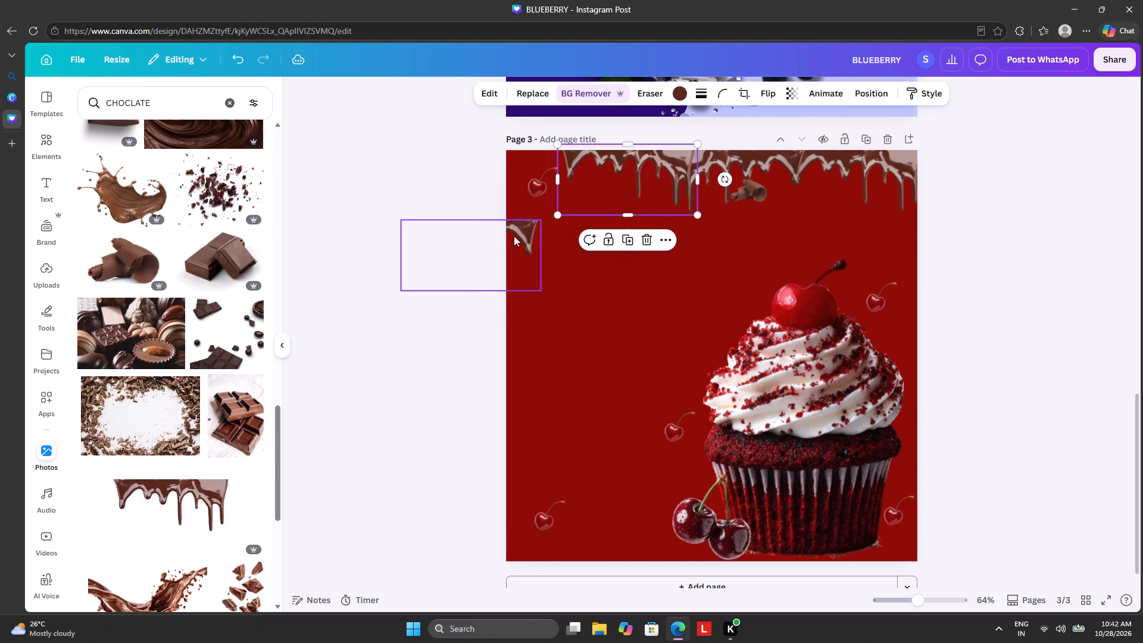
Move the remaining chocolate drip into the page's top-left corner, overlapping the neighbouring drip to complete the border.
{"action": "left_click_drag", "start_coordinate": [514, 236], "coordinate": [564, 165]}
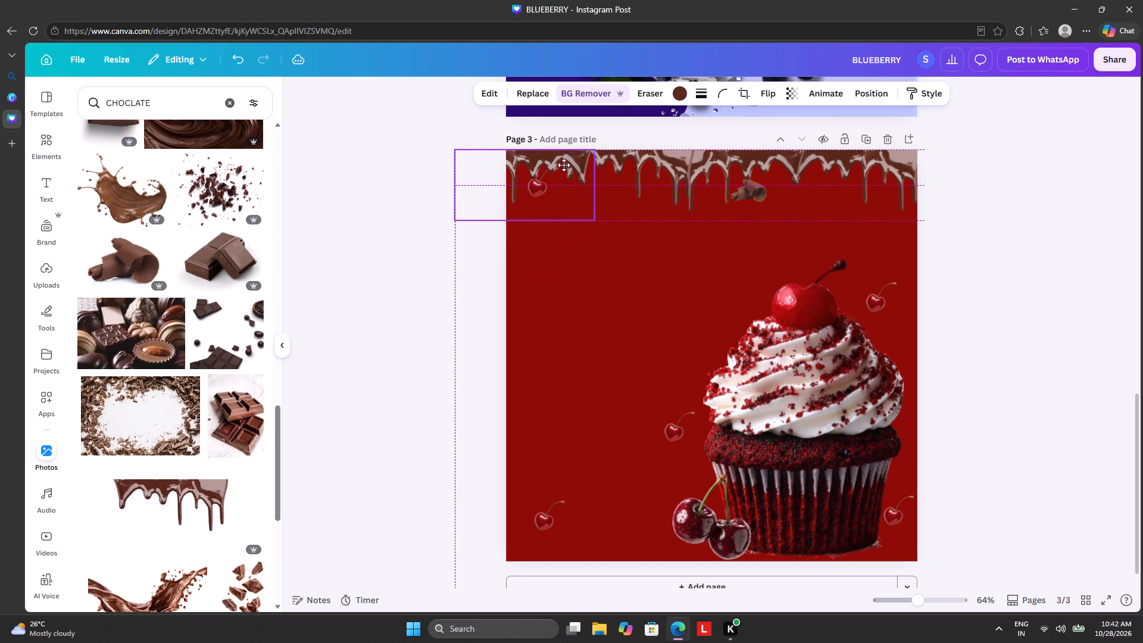
{"action": "left_click_drag", "start_coordinate": [564, 165], "coordinate": [560, 167]}
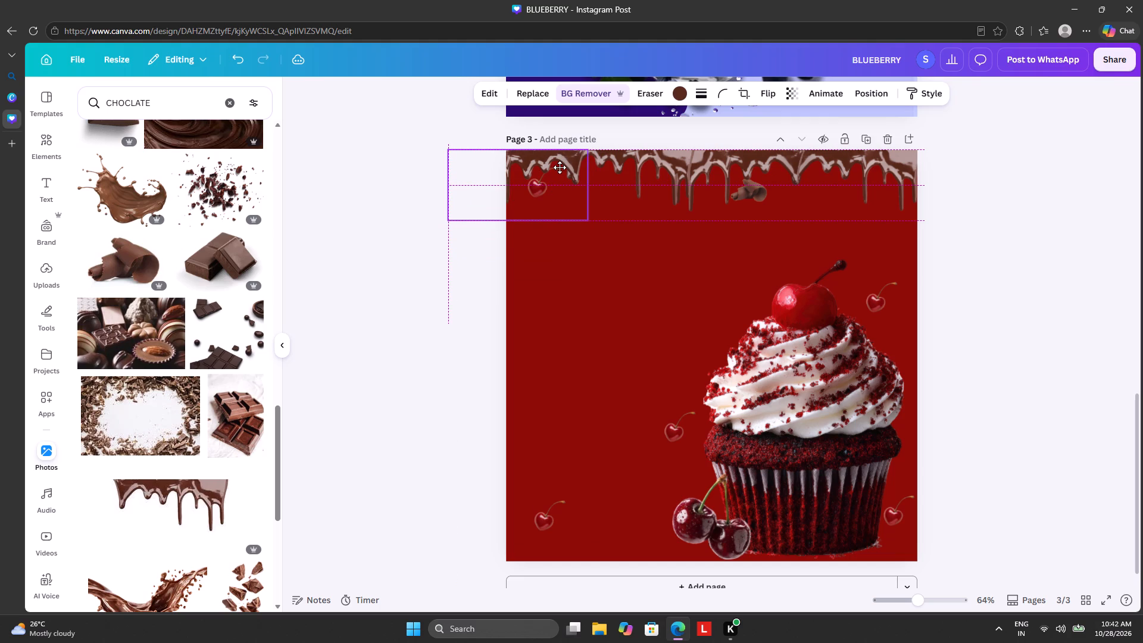
{"action": "left_click_drag", "start_coordinate": [560, 167], "coordinate": [554, 164]}
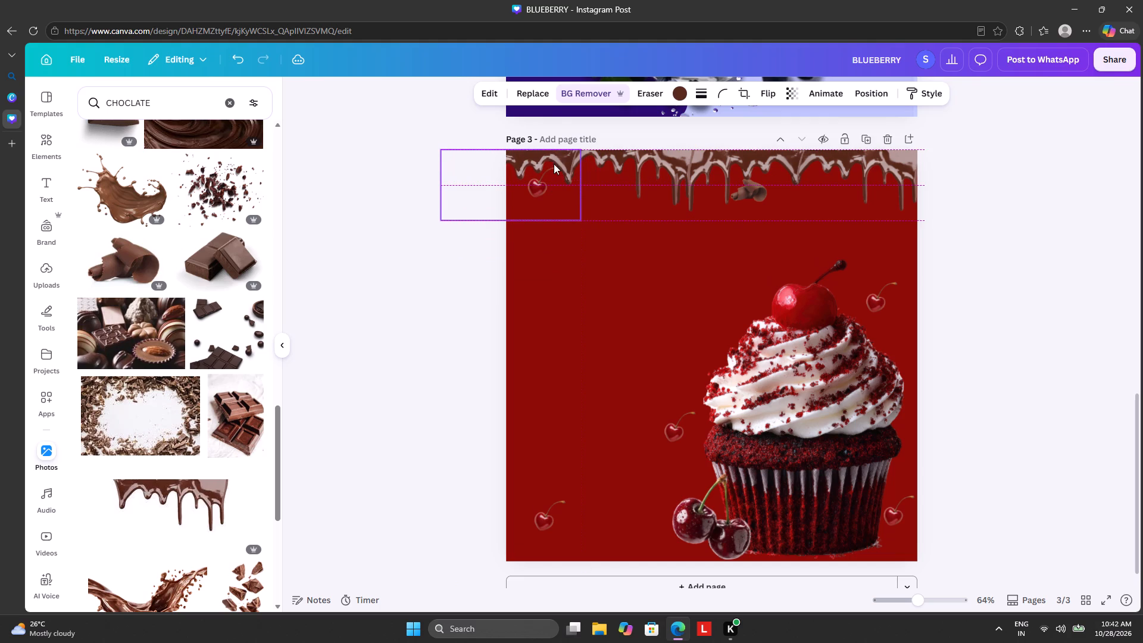
{"action": "left_click", "coordinate": [412, 255]}
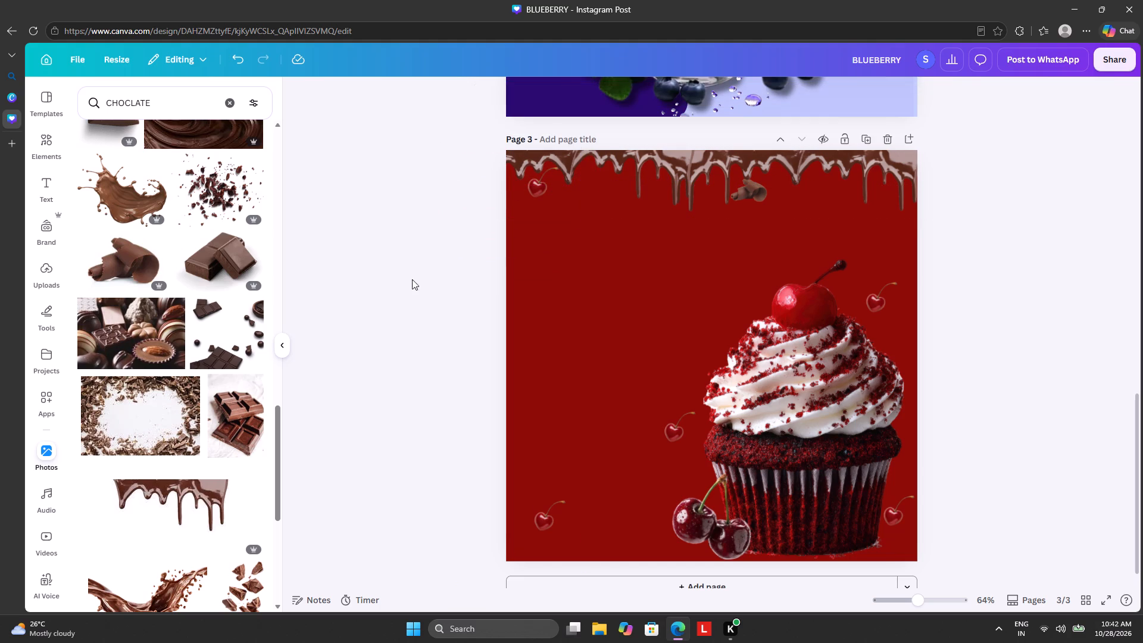
Browse further through the chocolate photo results for another decoration for page 3.
{"action": "scroll", "coordinate": [126, 405], "scroll_direction": "down", "scroll_amount": 4}
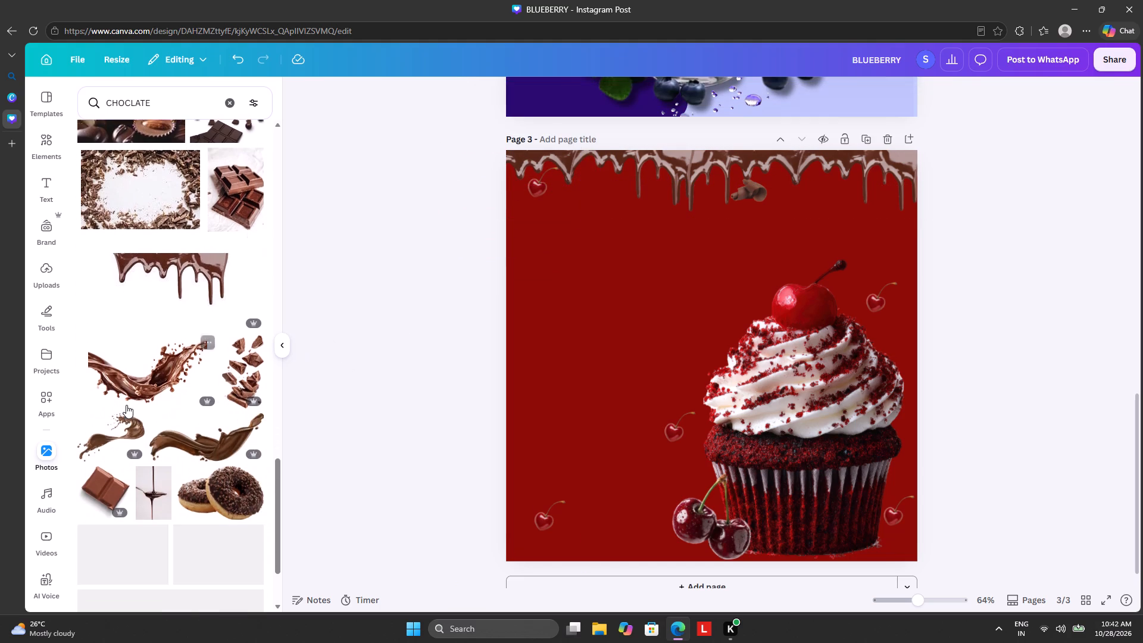
{"action": "scroll", "coordinate": [121, 410], "scroll_direction": "down", "scroll_amount": 2}
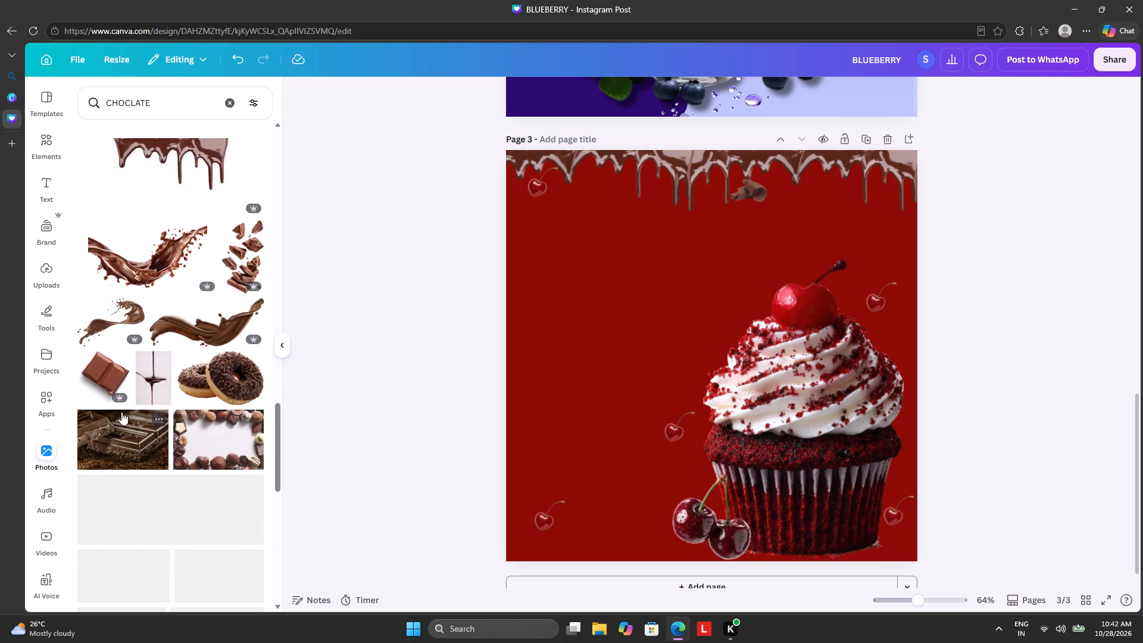
{"action": "scroll", "coordinate": [121, 412], "scroll_direction": "down", "scroll_amount": 2}
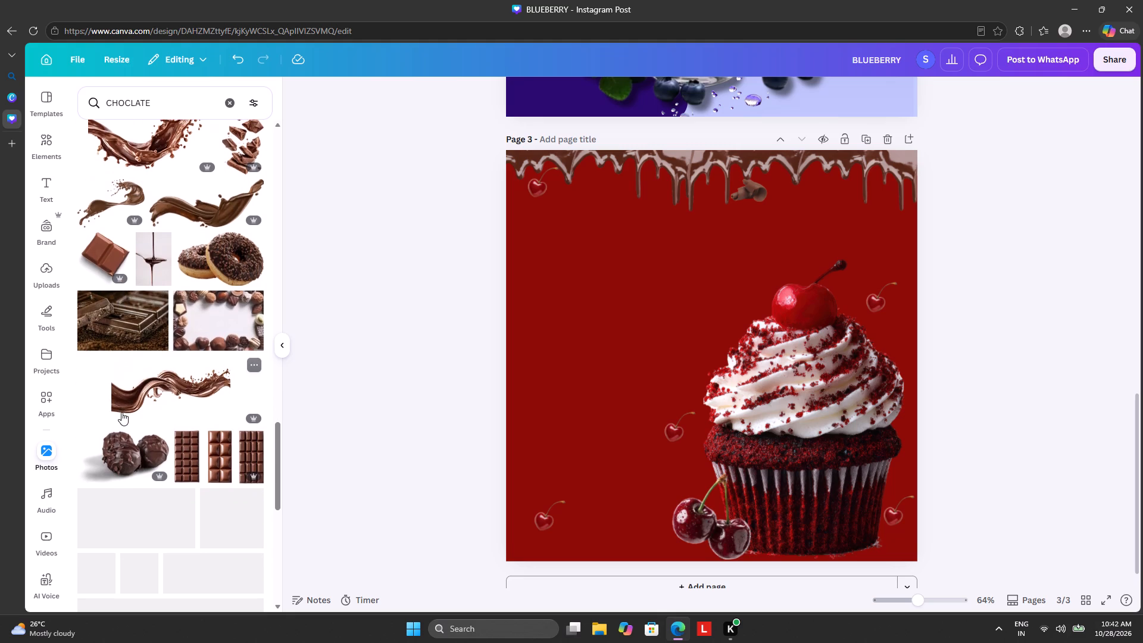
{"action": "scroll", "coordinate": [121, 412], "scroll_direction": "down", "scroll_amount": 1}
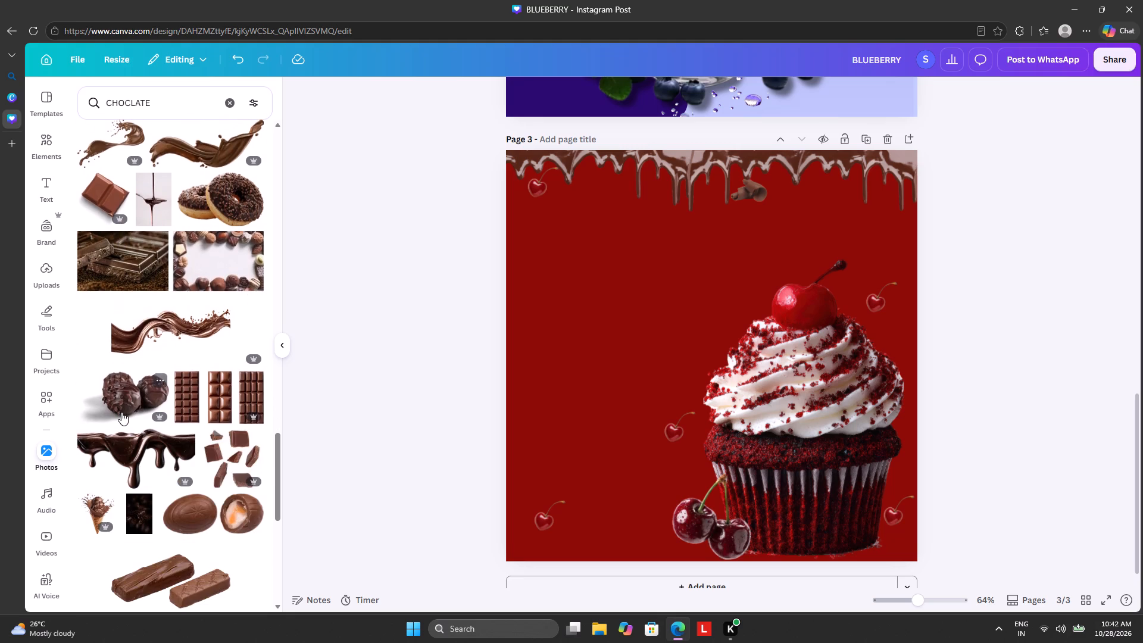
{"action": "scroll", "coordinate": [121, 412], "scroll_direction": "down", "scroll_amount": 6}
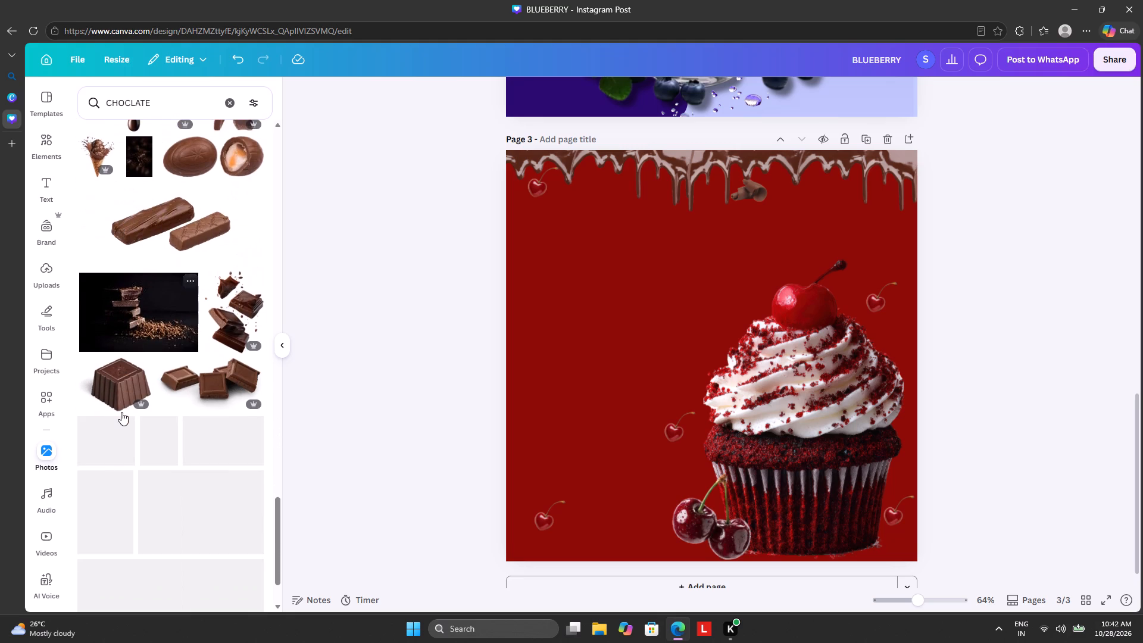
{"action": "scroll", "coordinate": [121, 412], "scroll_direction": "down", "scroll_amount": 2}
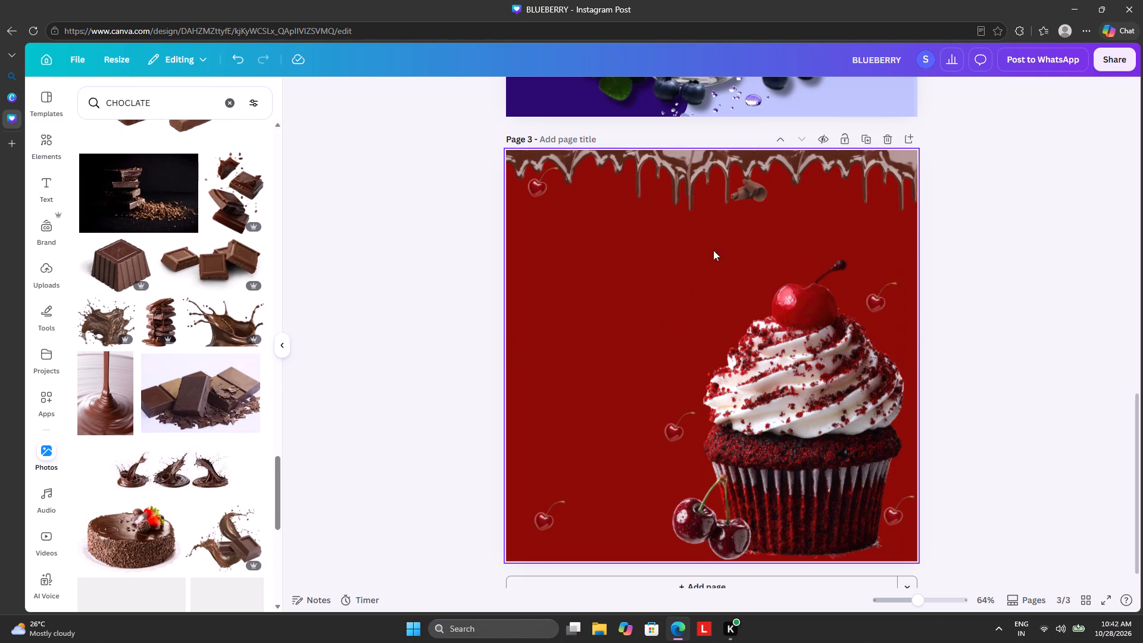
Move the drip covering the chocolate curl aside, delete the curl and put the drip back into the top border.
{"action": "left_click_drag", "start_coordinate": [743, 189], "coordinate": [751, 192]}
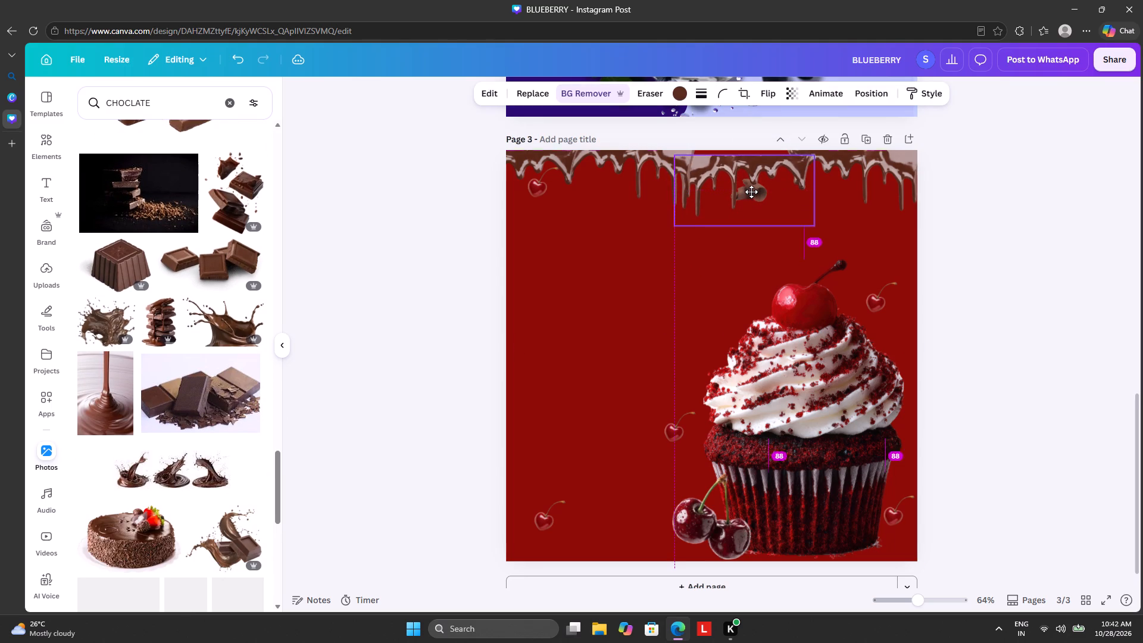
{"action": "left_click_drag", "start_coordinate": [751, 192], "coordinate": [751, 190]}
{"action": "left_click", "coordinate": [751, 190]}
{"action": "left_click", "coordinate": [754, 204]}
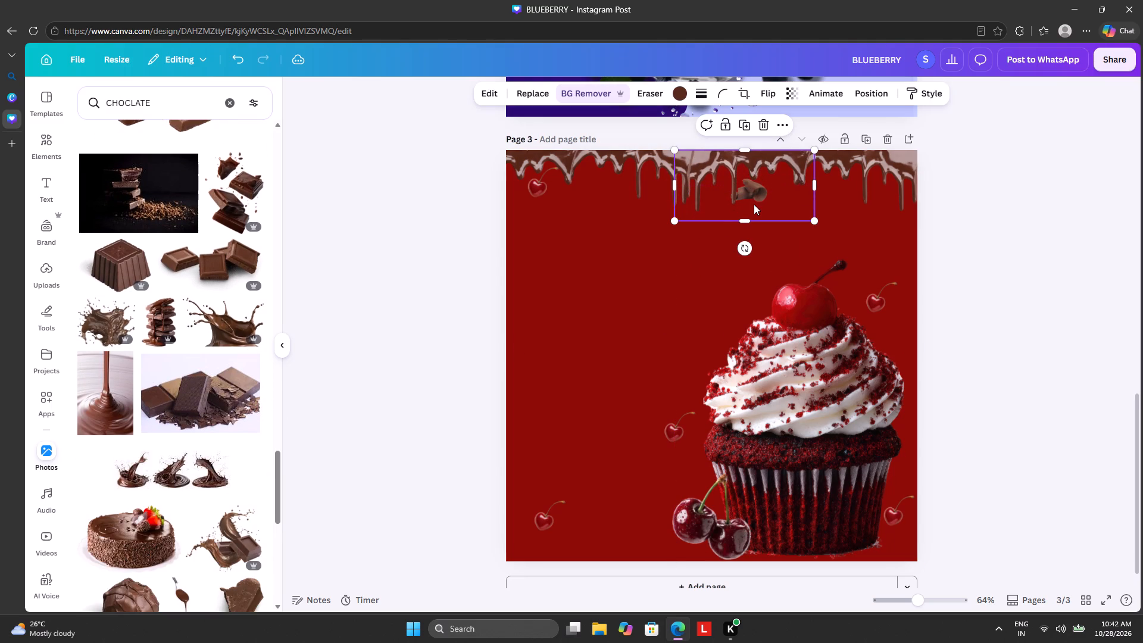
{"action": "left_click", "coordinate": [754, 204]}
{"action": "left_click_drag", "start_coordinate": [754, 200], "coordinate": [657, 292]}
{"action": "left_click", "coordinate": [744, 192]}
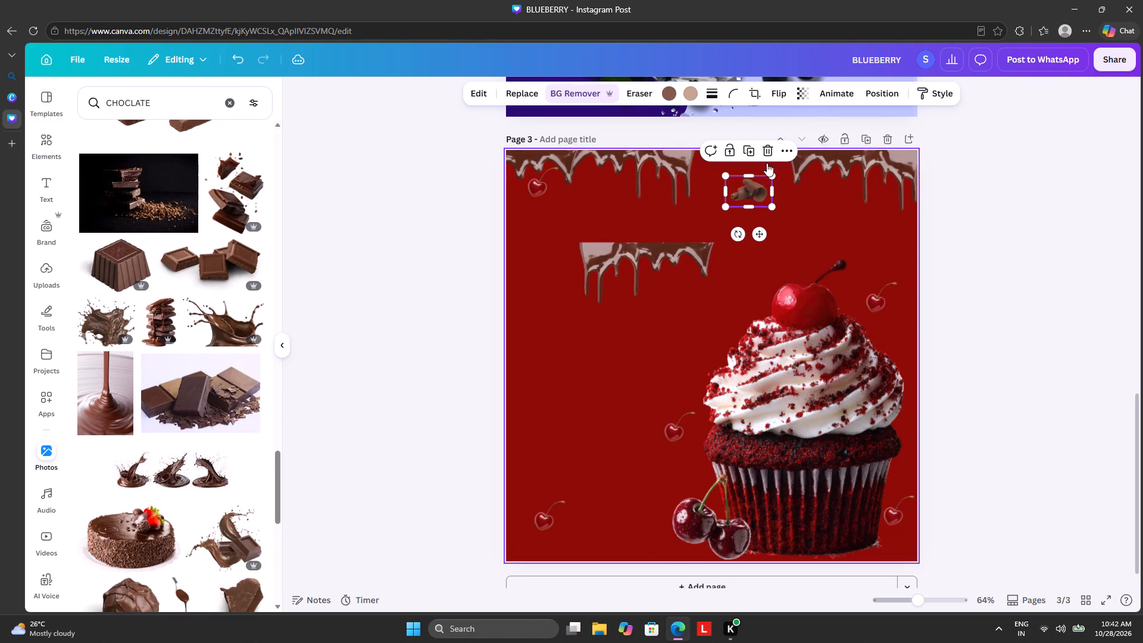
{"action": "left_click", "coordinate": [767, 149]}
{"action": "left_click_drag", "start_coordinate": [666, 276], "coordinate": [754, 177]}
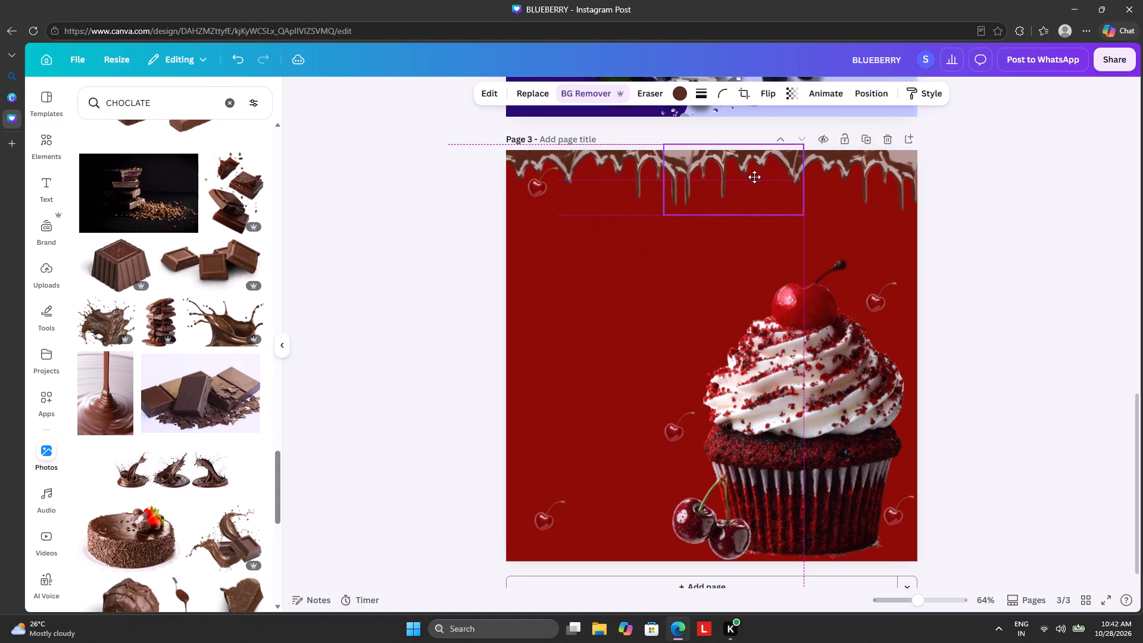
{"action": "left_click_drag", "start_coordinate": [754, 177], "coordinate": [755, 184]}
{"action": "left_click", "coordinate": [382, 237]}
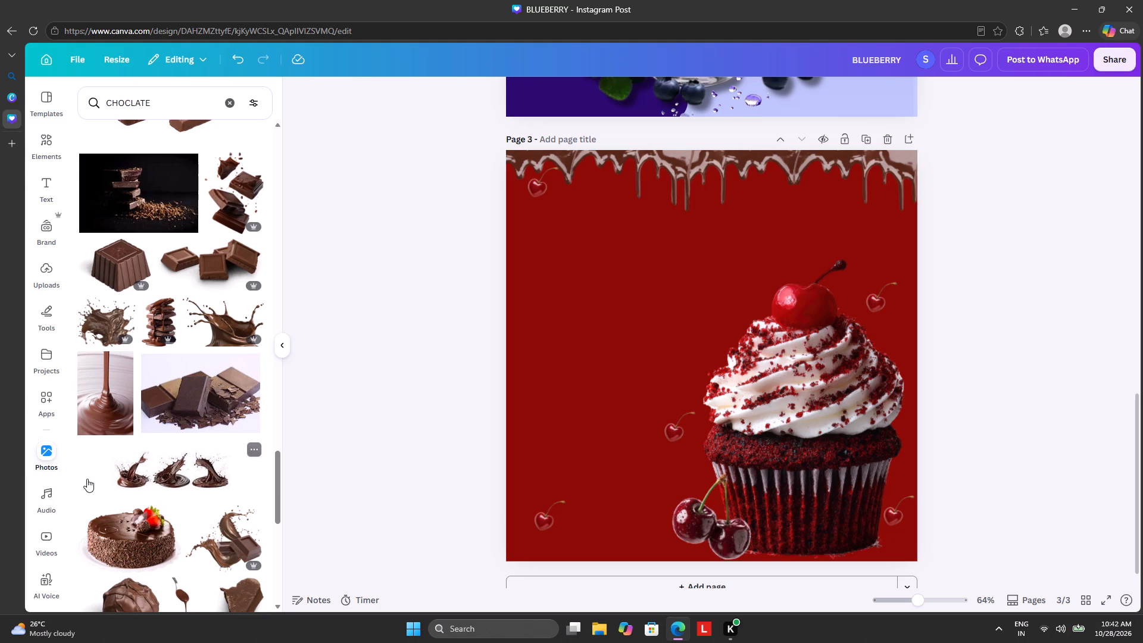
Add the photo of a spoon dripping chocolate, remove its background and place it in page 3's top-left corner with the handle off the page.
{"action": "scroll", "coordinate": [90, 482], "scroll_direction": "down", "scroll_amount": 4}
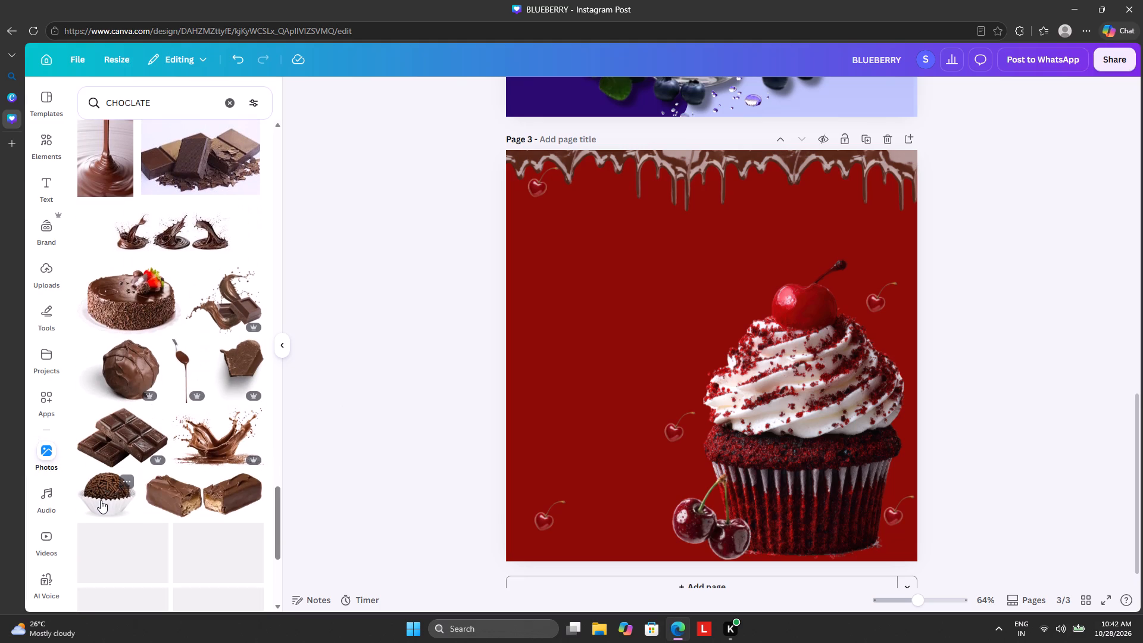
{"action": "left_click", "coordinate": [164, 378]}
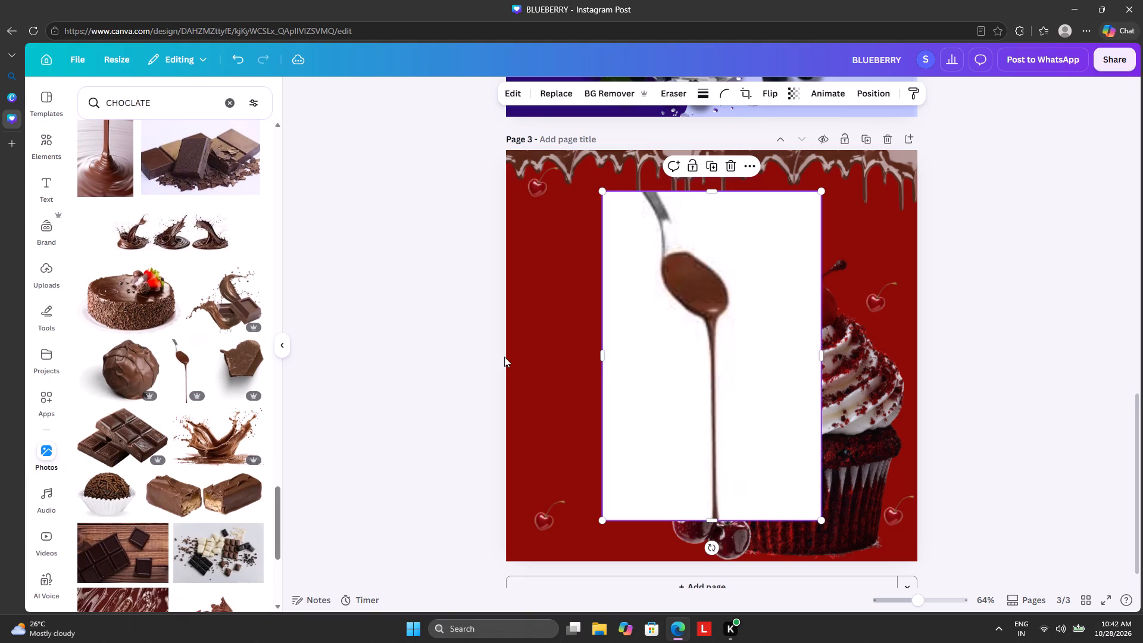
{"action": "left_click_drag", "start_coordinate": [688, 399], "coordinate": [591, 361]}
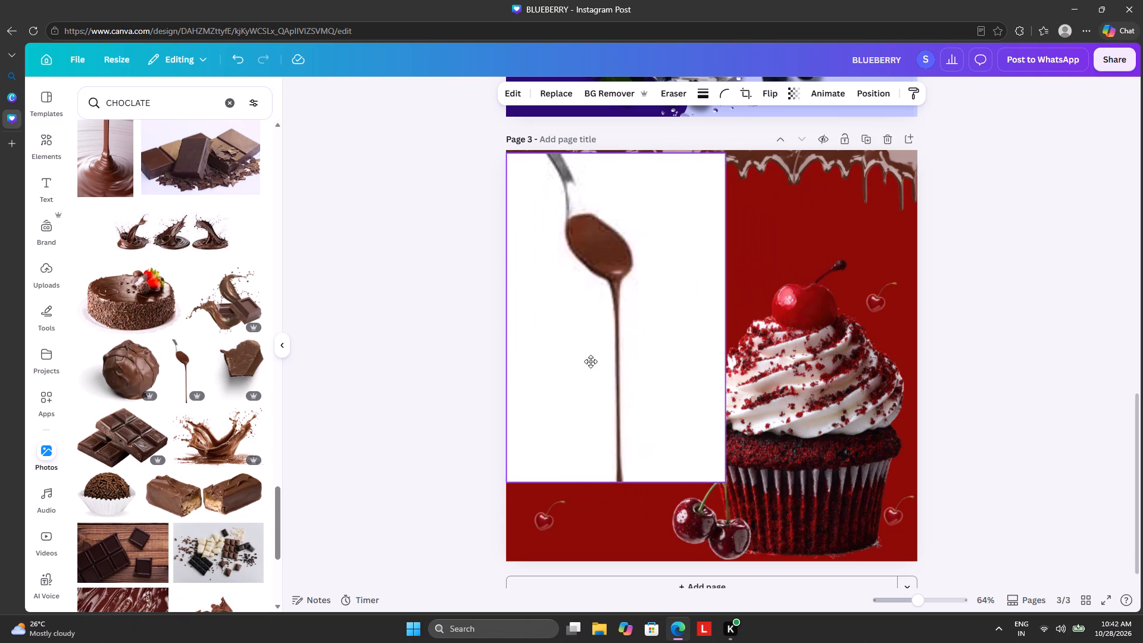
{"action": "left_click_drag", "start_coordinate": [591, 361], "coordinate": [557, 380]}
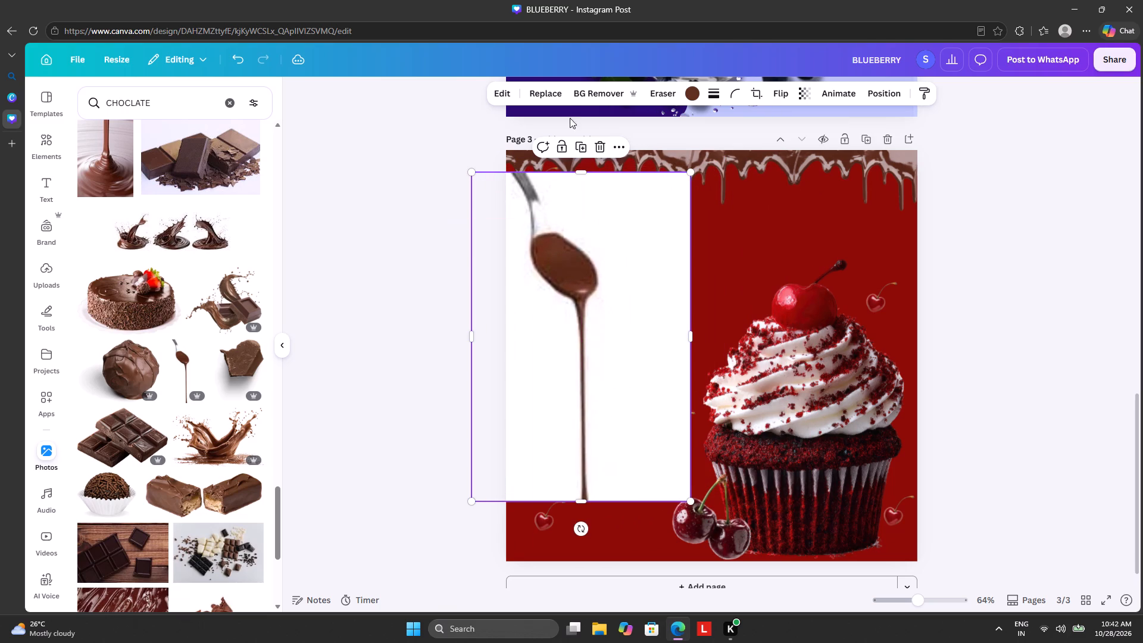
{"action": "left_click", "coordinate": [601, 94]}
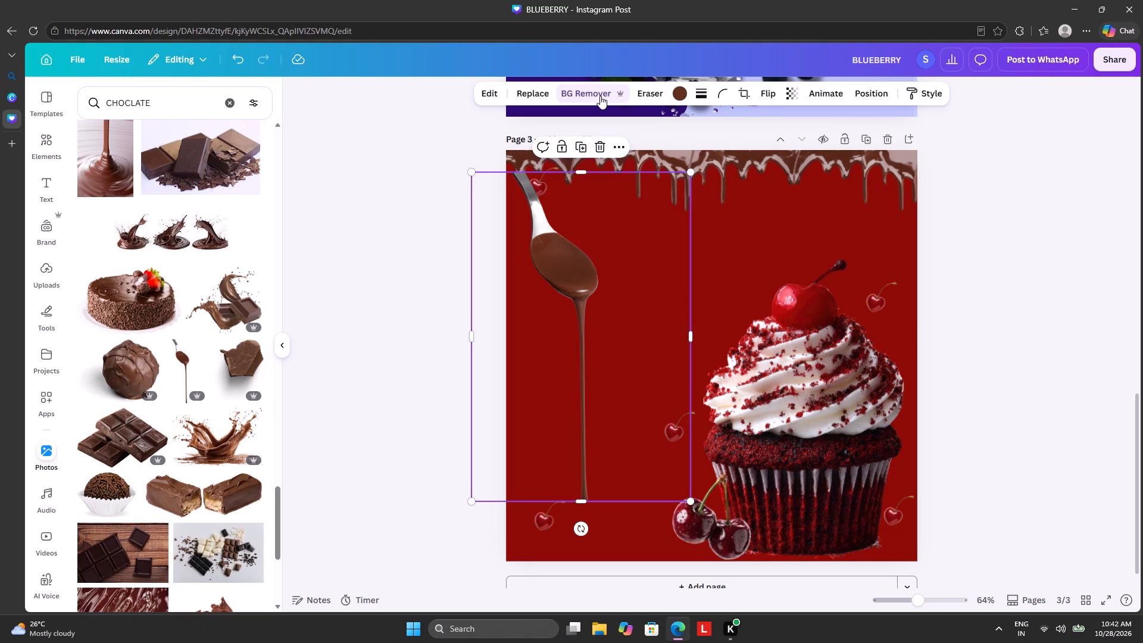
{"action": "left_click_drag", "start_coordinate": [607, 351], "coordinate": [594, 327]}
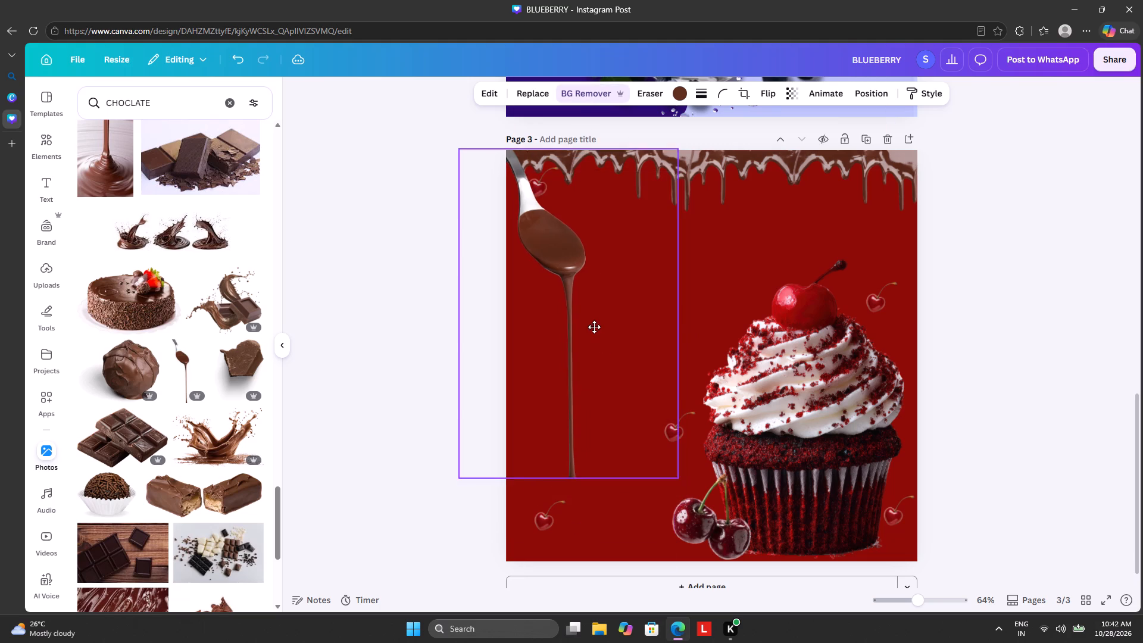
{"action": "left_click_drag", "start_coordinate": [594, 327], "coordinate": [577, 273]}
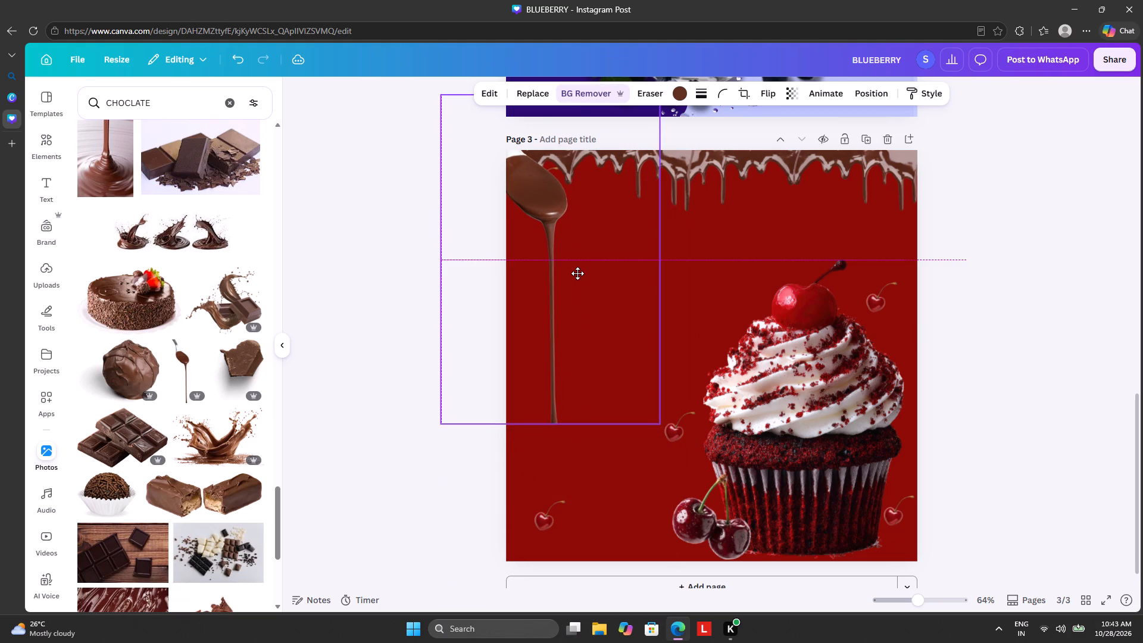
{"action": "left_click_drag", "start_coordinate": [577, 273], "coordinate": [577, 267]}
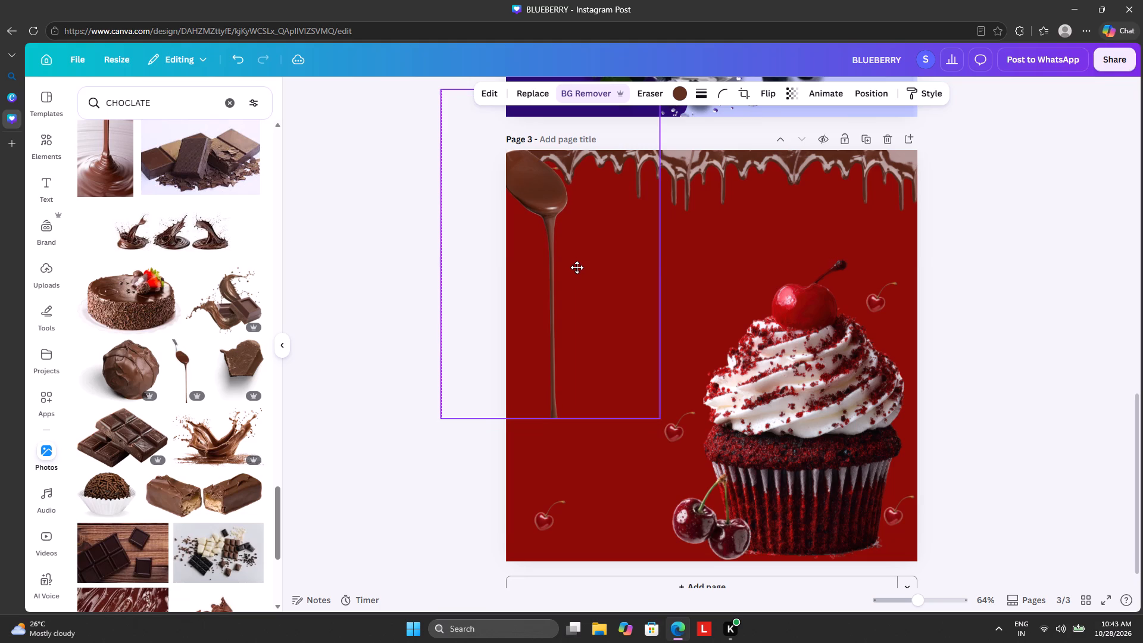
Move the spoon and the leftmost chocolate drip aside, then move the small cherry they cover down into the open area left of the cupcake.
{"action": "left_click_drag", "start_coordinate": [577, 267], "coordinate": [689, 253]}
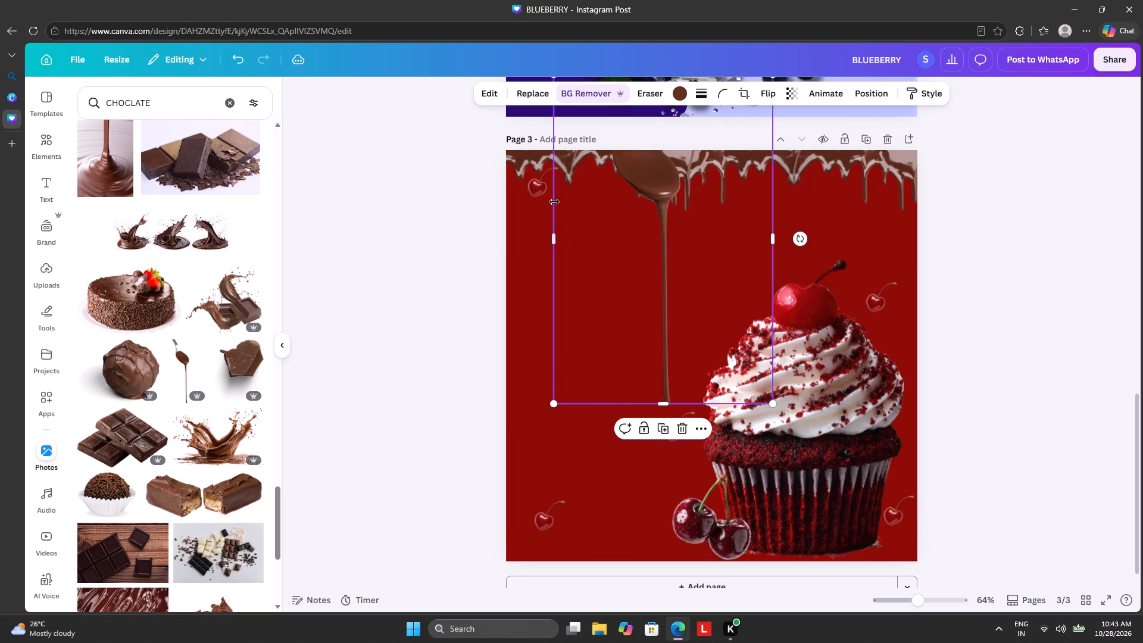
{"action": "left_click_drag", "start_coordinate": [525, 179], "coordinate": [554, 220]}
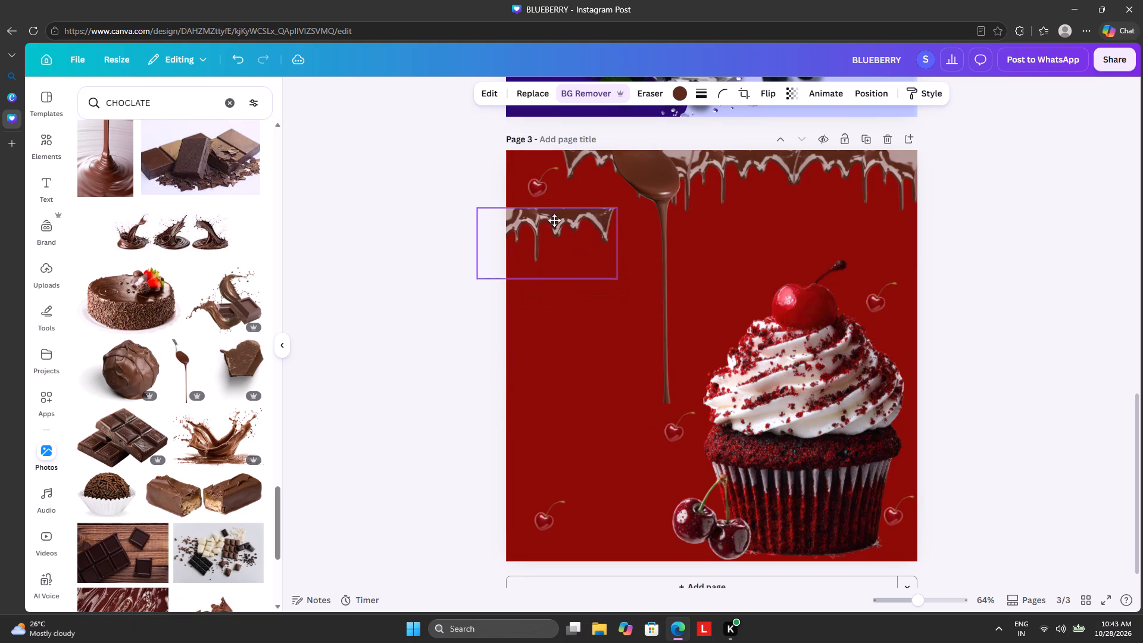
{"action": "left_click_drag", "start_coordinate": [554, 220], "coordinate": [532, 178]}
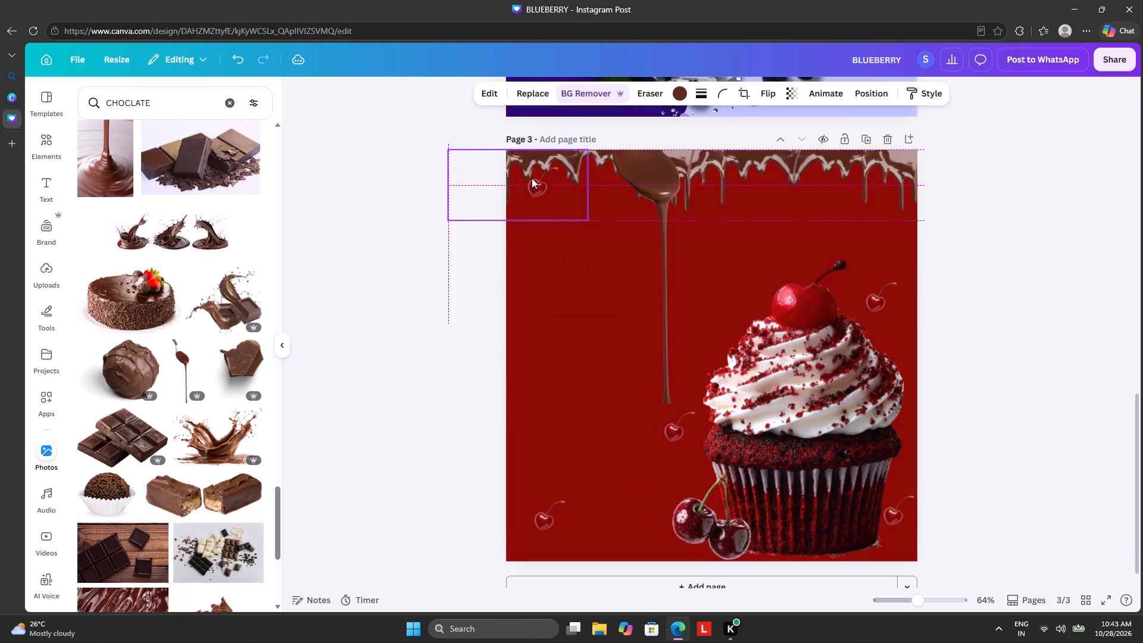
{"action": "left_click", "coordinate": [532, 185]}
{"action": "left_click_drag", "start_coordinate": [536, 191], "coordinate": [587, 258]}
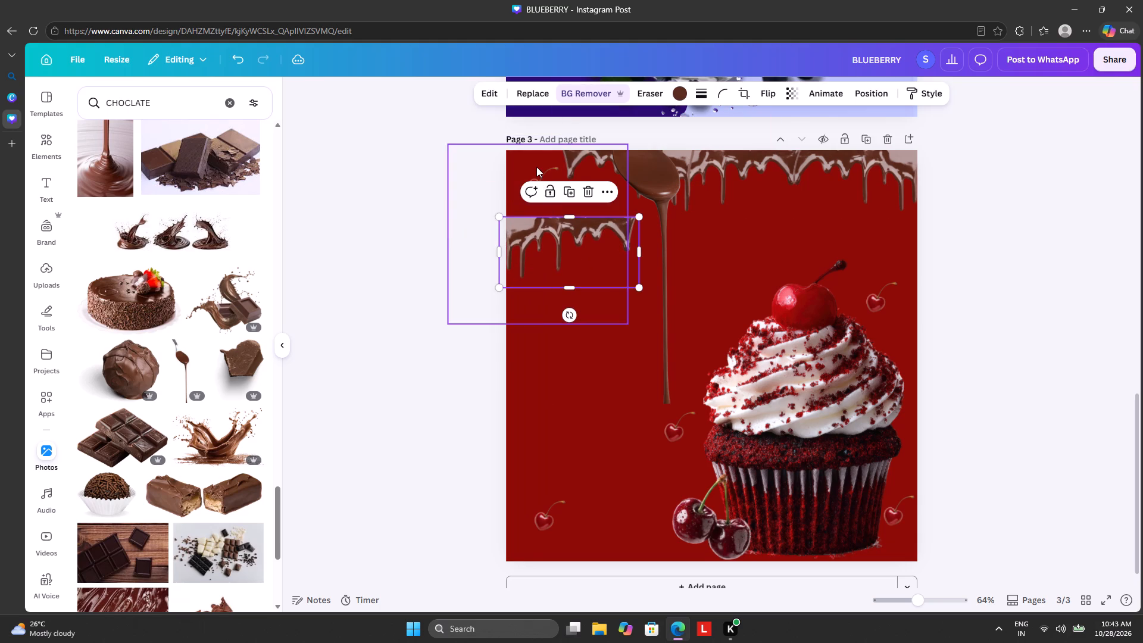
{"action": "left_click", "coordinate": [536, 167]}
{"action": "left_click_drag", "start_coordinate": [539, 177], "coordinate": [606, 344]}
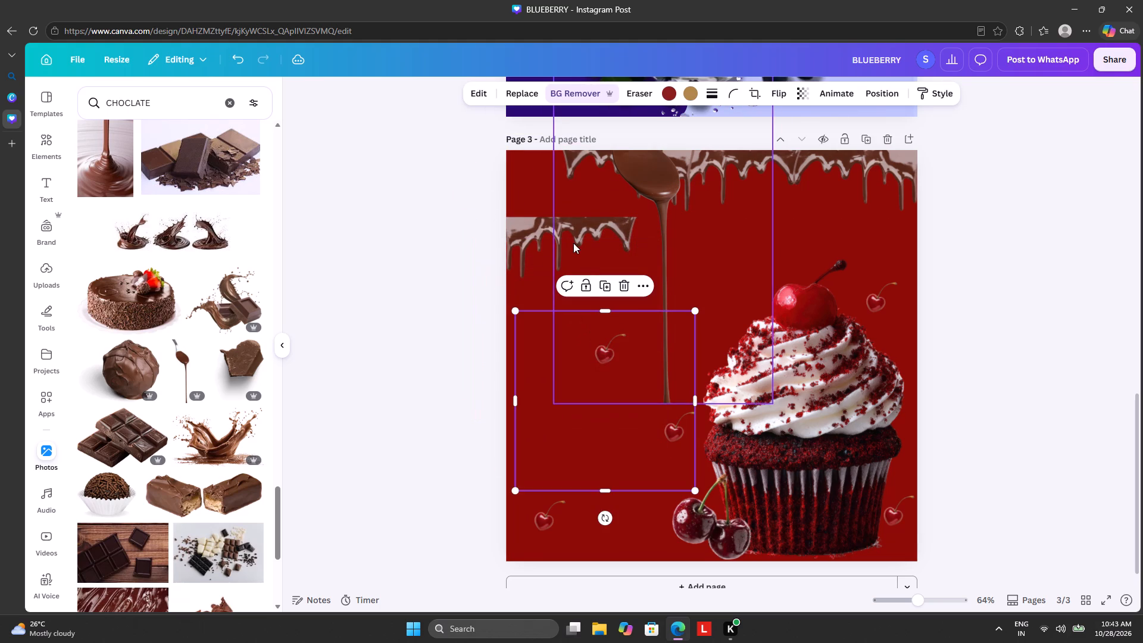
Put the loose chocolate drip back at the left end of the page's top border, overlapping the neighbouring drip.
{"action": "left_click_drag", "start_coordinate": [573, 237], "coordinate": [592, 232]}
{"action": "left_click_drag", "start_coordinate": [550, 236], "coordinate": [539, 218]}
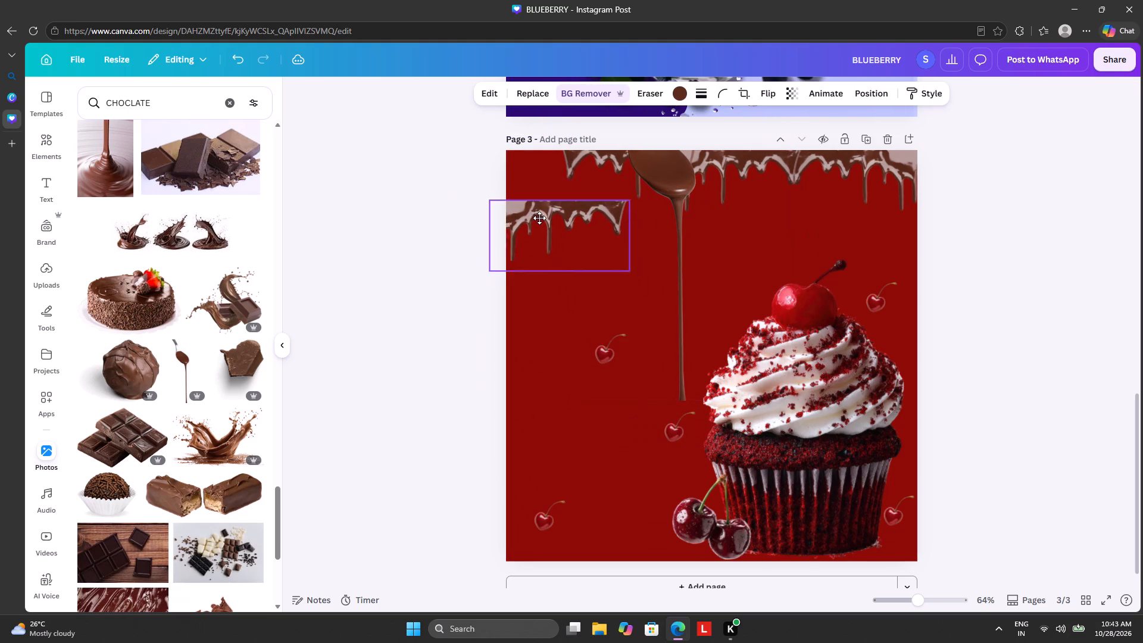
{"action": "left_click_drag", "start_coordinate": [539, 218], "coordinate": [526, 163]}
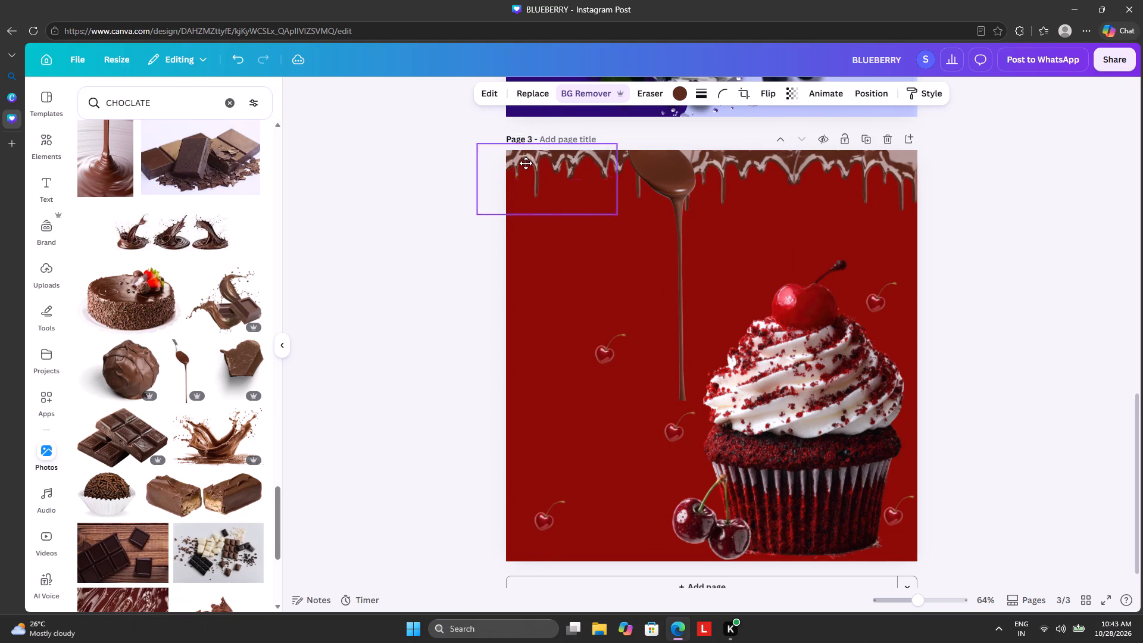
{"action": "left_click_drag", "start_coordinate": [526, 163], "coordinate": [495, 174]}
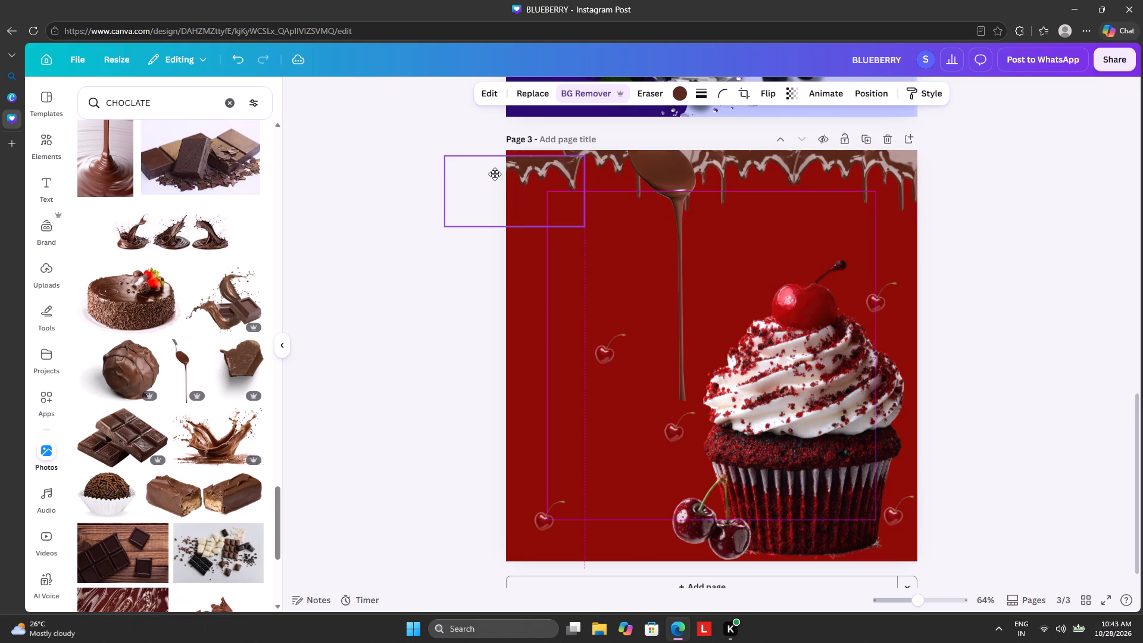
{"action": "left_click_drag", "start_coordinate": [495, 174], "coordinate": [494, 168]}
Move the chocolate spoon back into the page's top-left corner so its drip hangs down along the left side.
{"action": "left_click_drag", "start_coordinate": [658, 195], "coordinate": [642, 202]}
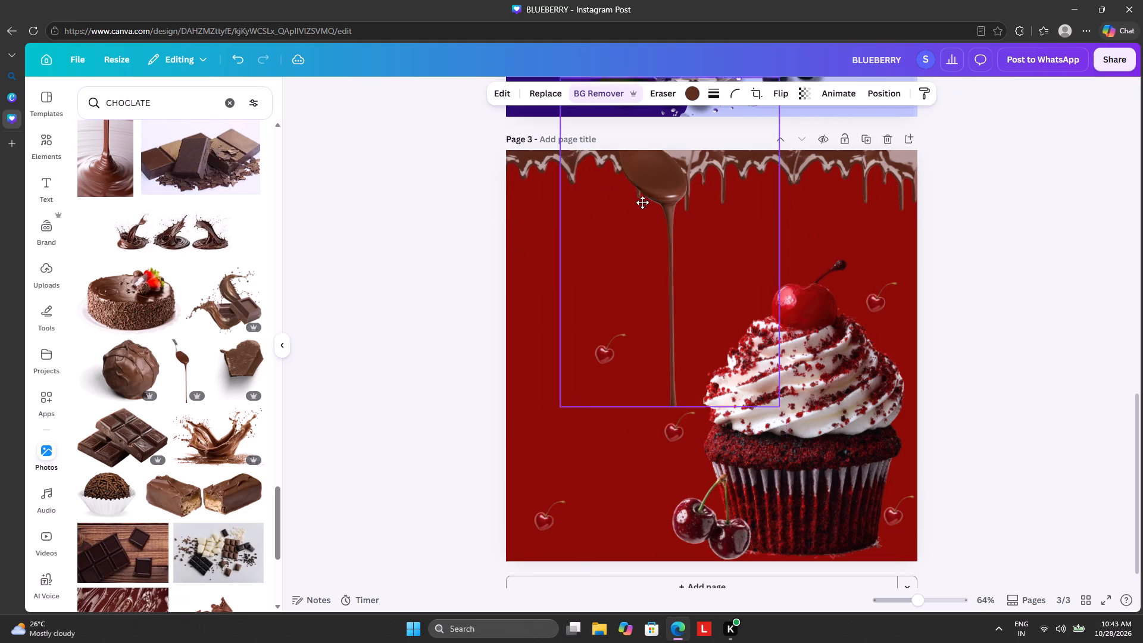
{"action": "left_click_drag", "start_coordinate": [642, 202], "coordinate": [528, 214]}
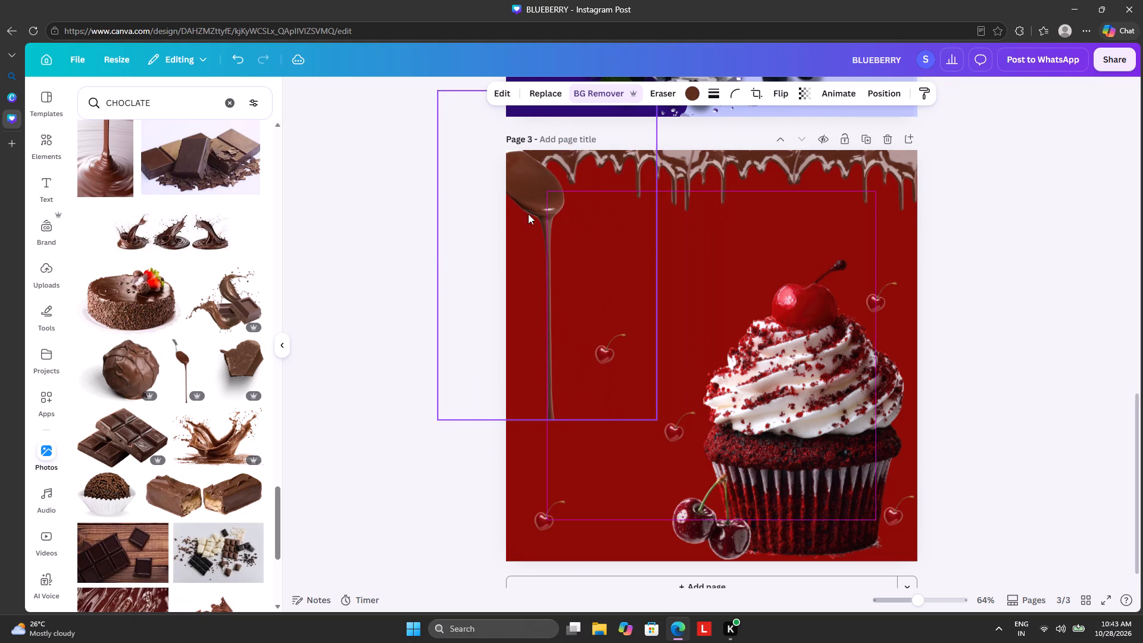
{"action": "left_click", "coordinate": [394, 374]}
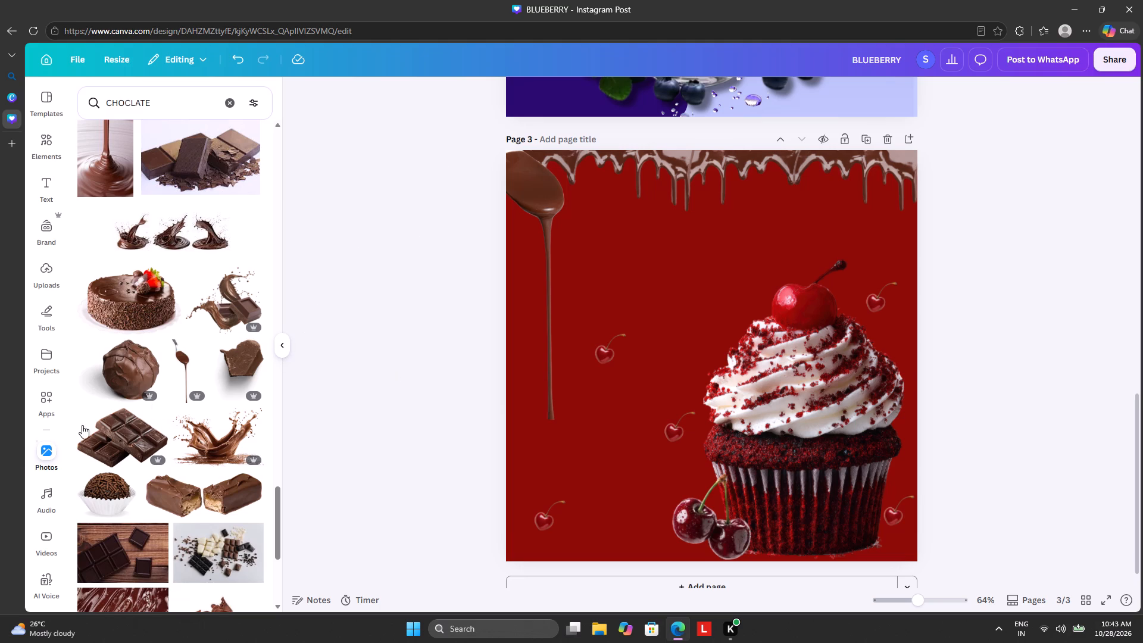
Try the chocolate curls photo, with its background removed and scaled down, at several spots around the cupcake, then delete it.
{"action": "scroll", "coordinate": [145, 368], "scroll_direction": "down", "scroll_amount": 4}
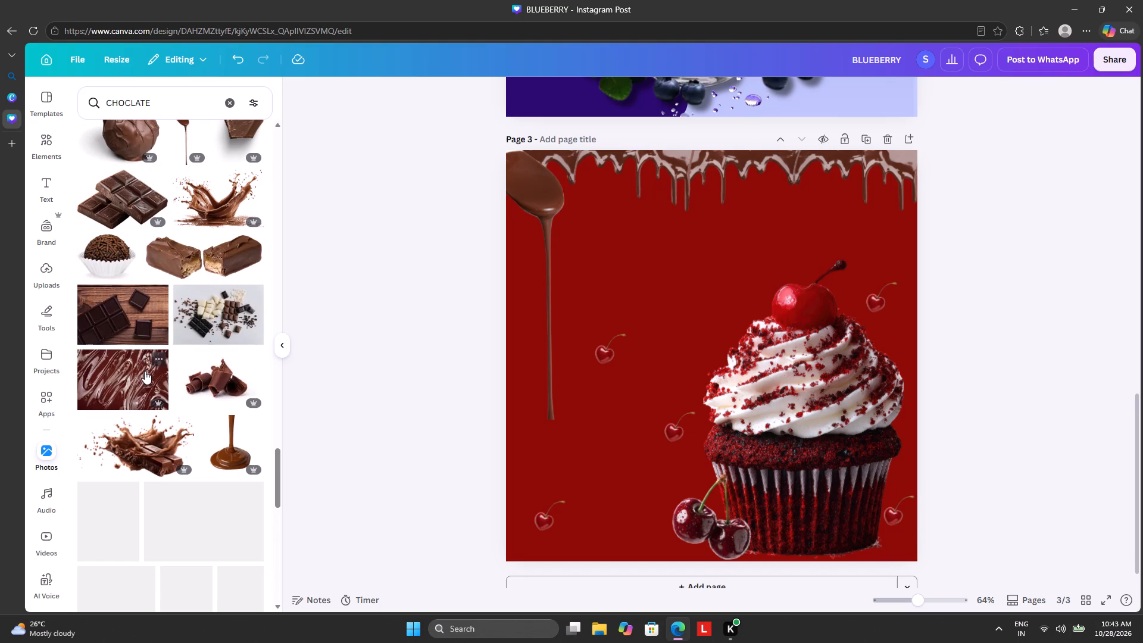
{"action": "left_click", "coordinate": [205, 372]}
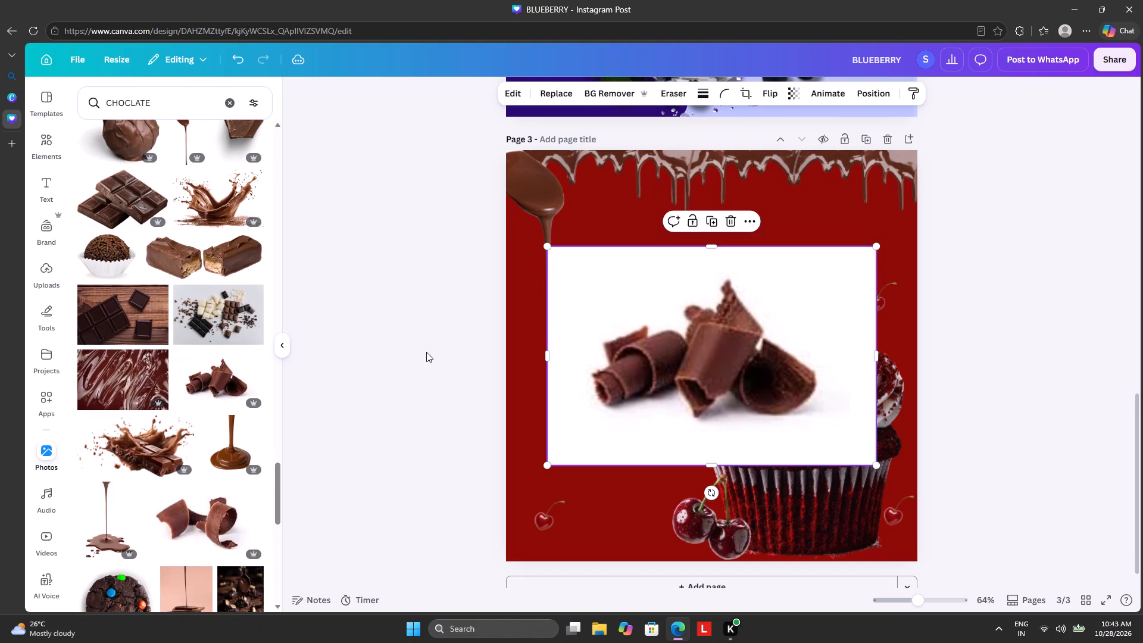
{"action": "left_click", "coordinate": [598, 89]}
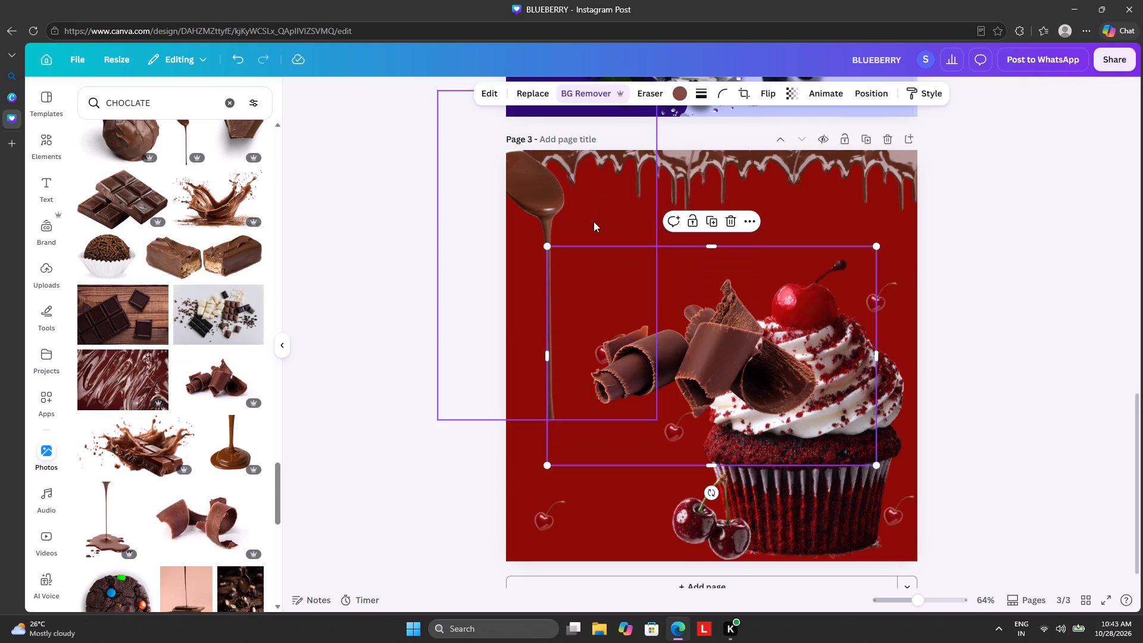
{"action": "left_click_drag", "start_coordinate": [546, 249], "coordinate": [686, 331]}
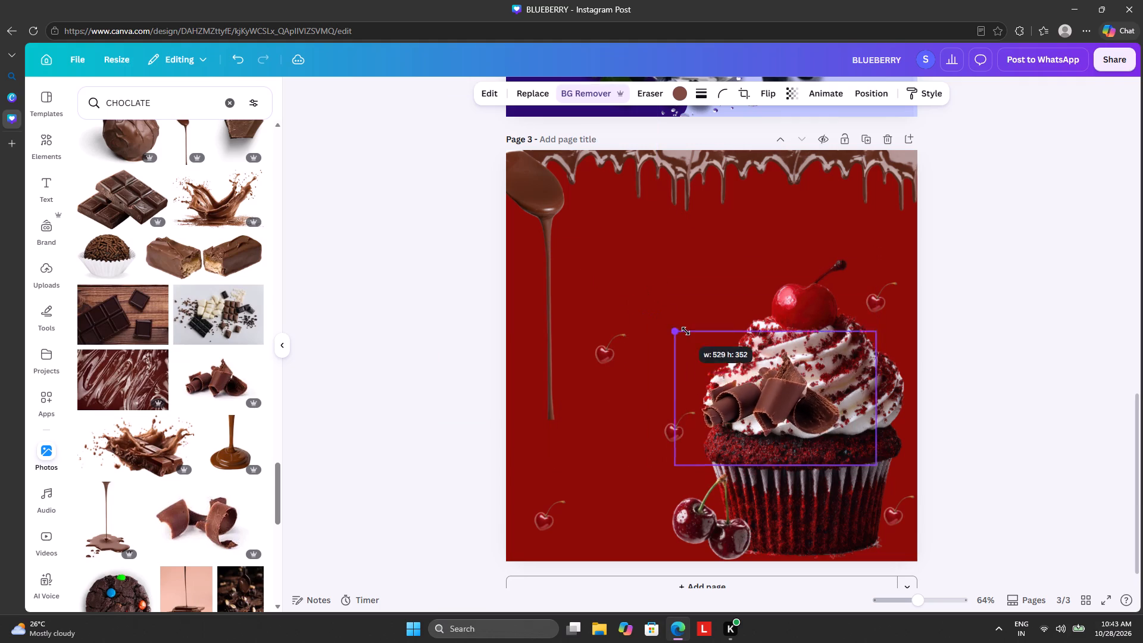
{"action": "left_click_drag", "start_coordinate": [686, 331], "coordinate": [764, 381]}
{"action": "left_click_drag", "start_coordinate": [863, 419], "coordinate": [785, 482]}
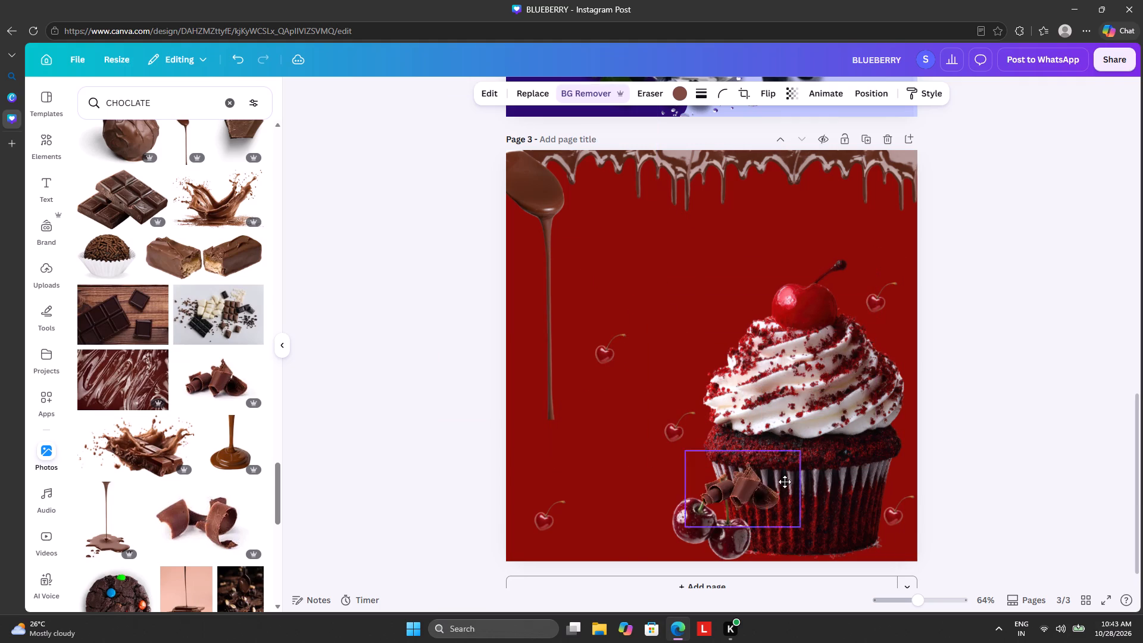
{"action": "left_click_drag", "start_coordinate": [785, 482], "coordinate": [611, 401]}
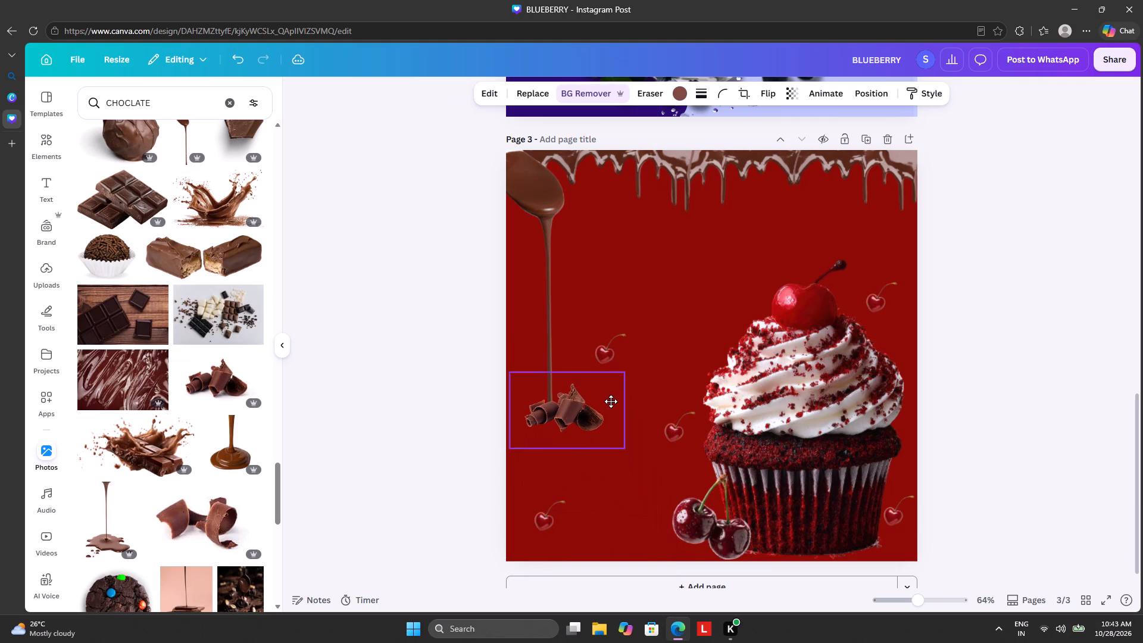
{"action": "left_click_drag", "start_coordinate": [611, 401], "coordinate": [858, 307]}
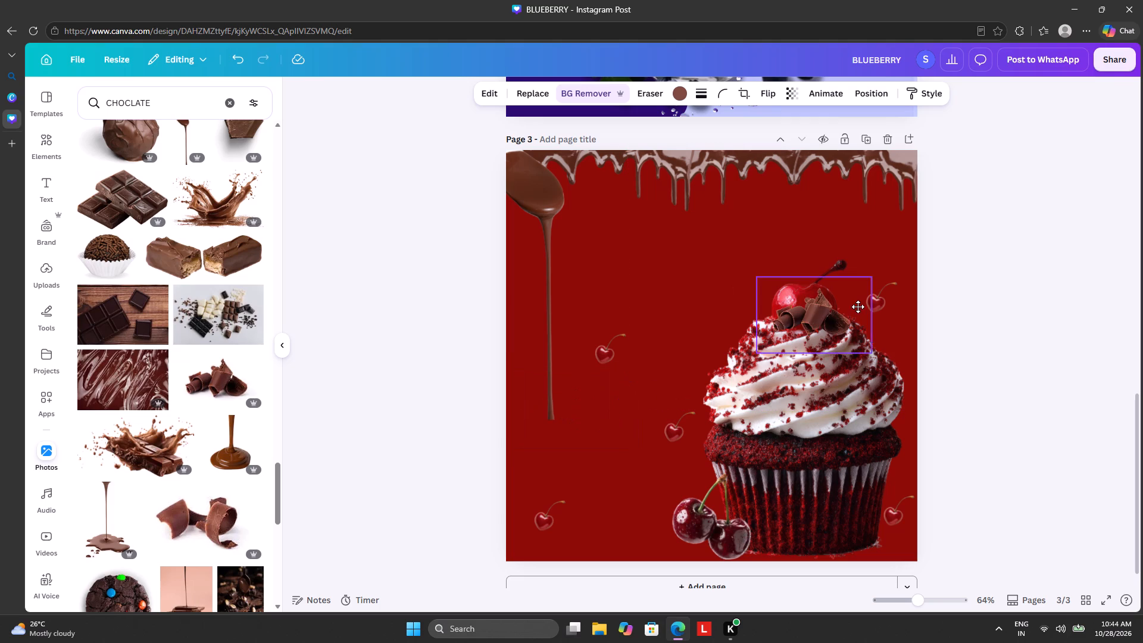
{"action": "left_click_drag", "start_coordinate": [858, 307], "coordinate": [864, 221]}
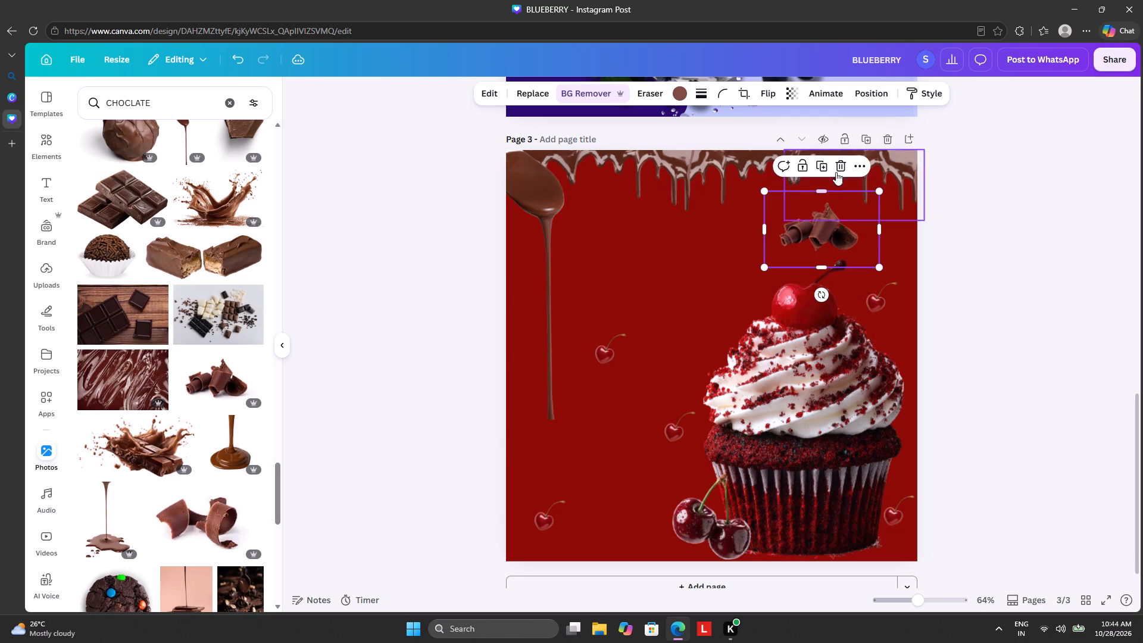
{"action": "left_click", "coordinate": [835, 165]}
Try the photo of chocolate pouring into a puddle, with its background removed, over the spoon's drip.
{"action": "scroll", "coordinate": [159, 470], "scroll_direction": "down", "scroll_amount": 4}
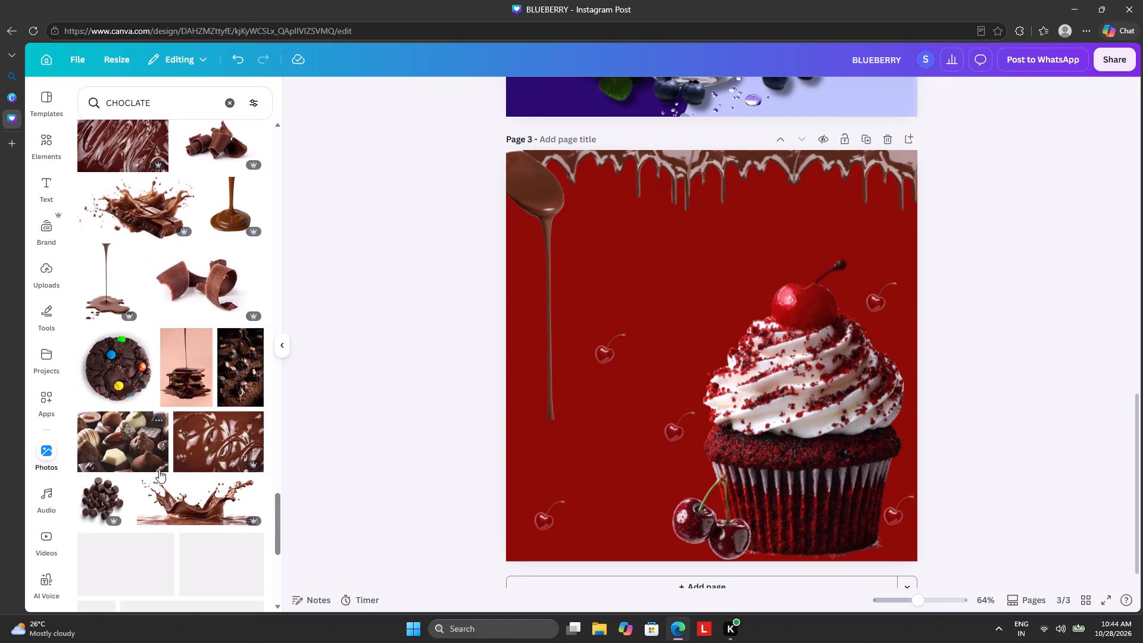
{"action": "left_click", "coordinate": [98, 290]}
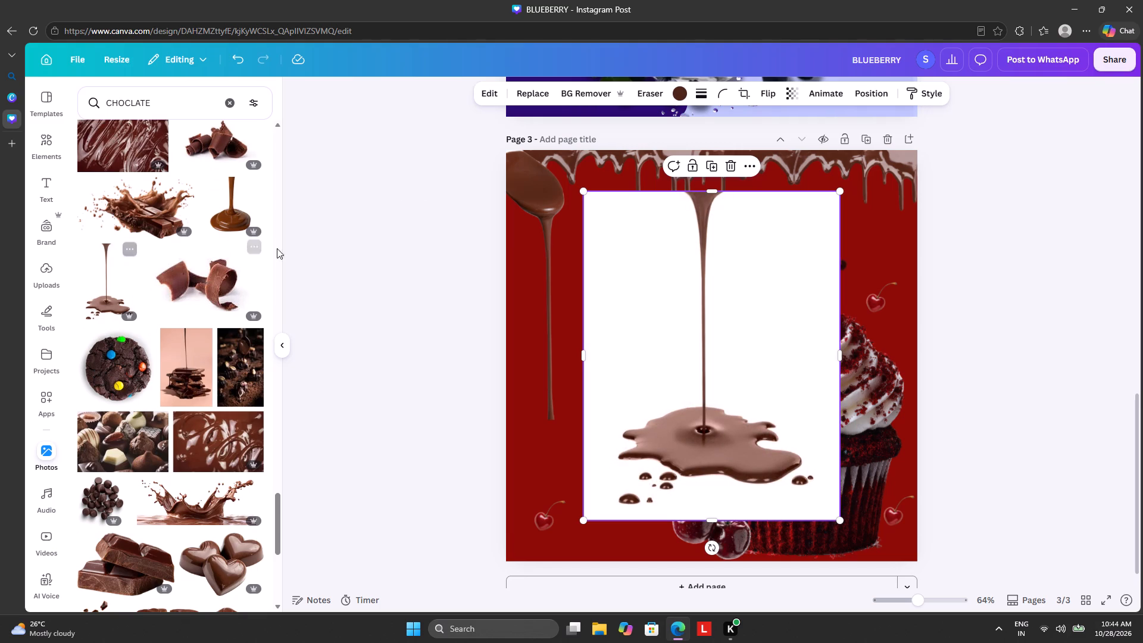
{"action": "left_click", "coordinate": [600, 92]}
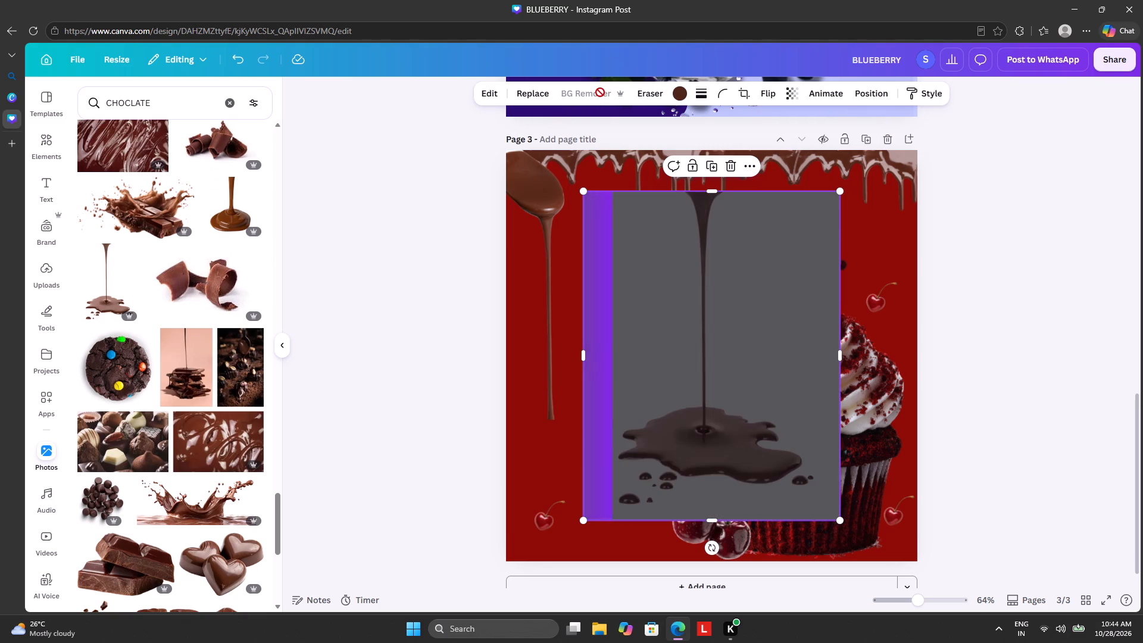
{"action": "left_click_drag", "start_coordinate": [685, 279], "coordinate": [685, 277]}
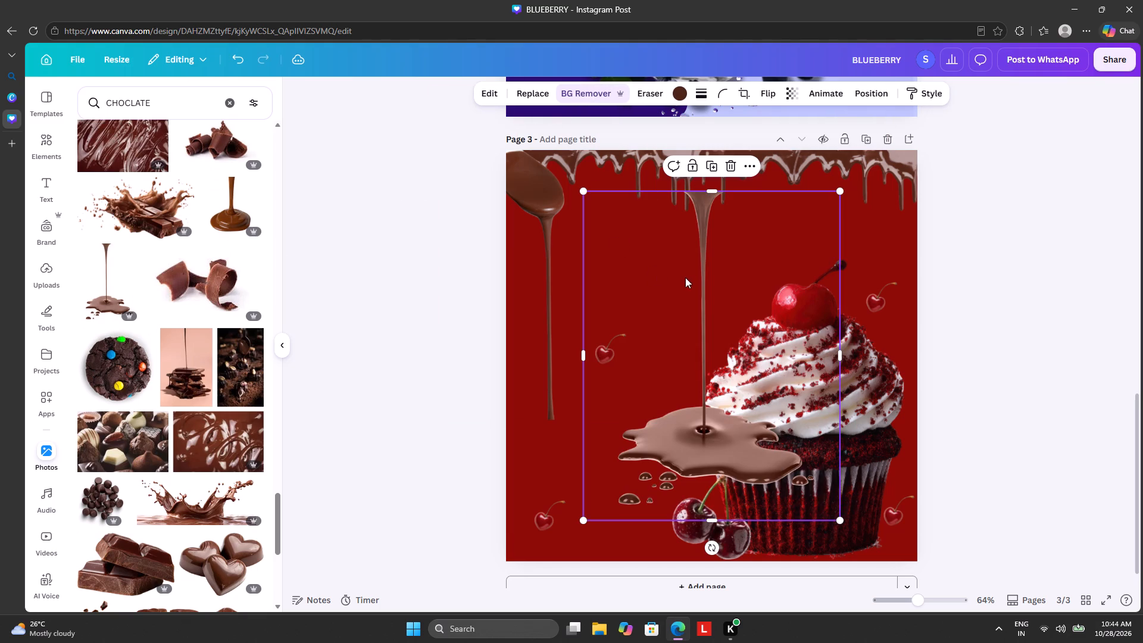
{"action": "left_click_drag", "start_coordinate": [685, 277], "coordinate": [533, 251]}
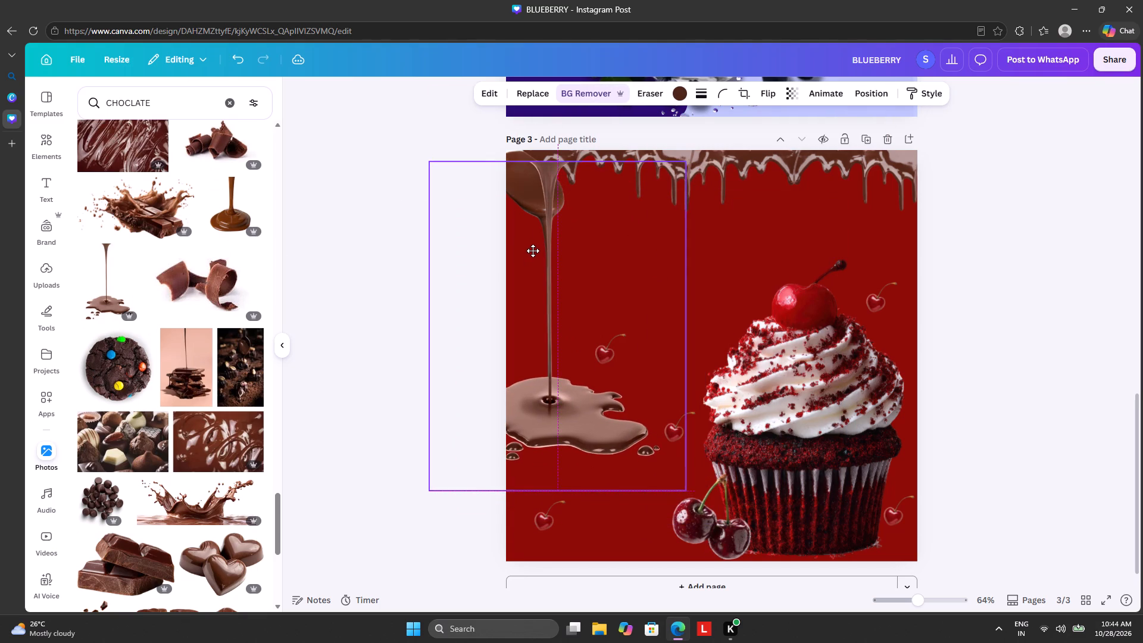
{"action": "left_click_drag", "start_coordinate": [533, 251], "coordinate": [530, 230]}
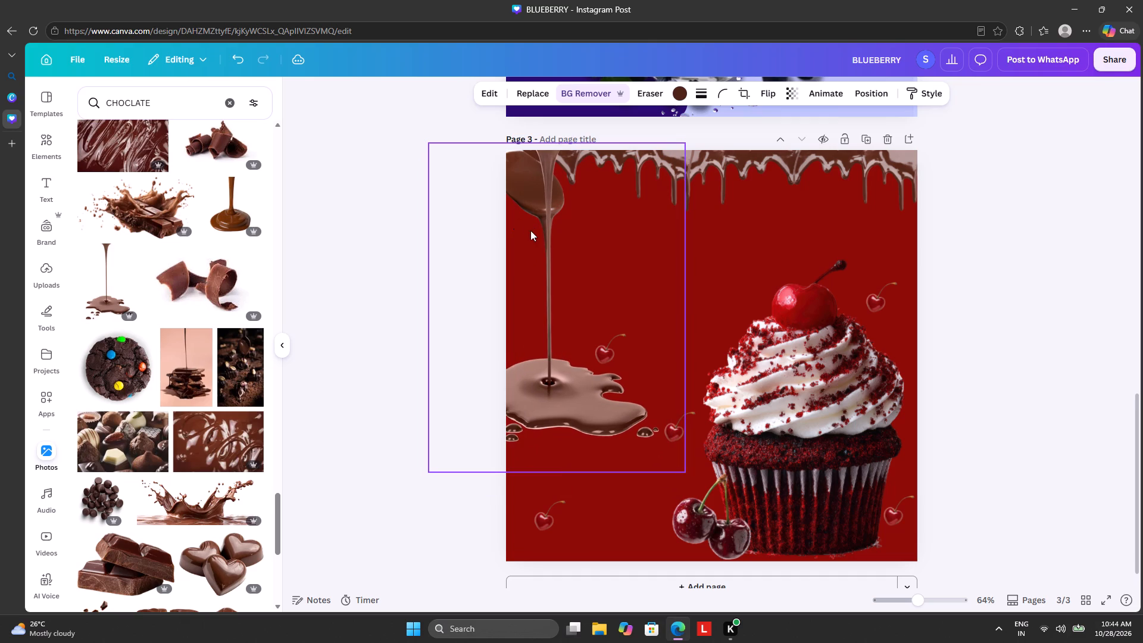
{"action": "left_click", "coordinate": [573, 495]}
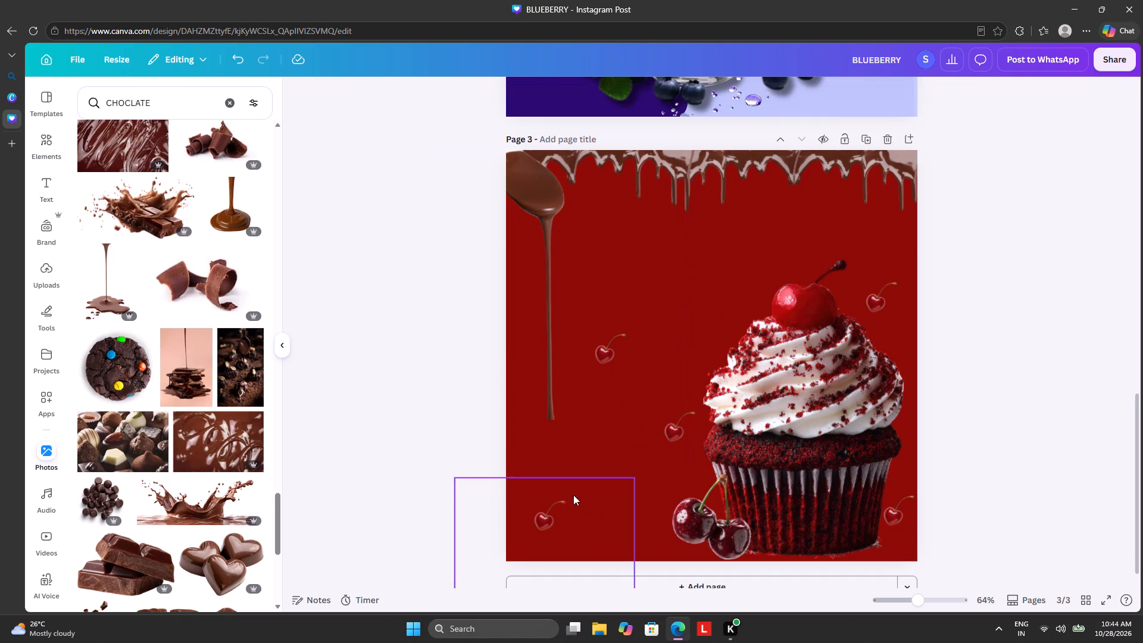
Add the diagonal chocolate drizzle lines photo from the photo results to page 3 and remove its background.
{"action": "scroll", "coordinate": [249, 449], "scroll_direction": "down", "scroll_amount": 3}
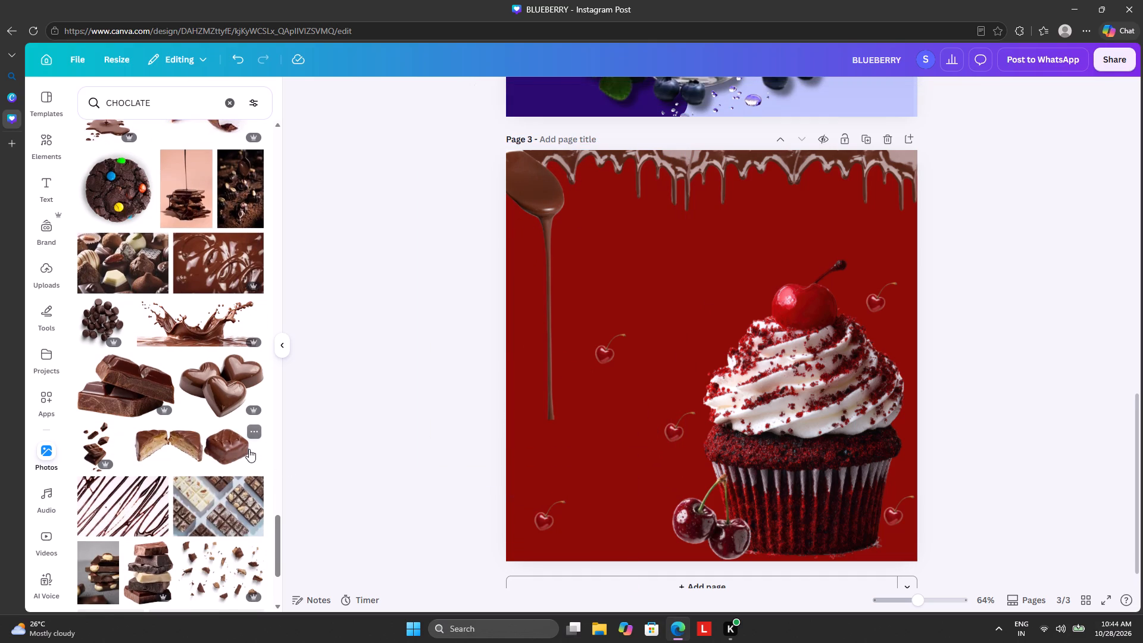
{"action": "scroll", "coordinate": [249, 449], "scroll_direction": "down", "scroll_amount": 1}
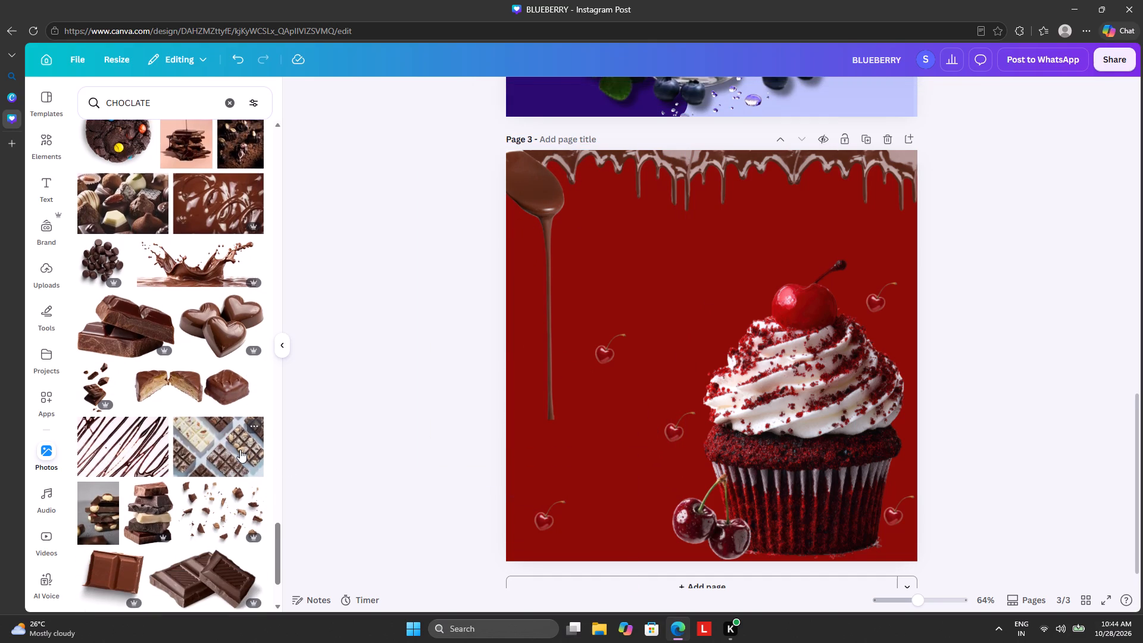
{"action": "scroll", "coordinate": [240, 450], "scroll_direction": "down", "scroll_amount": 1}
{"action": "left_click", "coordinate": [115, 399]}
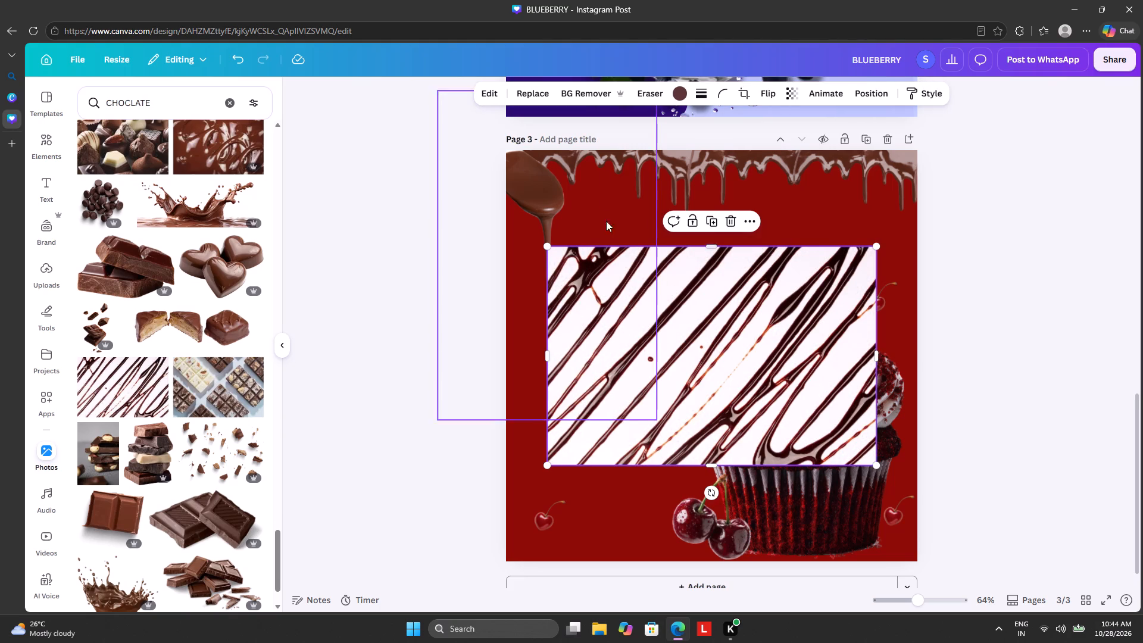
{"action": "left_click", "coordinate": [586, 83]}
{"action": "left_click", "coordinate": [586, 97]}
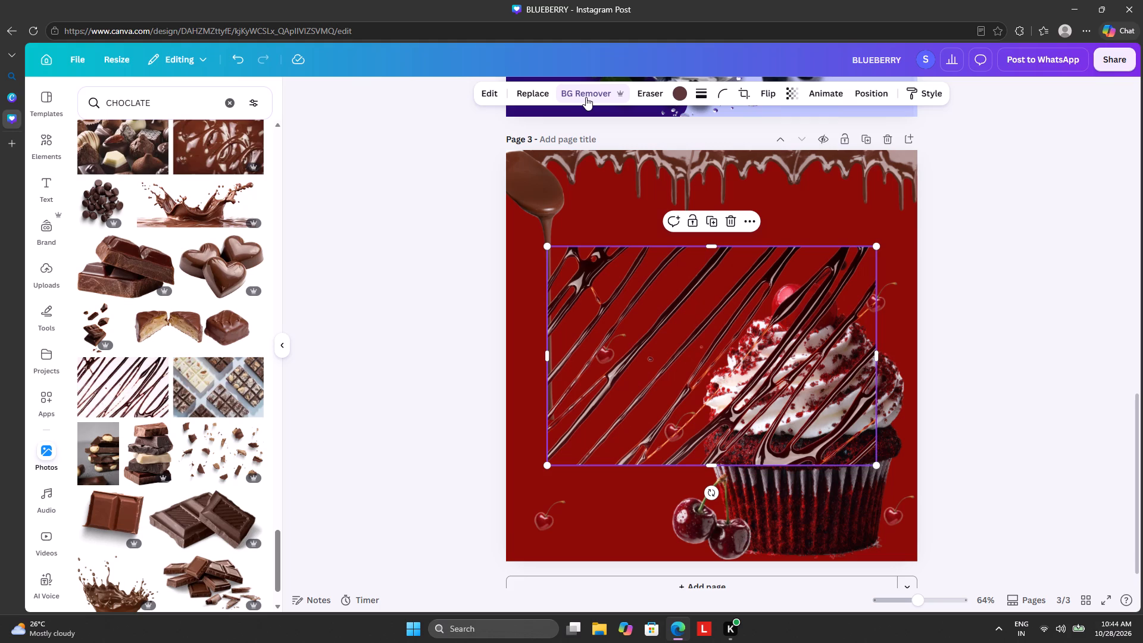
Recolour the chocolate drizzle, trying white and settling on the very dark maroon from the cherries' photo colours.
{"action": "left_click", "coordinate": [683, 90]}
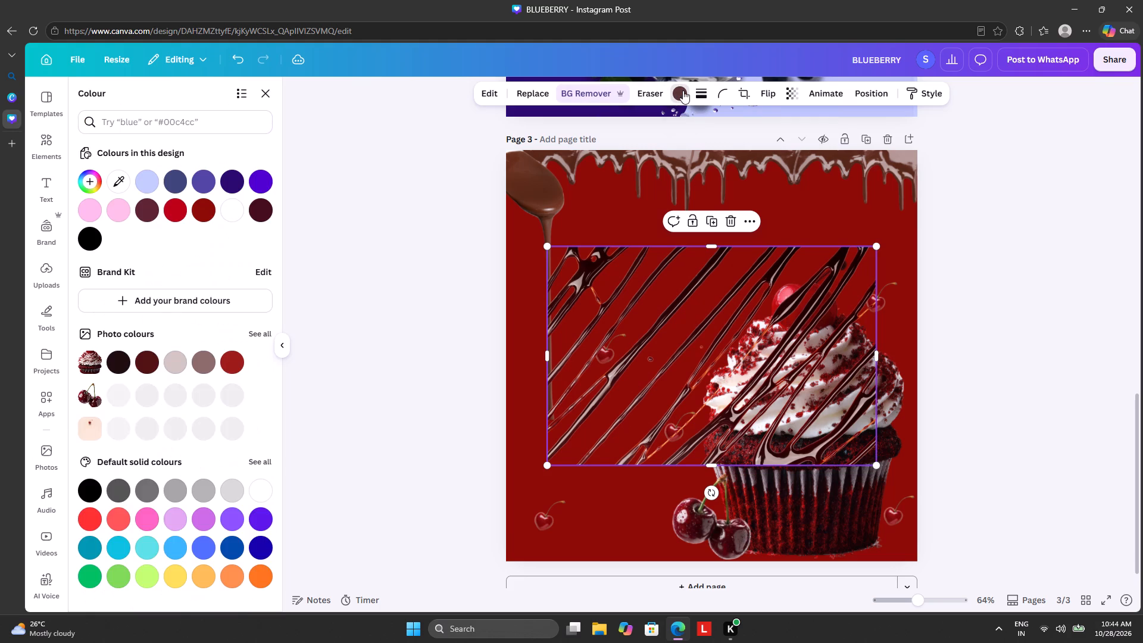
{"action": "left_click", "coordinate": [261, 492]}
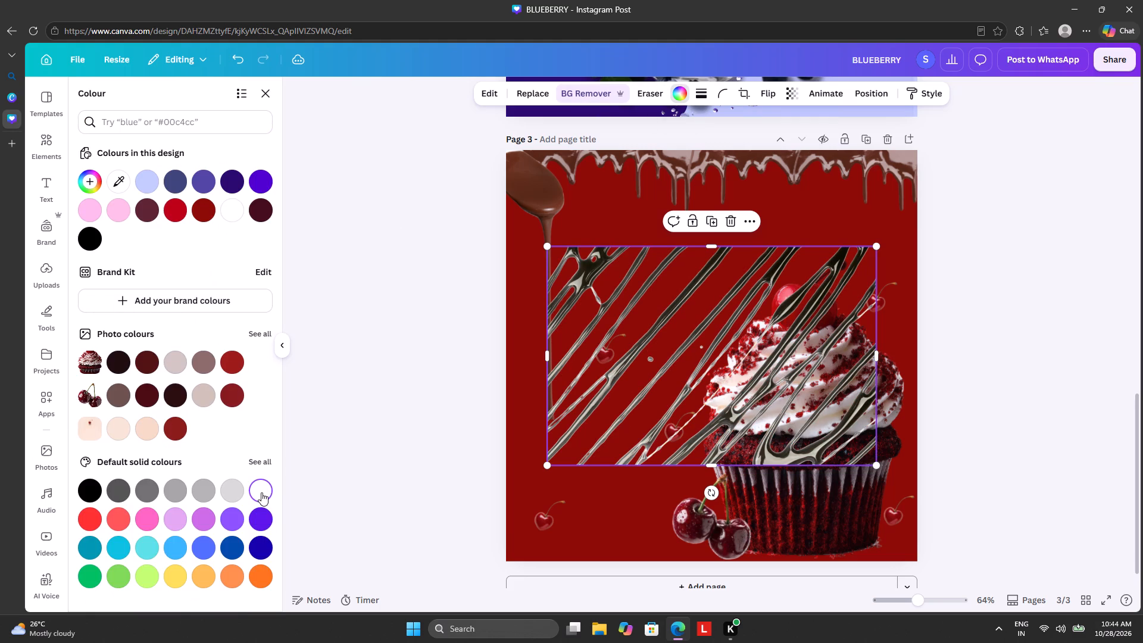
{"action": "left_click", "coordinate": [261, 492]}
{"action": "left_click", "coordinate": [149, 398]}
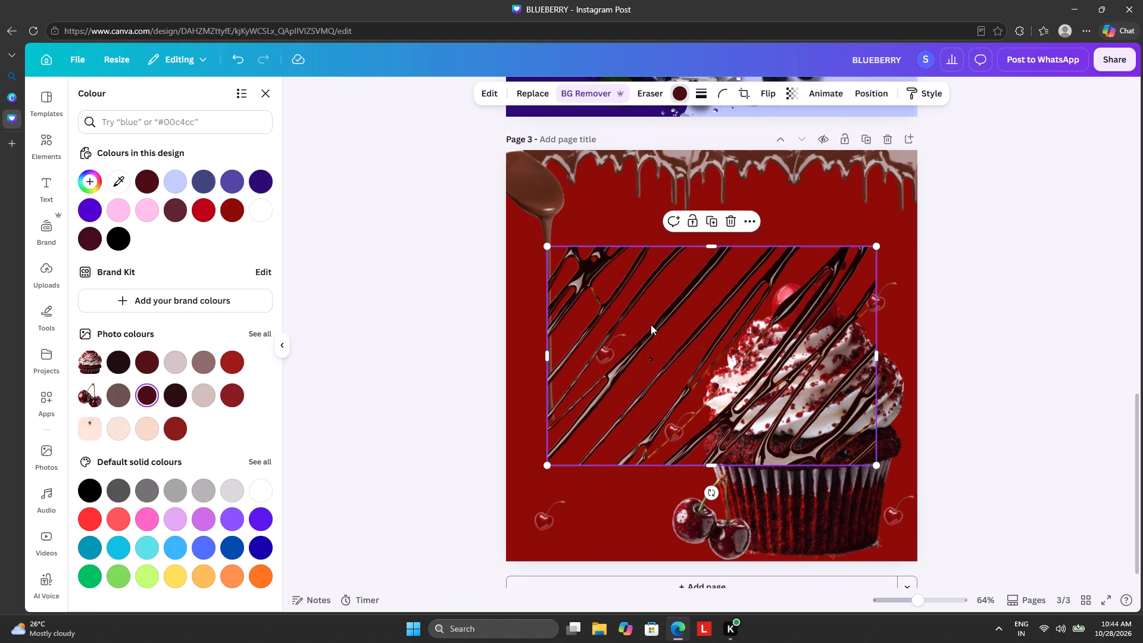
Move the chocolate drizzle layer down the layer order so it sits directly behind the cupcake.
{"action": "left_click", "coordinate": [875, 82]}
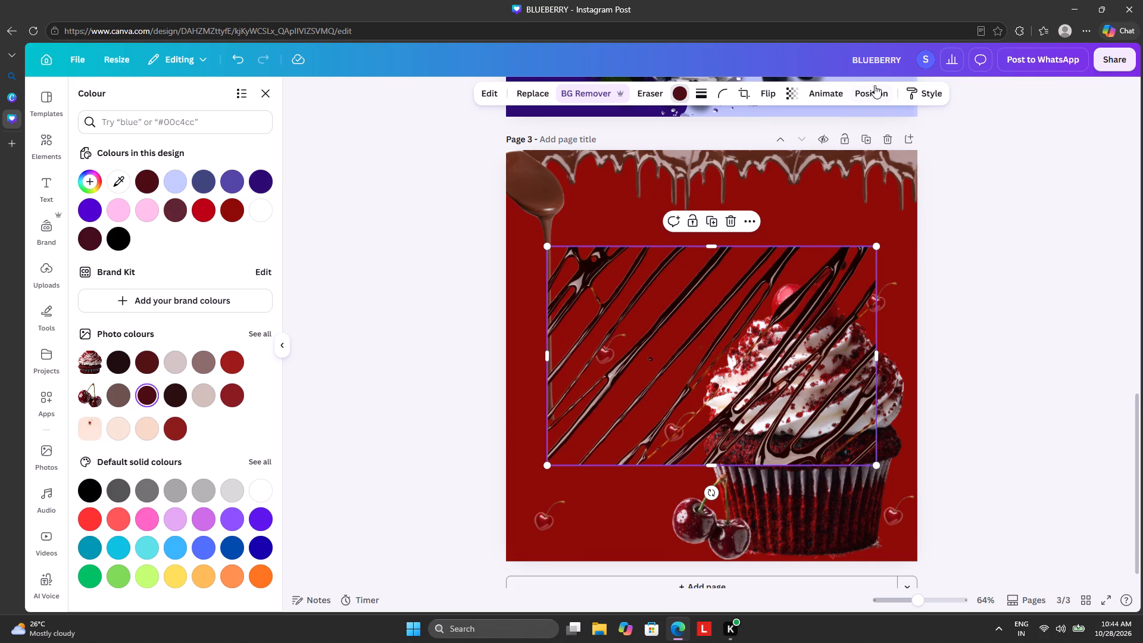
{"action": "left_click", "coordinate": [875, 89]}
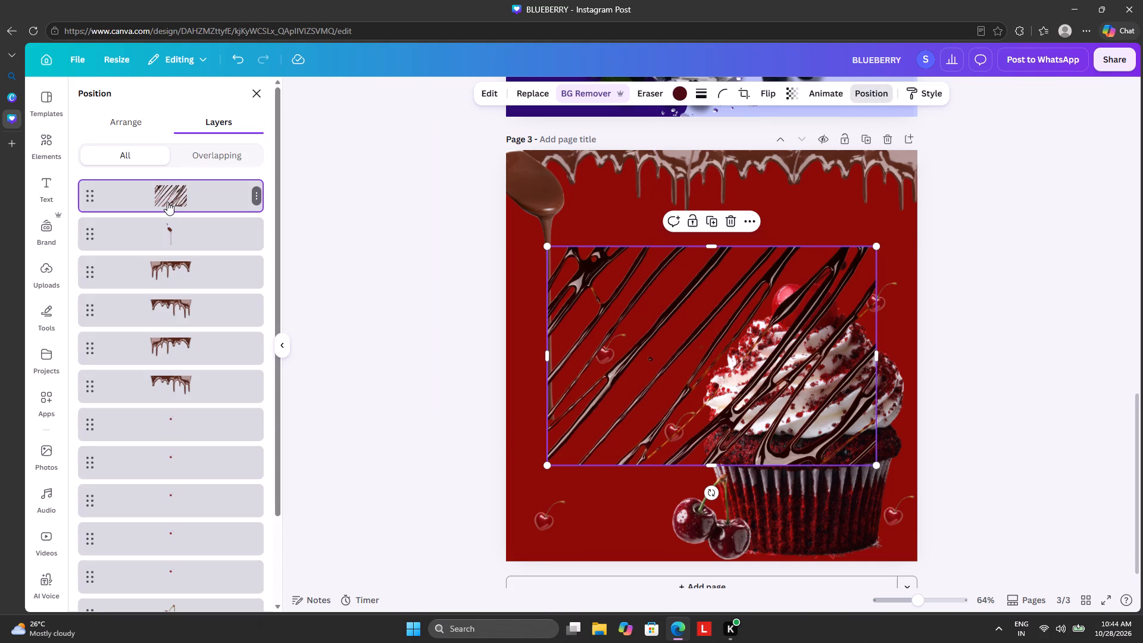
{"action": "left_click_drag", "start_coordinate": [167, 199], "coordinate": [176, 580]}
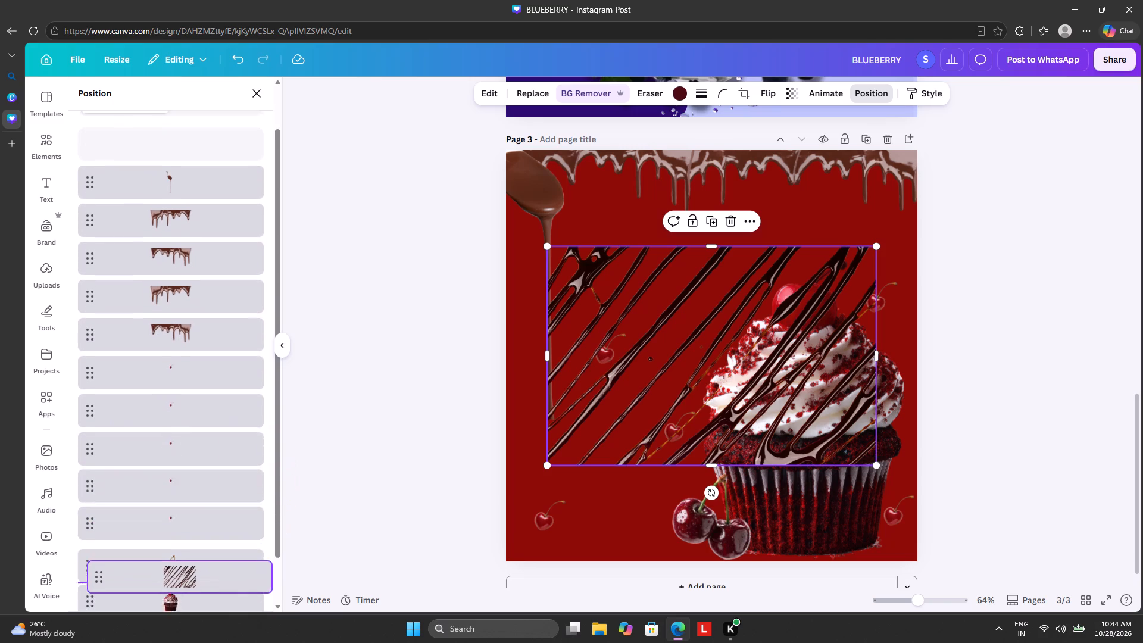
{"action": "left_click_drag", "start_coordinate": [176, 580], "coordinate": [168, 563]}
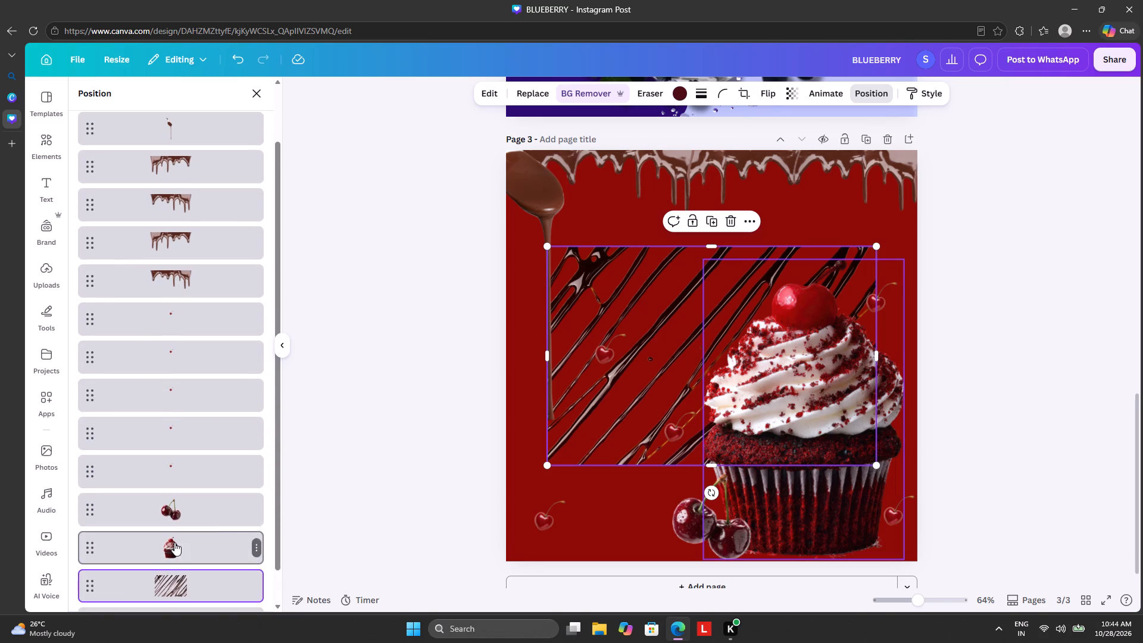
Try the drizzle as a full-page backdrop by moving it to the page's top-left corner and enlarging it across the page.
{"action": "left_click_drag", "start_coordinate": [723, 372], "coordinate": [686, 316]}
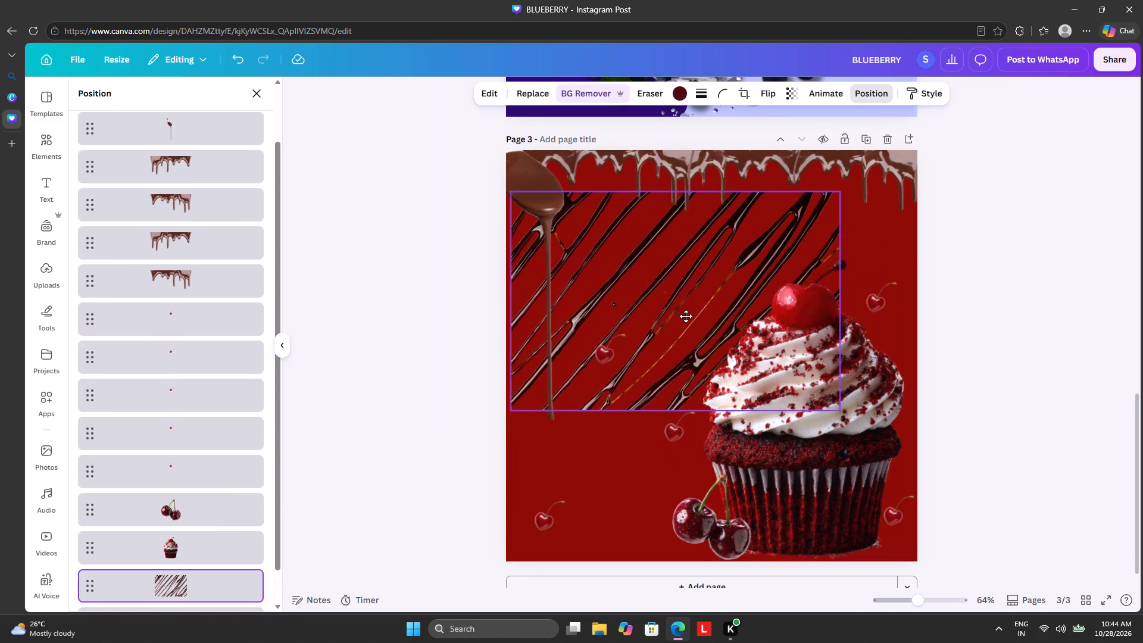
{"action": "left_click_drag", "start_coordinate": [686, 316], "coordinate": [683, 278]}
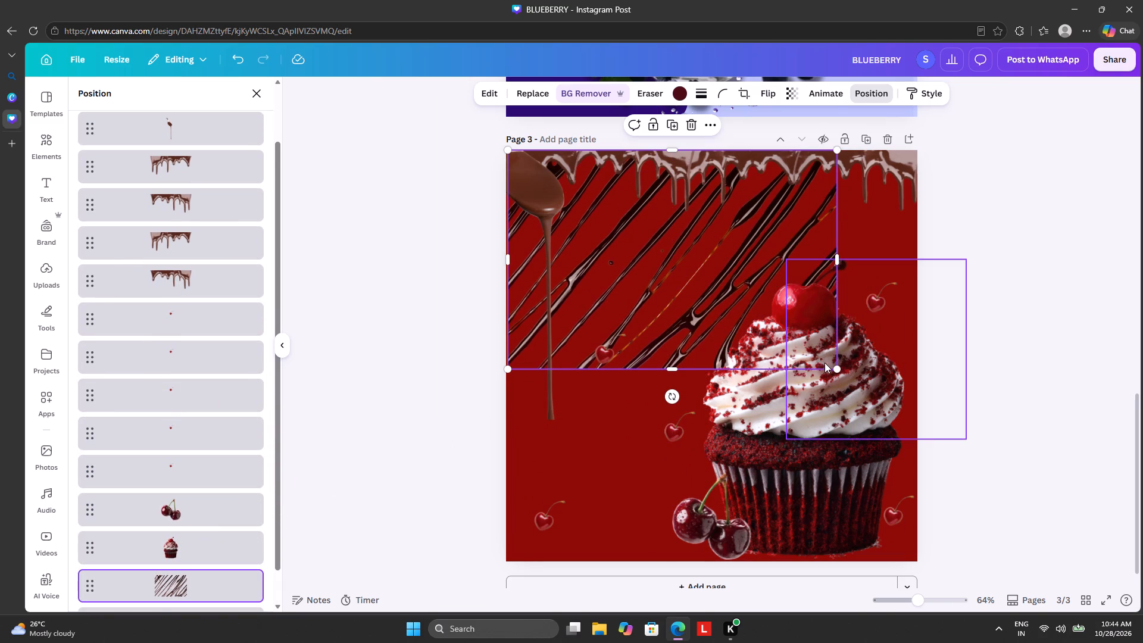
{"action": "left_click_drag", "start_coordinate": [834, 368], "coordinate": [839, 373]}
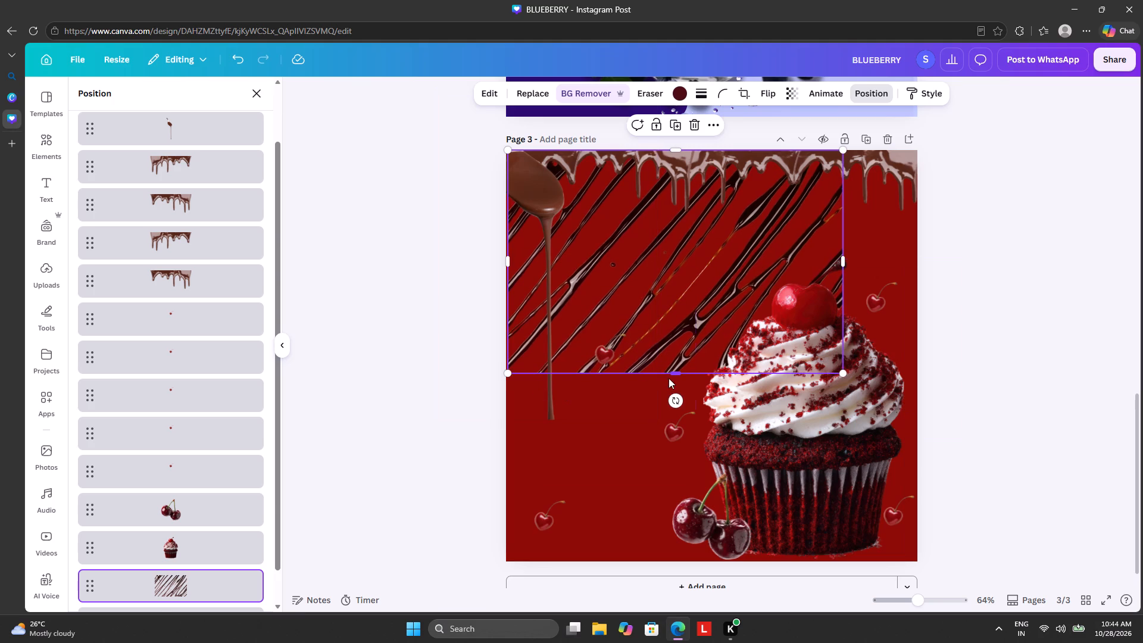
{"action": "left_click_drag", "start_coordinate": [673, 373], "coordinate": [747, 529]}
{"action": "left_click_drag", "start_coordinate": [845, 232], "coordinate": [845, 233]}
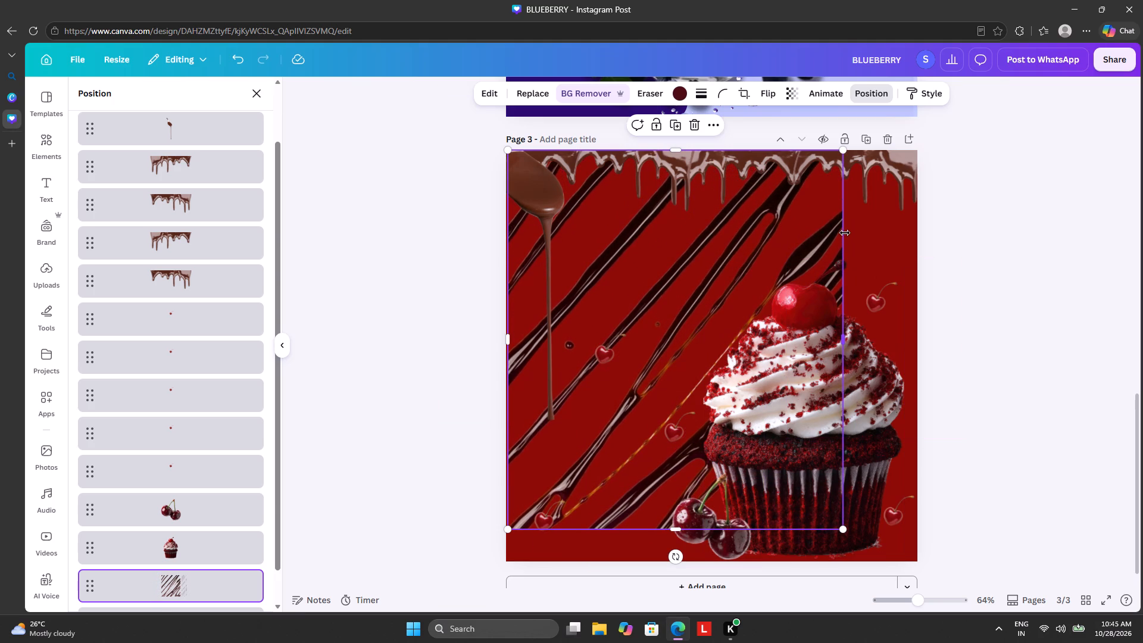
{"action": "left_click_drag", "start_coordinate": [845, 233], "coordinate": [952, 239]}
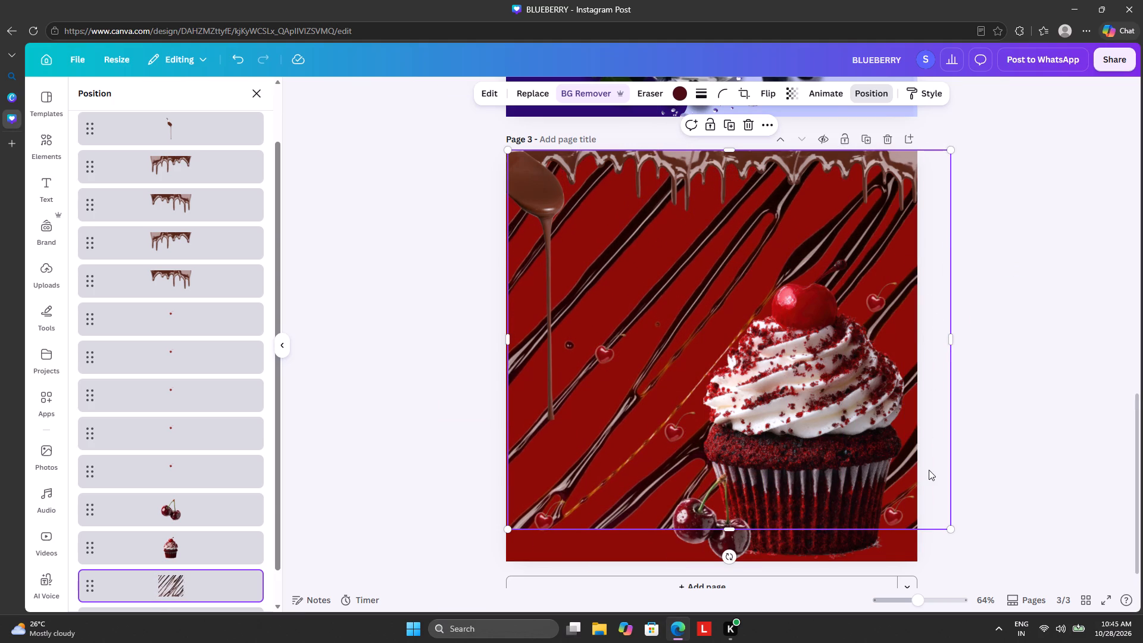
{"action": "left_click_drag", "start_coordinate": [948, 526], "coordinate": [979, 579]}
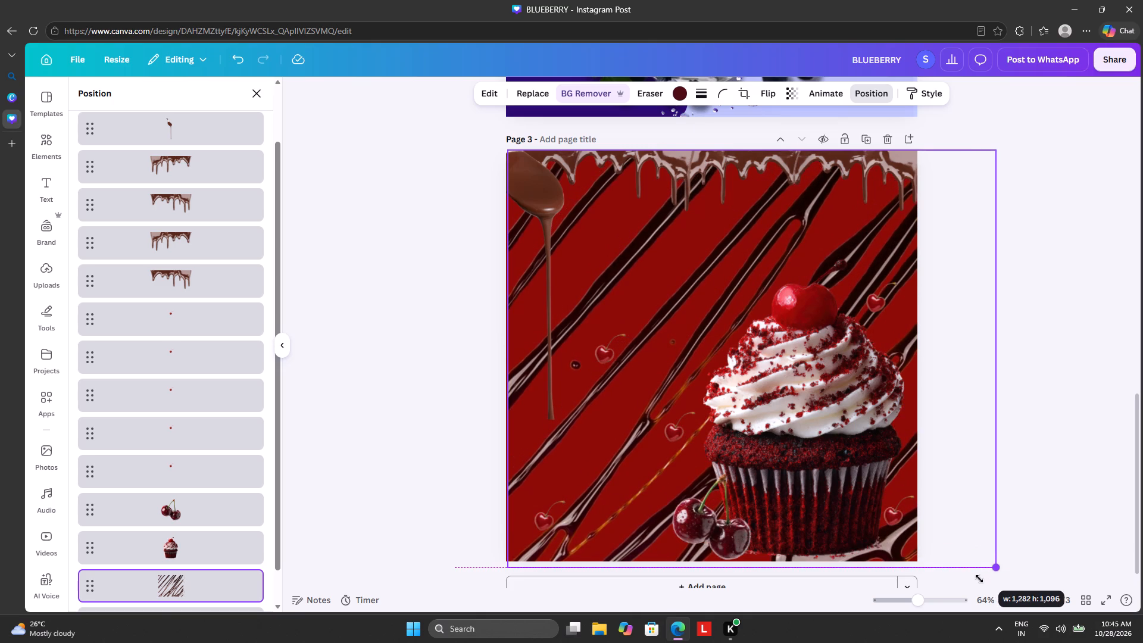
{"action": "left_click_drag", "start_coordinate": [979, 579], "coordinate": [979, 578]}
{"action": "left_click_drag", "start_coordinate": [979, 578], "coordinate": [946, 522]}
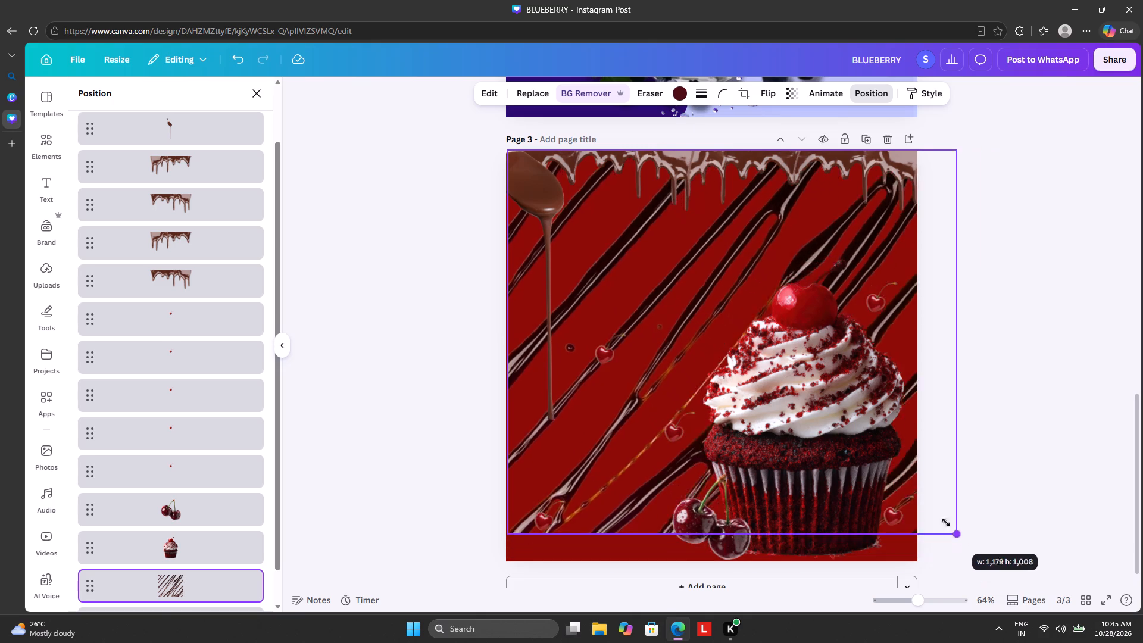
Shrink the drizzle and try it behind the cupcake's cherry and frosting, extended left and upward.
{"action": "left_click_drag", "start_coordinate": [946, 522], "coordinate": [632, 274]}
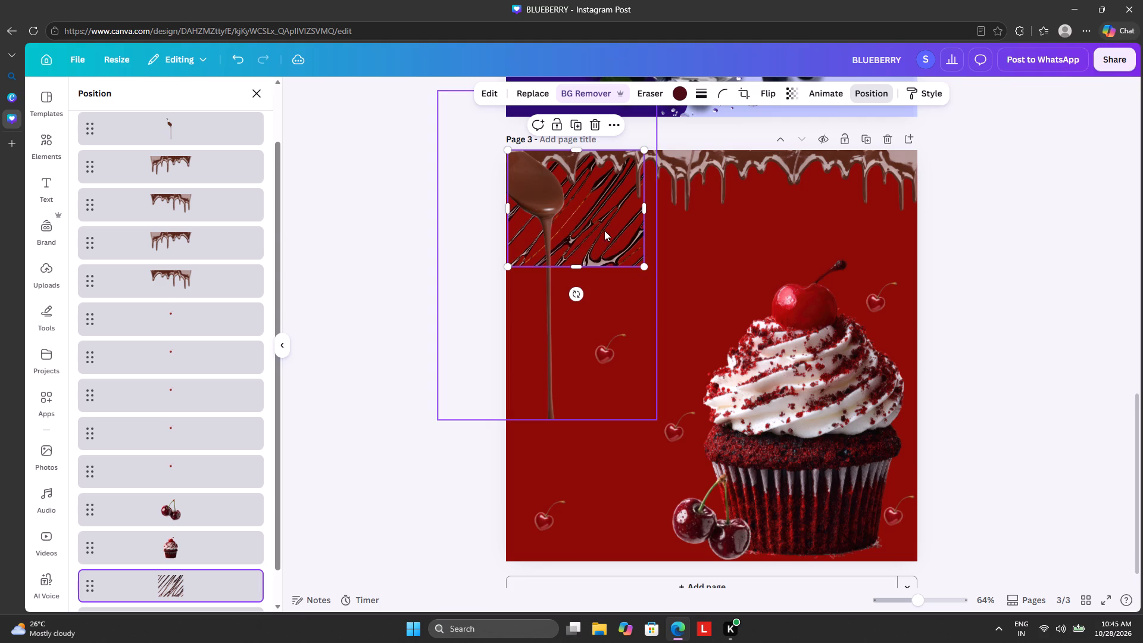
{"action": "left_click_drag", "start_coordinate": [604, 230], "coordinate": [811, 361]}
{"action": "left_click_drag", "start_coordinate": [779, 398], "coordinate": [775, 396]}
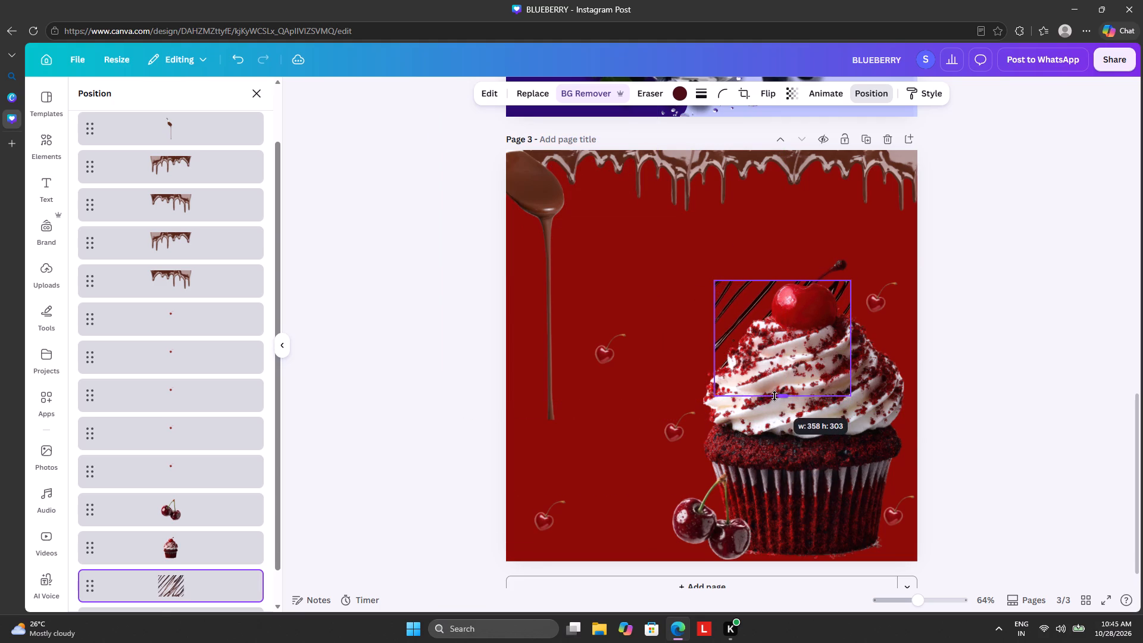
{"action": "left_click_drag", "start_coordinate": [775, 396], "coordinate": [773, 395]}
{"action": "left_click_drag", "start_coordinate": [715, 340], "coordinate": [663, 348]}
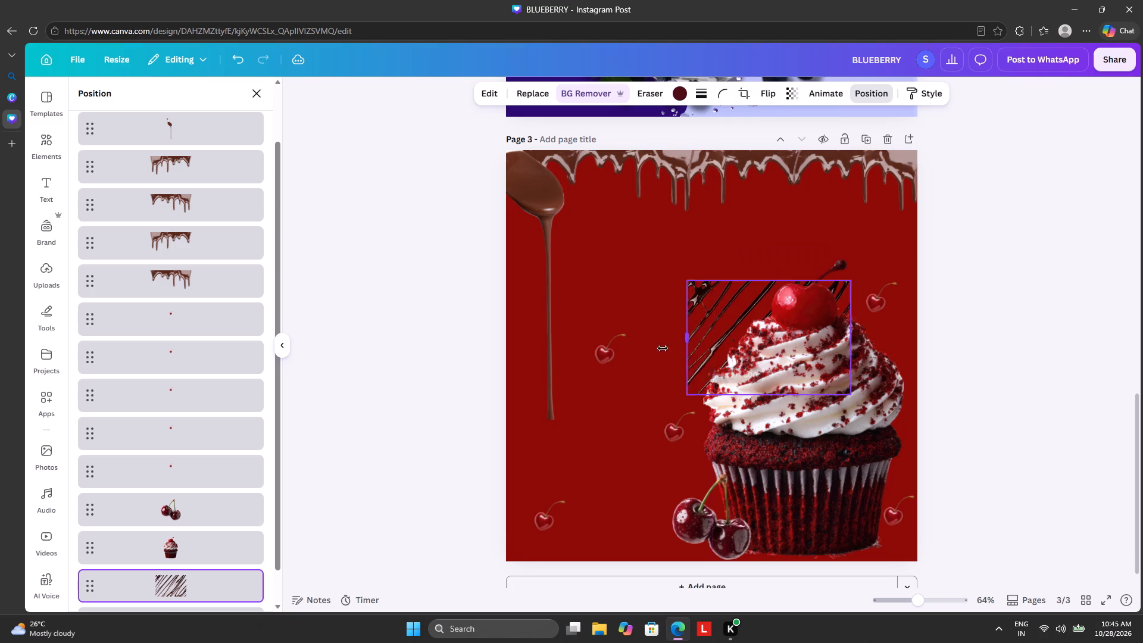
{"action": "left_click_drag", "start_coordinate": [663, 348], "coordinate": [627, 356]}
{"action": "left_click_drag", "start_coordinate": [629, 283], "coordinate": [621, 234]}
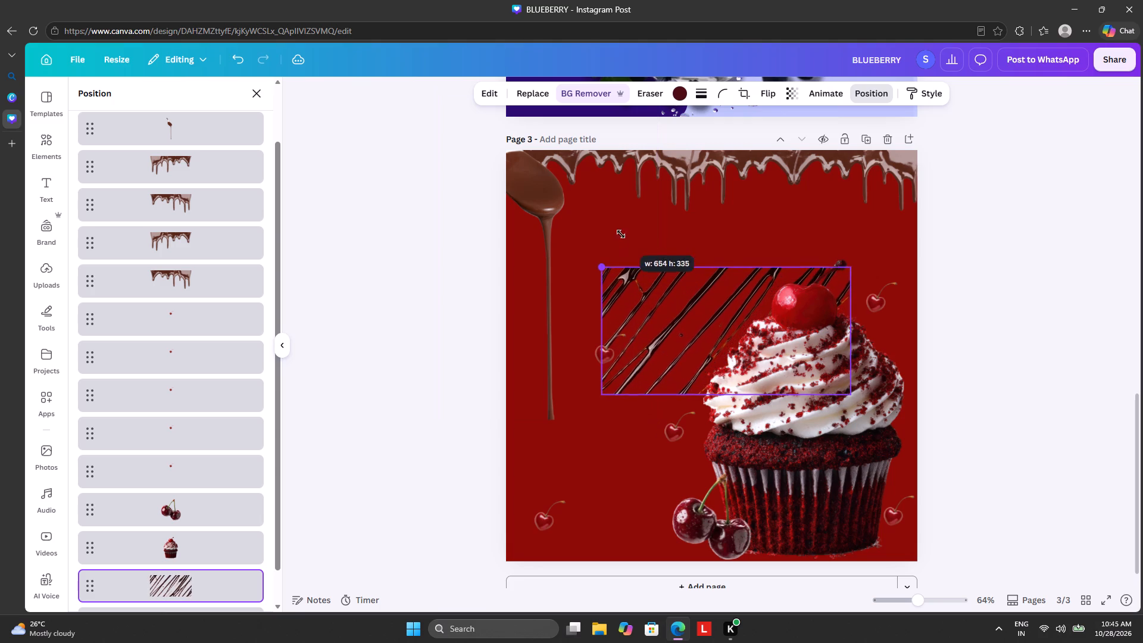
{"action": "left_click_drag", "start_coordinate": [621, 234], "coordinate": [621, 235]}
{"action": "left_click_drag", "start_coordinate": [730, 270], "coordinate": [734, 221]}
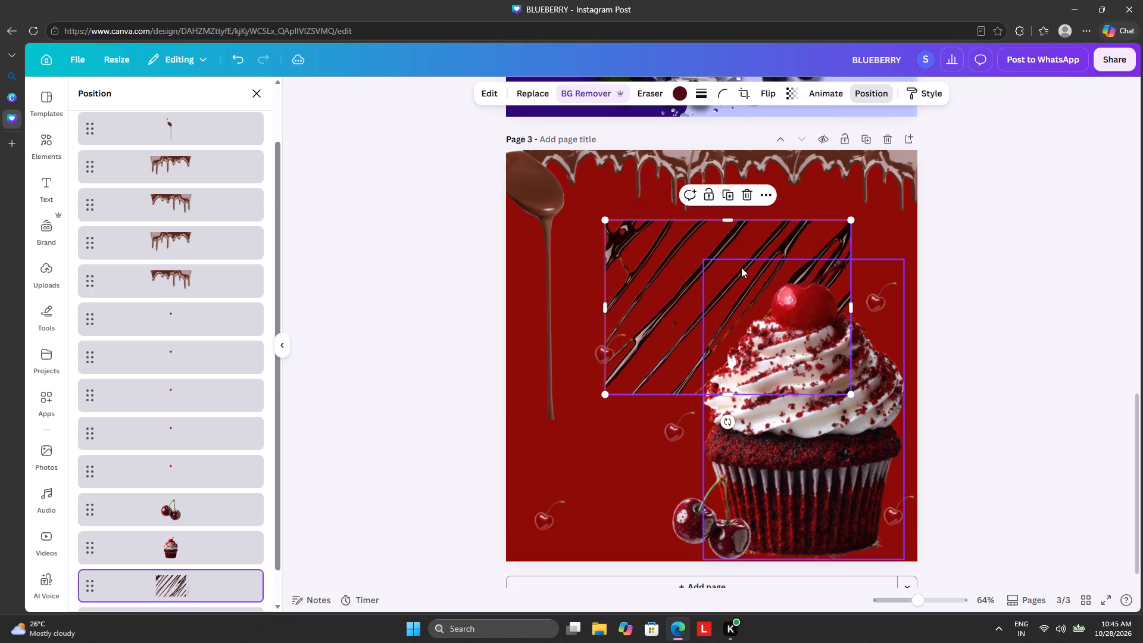
Place the drizzle behind the cupcake's lower half and resize it to about 534 wide, reaching up to the frosting, then deselect it.
{"action": "left_click_drag", "start_coordinate": [742, 284], "coordinate": [820, 451]}
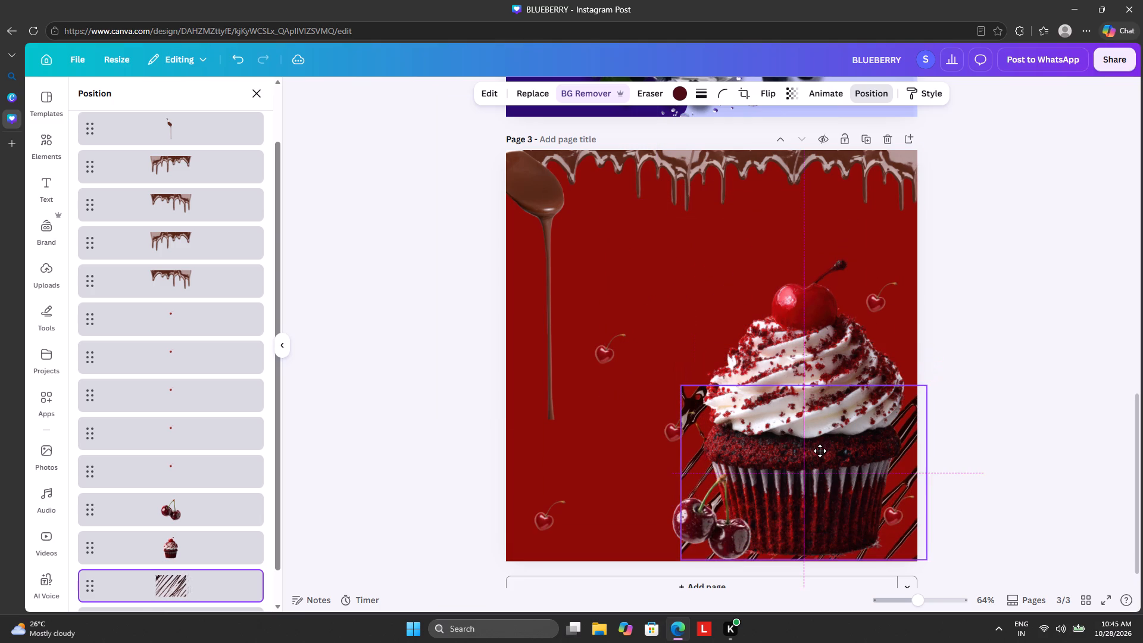
{"action": "left_click_drag", "start_coordinate": [820, 451], "coordinate": [813, 446]}
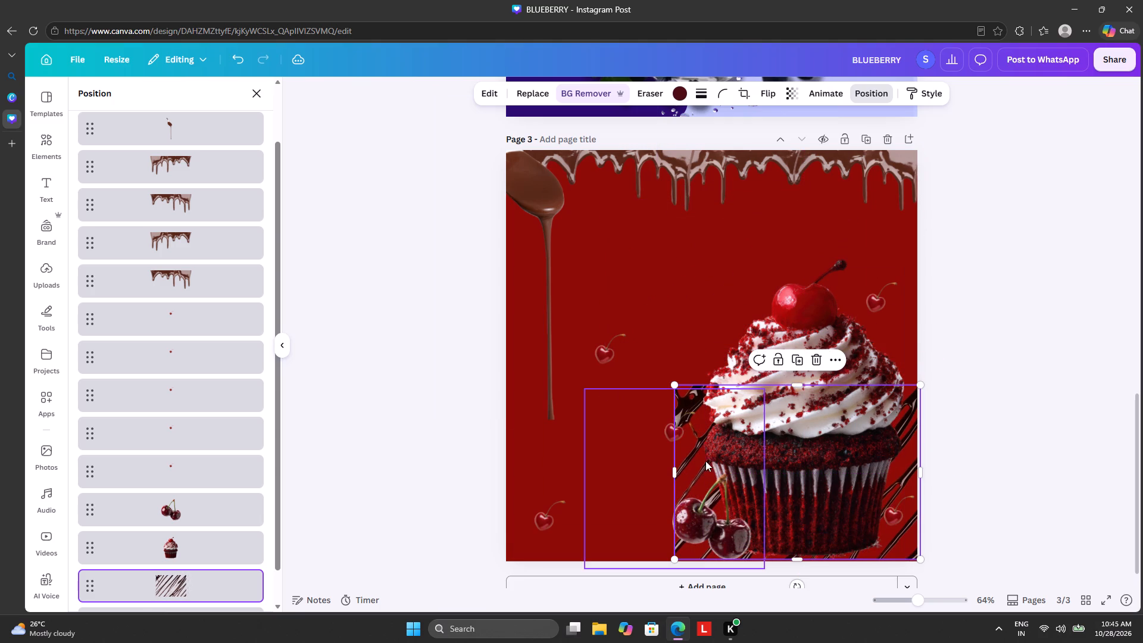
{"action": "left_click_drag", "start_coordinate": [673, 467], "coordinate": [523, 508]}
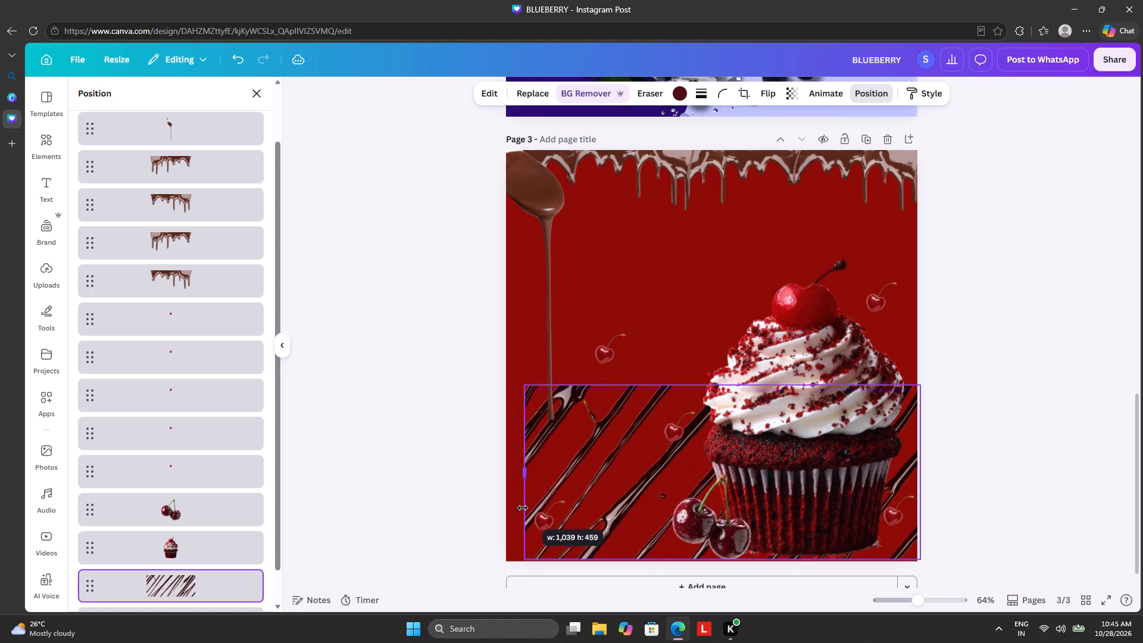
{"action": "left_click_drag", "start_coordinate": [523, 508], "coordinate": [688, 491]}
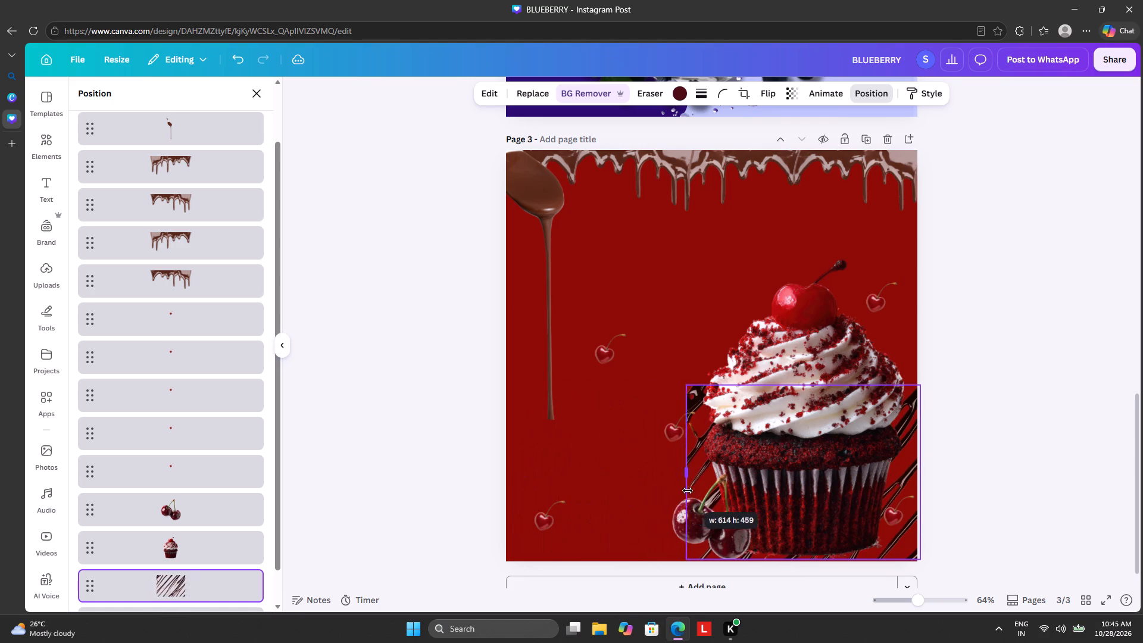
{"action": "left_click_drag", "start_coordinate": [688, 491], "coordinate": [727, 488]}
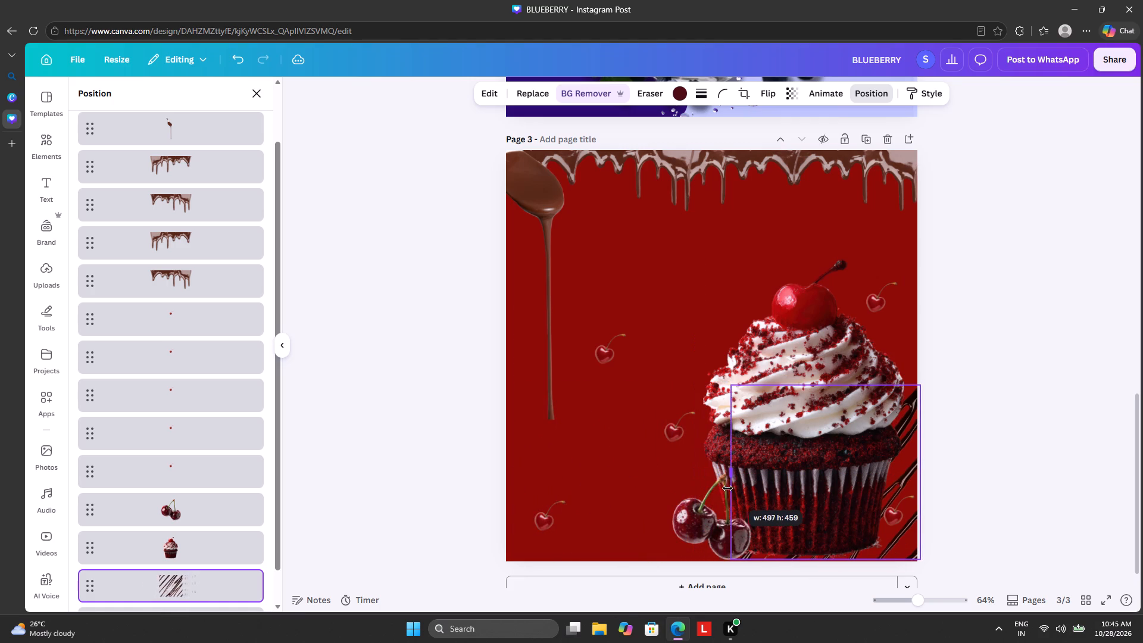
{"action": "left_click_drag", "start_coordinate": [727, 488], "coordinate": [716, 492]}
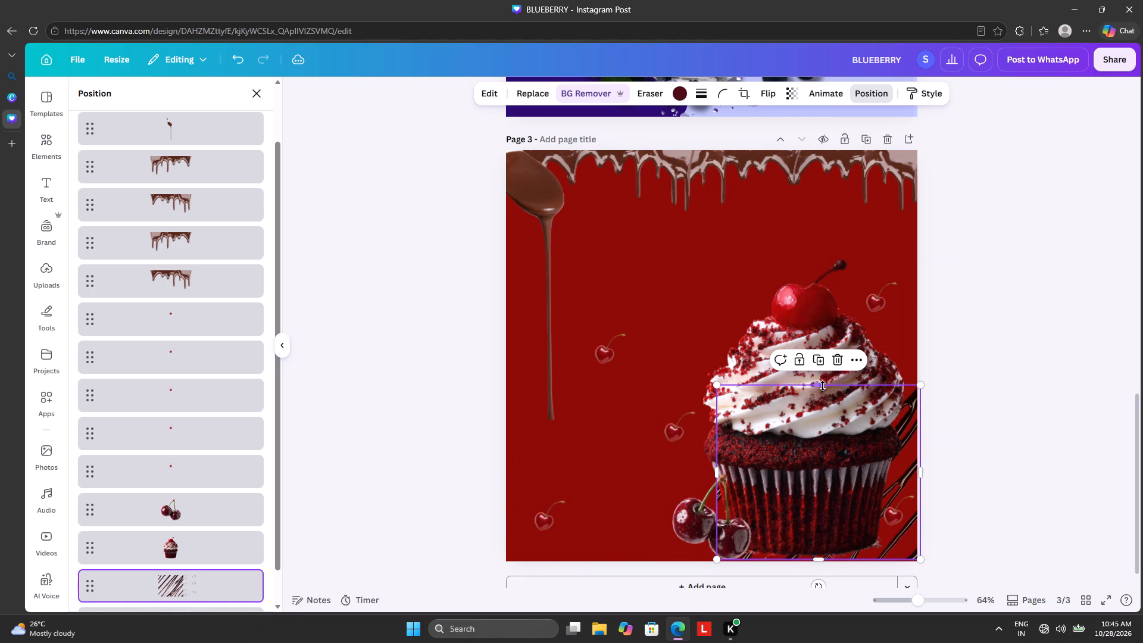
{"action": "left_click_drag", "start_coordinate": [823, 386], "coordinate": [836, 342]}
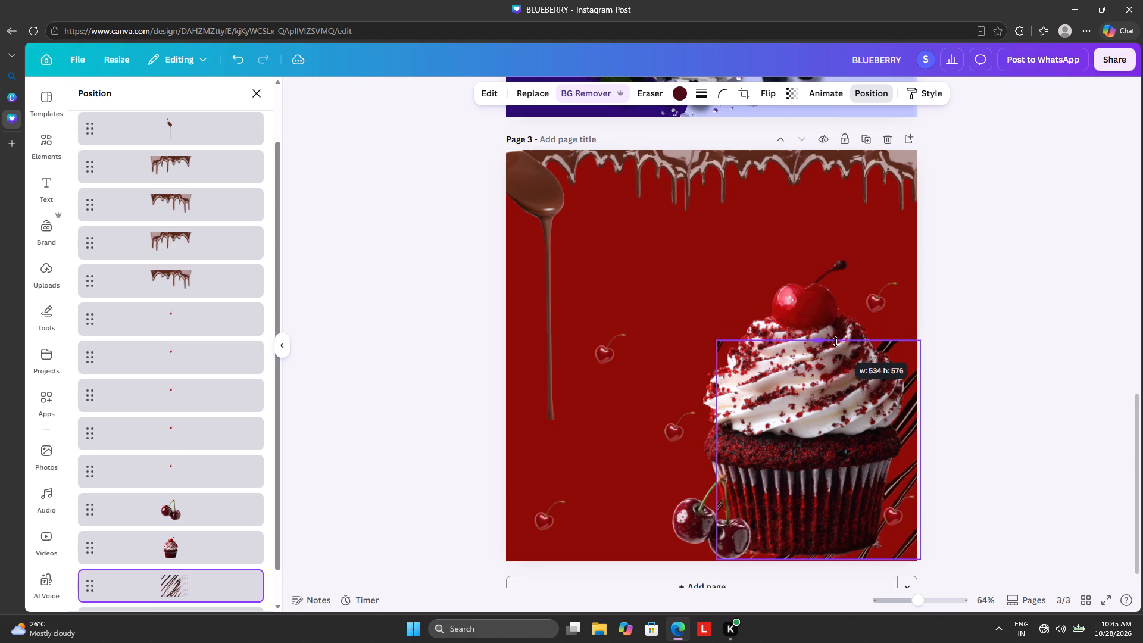
{"action": "left_click_drag", "start_coordinate": [836, 342], "coordinate": [845, 349]}
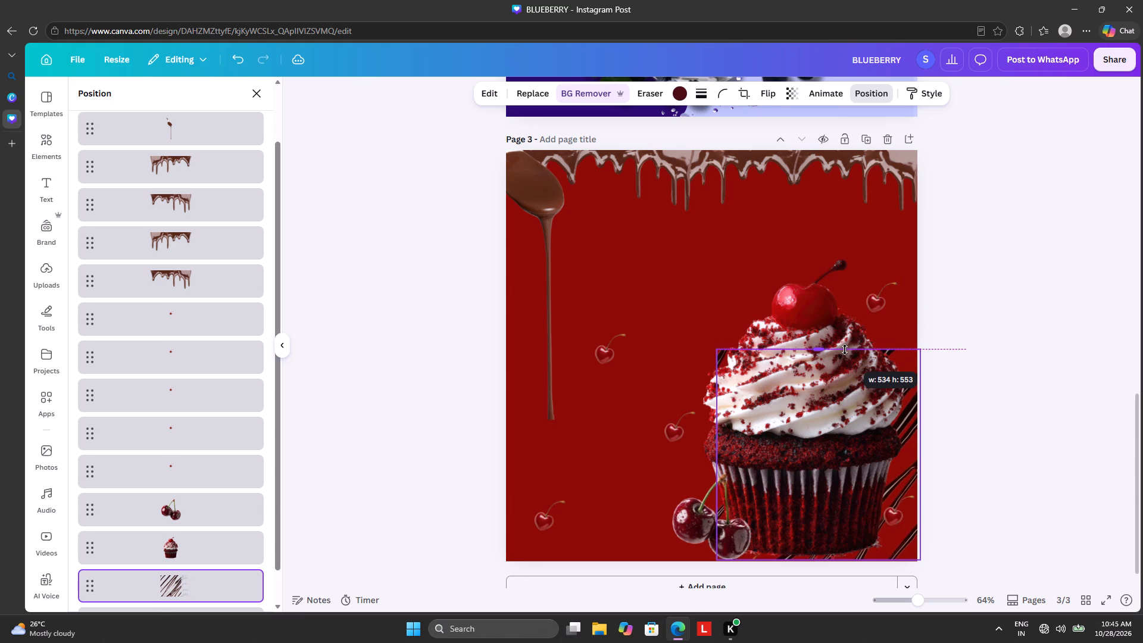
{"action": "left_click_drag", "start_coordinate": [845, 349], "coordinate": [849, 361]}
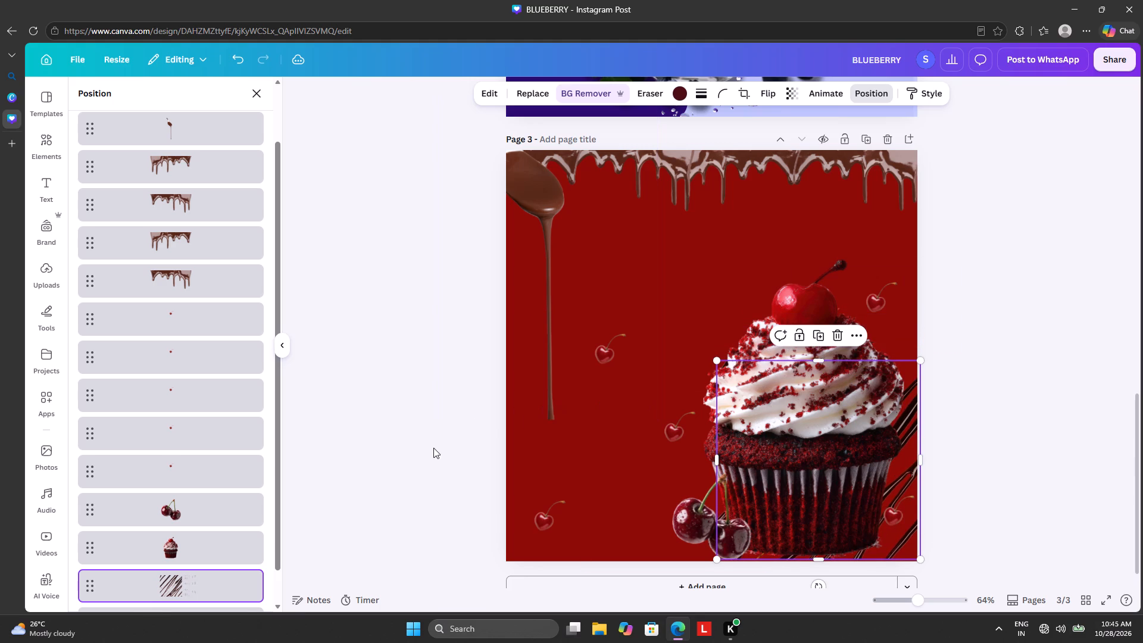
{"action": "left_click", "coordinate": [433, 449]}
{"action": "left_click", "coordinate": [1016, 204]}
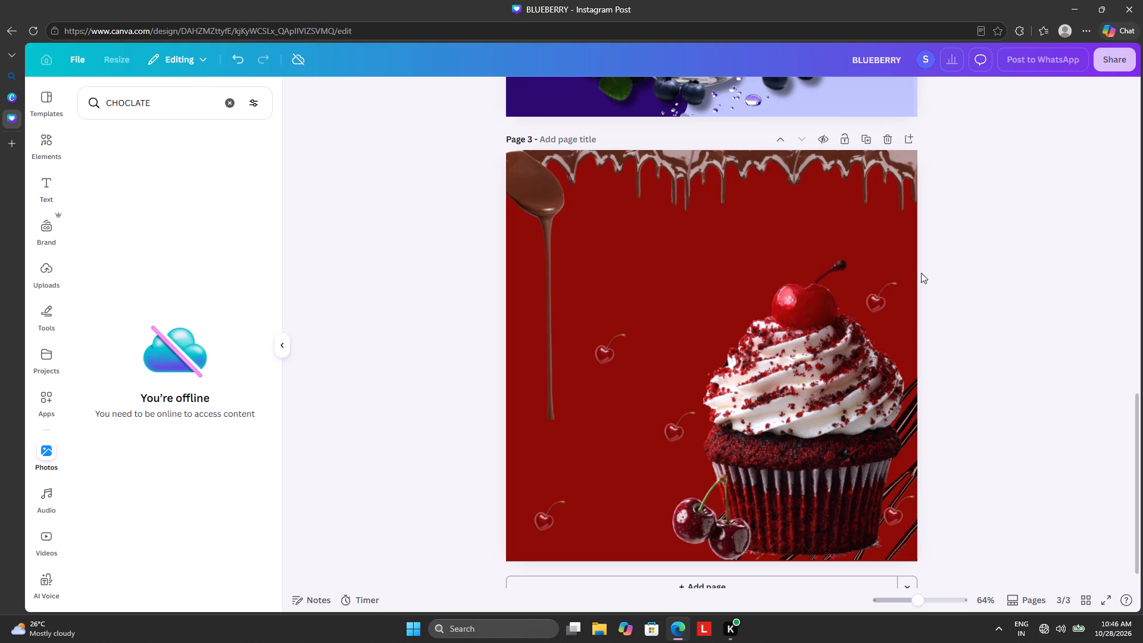
Delete the chocolate spoon with its long drip from page 3.
{"action": "left_click", "coordinate": [544, 251]}
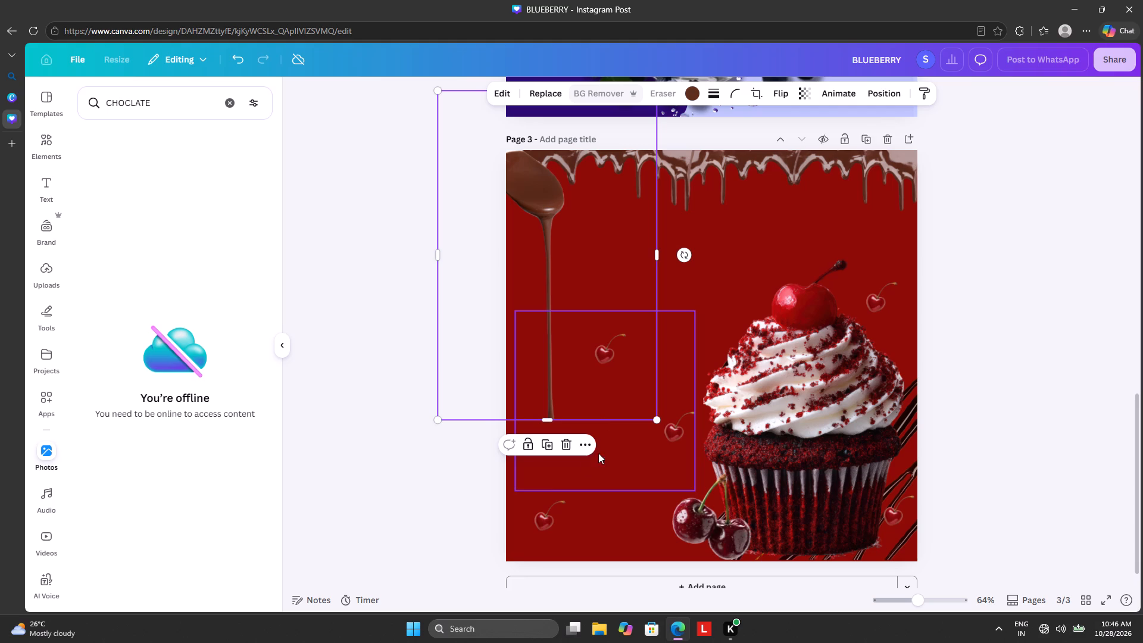
{"action": "left_click", "coordinate": [567, 446]}
Delete all four chocolate drip pieces that form the border along the page's top edge.
{"action": "left_click", "coordinate": [555, 180]}
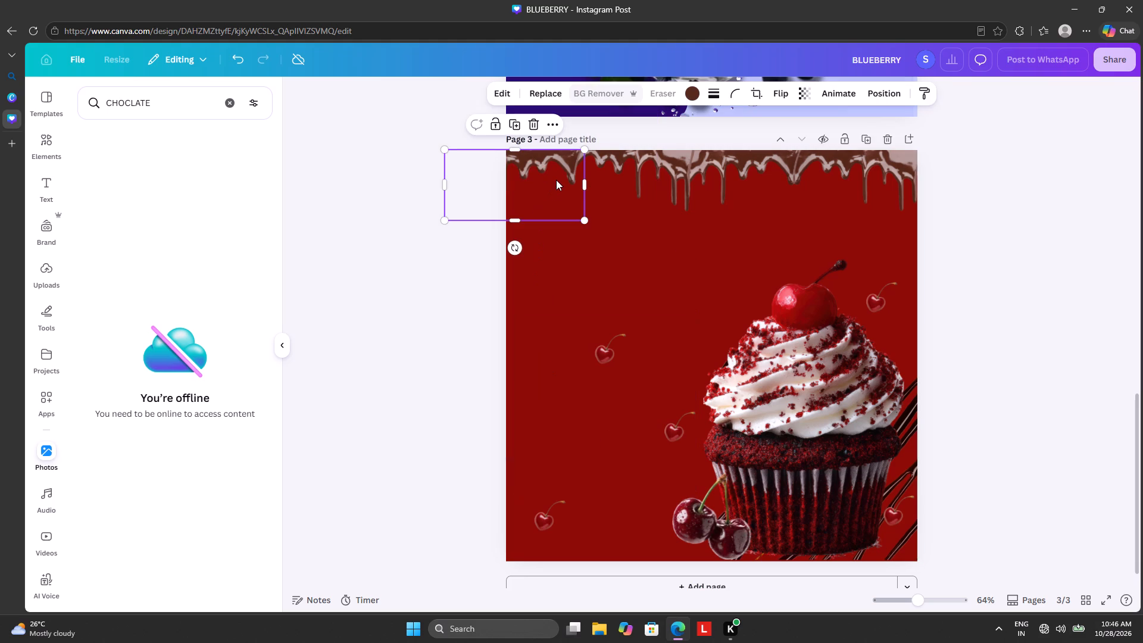
{"action": "left_click", "coordinate": [532, 122]}
{"action": "left_click", "coordinate": [578, 166]}
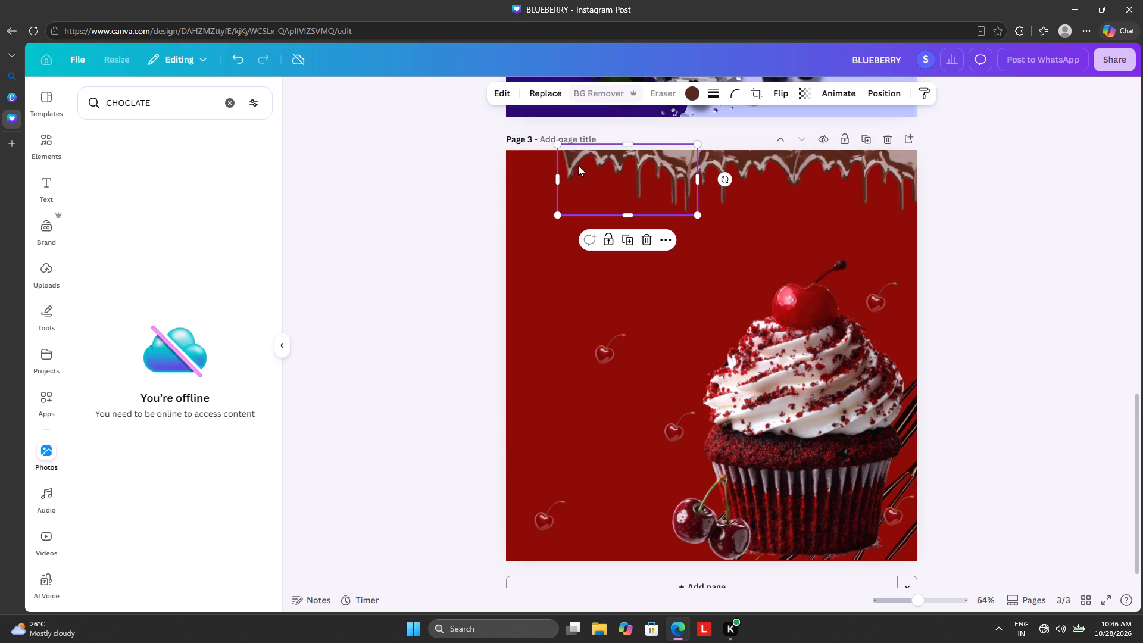
{"action": "left_click", "coordinate": [642, 239]}
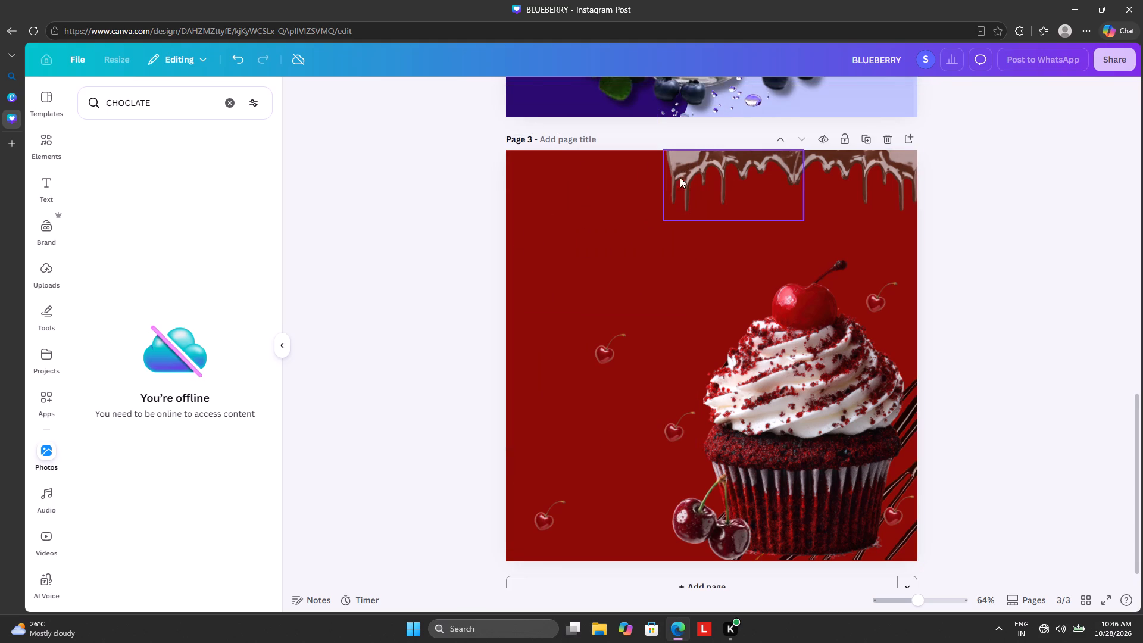
{"action": "left_click", "coordinate": [687, 173]}
{"action": "left_click", "coordinate": [754, 131]}
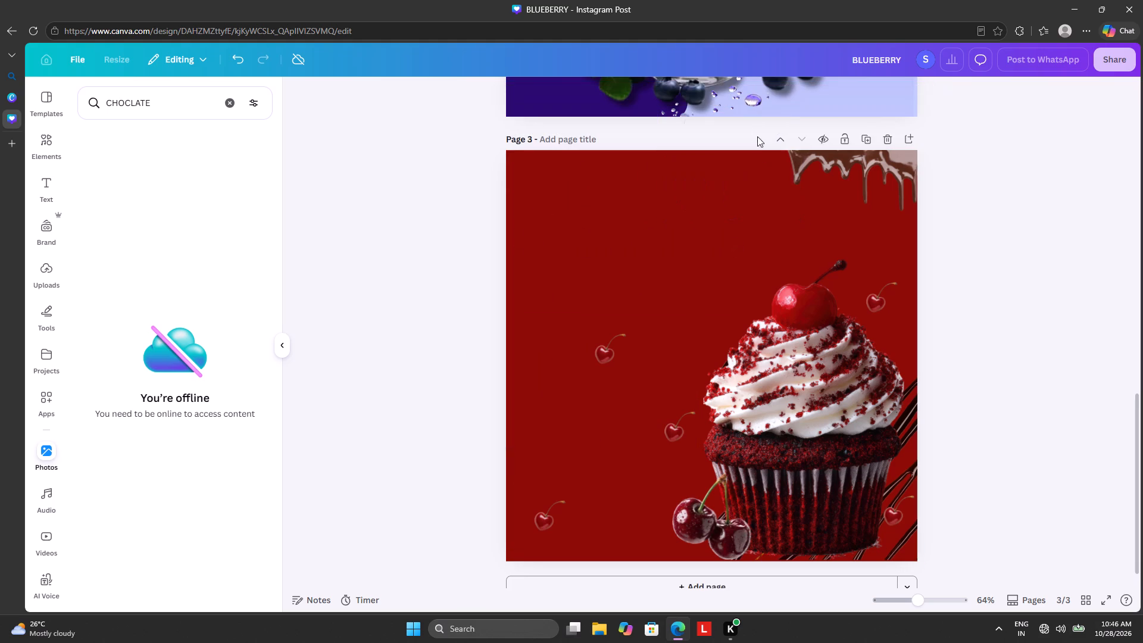
{"action": "left_click", "coordinate": [793, 162]}
{"action": "left_click", "coordinate": [873, 122]}
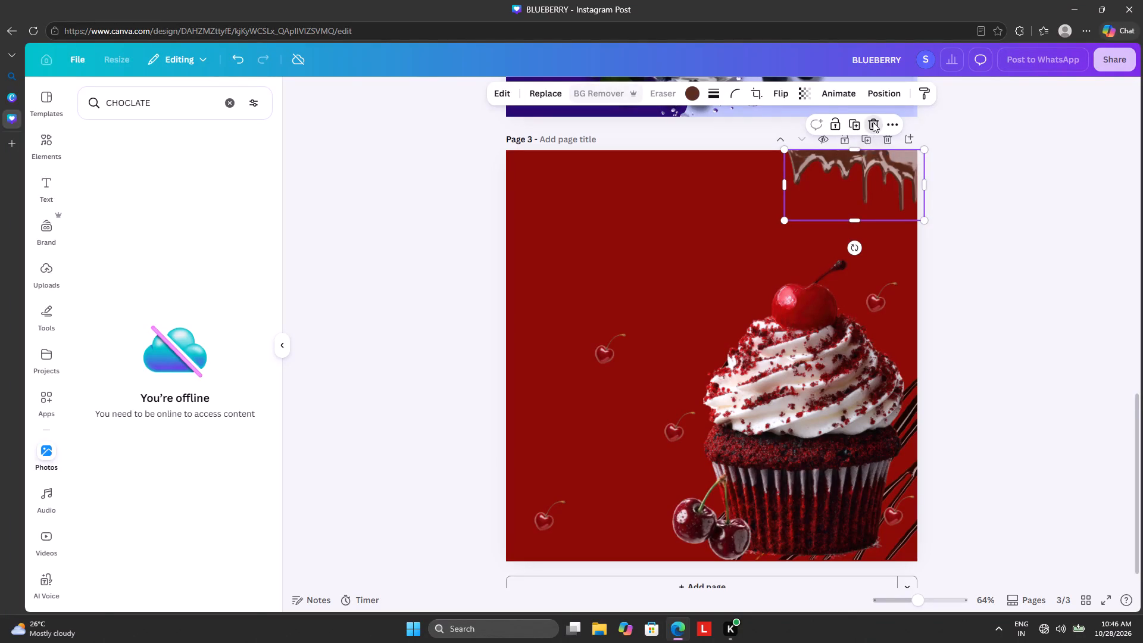
Reconnect the computer to the internet through the Wi-Fi network iQOO Neo7 Pro 2.
{"action": "left_click", "coordinate": [1039, 199]}
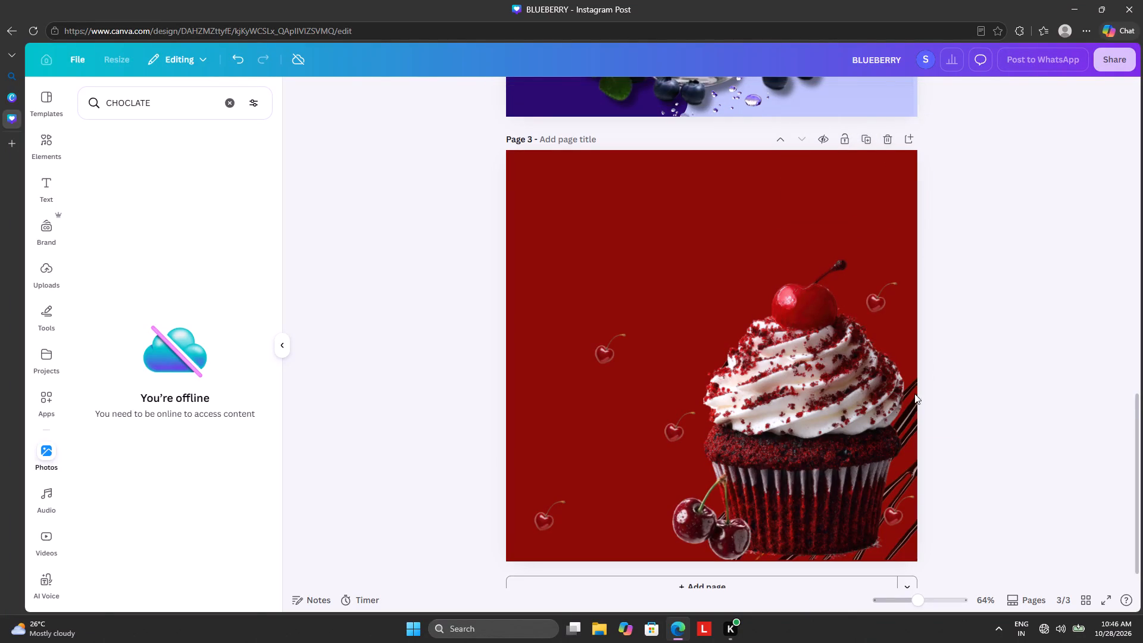
{"action": "left_click", "coordinate": [1050, 631]}
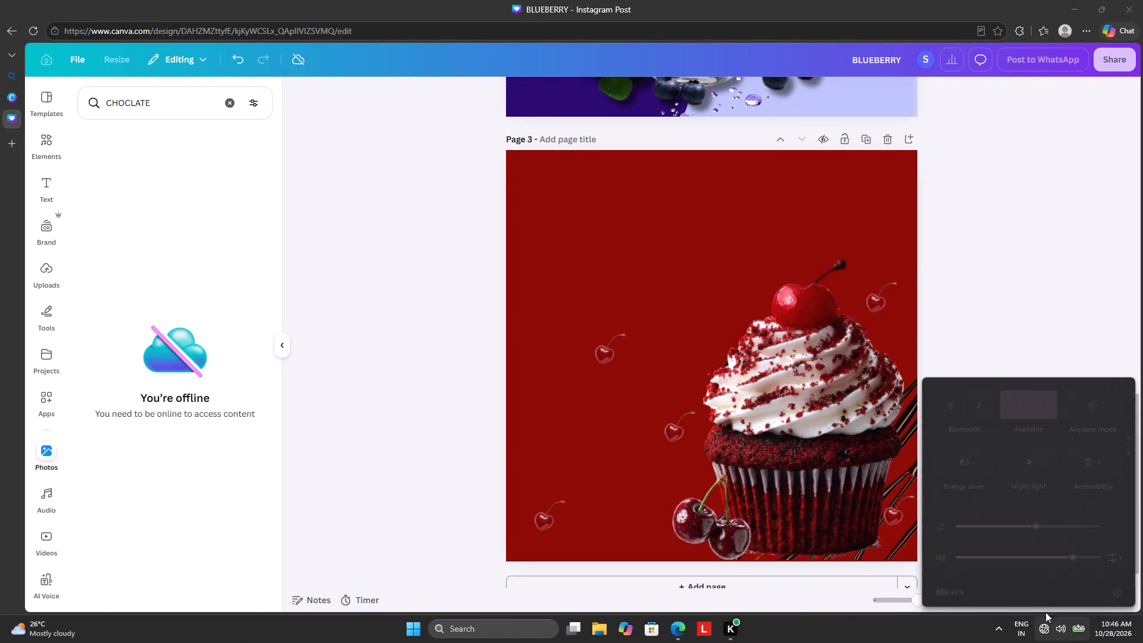
{"action": "left_click", "coordinate": [1050, 403]}
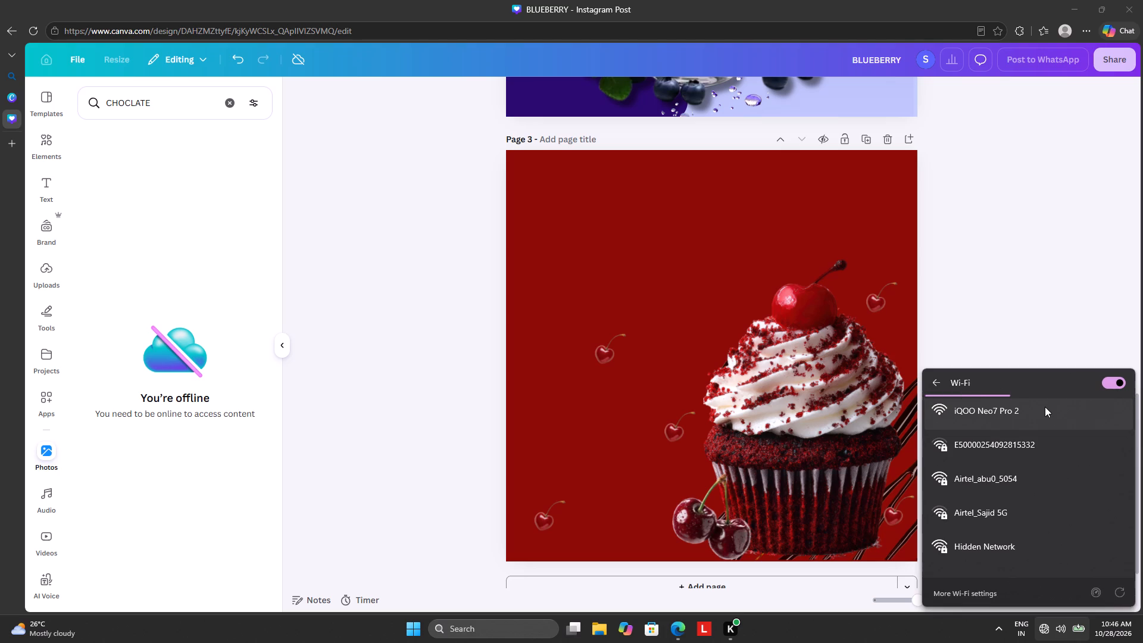
{"action": "left_click", "coordinate": [1042, 411]}
{"action": "left_click", "coordinate": [1052, 495]}
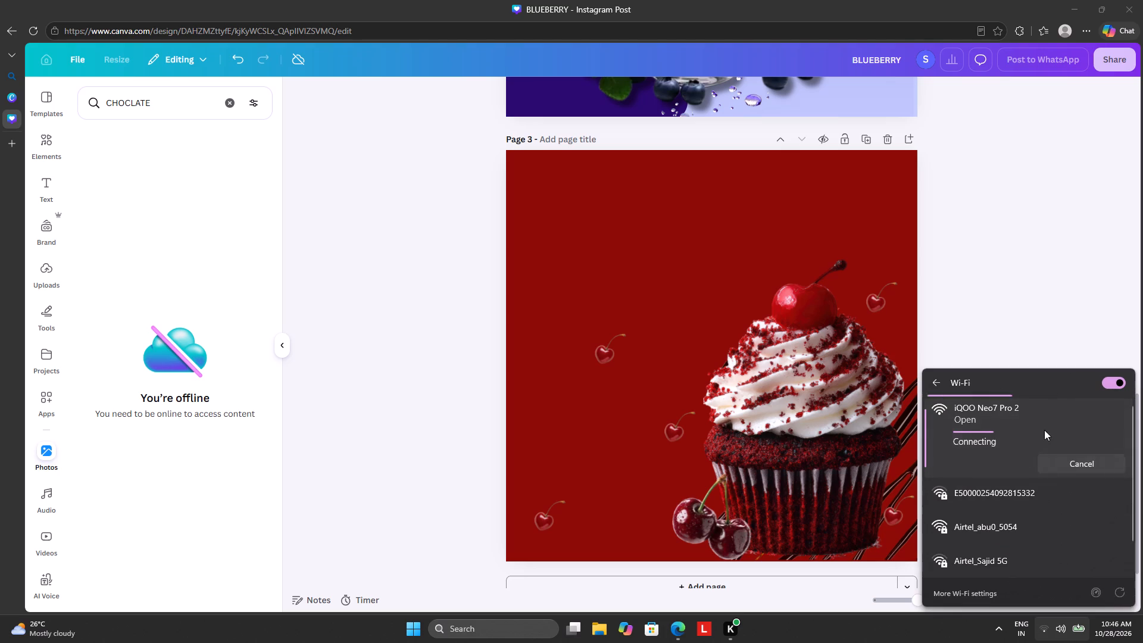
{"action": "left_click", "coordinate": [1052, 305]}
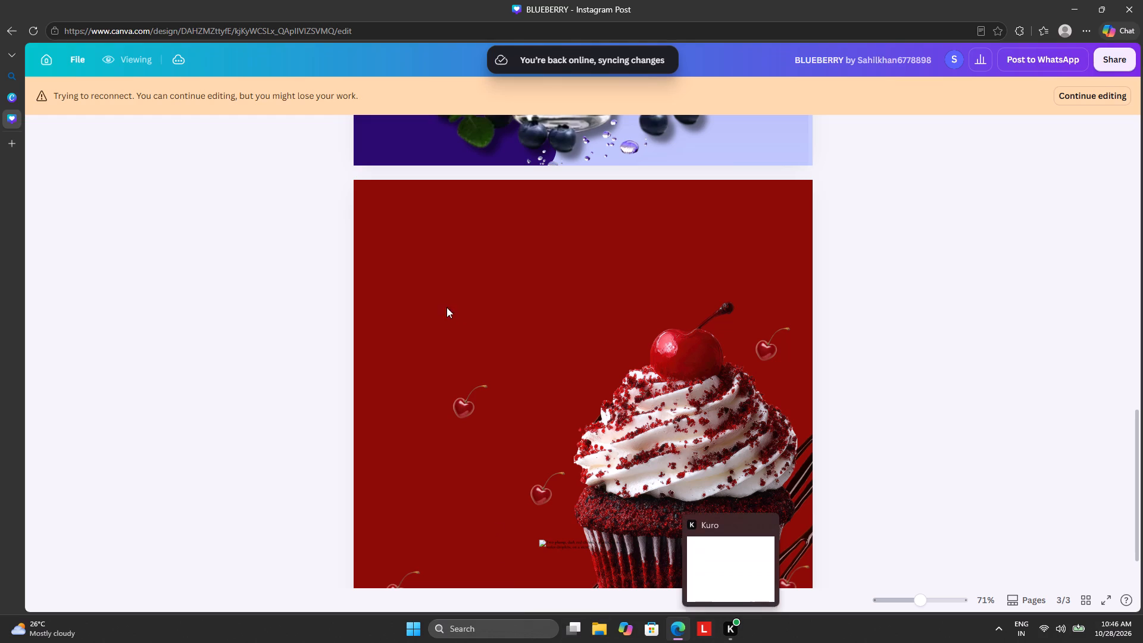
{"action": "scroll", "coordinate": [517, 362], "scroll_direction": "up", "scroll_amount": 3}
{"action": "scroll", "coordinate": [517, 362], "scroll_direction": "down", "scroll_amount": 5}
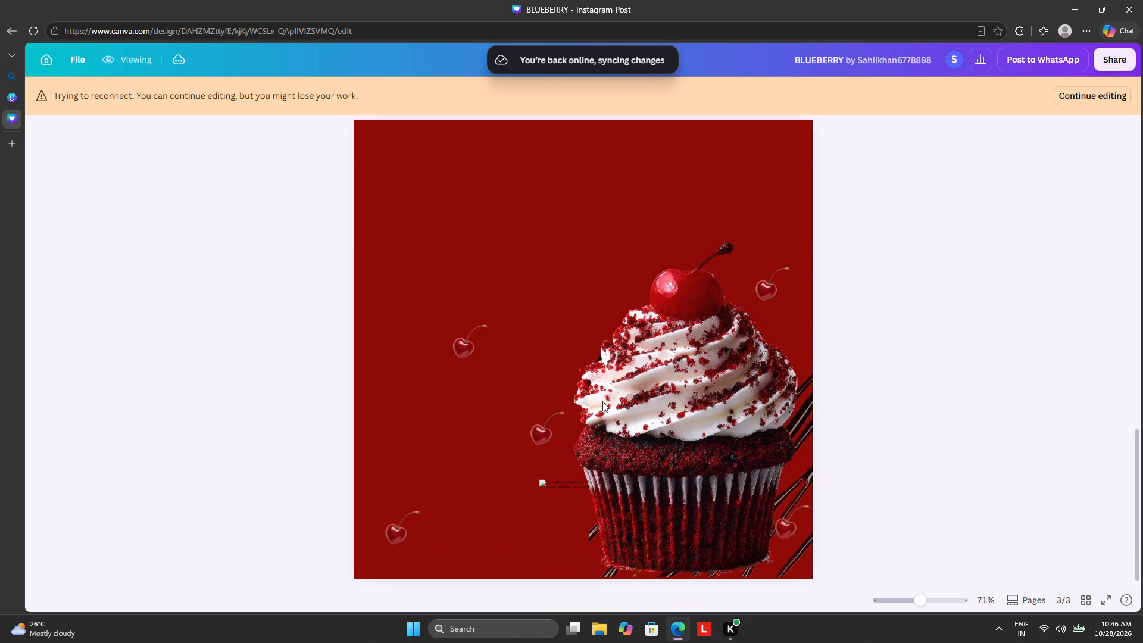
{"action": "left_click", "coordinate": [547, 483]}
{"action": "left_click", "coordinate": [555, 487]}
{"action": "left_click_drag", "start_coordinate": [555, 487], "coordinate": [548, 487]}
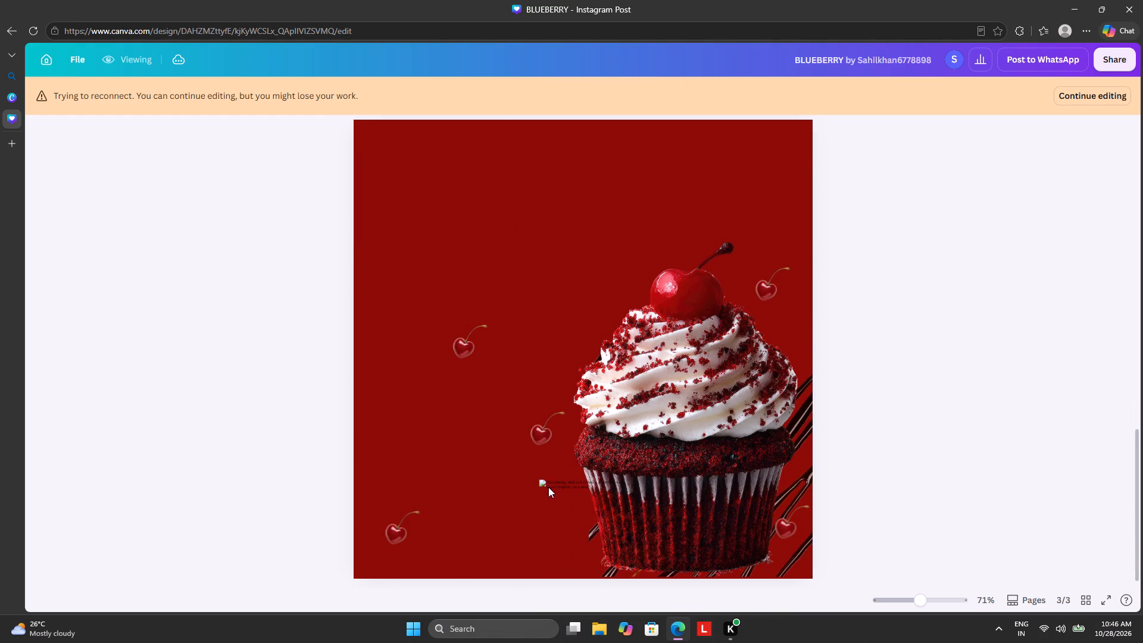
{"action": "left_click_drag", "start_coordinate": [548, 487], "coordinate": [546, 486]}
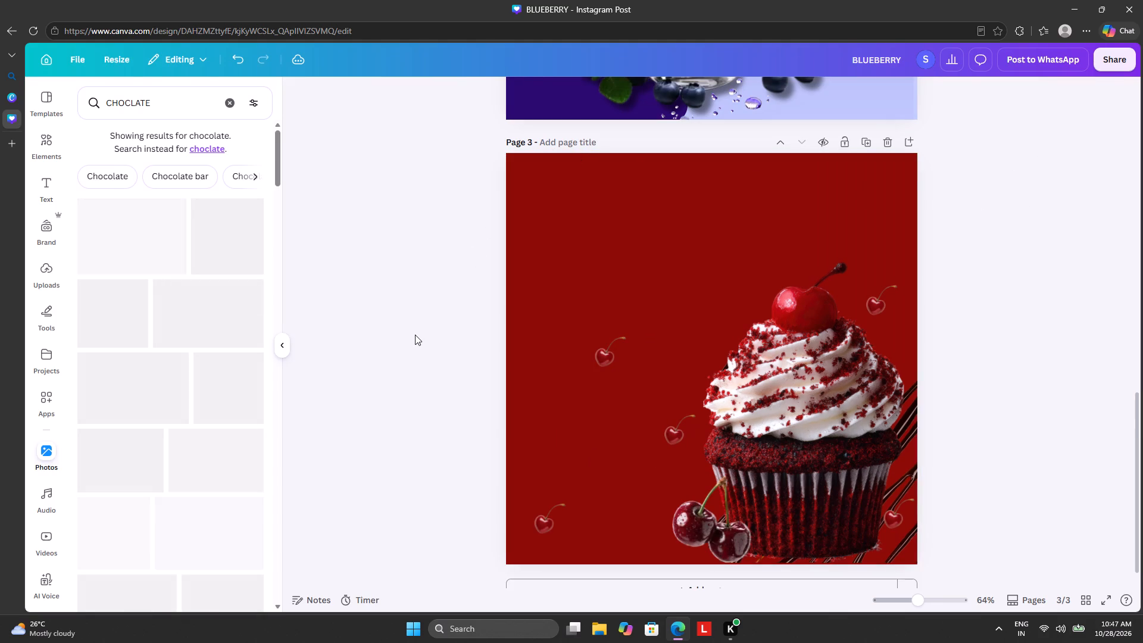
Replace the photo search term with RED VELVET and run the search.
{"action": "left_click", "coordinate": [236, 104]}
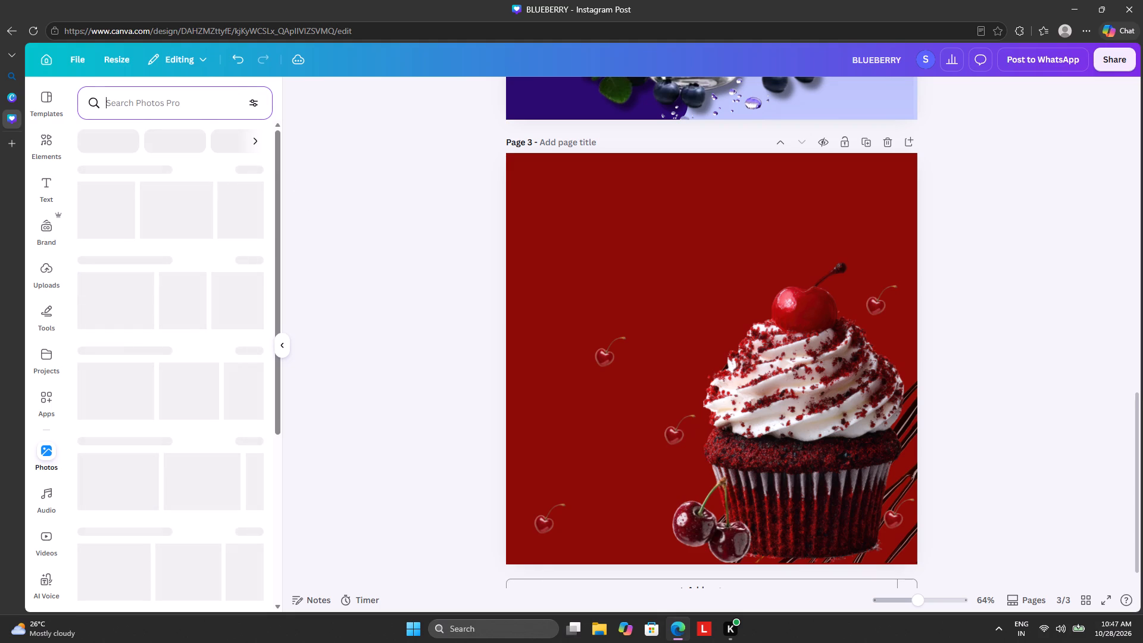
{"action": "type", "text": "RED"}
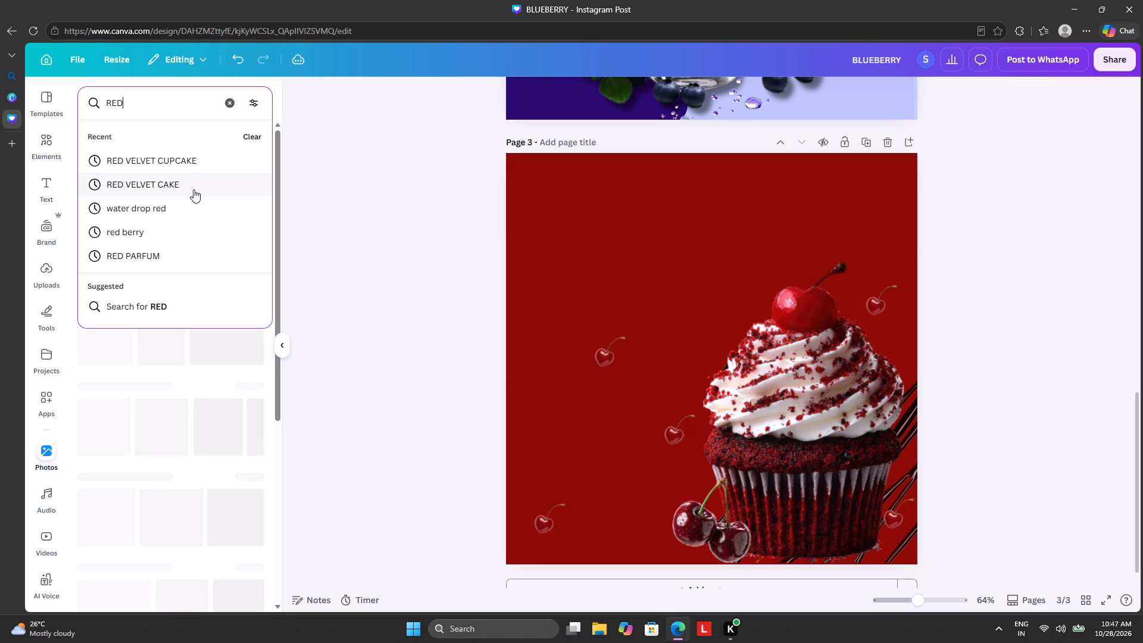
{"action": "left_click", "coordinate": [193, 189]}
{"action": "left_click", "coordinate": [211, 104]}
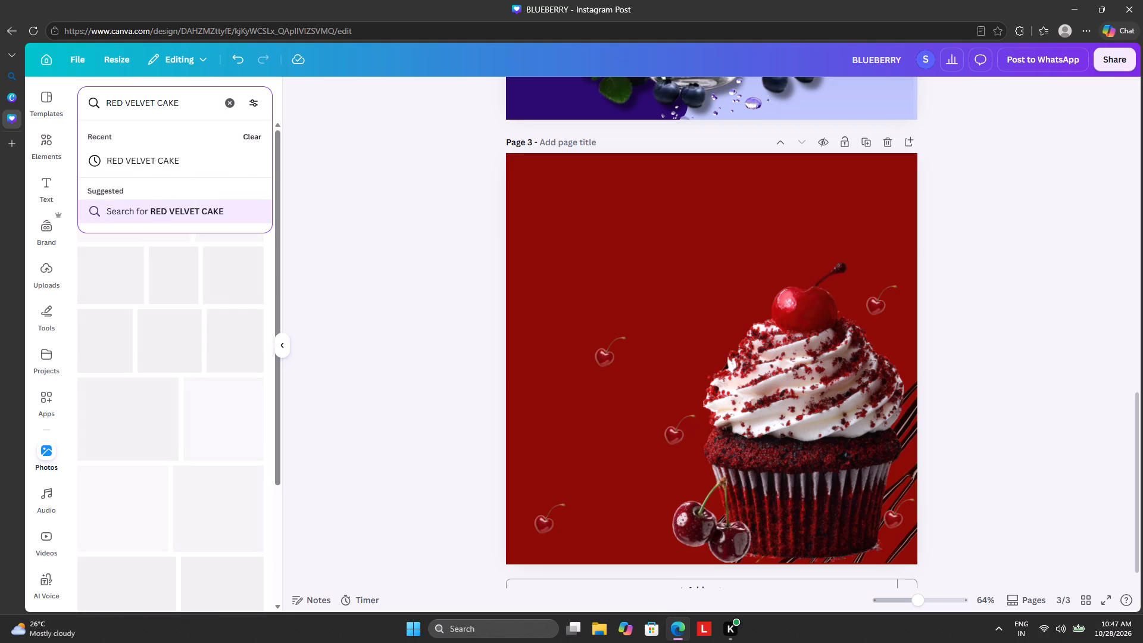
{"action": "key", "text": "BackSpace"}
{"action": "key", "text": "BackSpace"}
{"action": "key", "text": "BackSpace"}
{"action": "key", "text": "BackSpace"}
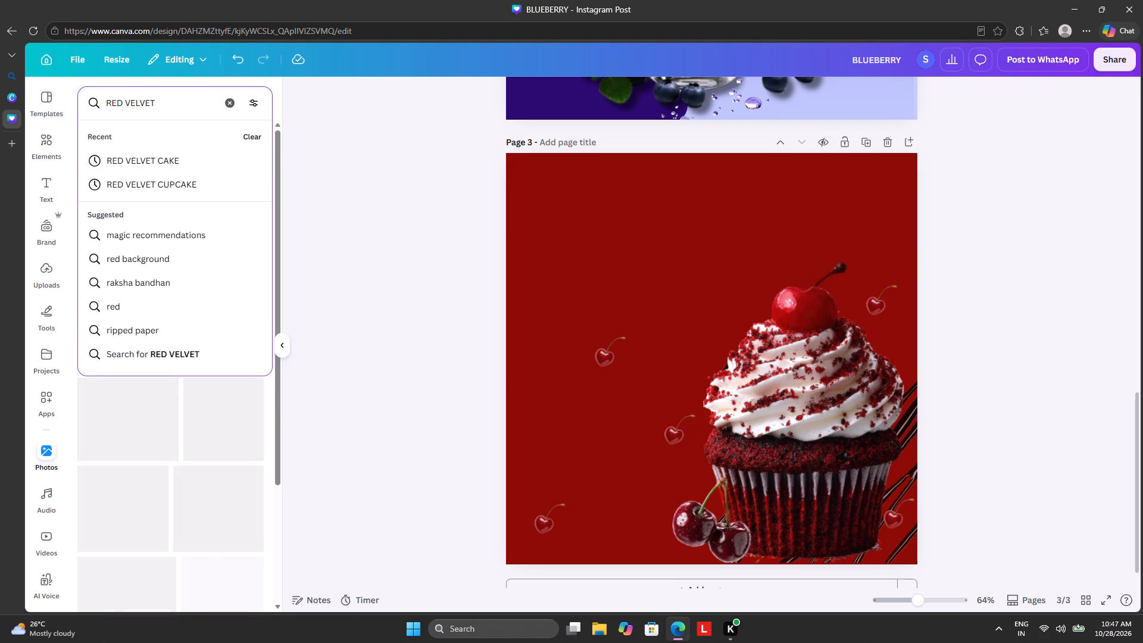
{"action": "key", "text": "Return"}
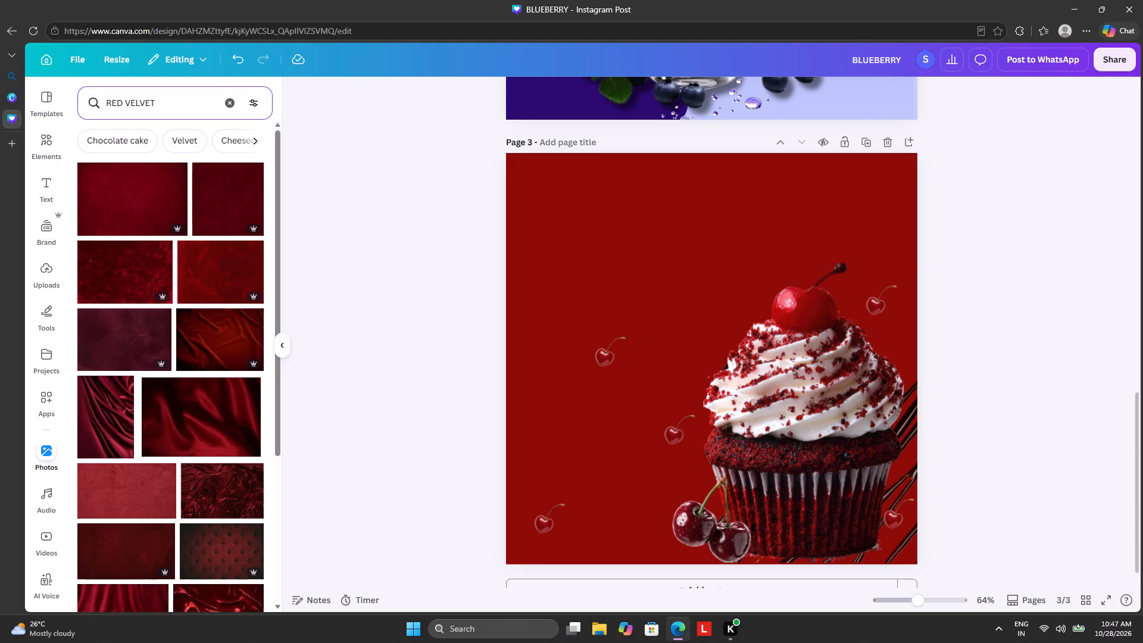
Browse the red velvet photo results for a texture or image suited to the cupcake page.
{"action": "scroll", "coordinate": [195, 247], "scroll_direction": "down", "scroll_amount": 6}
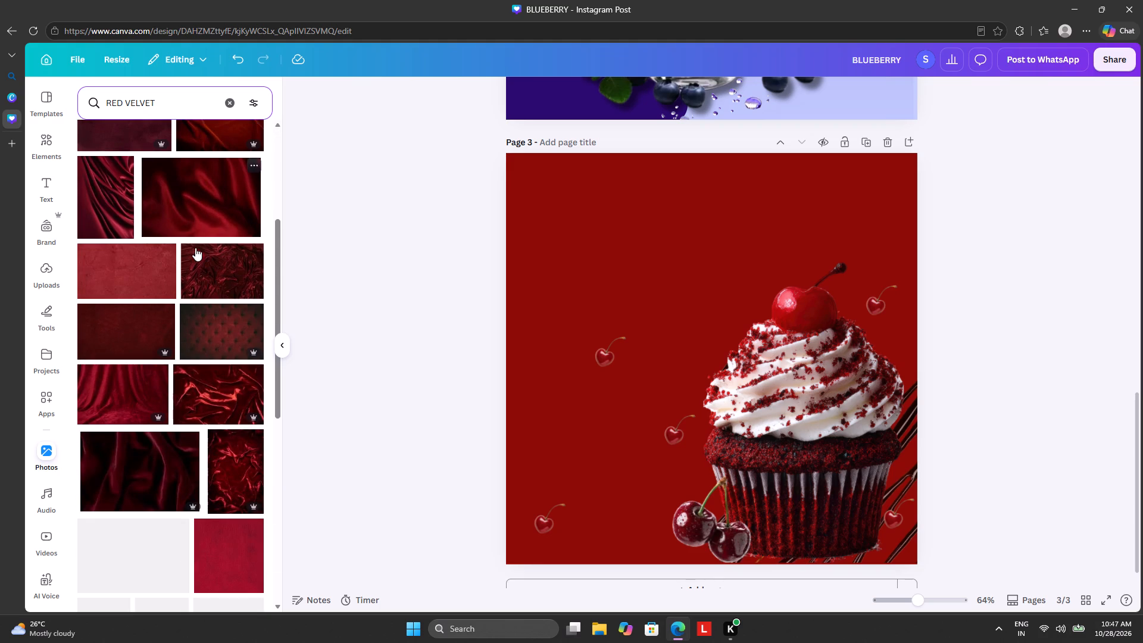
{"action": "scroll", "coordinate": [200, 242], "scroll_direction": "down", "scroll_amount": 5}
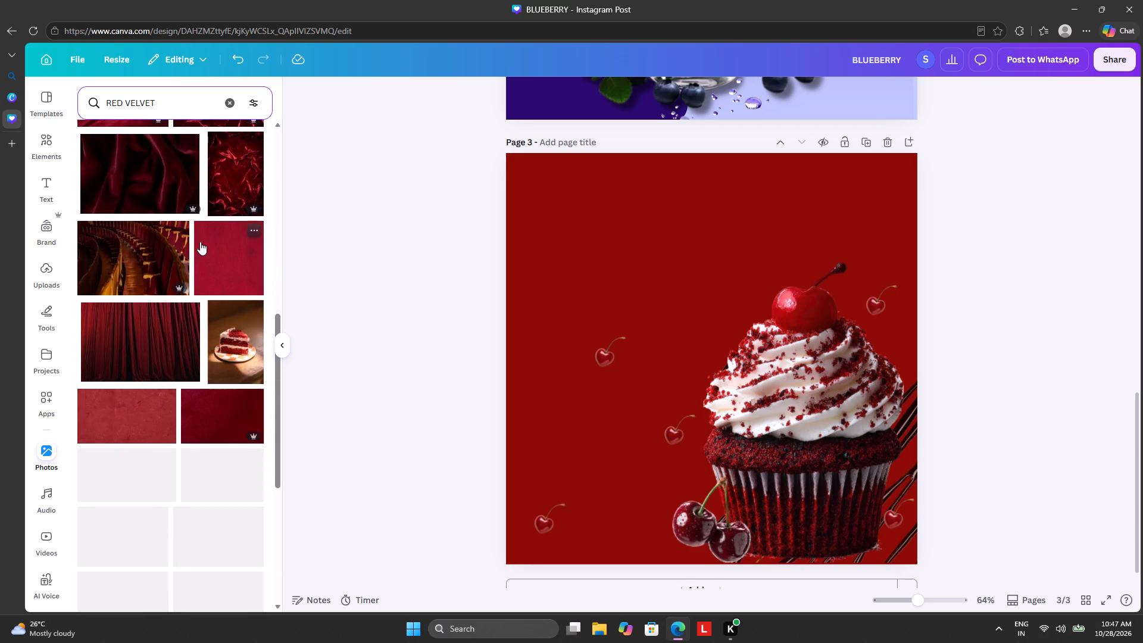
{"action": "scroll", "coordinate": [200, 242], "scroll_direction": "down", "scroll_amount": 3}
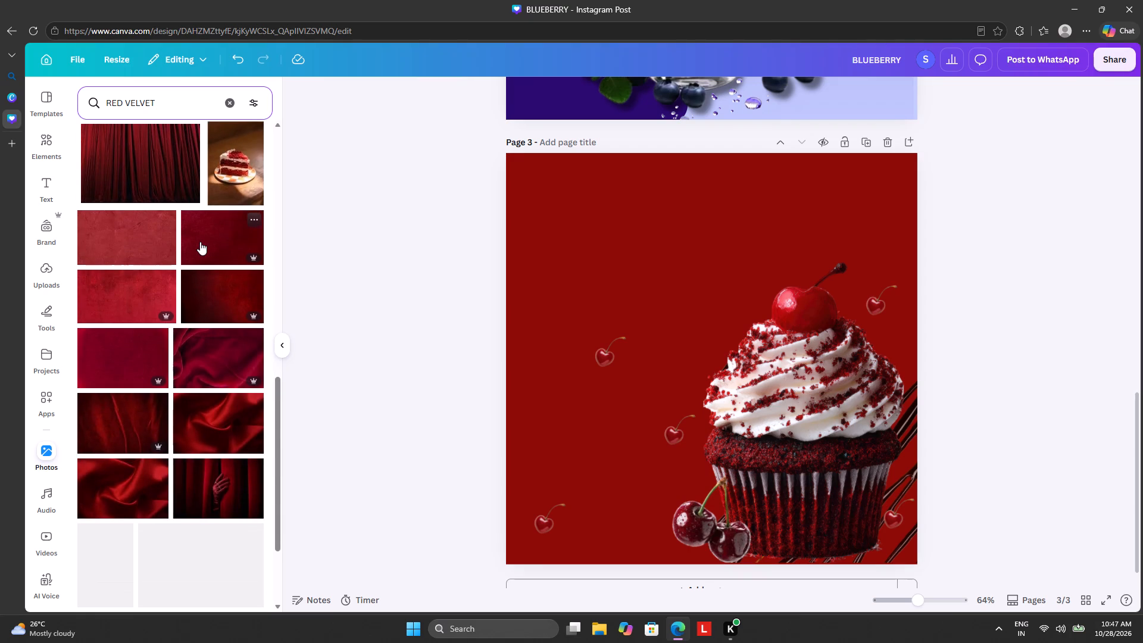
{"action": "scroll", "coordinate": [200, 242], "scroll_direction": "down", "scroll_amount": 5}
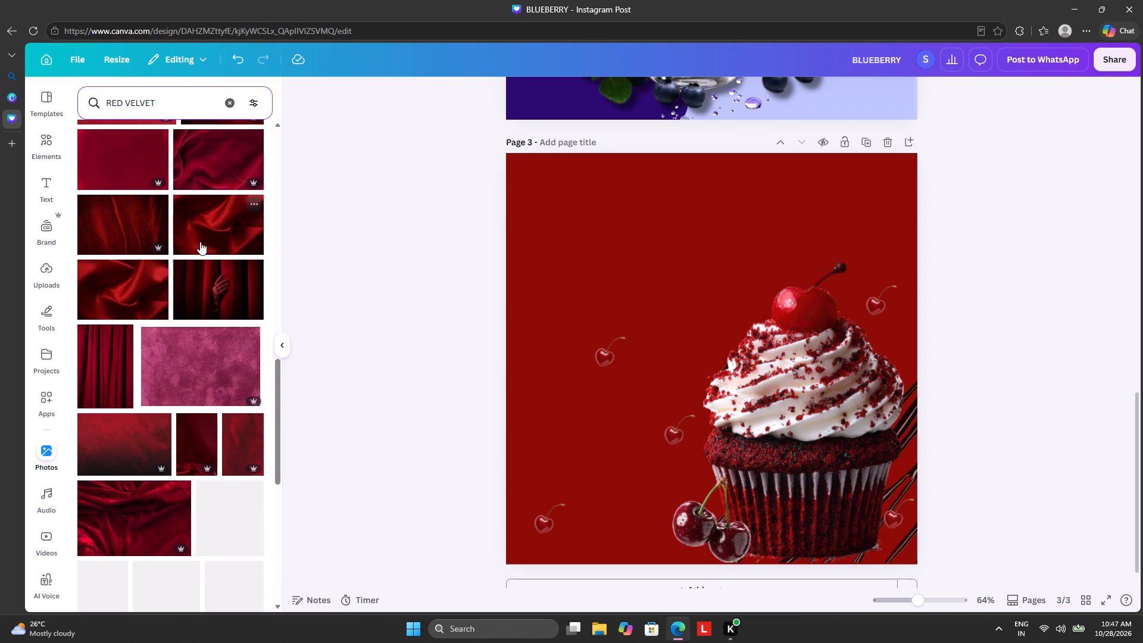
{"action": "scroll", "coordinate": [200, 242], "scroll_direction": "down", "scroll_amount": 4}
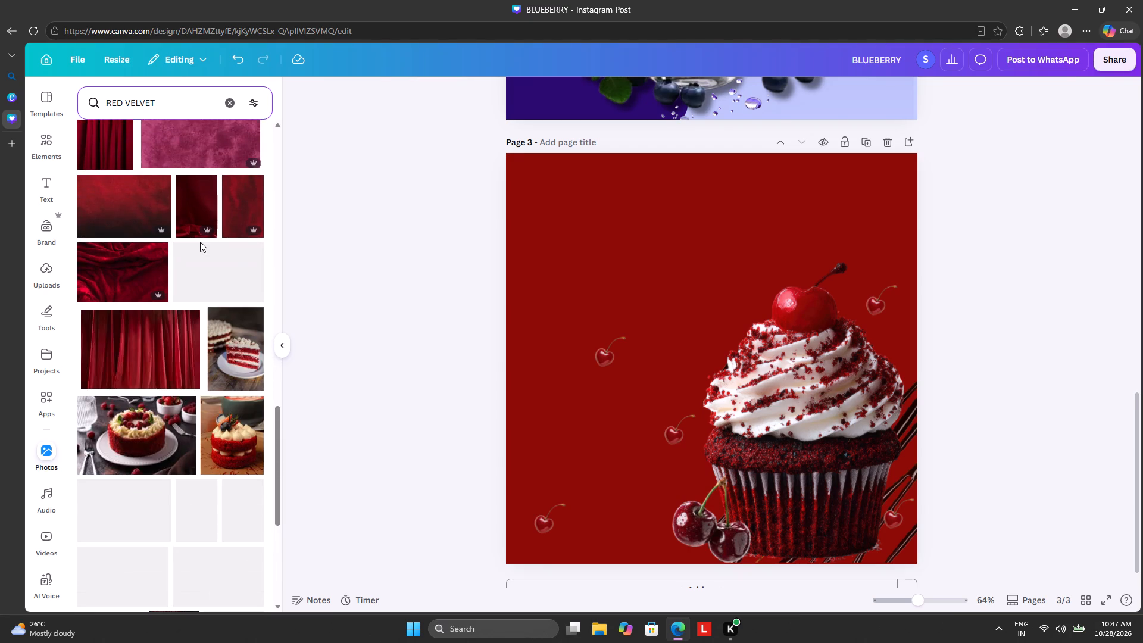
{"action": "scroll", "coordinate": [200, 242], "scroll_direction": "down", "scroll_amount": 4}
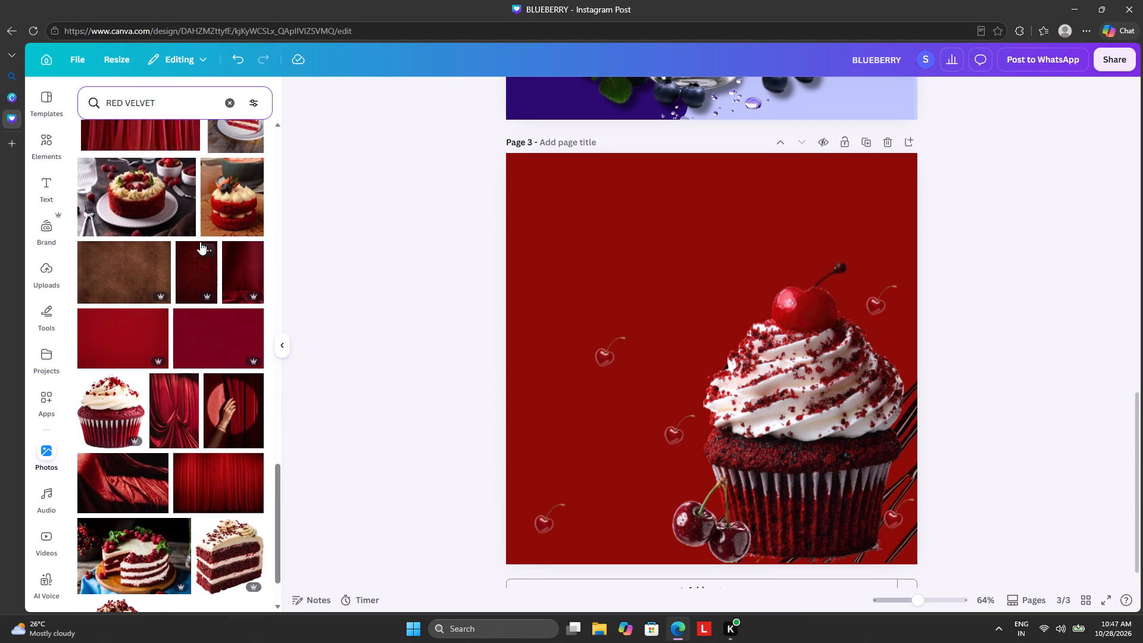
{"action": "scroll", "coordinate": [200, 242], "scroll_direction": "down", "scroll_amount": 5}
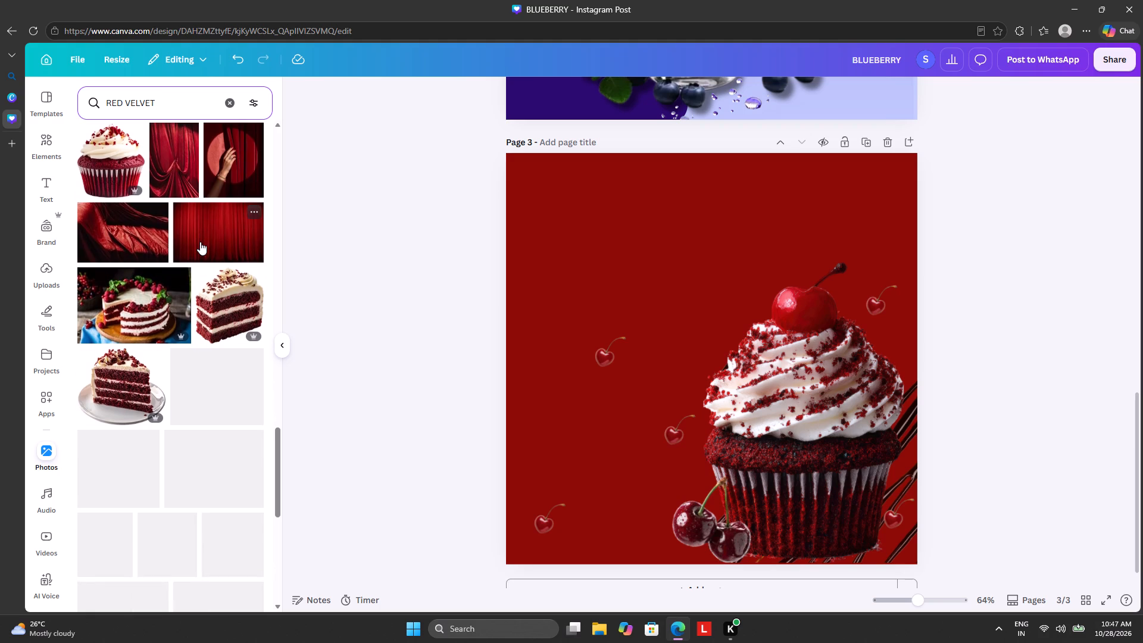
{"action": "scroll", "coordinate": [200, 242], "scroll_direction": "down", "scroll_amount": 5}
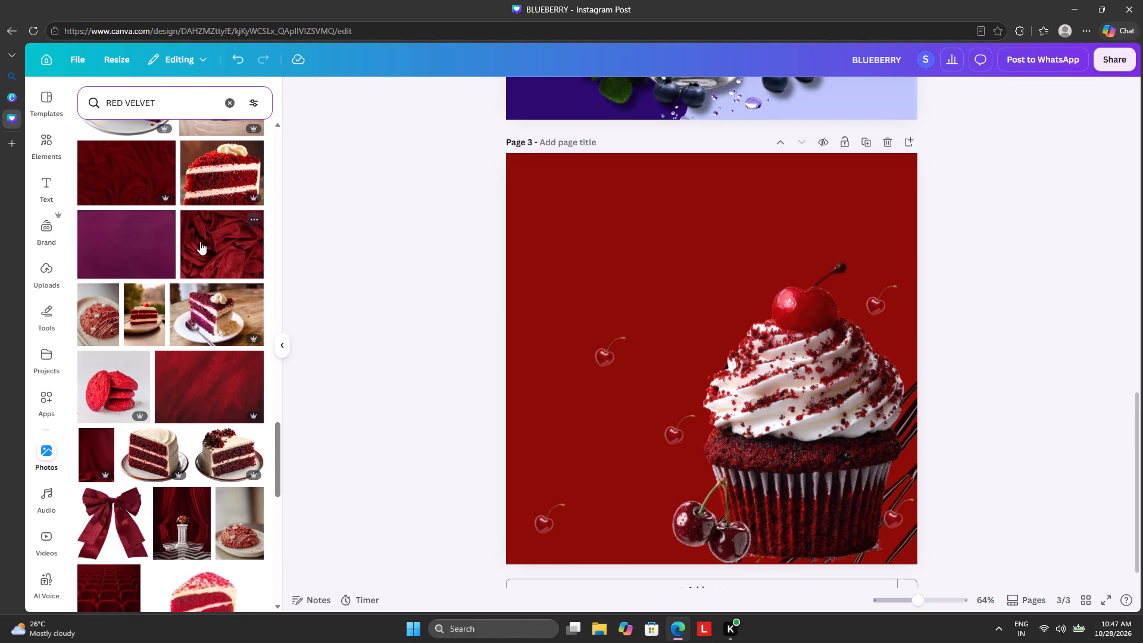
{"action": "scroll", "coordinate": [200, 242], "scroll_direction": "down", "scroll_amount": 7}
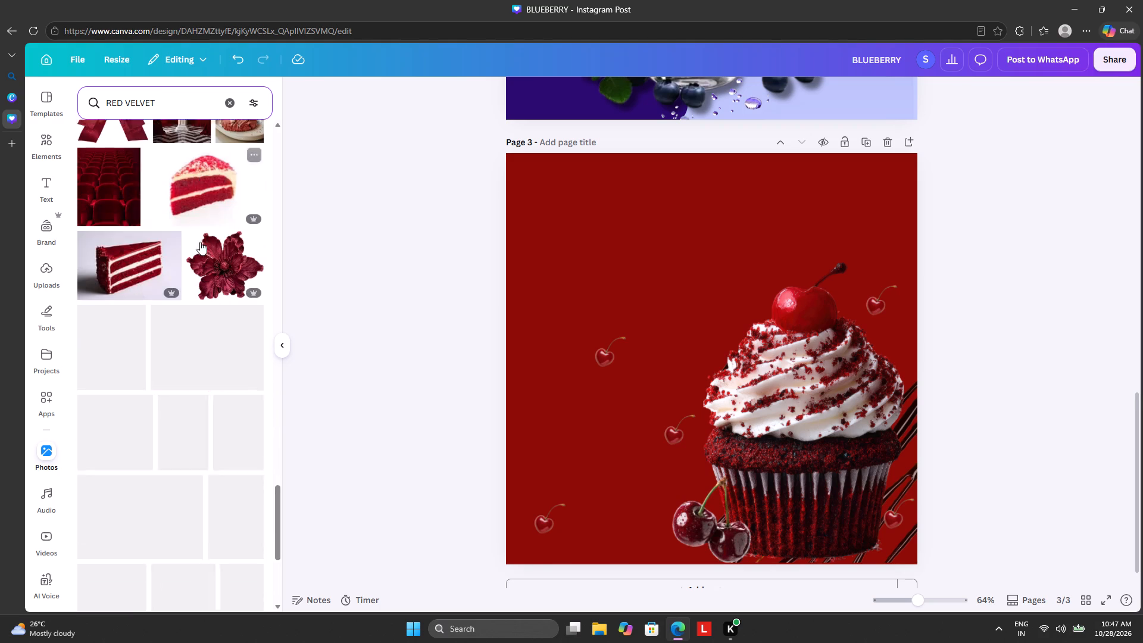
{"action": "scroll", "coordinate": [200, 242], "scroll_direction": "down", "scroll_amount": 2}
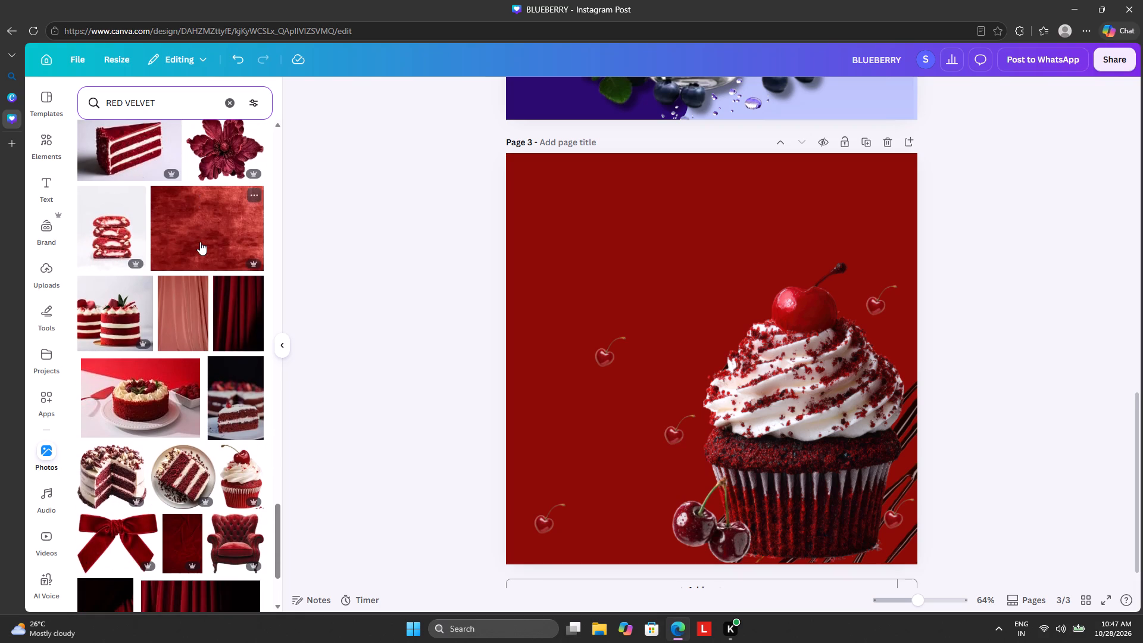
{"action": "scroll", "coordinate": [200, 242], "scroll_direction": "down", "scroll_amount": 3}
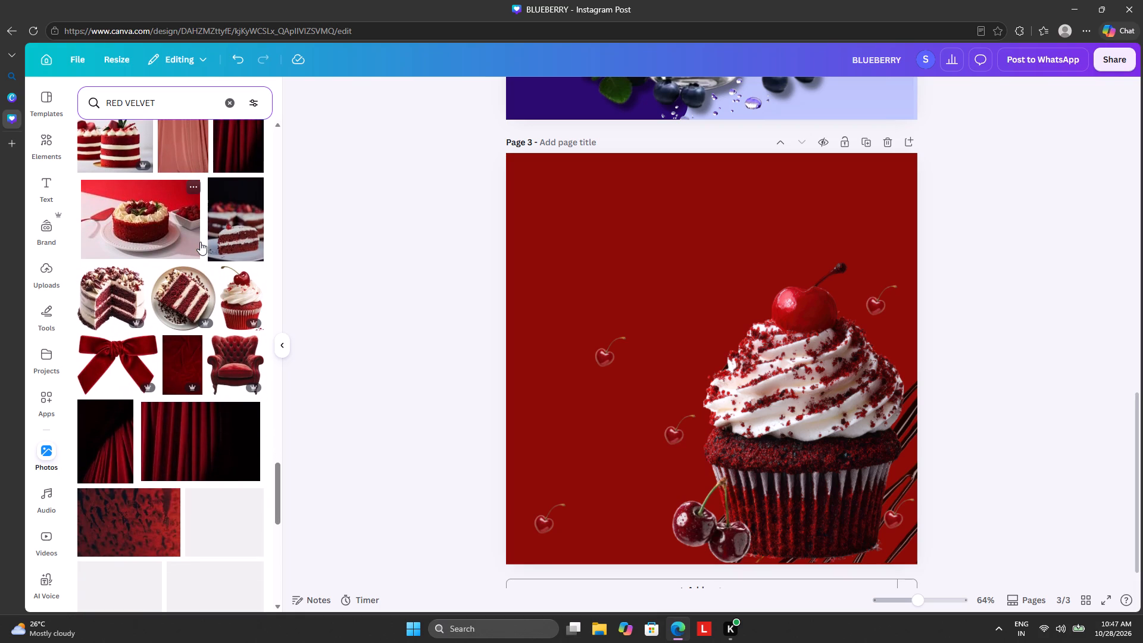
{"action": "scroll", "coordinate": [200, 242], "scroll_direction": "down", "scroll_amount": 6}
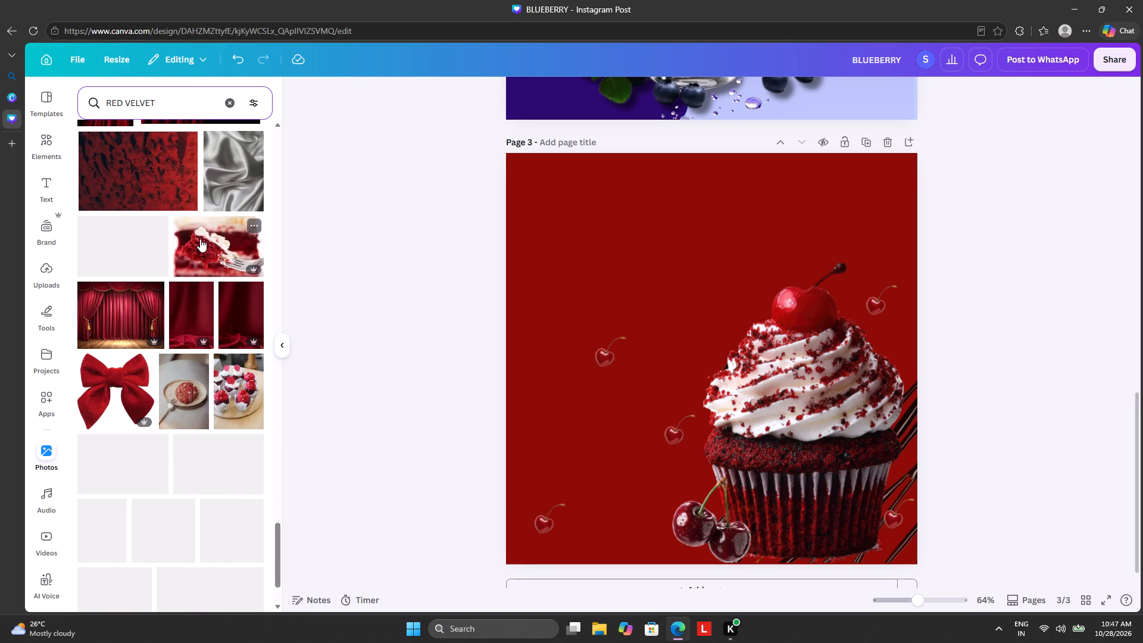
{"action": "scroll", "coordinate": [197, 235], "scroll_direction": "down", "scroll_amount": 3}
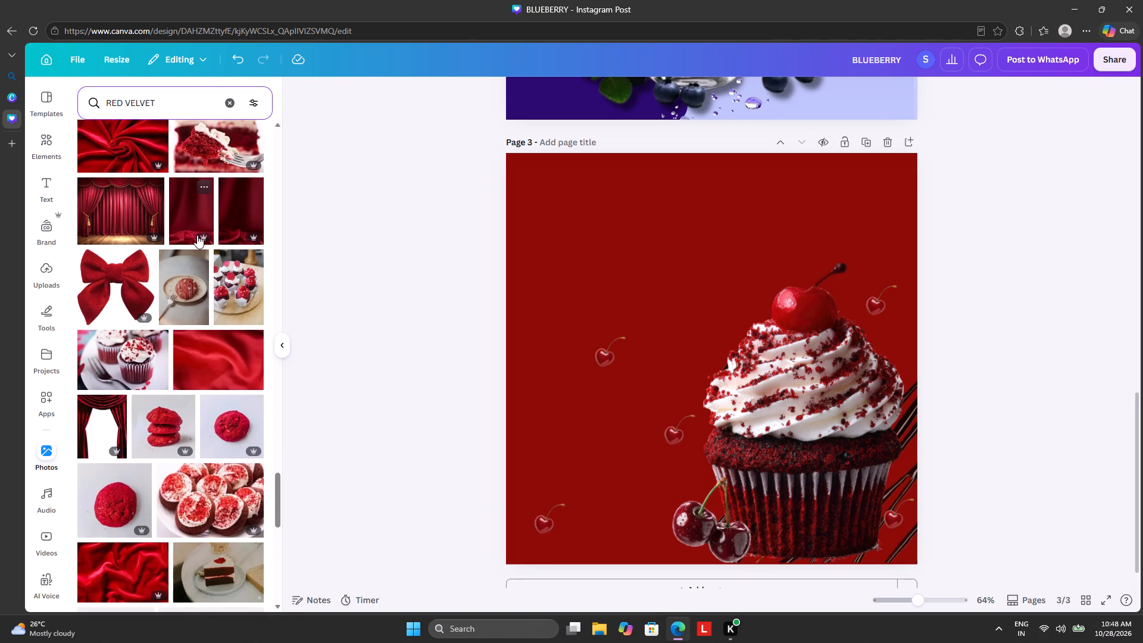
{"action": "scroll", "coordinate": [197, 235], "scroll_direction": "down", "scroll_amount": 5}
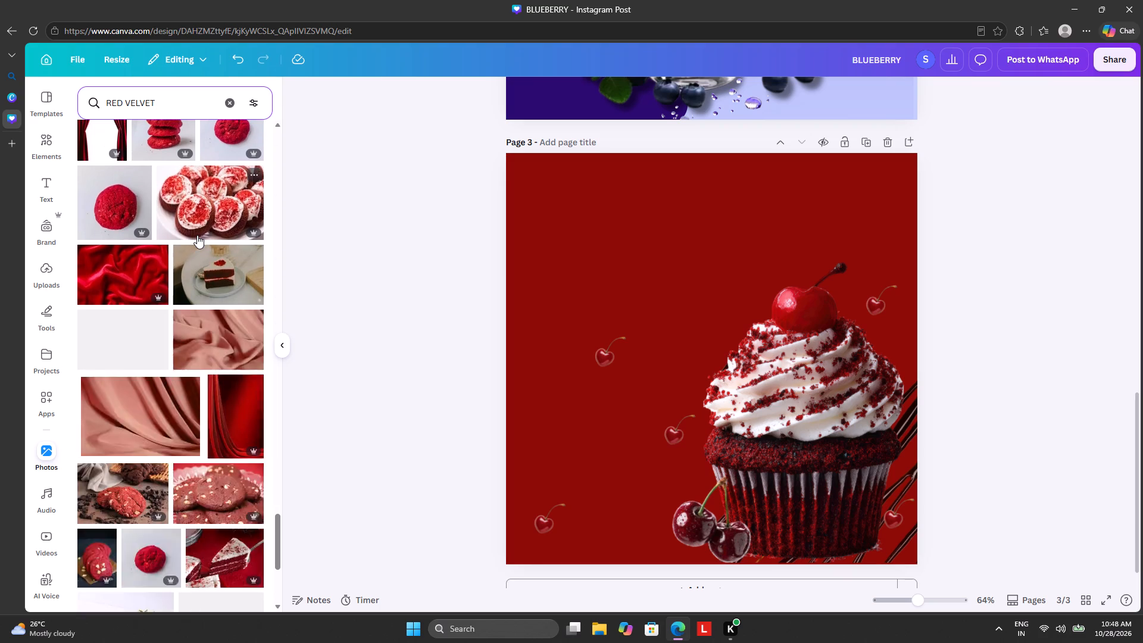
{"action": "scroll", "coordinate": [197, 235], "scroll_direction": "up", "scroll_amount": 18}
{"action": "scroll", "coordinate": [195, 230], "scroll_direction": "up", "scroll_amount": 20}
{"action": "scroll", "coordinate": [133, 270], "scroll_direction": "up", "scroll_amount": 17}
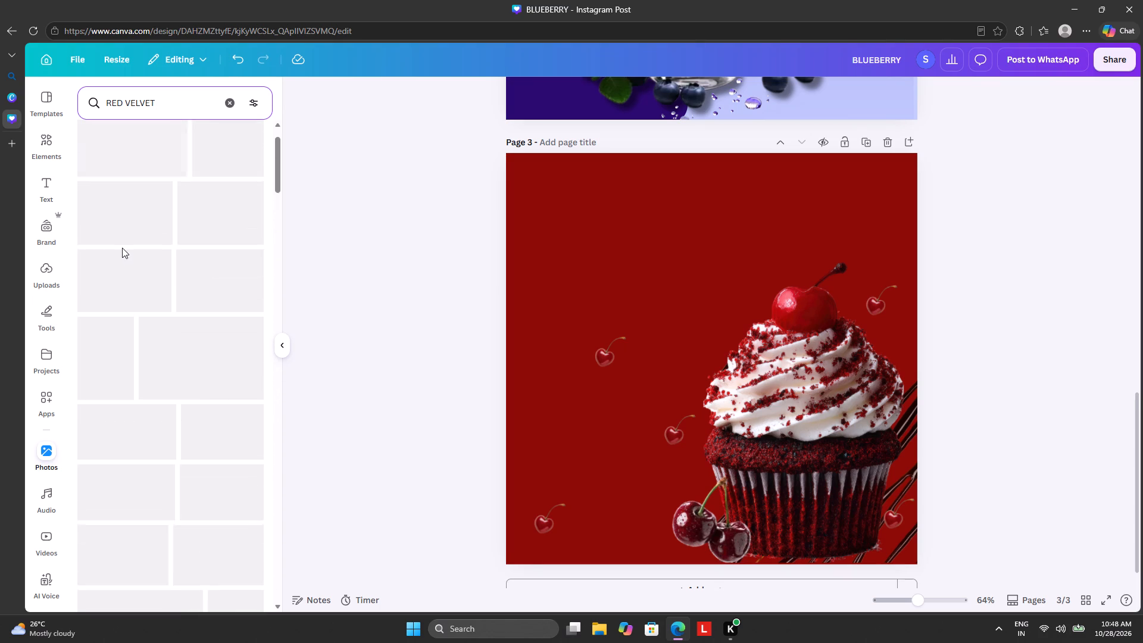
{"action": "scroll", "coordinate": [122, 248], "scroll_direction": "up", "scroll_amount": 17}
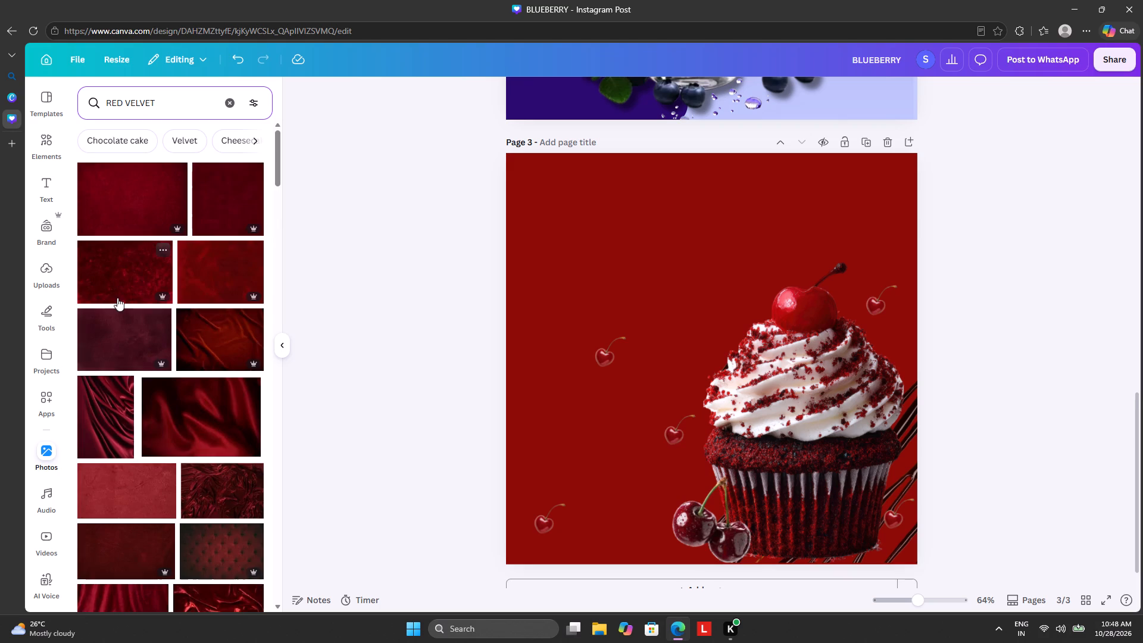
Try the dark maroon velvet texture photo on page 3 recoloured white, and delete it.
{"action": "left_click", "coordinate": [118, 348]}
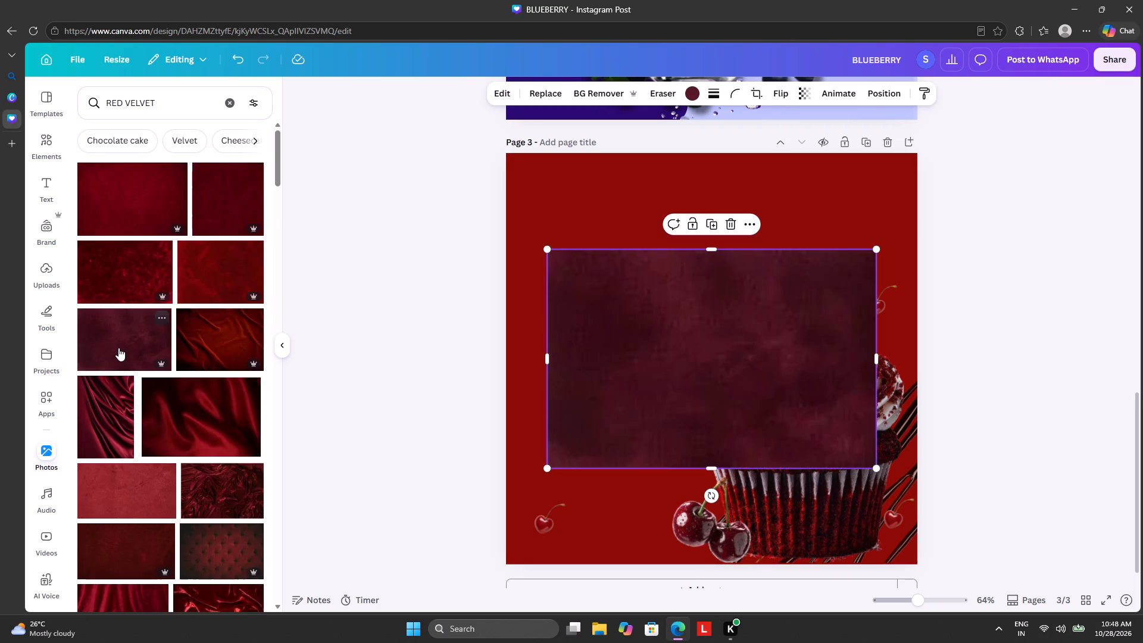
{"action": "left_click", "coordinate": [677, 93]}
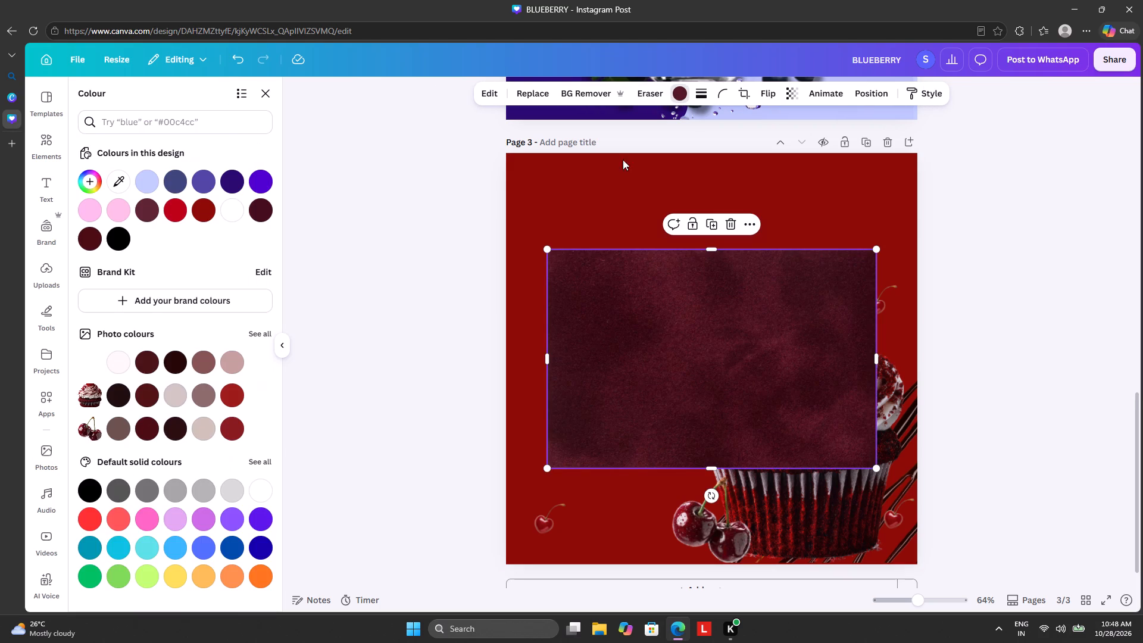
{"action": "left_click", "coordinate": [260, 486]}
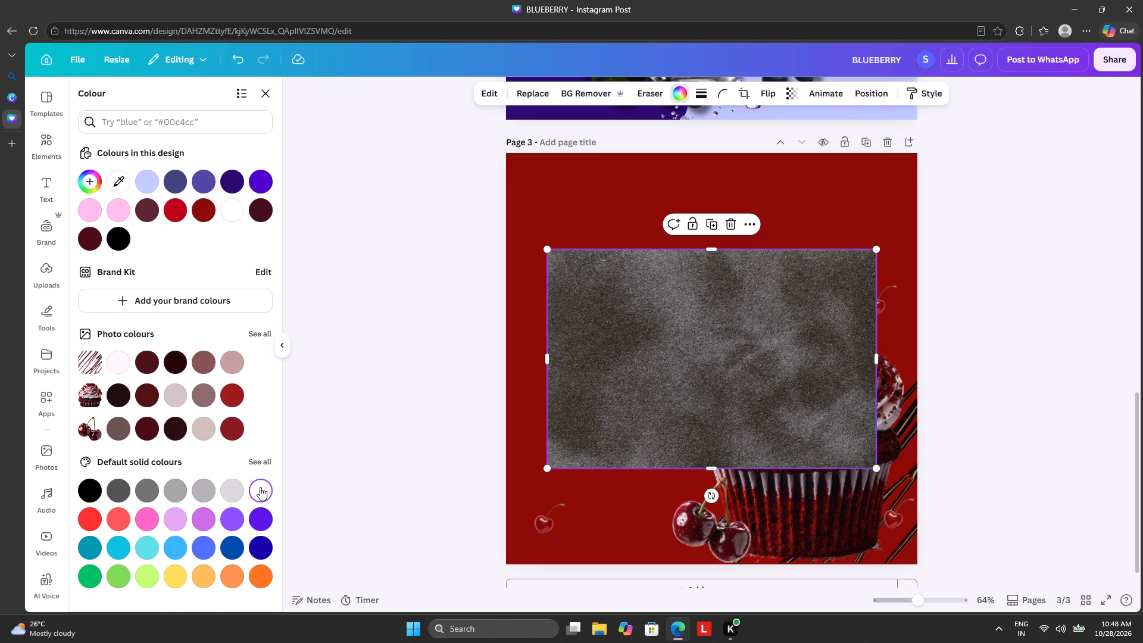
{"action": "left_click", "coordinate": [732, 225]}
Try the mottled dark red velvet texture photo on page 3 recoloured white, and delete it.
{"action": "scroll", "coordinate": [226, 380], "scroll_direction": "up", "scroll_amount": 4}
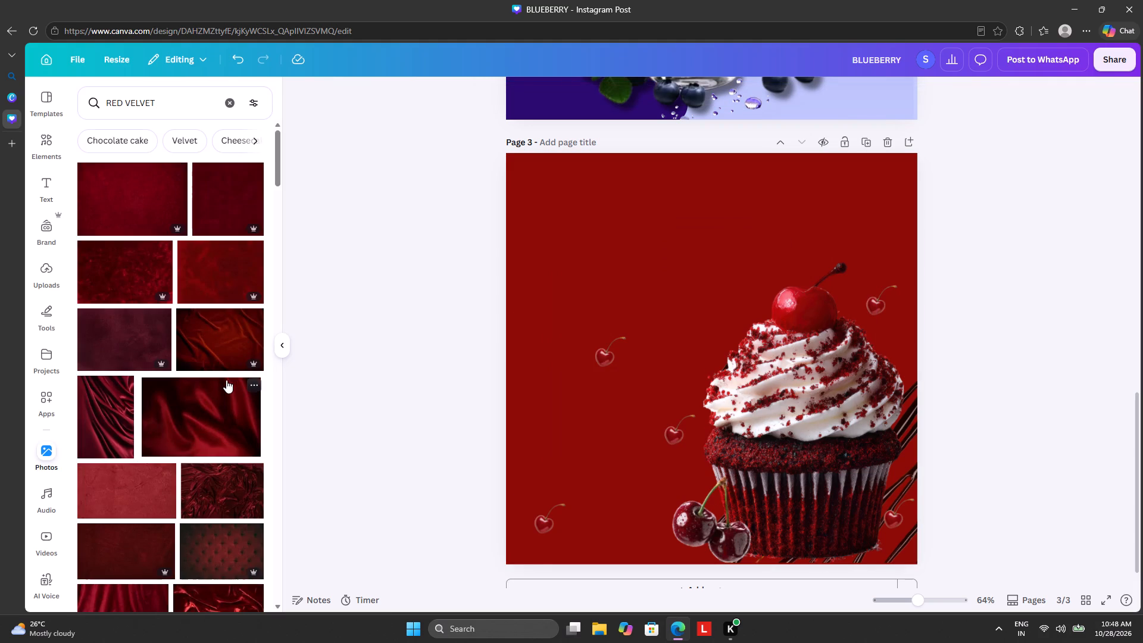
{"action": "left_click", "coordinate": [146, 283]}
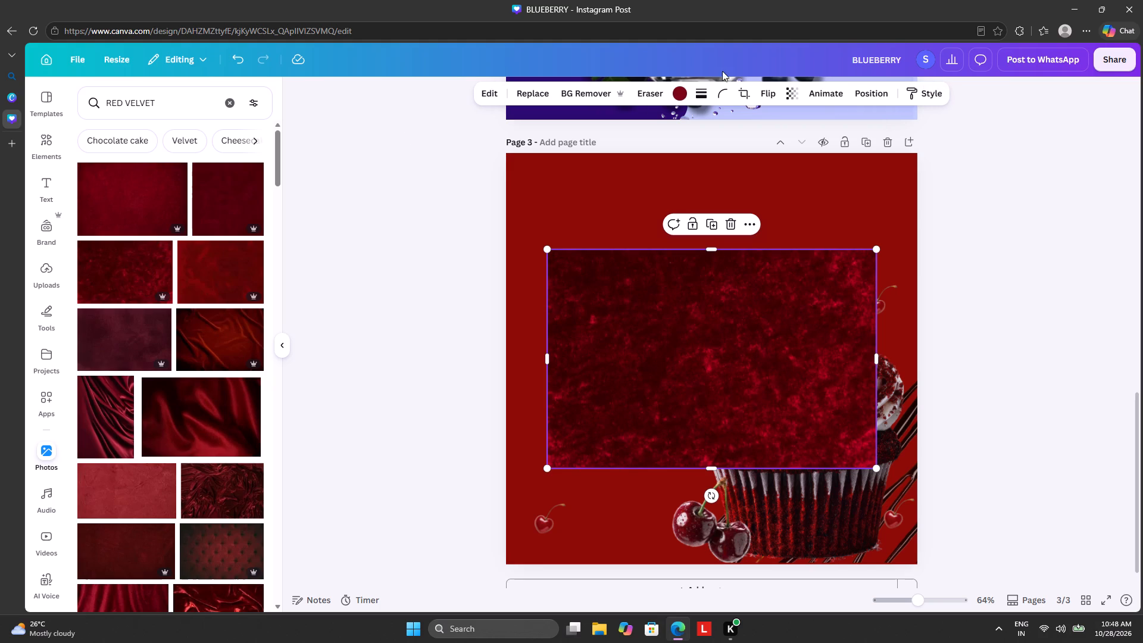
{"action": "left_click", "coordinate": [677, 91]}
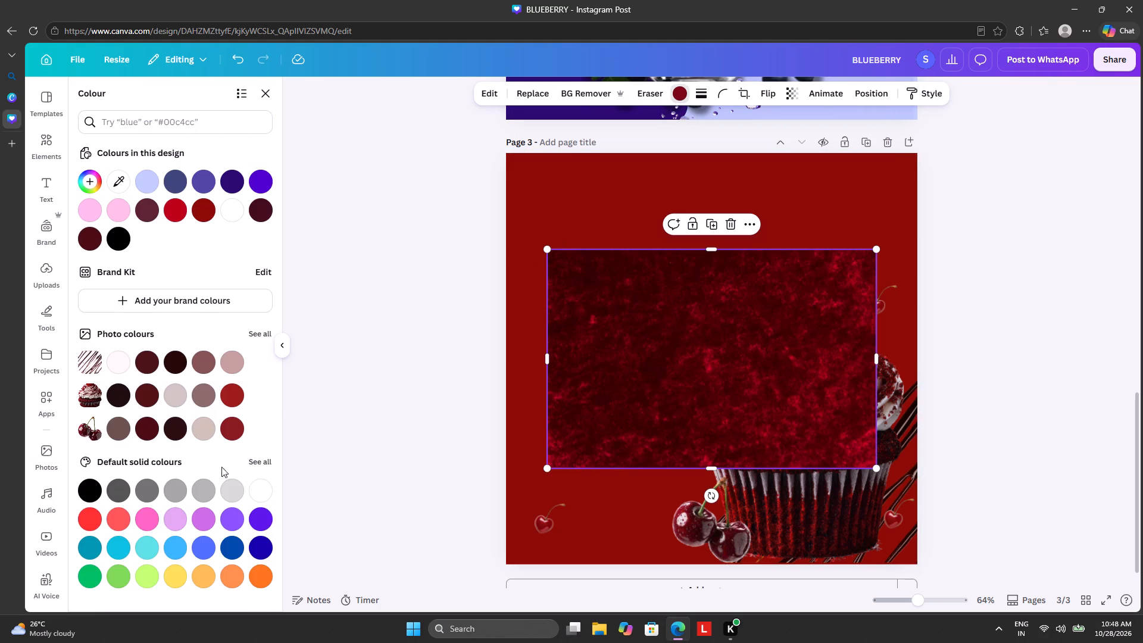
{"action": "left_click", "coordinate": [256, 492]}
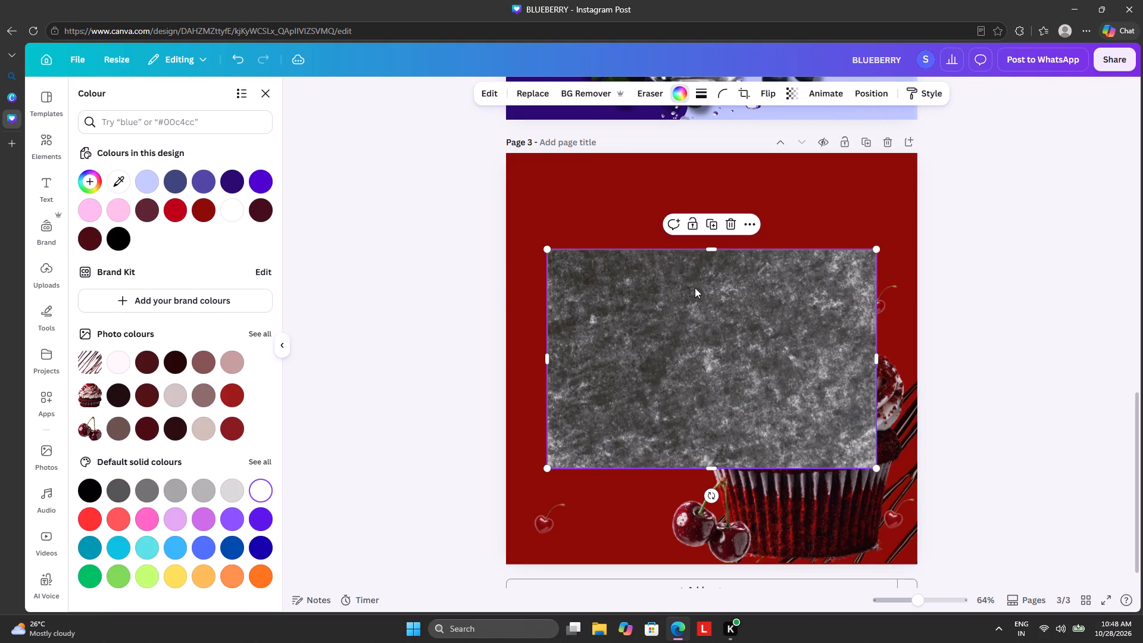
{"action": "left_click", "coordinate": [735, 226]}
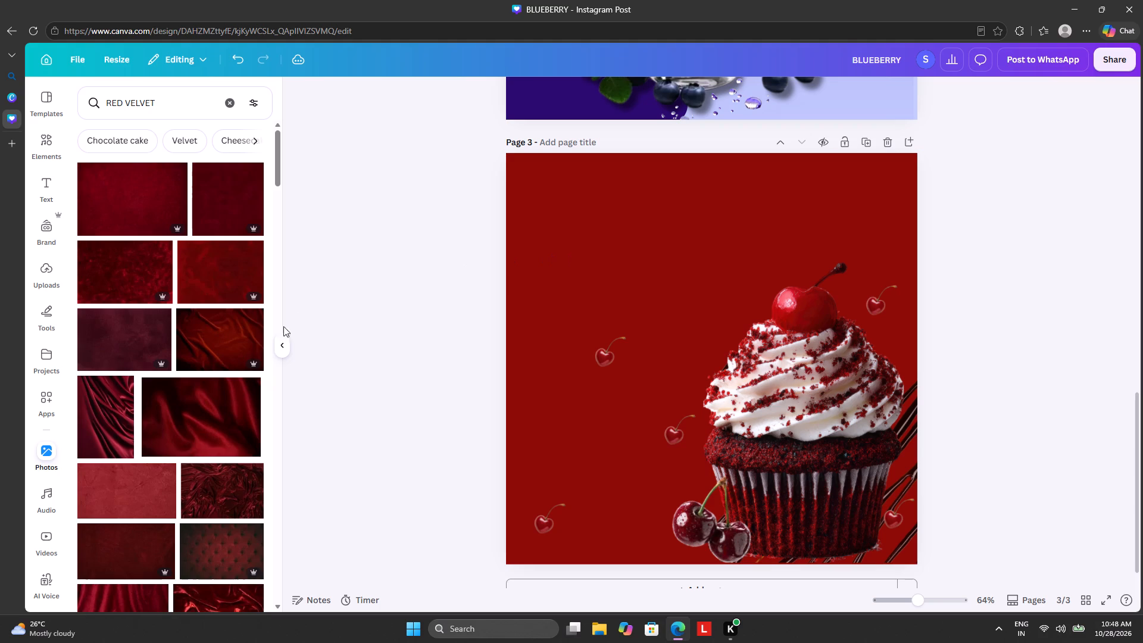
Look through the velvet photos, searching for RED VELVET CAKE and the related Red velvet term.
{"action": "scroll", "coordinate": [216, 358], "scroll_direction": "down", "scroll_amount": 3}
{"action": "scroll", "coordinate": [216, 358], "scroll_direction": "up", "scroll_amount": 1}
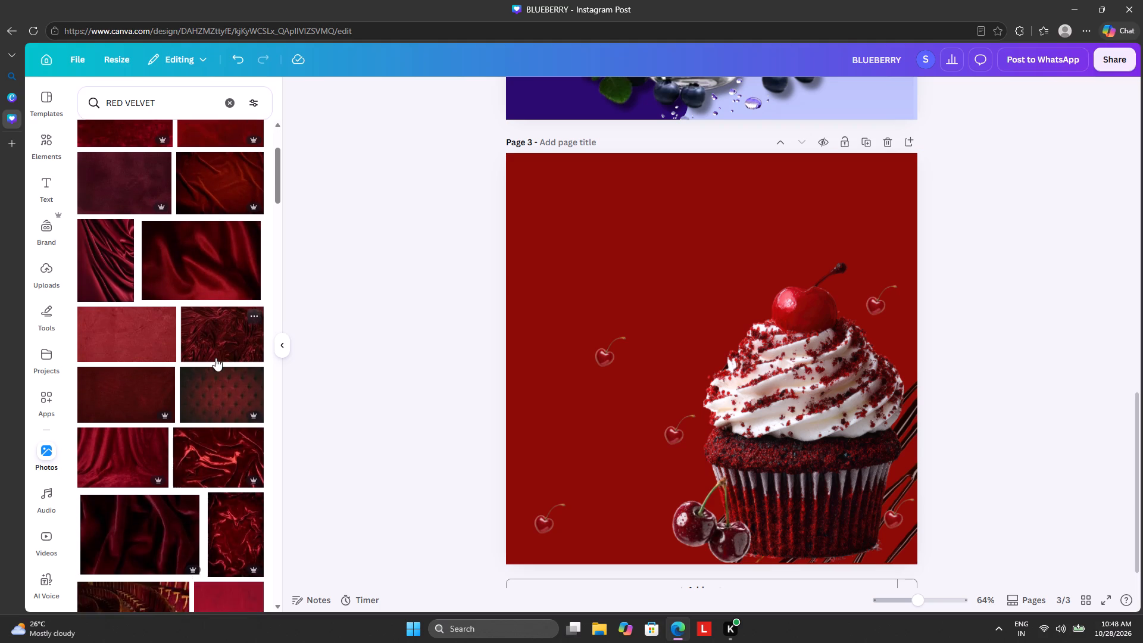
{"action": "scroll", "coordinate": [216, 358], "scroll_direction": "up", "scroll_amount": 3}
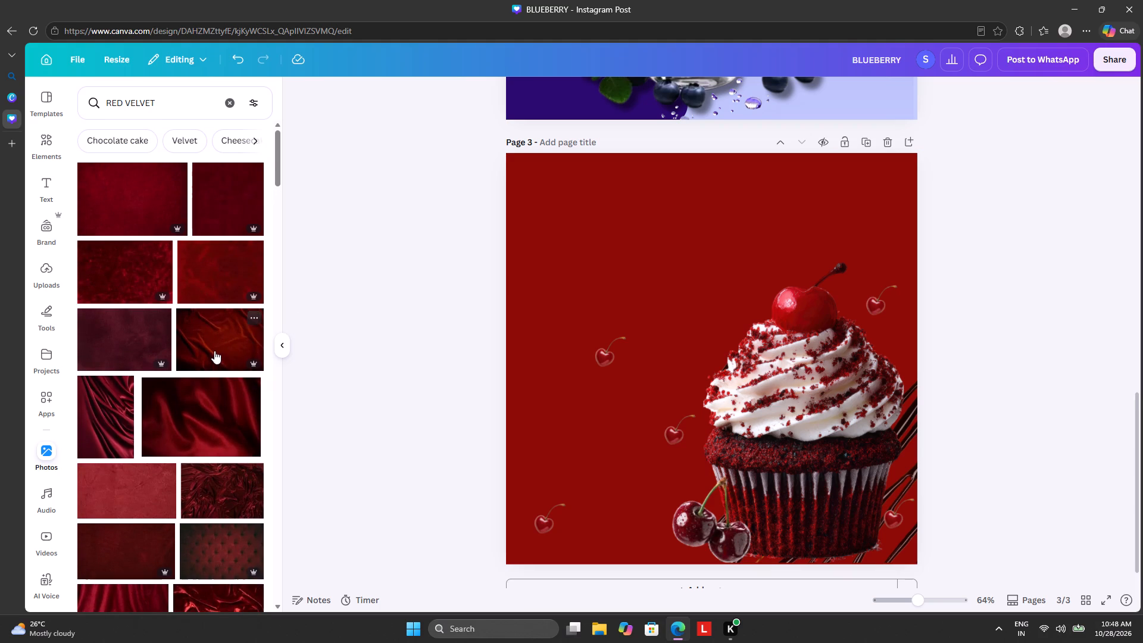
{"action": "scroll", "coordinate": [214, 351], "scroll_direction": "up", "scroll_amount": 5}
{"action": "left_click", "coordinate": [213, 104]}
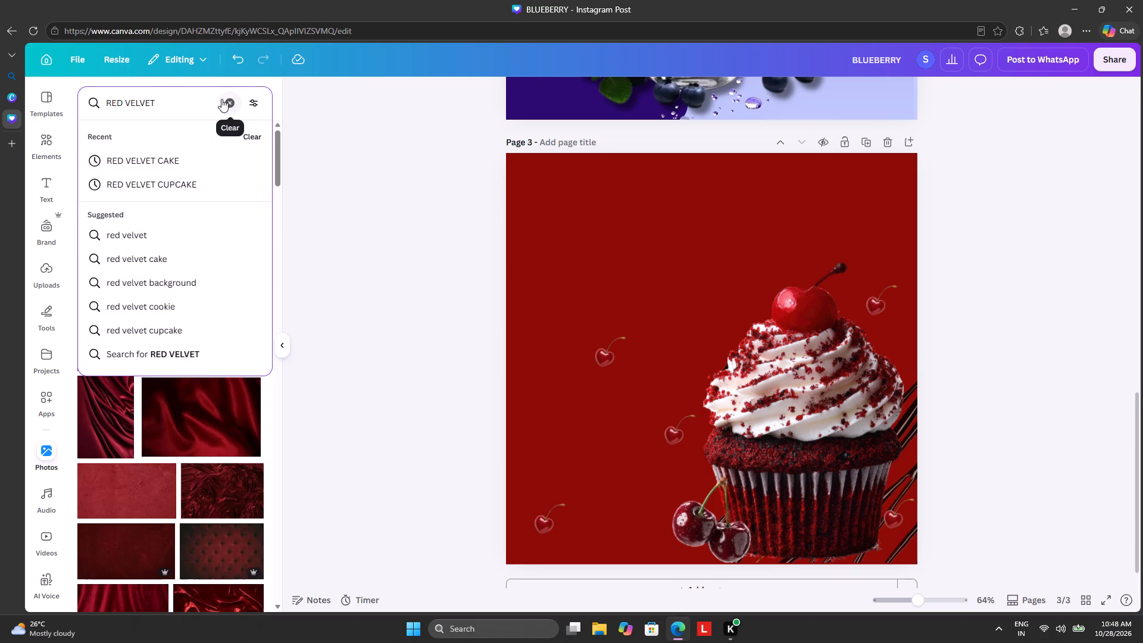
{"action": "type", "text": "CAKE"}
{"action": "key", "text": "Return"}
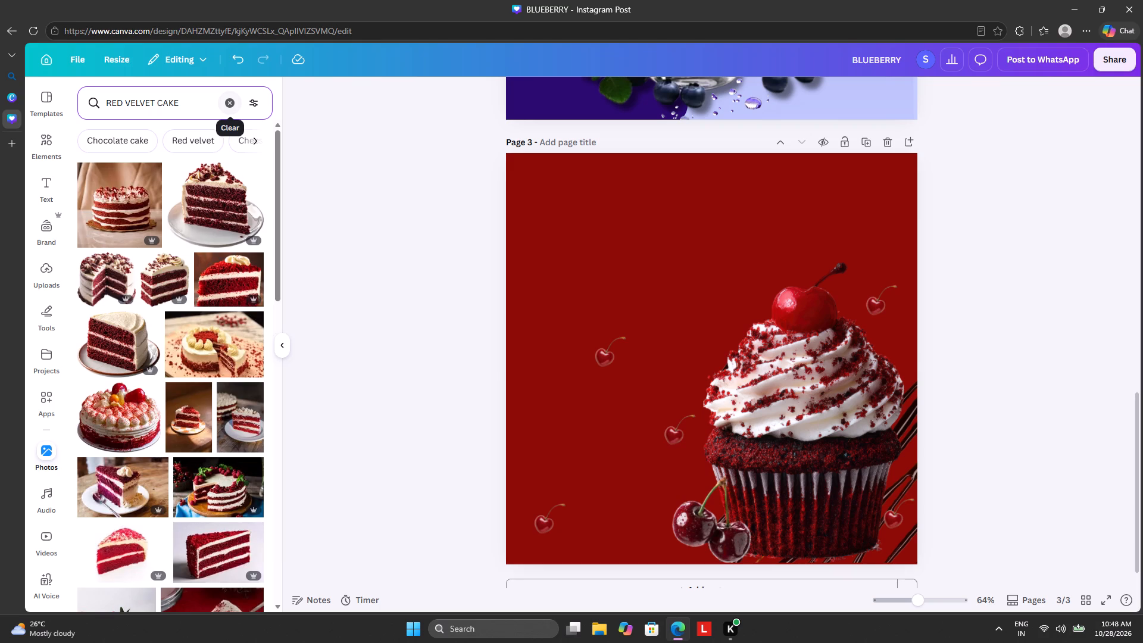
{"action": "left_click", "coordinate": [210, 137]}
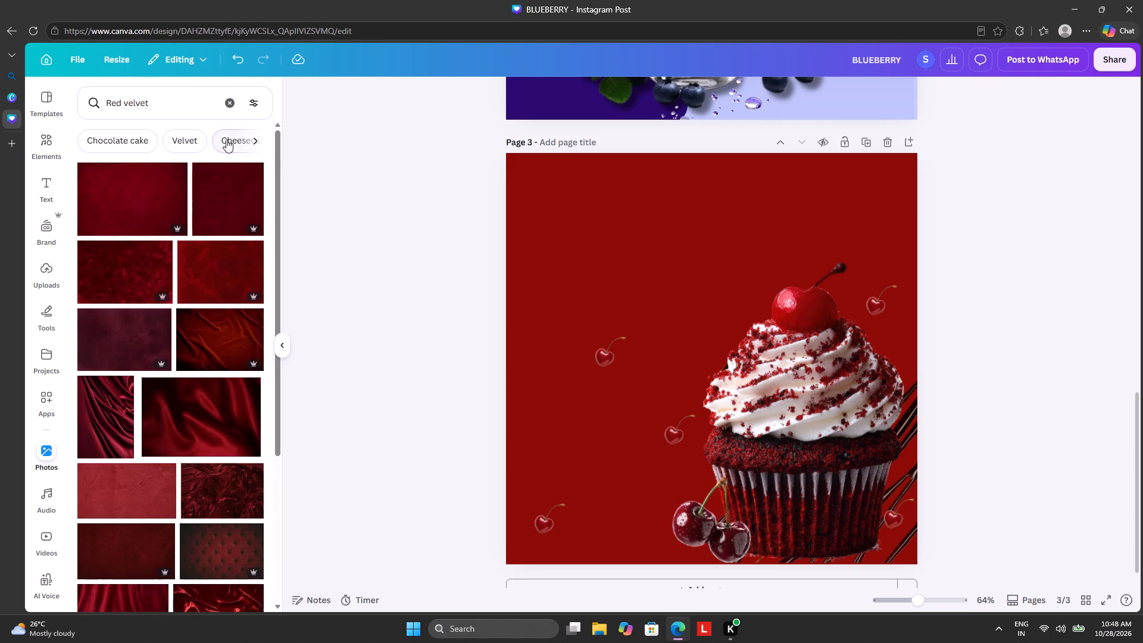
Switch to the related Cheesecake photo search and browse it for an image suited to page 3.
{"action": "left_click", "coordinate": [227, 139]}
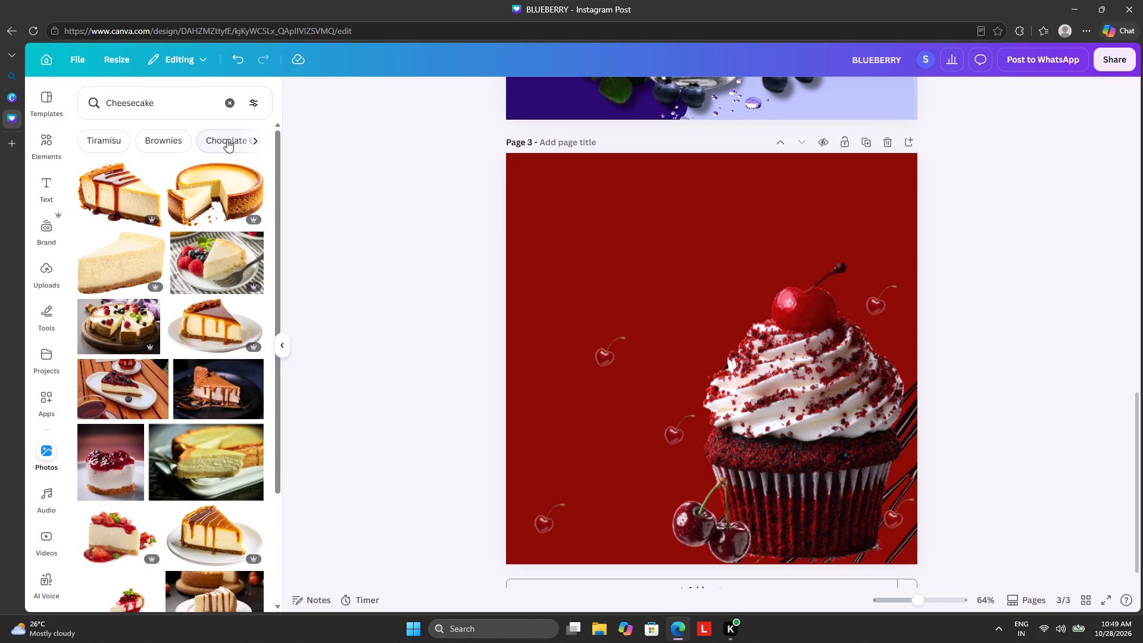
{"action": "scroll", "coordinate": [205, 304], "scroll_direction": "down", "scroll_amount": 4}
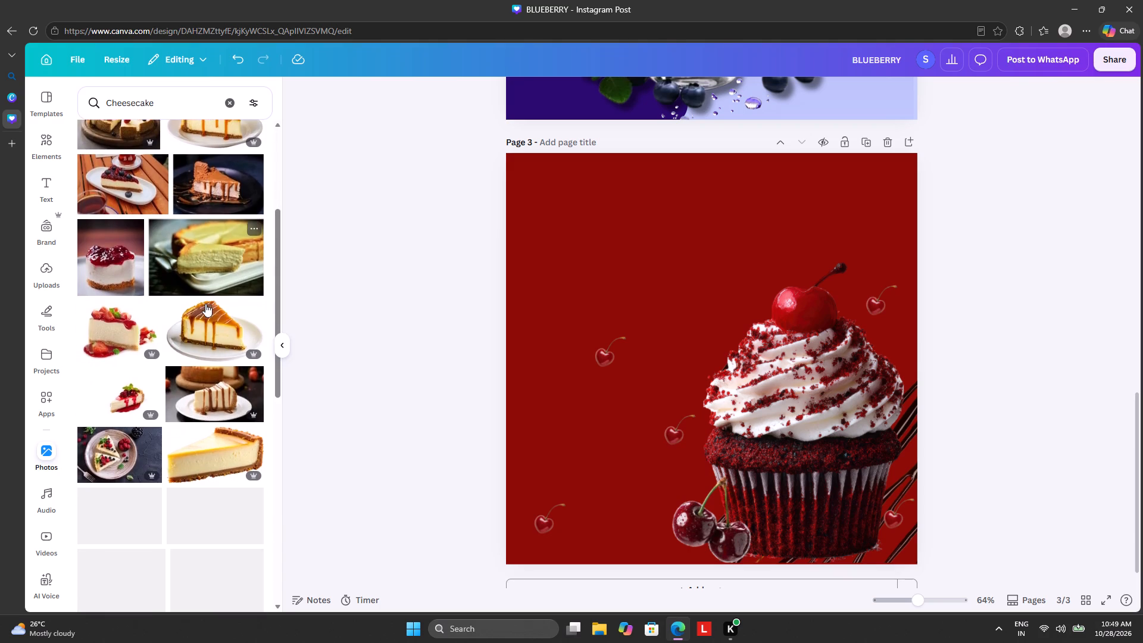
{"action": "scroll", "coordinate": [205, 304], "scroll_direction": "down", "scroll_amount": 5}
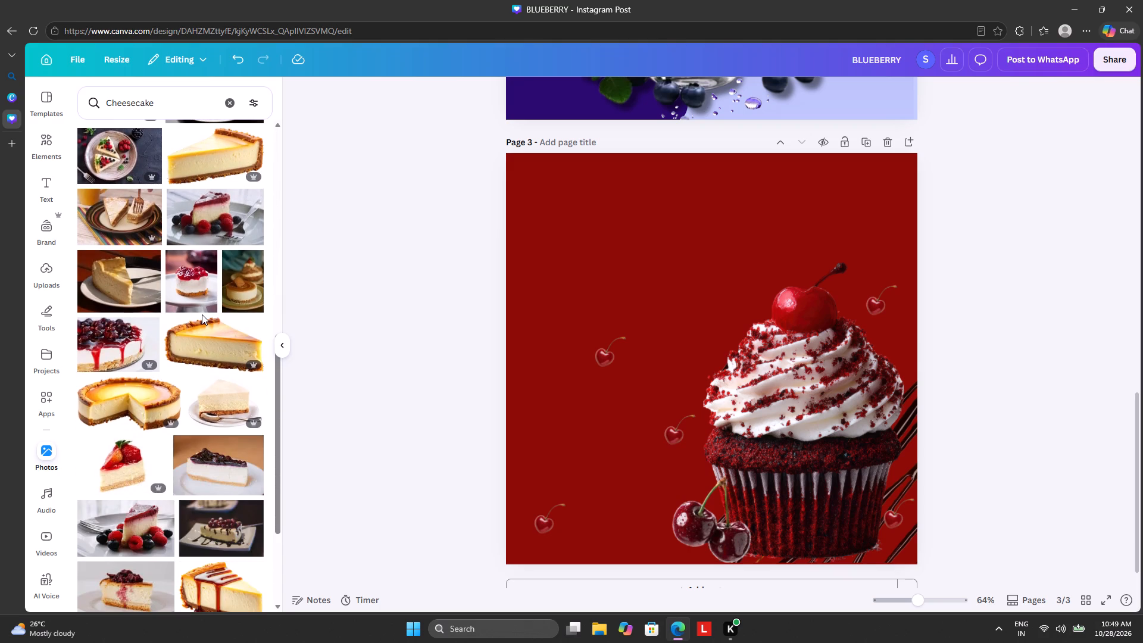
{"action": "scroll", "coordinate": [202, 314], "scroll_direction": "down", "scroll_amount": 2}
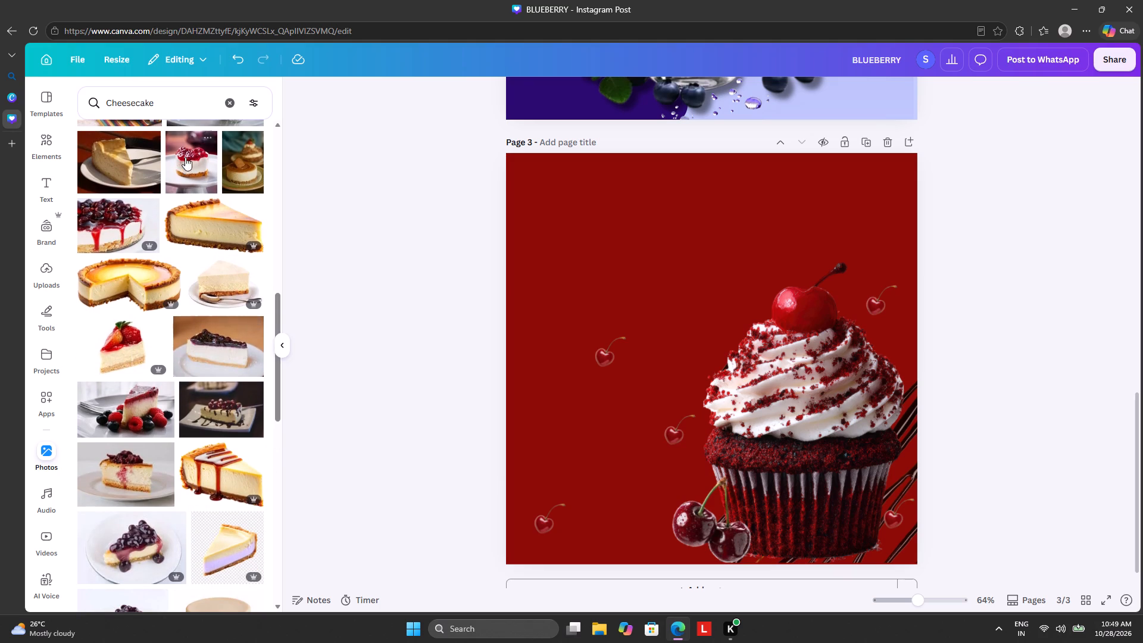
Search the photos for RED CHOKLATE and look for a usable red chocolate image.
{"action": "left_click", "coordinate": [234, 98]}
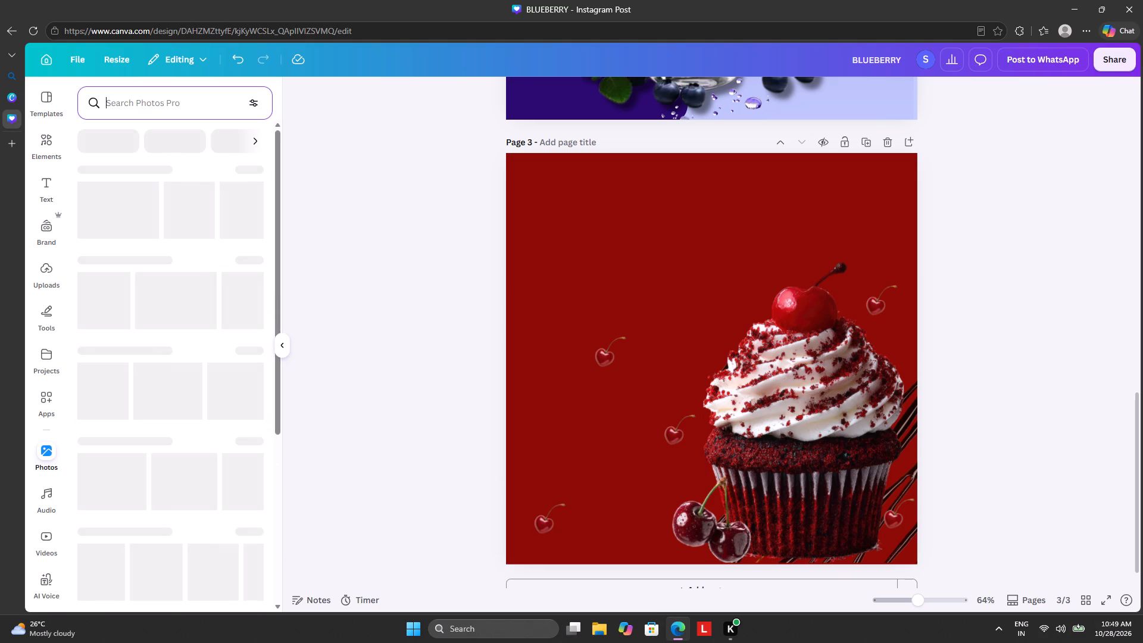
{"action": "type", "text": "RED CHOKLATE"}
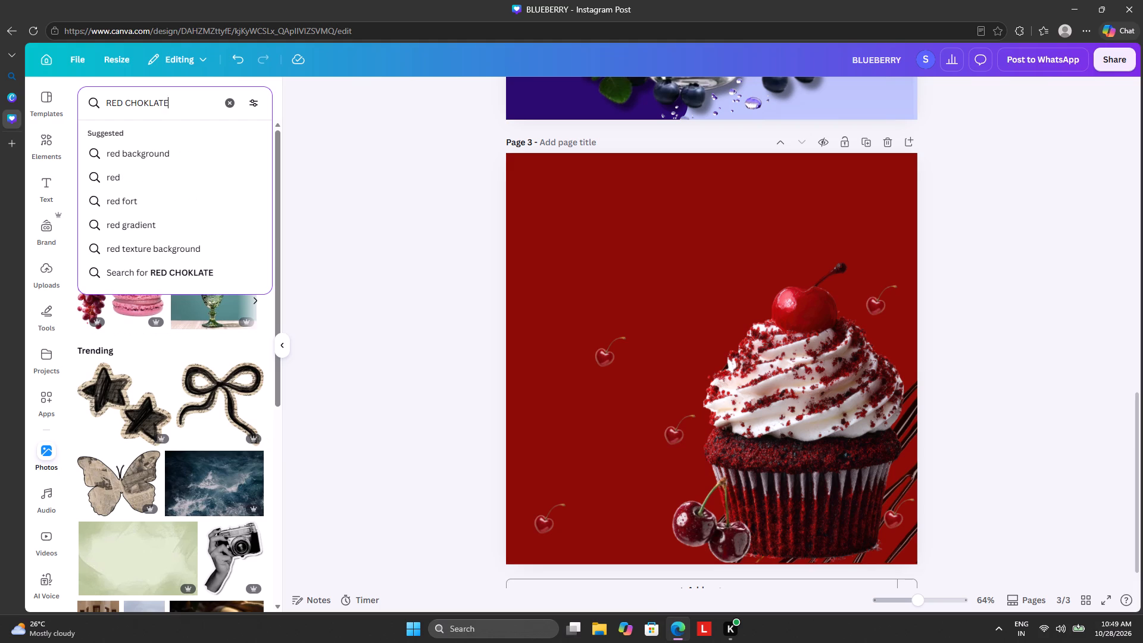
{"action": "key", "text": "Return"}
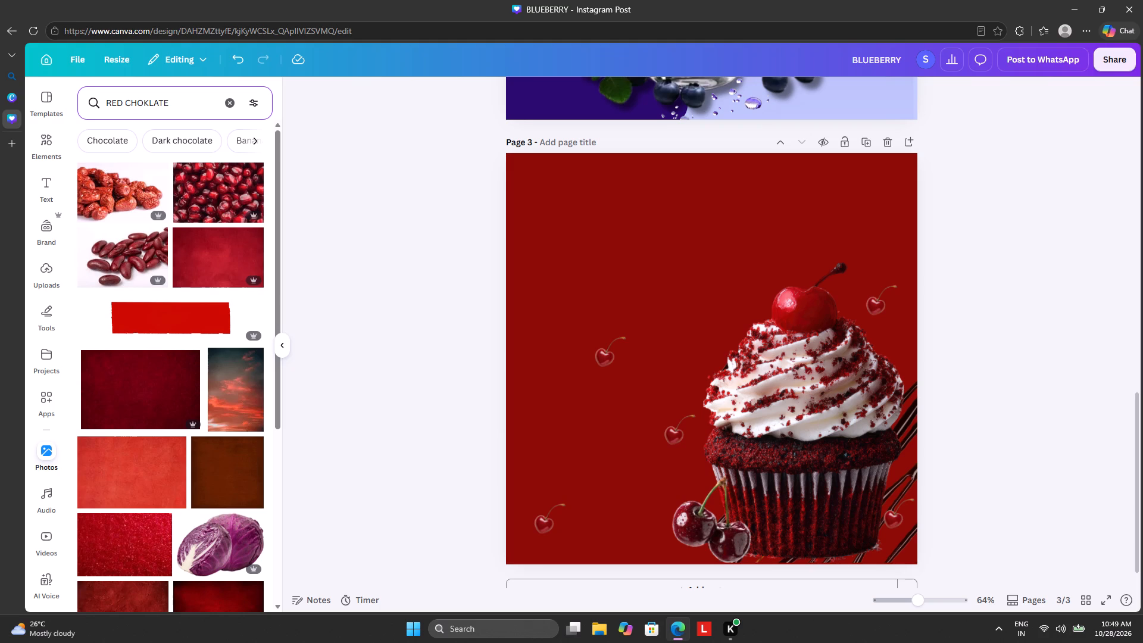
{"action": "scroll", "coordinate": [148, 264], "scroll_direction": "down", "scroll_amount": 3}
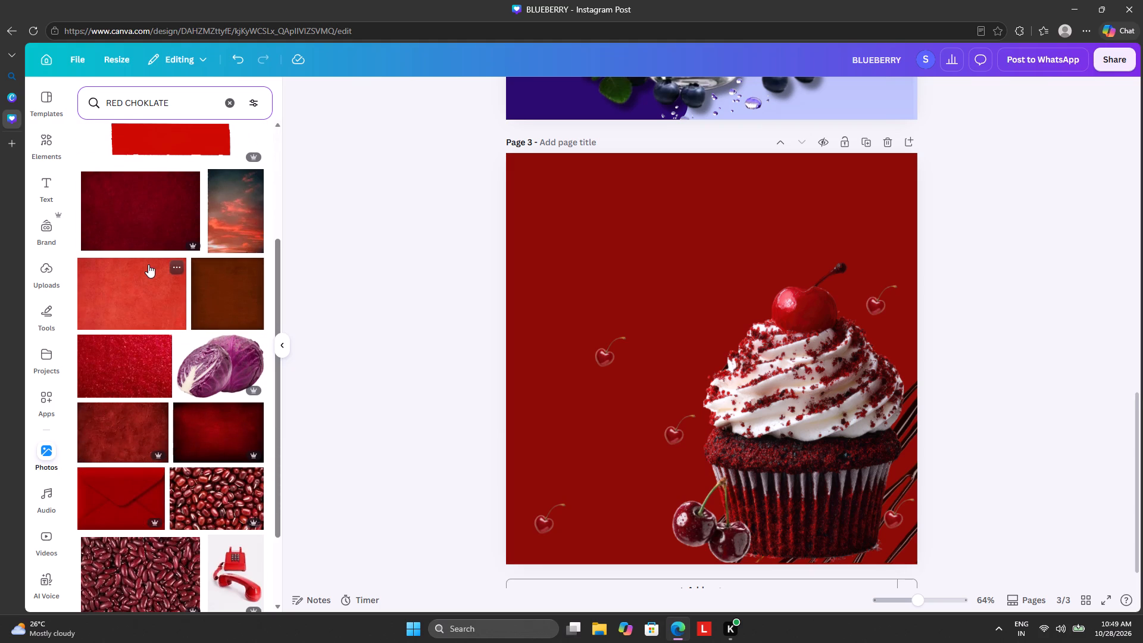
{"action": "scroll", "coordinate": [148, 264], "scroll_direction": "up", "scroll_amount": 5}
Search the photos for CHOKLATE and add the wide chocolate drip photo to page 3.
{"action": "left_click", "coordinate": [225, 104]}
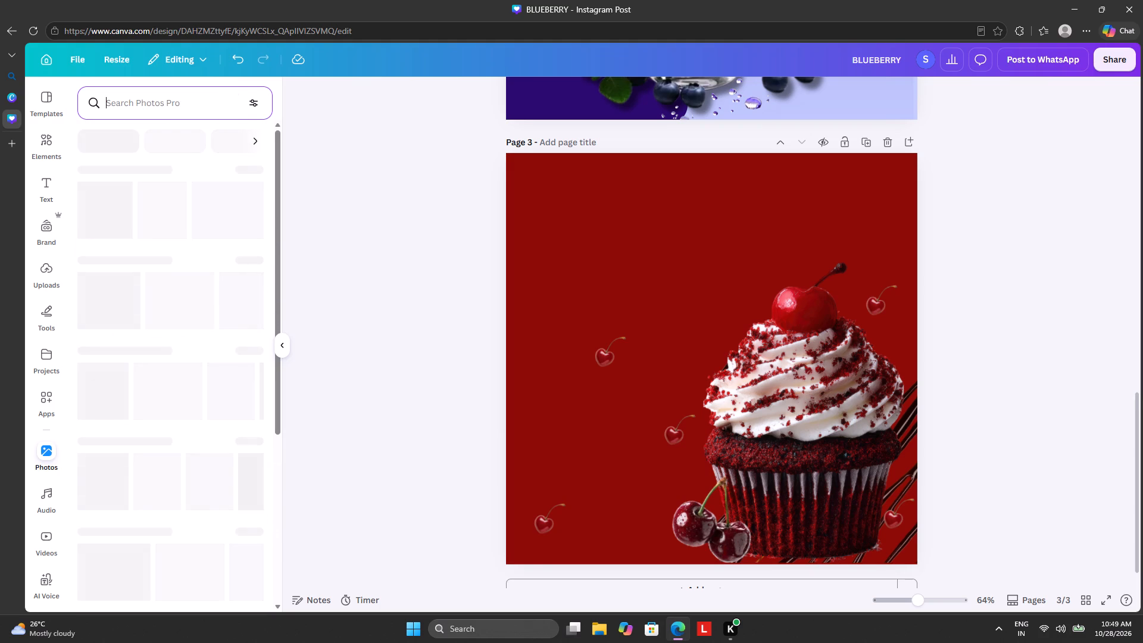
{"action": "type", "text": "CHOKLATE"}
{"action": "key", "text": "Return"}
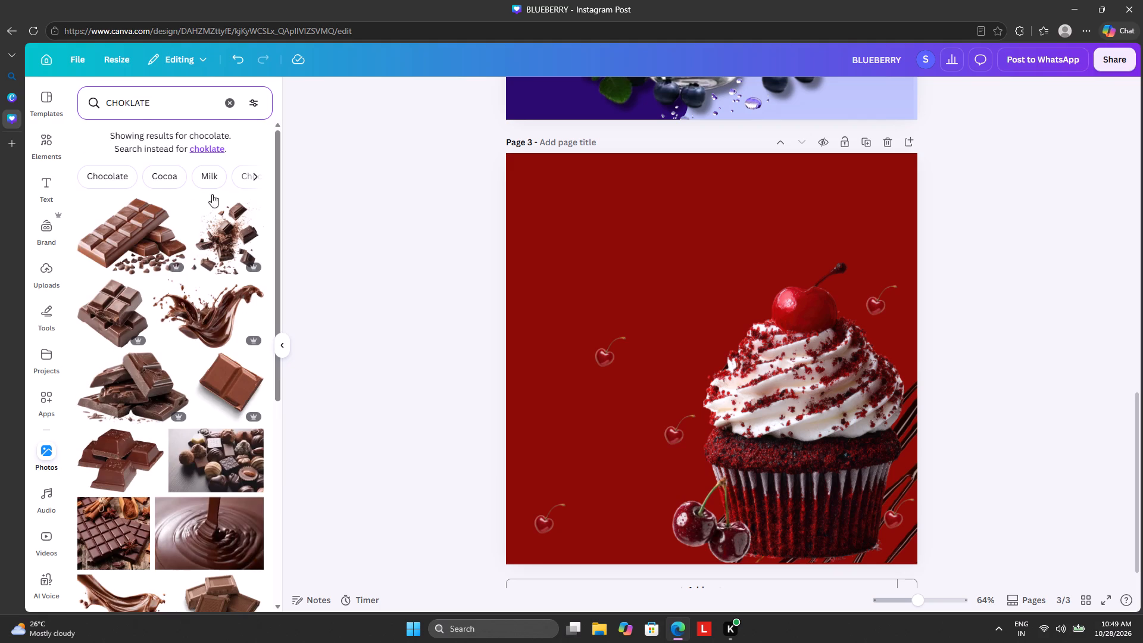
{"action": "scroll", "coordinate": [95, 317], "scroll_direction": "down", "scroll_amount": 15}
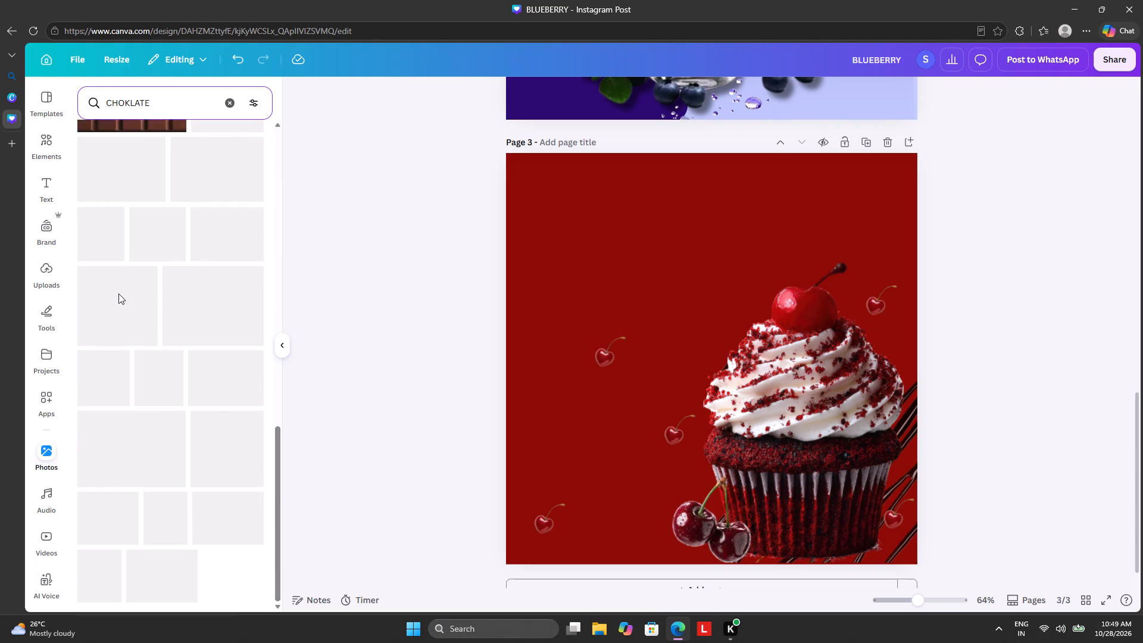
{"action": "scroll", "coordinate": [118, 294], "scroll_direction": "up", "scroll_amount": 7}
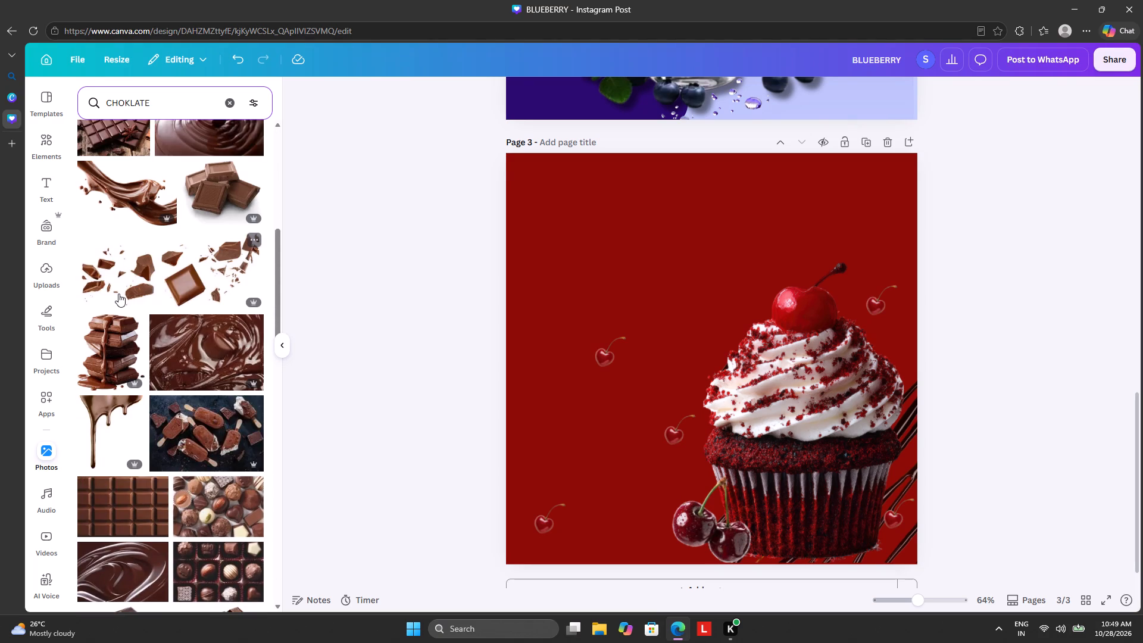
{"action": "scroll", "coordinate": [118, 294], "scroll_direction": "down", "scroll_amount": 7}
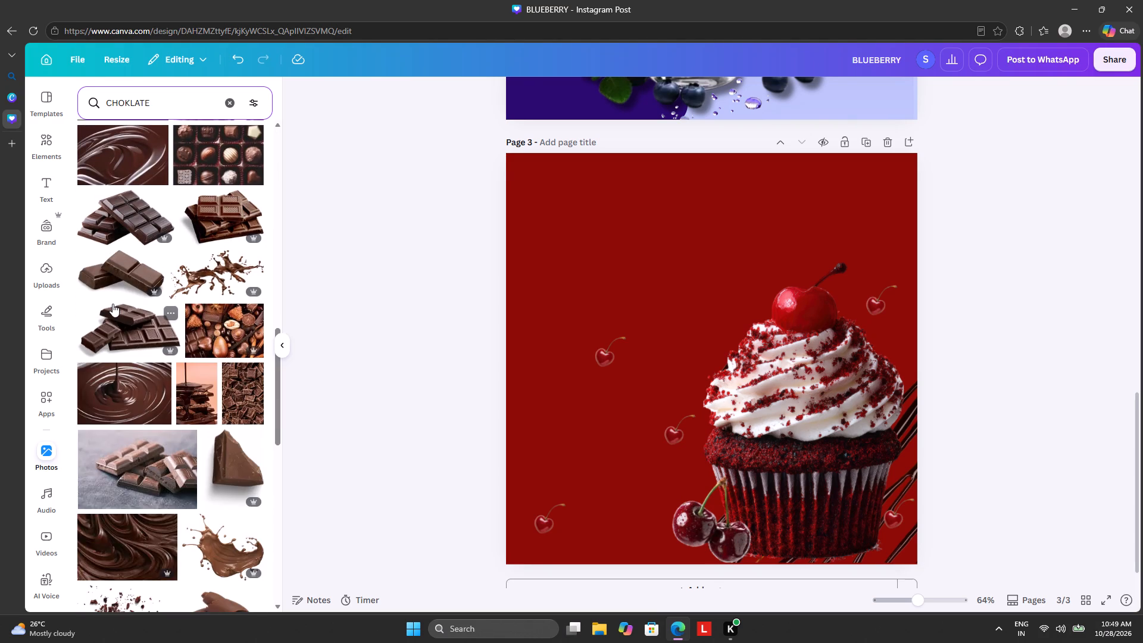
{"action": "scroll", "coordinate": [113, 304], "scroll_direction": "down", "scroll_amount": 11}
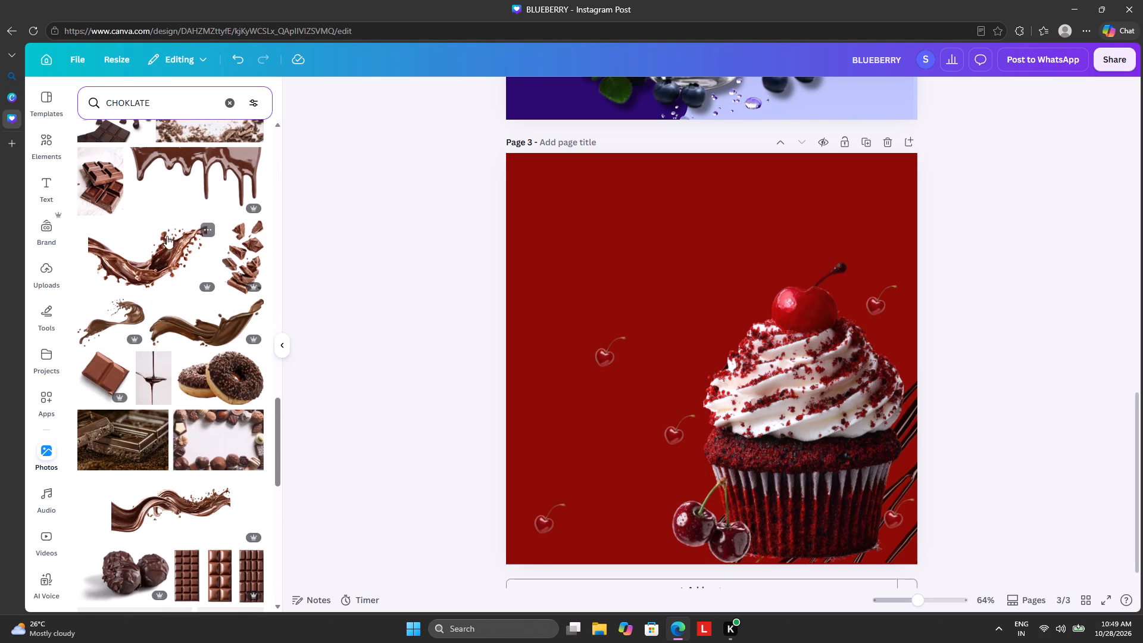
{"action": "left_click", "coordinate": [208, 158]}
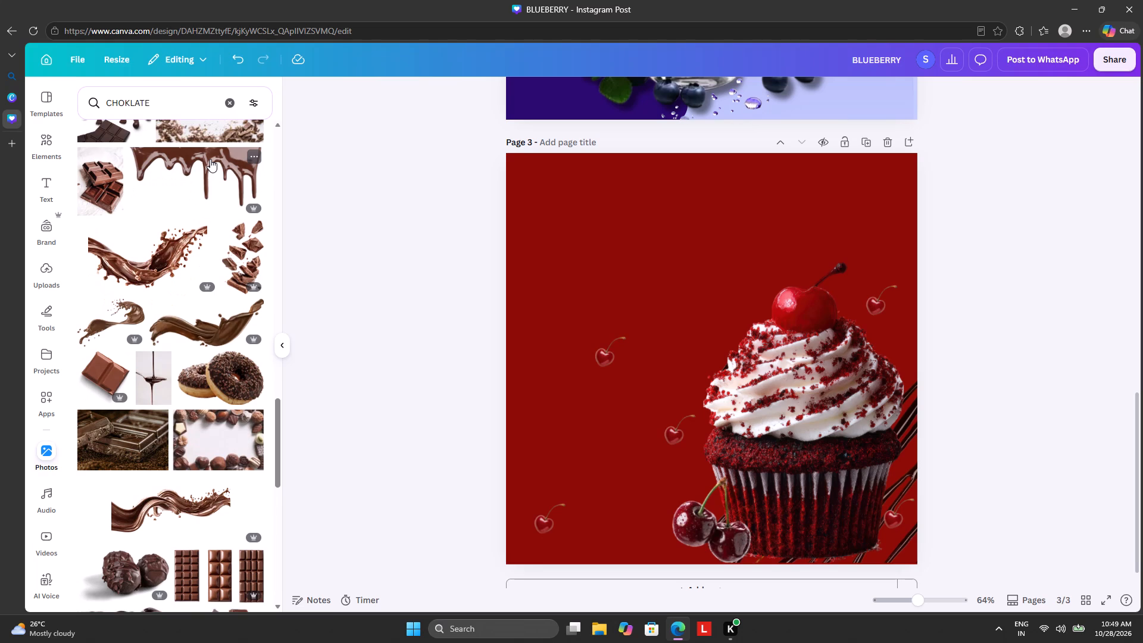
{"action": "left_click", "coordinate": [213, 180]}
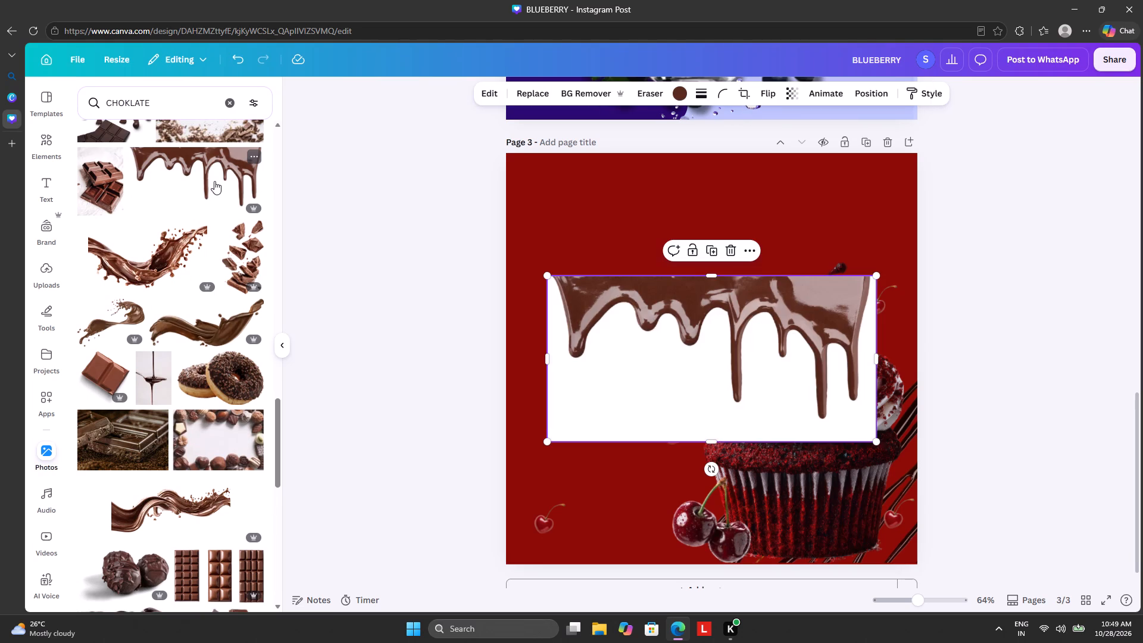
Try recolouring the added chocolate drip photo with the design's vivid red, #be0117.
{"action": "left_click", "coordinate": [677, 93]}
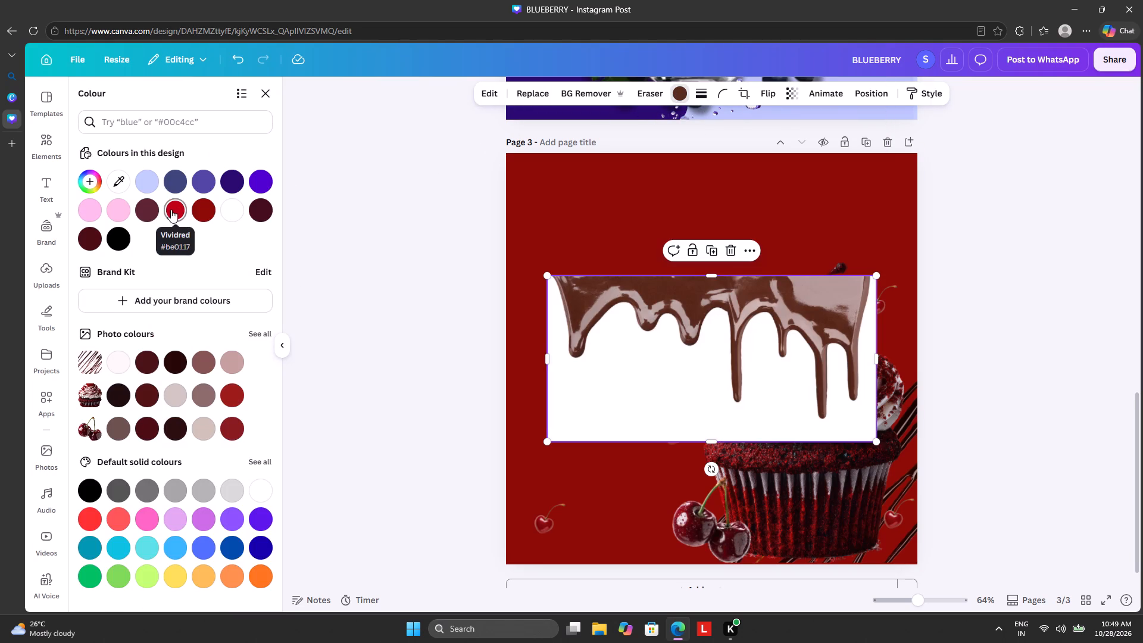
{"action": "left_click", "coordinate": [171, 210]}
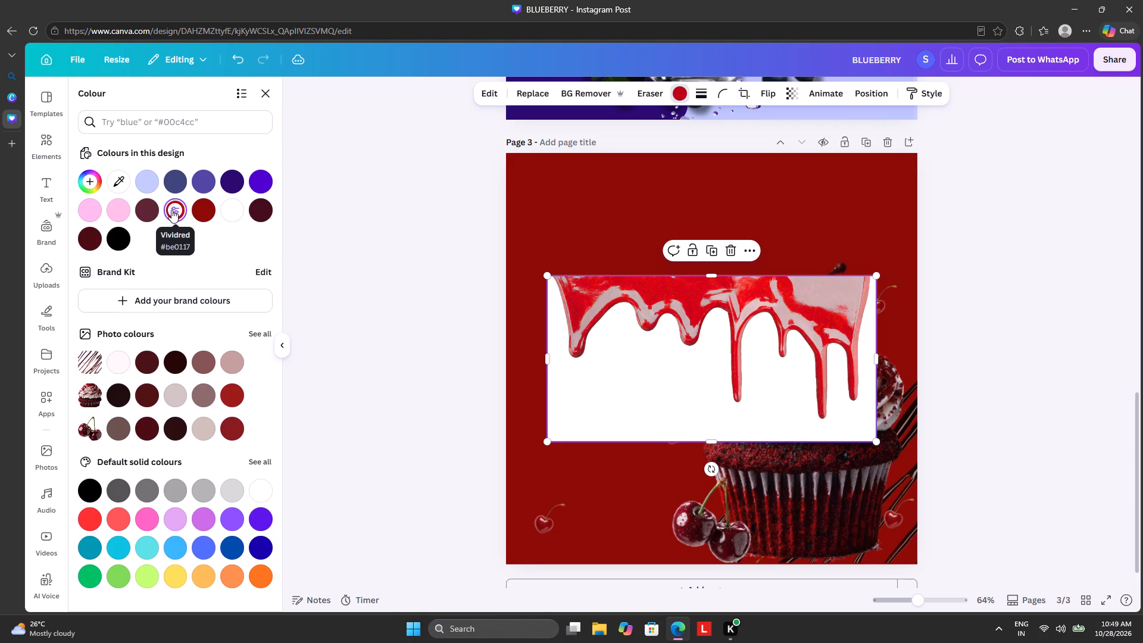
Recolour the chocolate drip photo with a dark cherry shade sampled from the cherries beside the cupcake.
{"action": "left_click", "coordinate": [121, 180]}
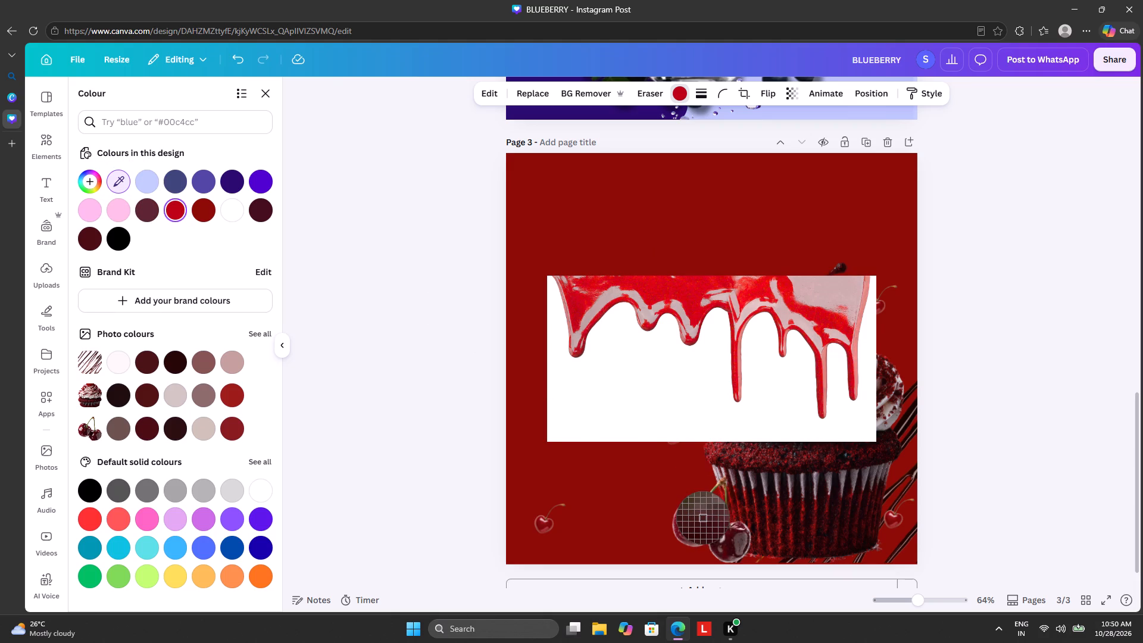
{"action": "left_click", "coordinate": [704, 519]}
Remove the chocolate drip photo's background and fit it at a smaller size into page 3's top-right corner.
{"action": "left_click_drag", "start_coordinate": [663, 413], "coordinate": [714, 291]}
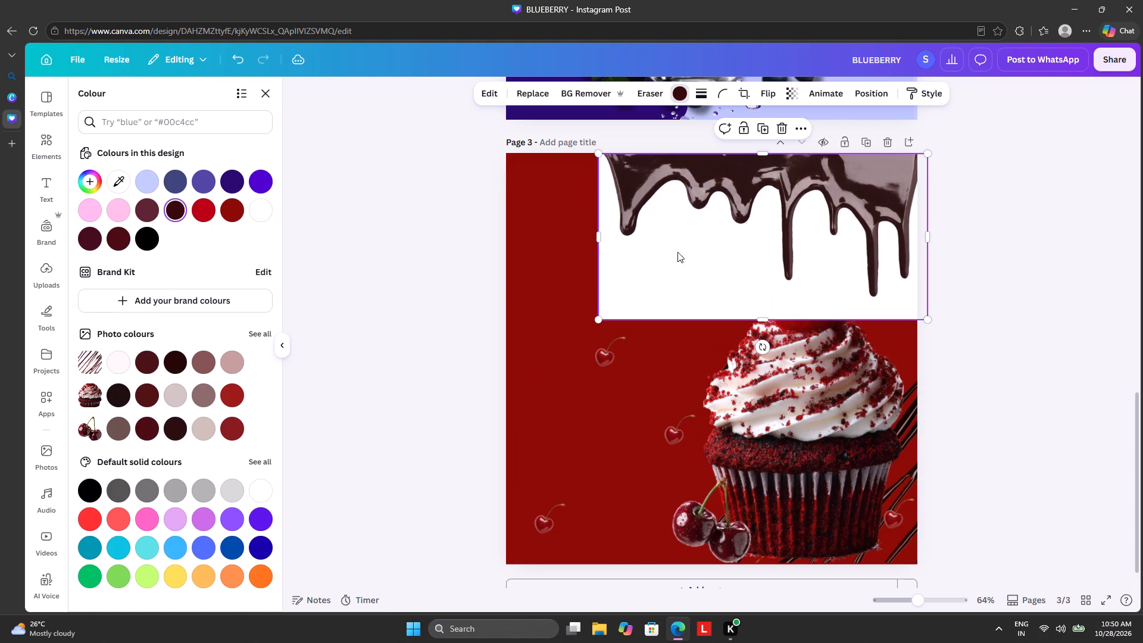
{"action": "left_click", "coordinate": [598, 93]}
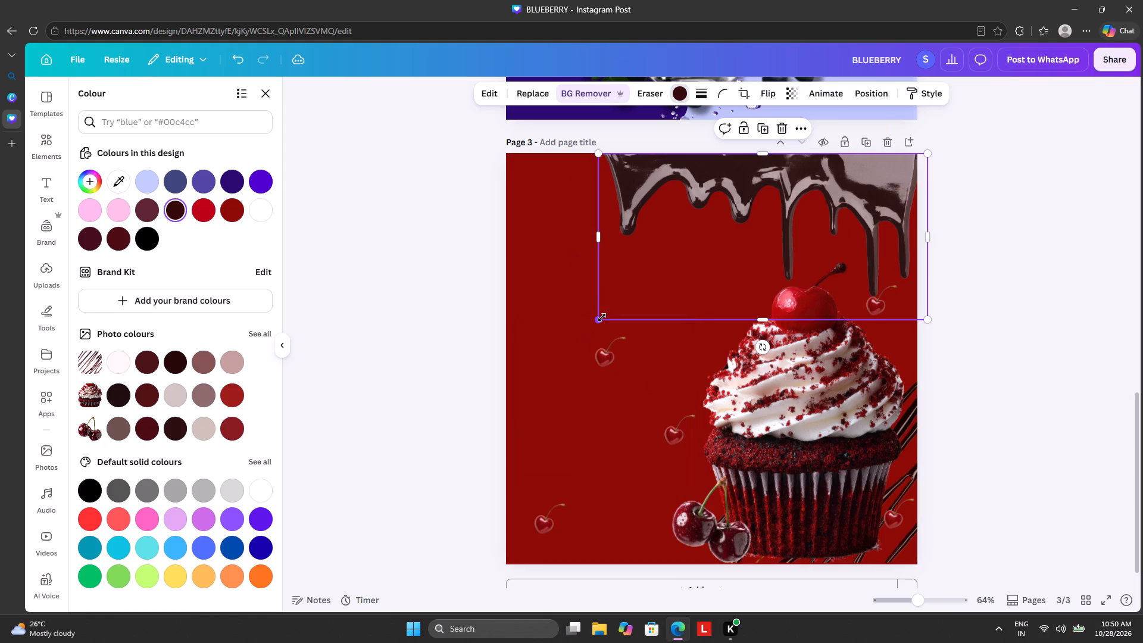
{"action": "left_click_drag", "start_coordinate": [597, 320], "coordinate": [743, 279]}
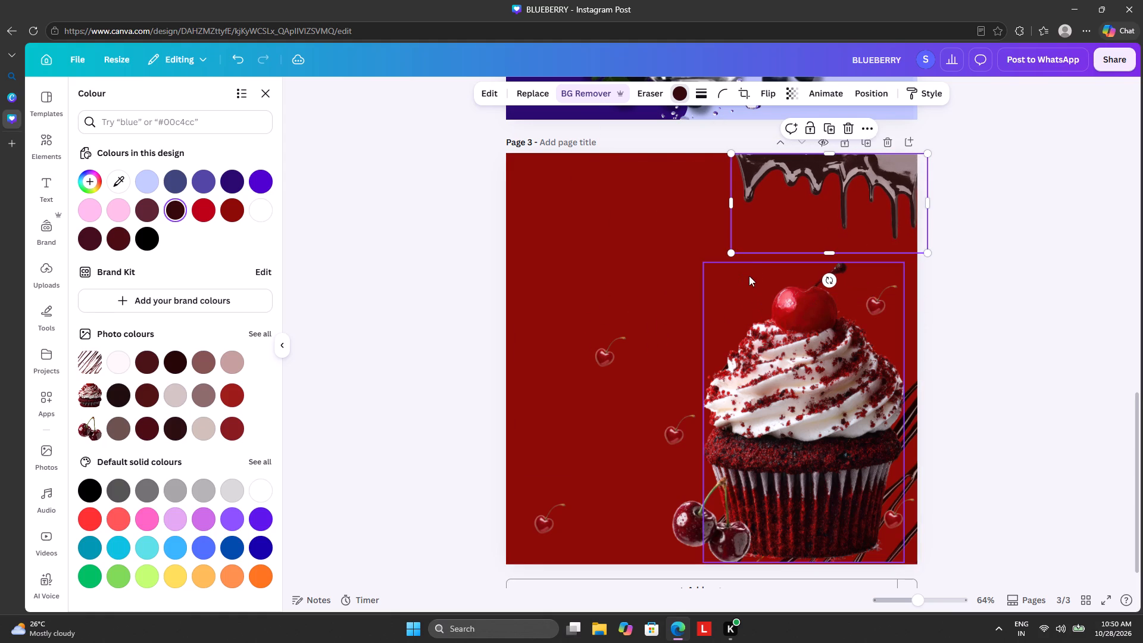
Duplicate the chocolate drip and place a horizontally flipped copy to the left of the original along page 3's top.
{"action": "left_click", "coordinate": [831, 130]}
{"action": "left_click_drag", "start_coordinate": [833, 196], "coordinate": [722, 195]}
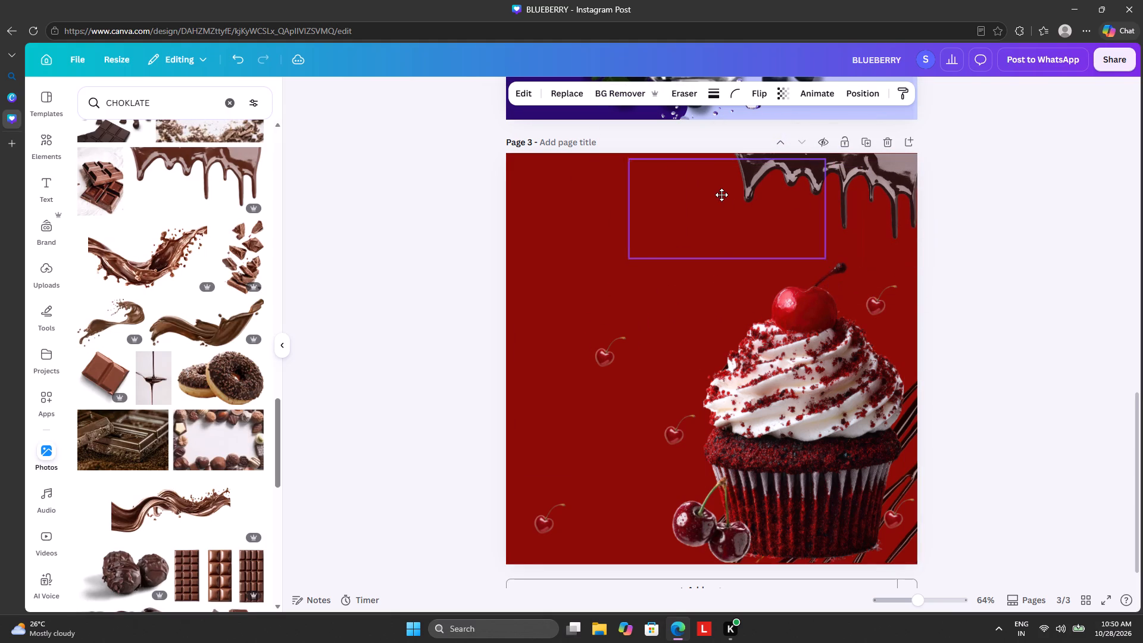
{"action": "left_click_drag", "start_coordinate": [722, 195], "coordinate": [711, 201]}
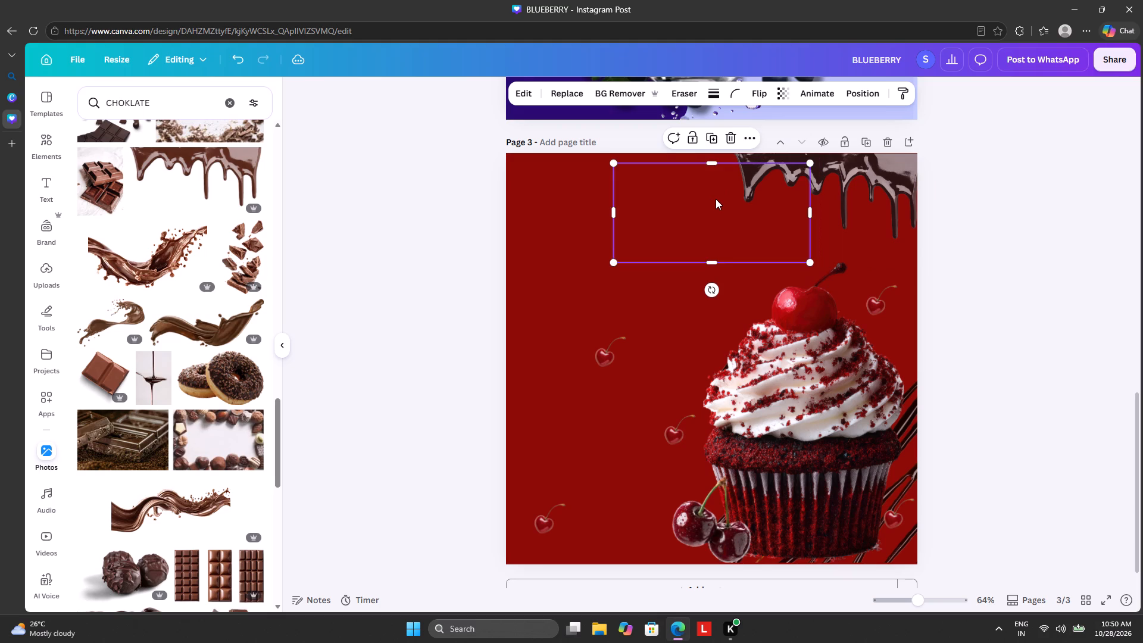
{"action": "left_click", "coordinate": [762, 96]}
{"action": "left_click", "coordinate": [771, 125]}
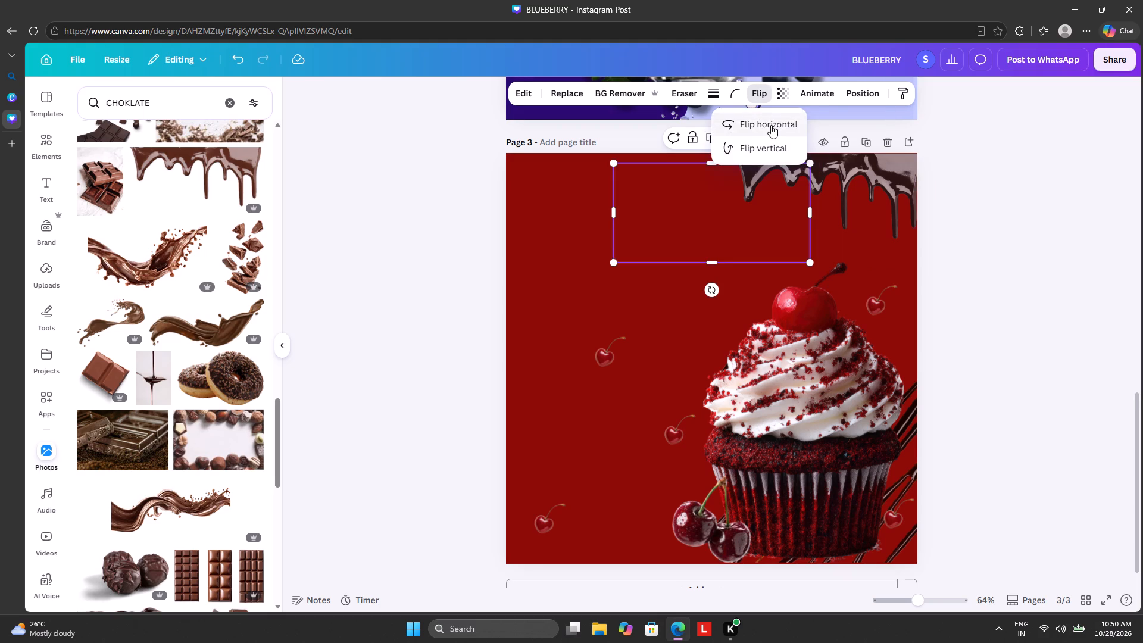
{"action": "left_click_drag", "start_coordinate": [719, 199], "coordinate": [663, 215]}
{"action": "left_click", "coordinate": [669, 213]}
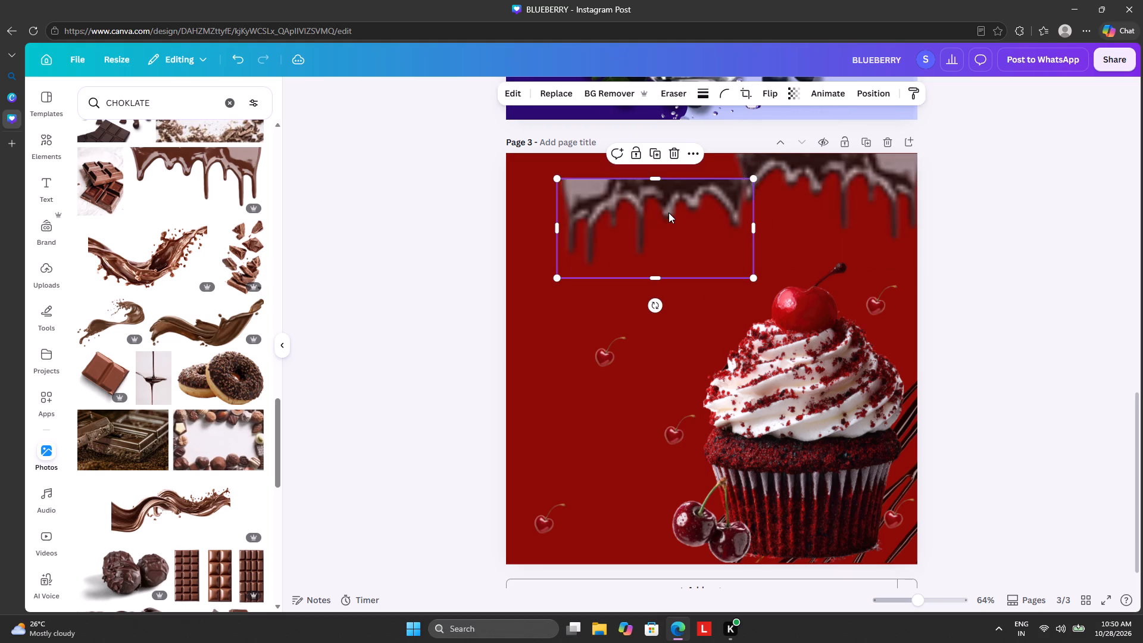
Move the loose chocolate drip piece flush against page 3's top edge, adjoining the drip in the right corner.
{"action": "left_click_drag", "start_coordinate": [665, 244], "coordinate": [673, 216]}
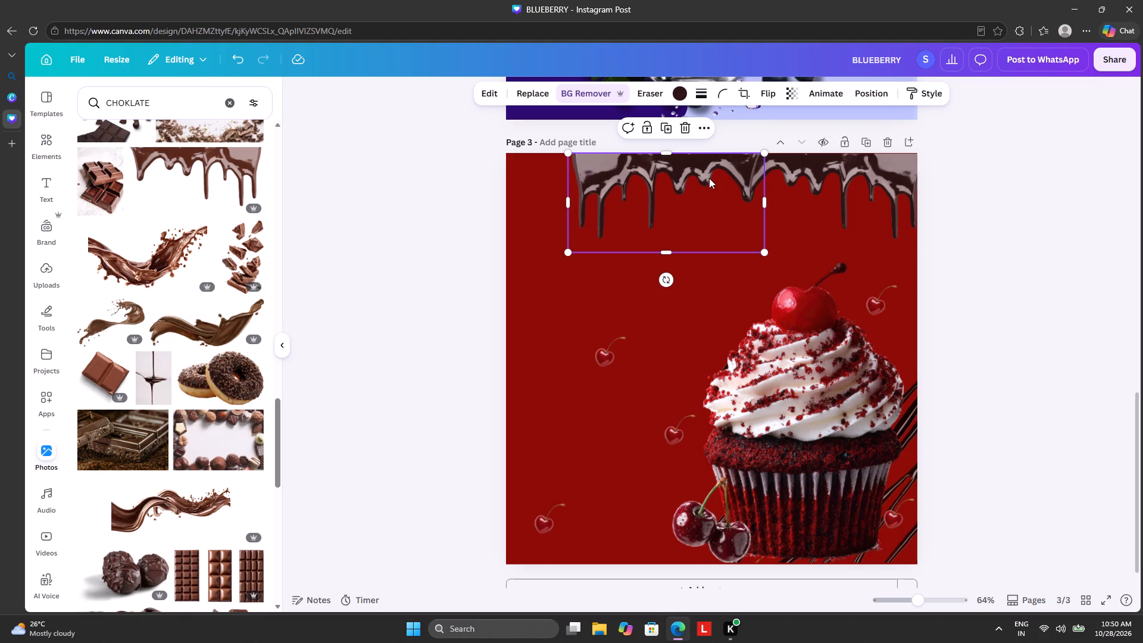
Duplicate the drip piece, flip the copy horizontally and fit it into page 3's top left corner to extend the border.
{"action": "left_click", "coordinate": [670, 133]}
{"action": "left_click_drag", "start_coordinate": [560, 201], "coordinate": [565, 213]}
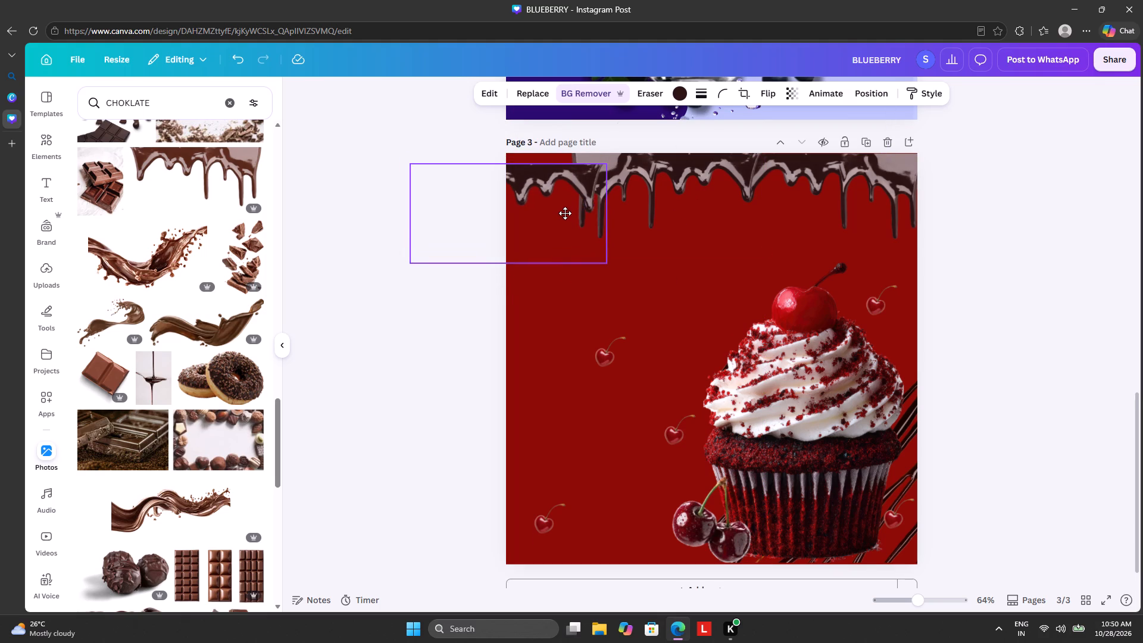
{"action": "left_click_drag", "start_coordinate": [565, 213], "coordinate": [568, 211]}
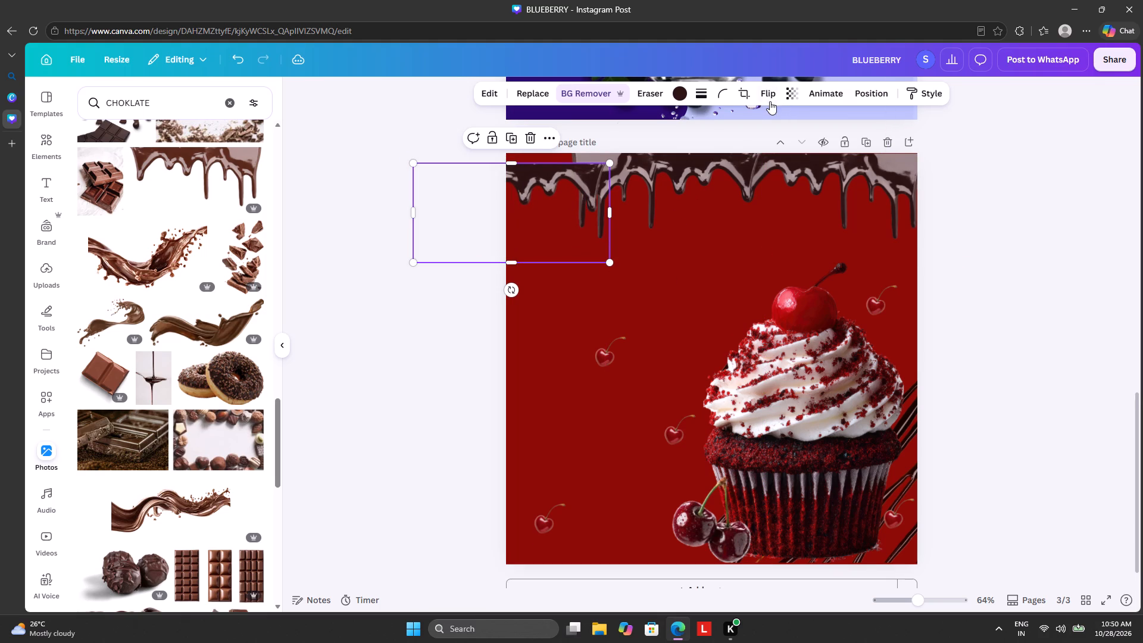
{"action": "left_click", "coordinate": [769, 99]}
{"action": "left_click", "coordinate": [763, 123]}
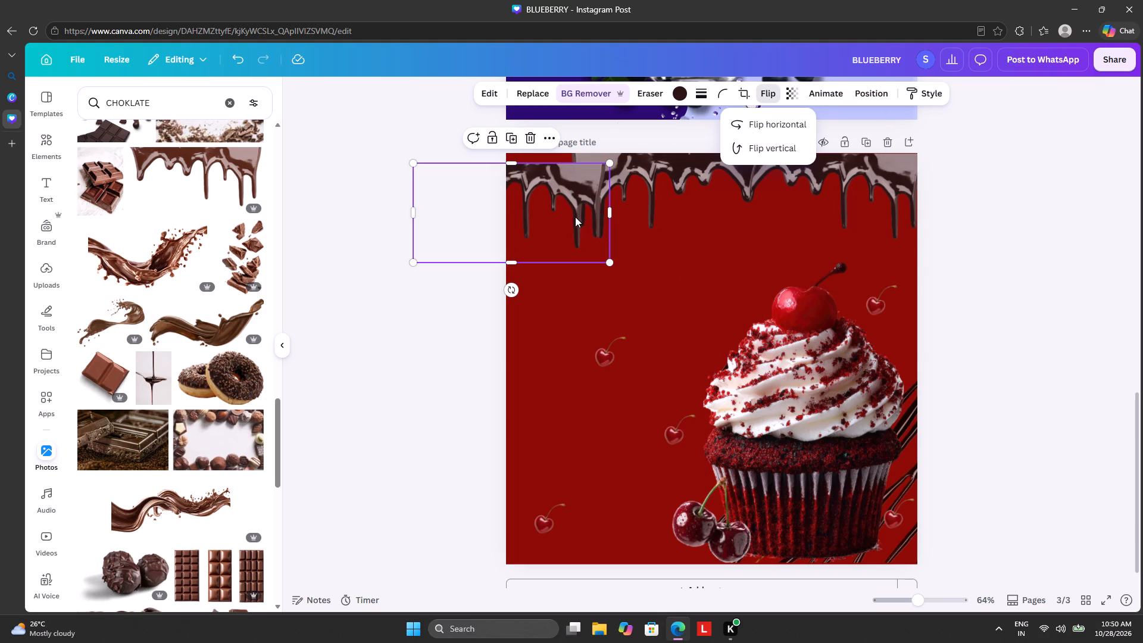
{"action": "left_click_drag", "start_coordinate": [575, 217], "coordinate": [581, 211]}
{"action": "left_click", "coordinate": [387, 303]}
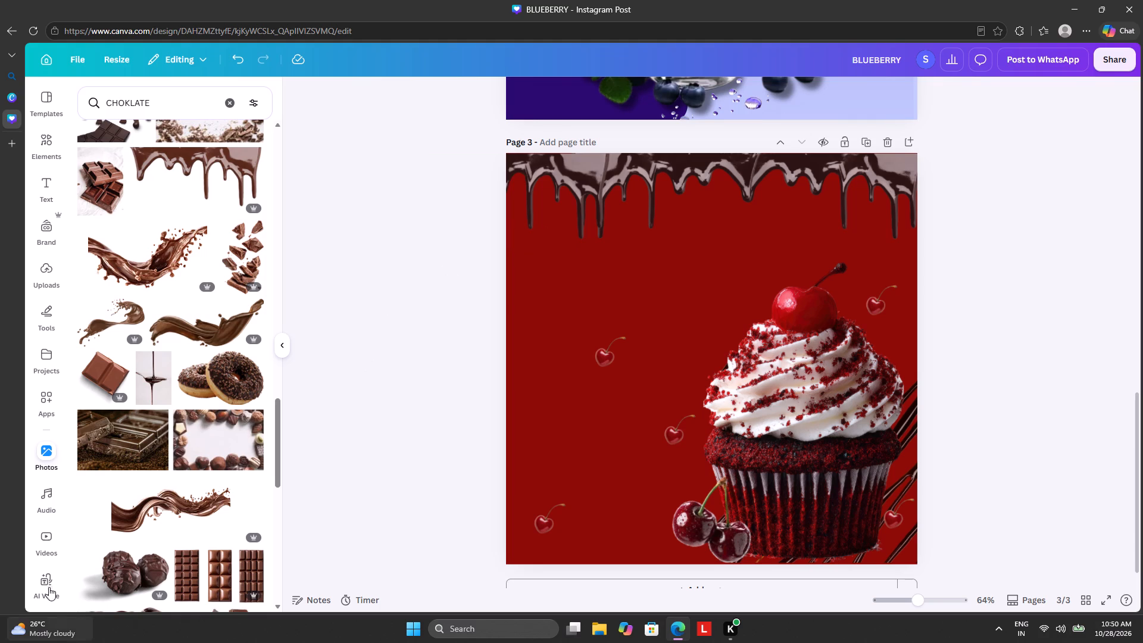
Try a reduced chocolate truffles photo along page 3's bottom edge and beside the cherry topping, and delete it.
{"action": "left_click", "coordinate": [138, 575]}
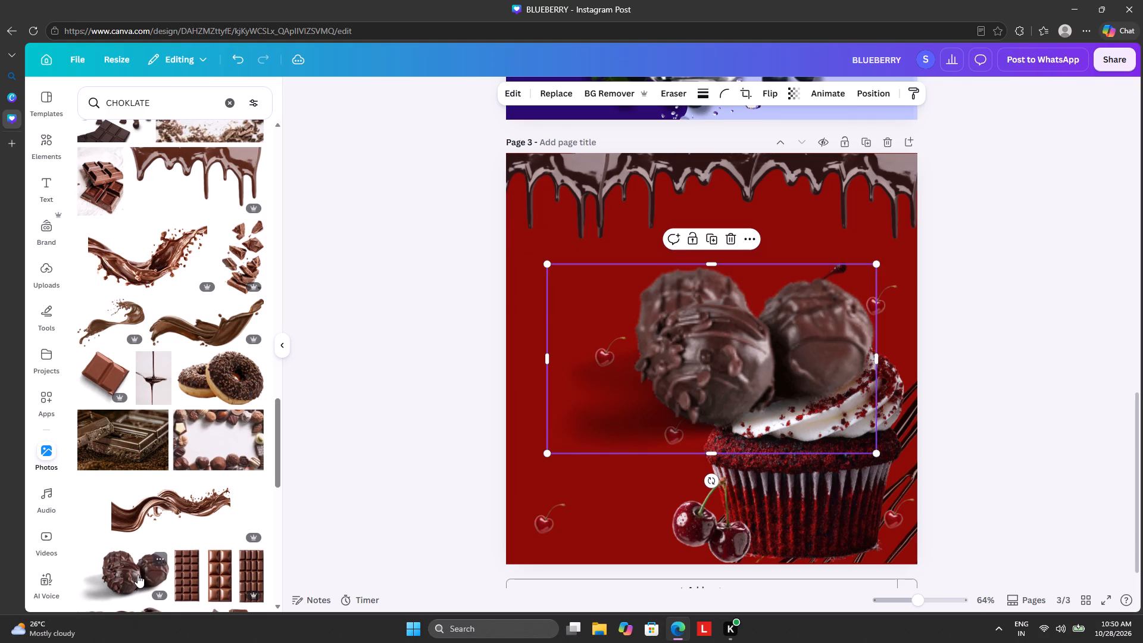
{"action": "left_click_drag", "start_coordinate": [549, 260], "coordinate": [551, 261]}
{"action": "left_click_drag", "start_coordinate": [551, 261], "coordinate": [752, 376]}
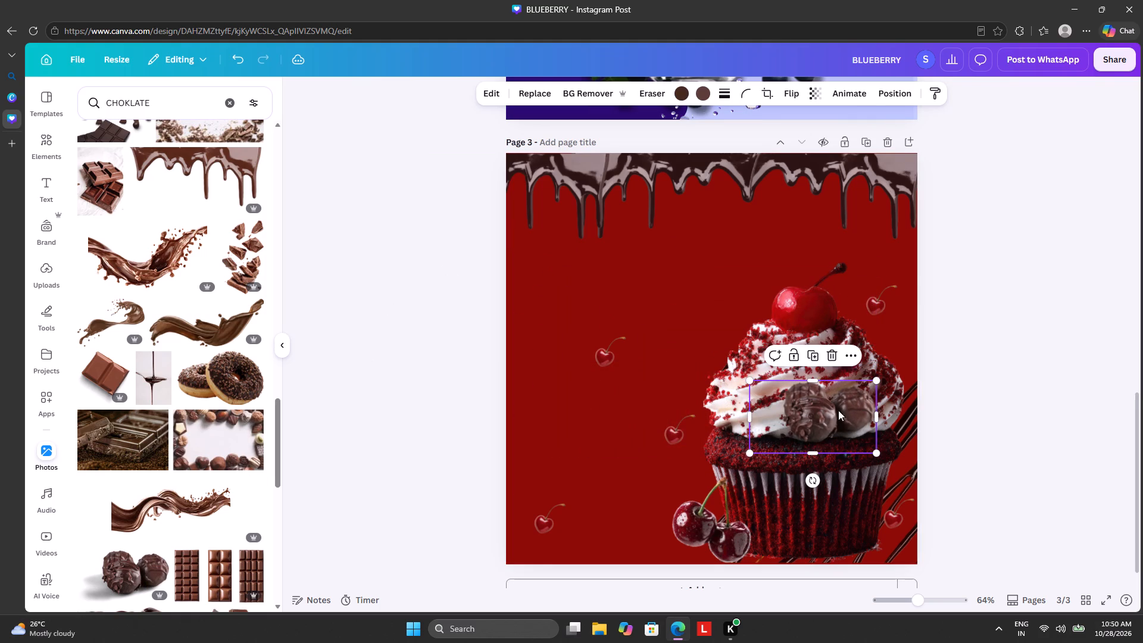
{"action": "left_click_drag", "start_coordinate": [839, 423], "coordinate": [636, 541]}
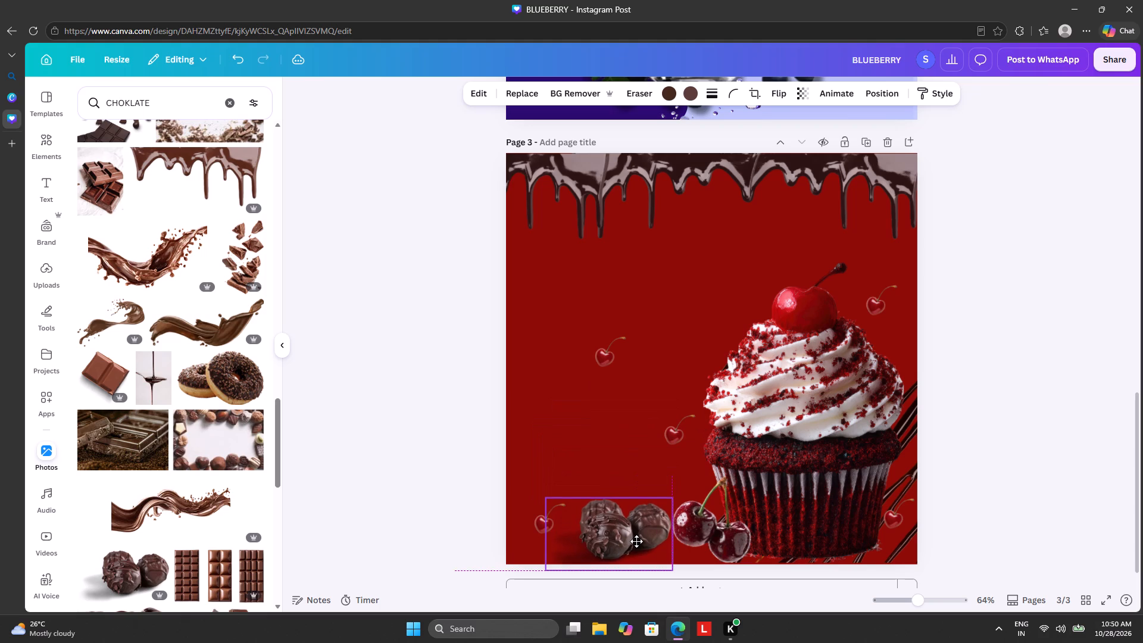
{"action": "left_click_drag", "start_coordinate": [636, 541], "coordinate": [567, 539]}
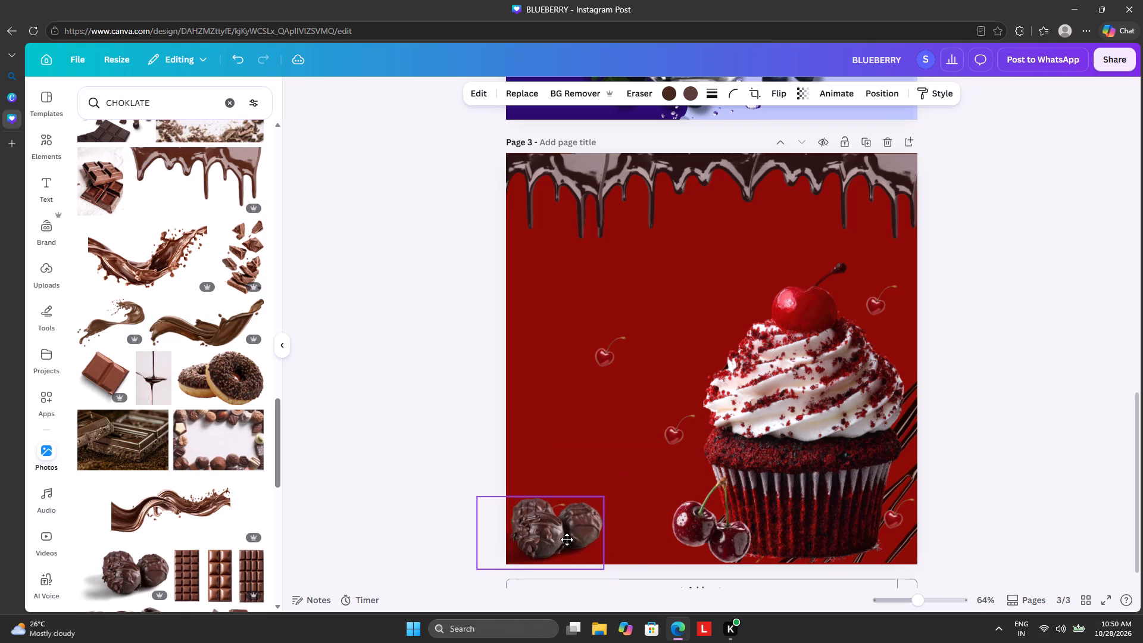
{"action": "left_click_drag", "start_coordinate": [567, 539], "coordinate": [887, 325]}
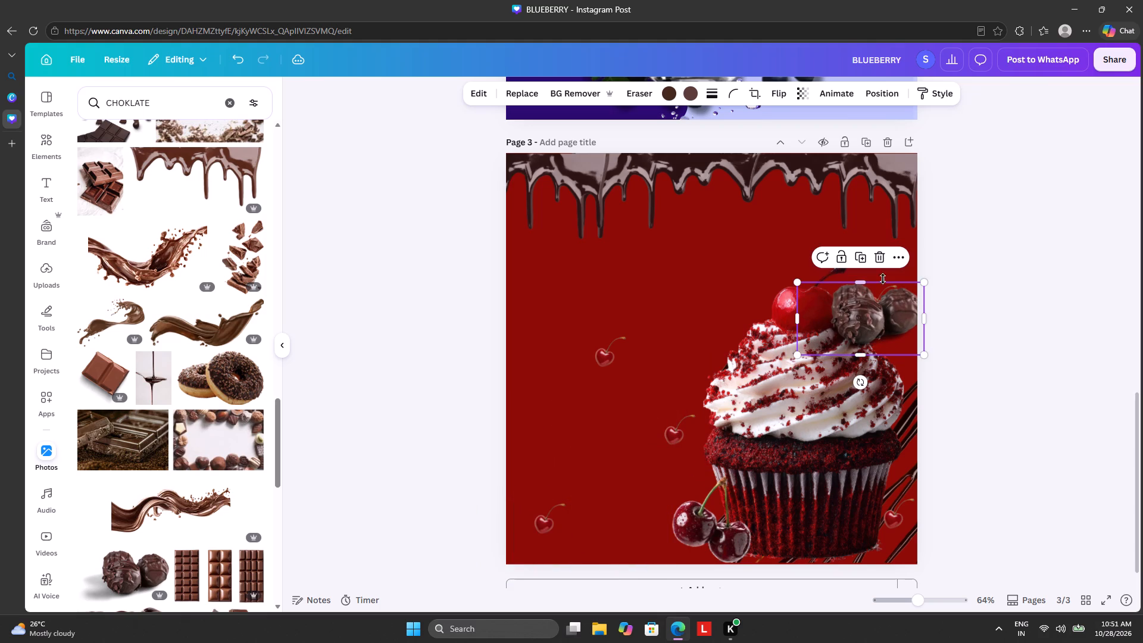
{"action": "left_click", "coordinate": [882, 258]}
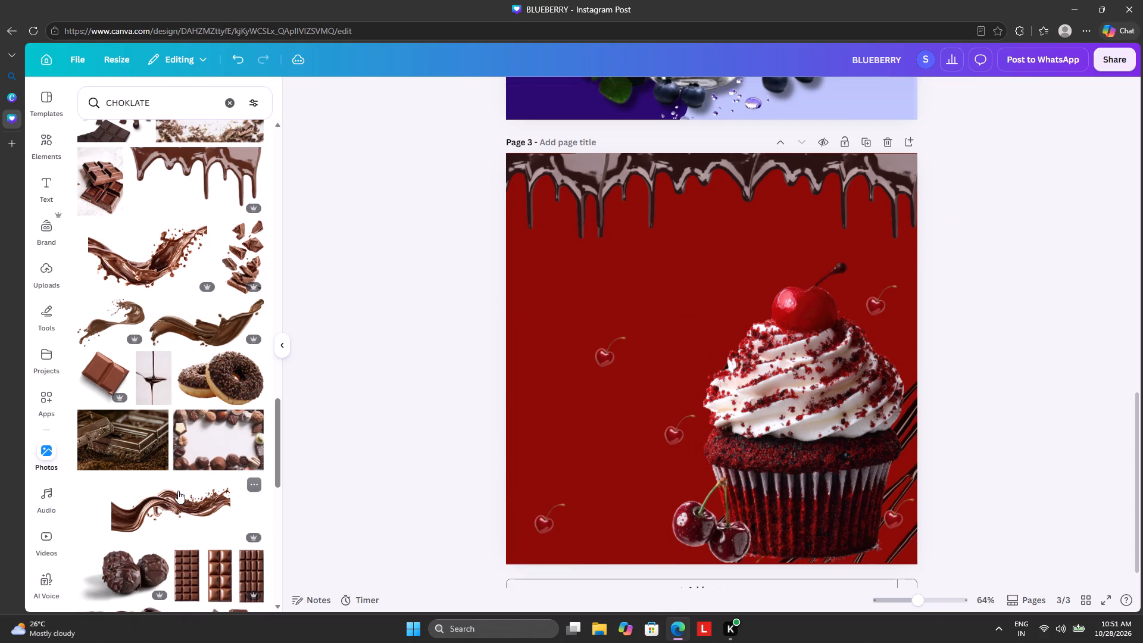
Find the chocolate splash photo with a bowl-like swirl, add it to page 3, shrink it and place it in the bottom left corner.
{"action": "scroll", "coordinate": [178, 491], "scroll_direction": "down", "scroll_amount": 2}
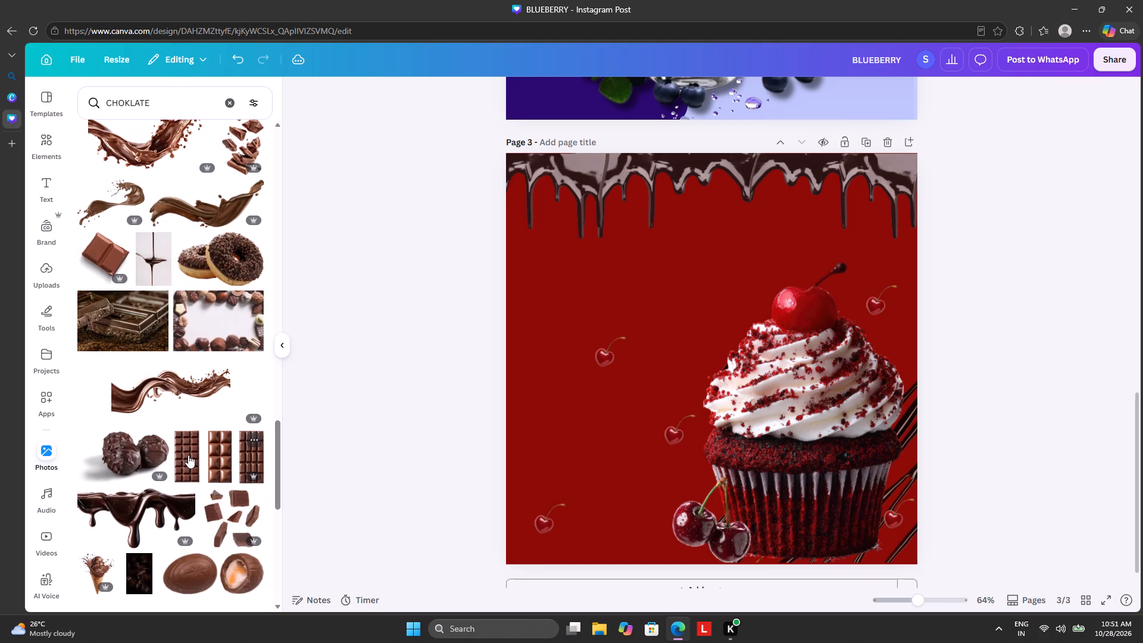
{"action": "scroll", "coordinate": [205, 382], "scroll_direction": "down", "scroll_amount": 2}
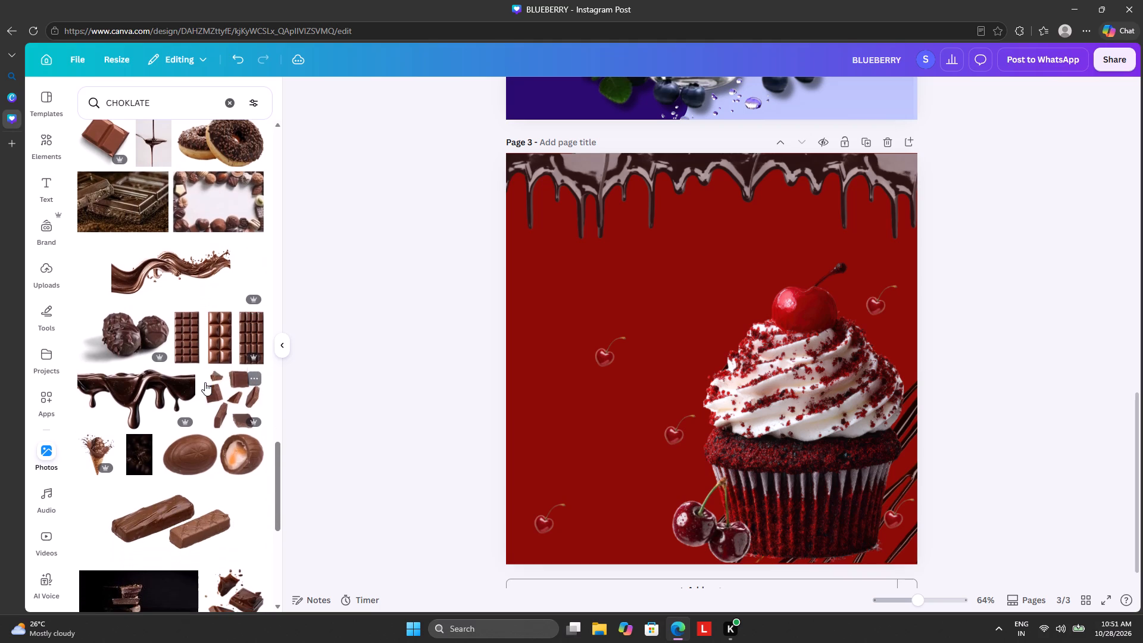
{"action": "scroll", "coordinate": [206, 385], "scroll_direction": "down", "scroll_amount": 3}
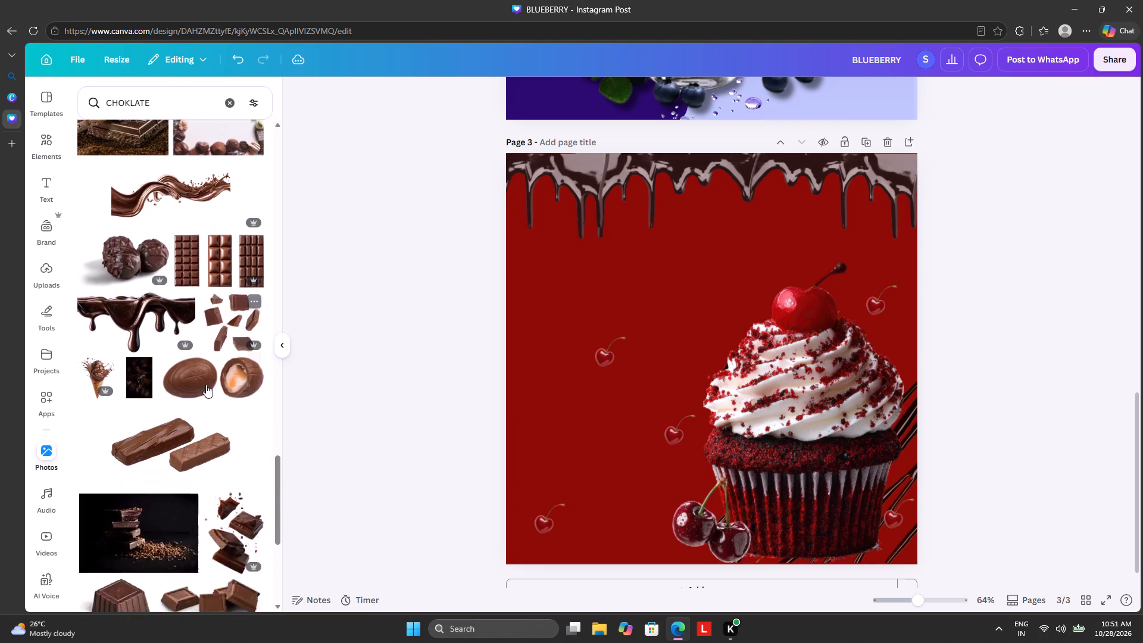
{"action": "scroll", "coordinate": [206, 385], "scroll_direction": "down", "scroll_amount": 4}
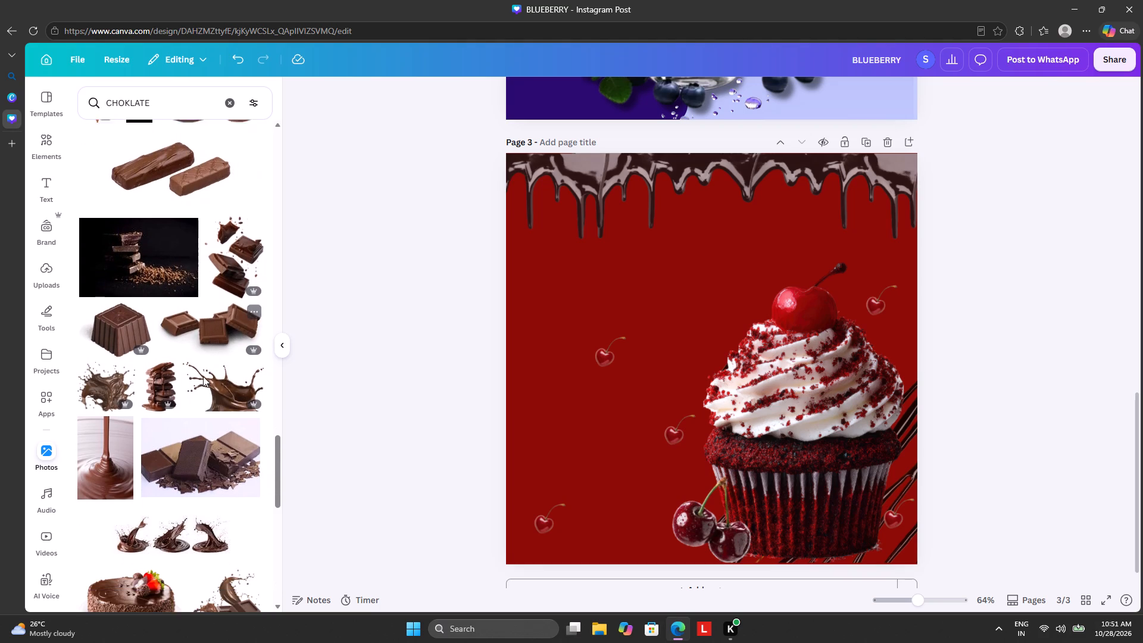
{"action": "scroll", "coordinate": [203, 376], "scroll_direction": "down", "scroll_amount": 1}
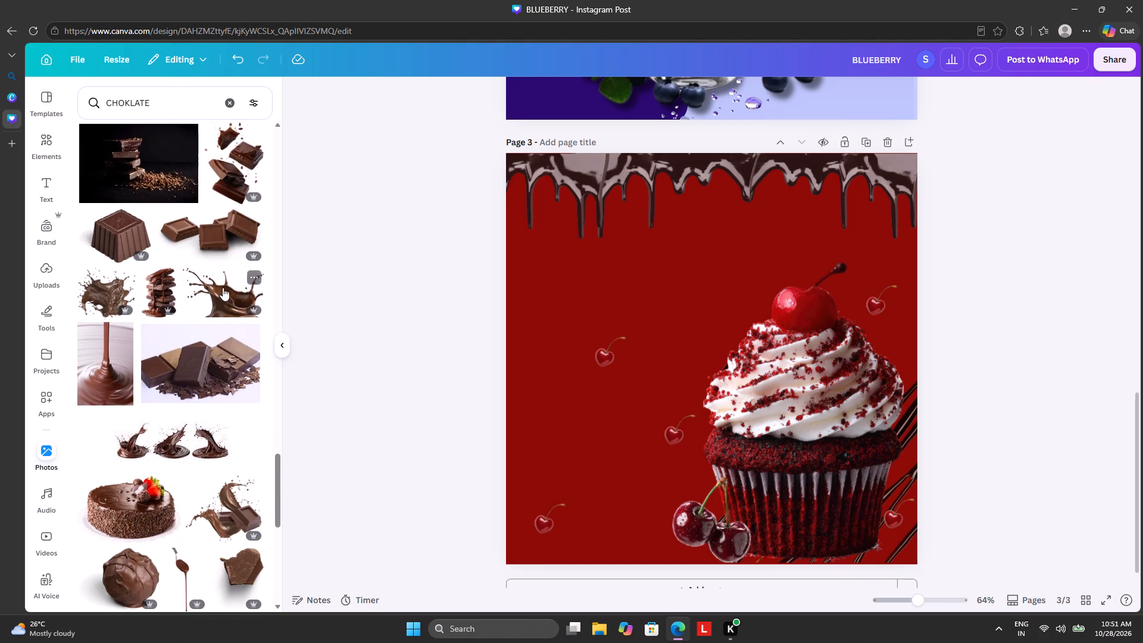
{"action": "left_click", "coordinate": [223, 288]}
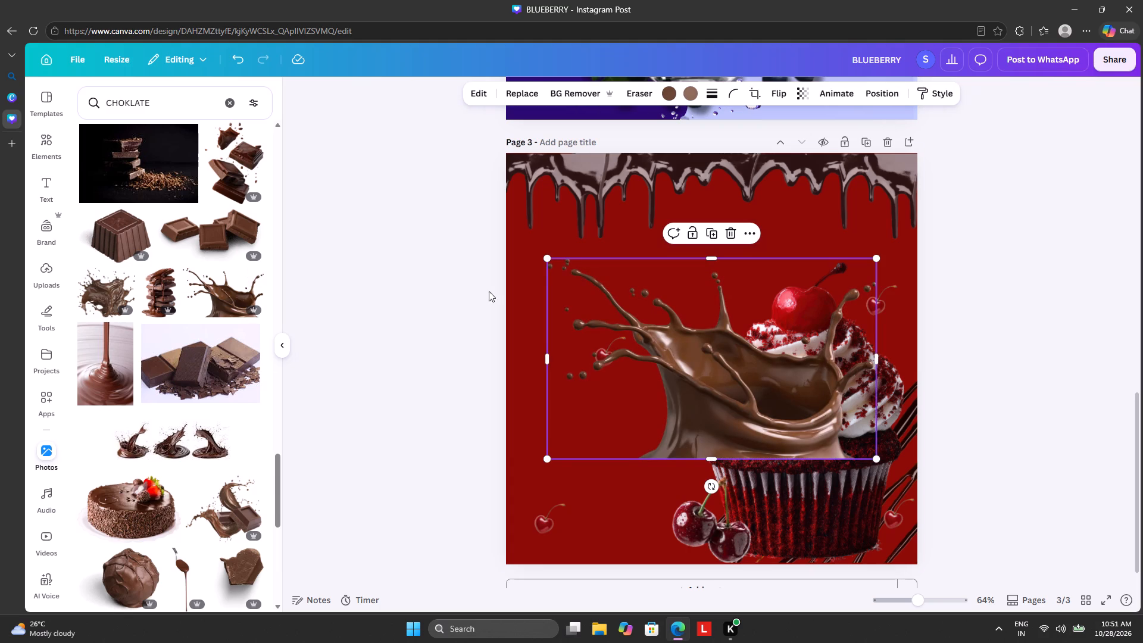
{"action": "left_click_drag", "start_coordinate": [548, 260], "coordinate": [689, 365]}
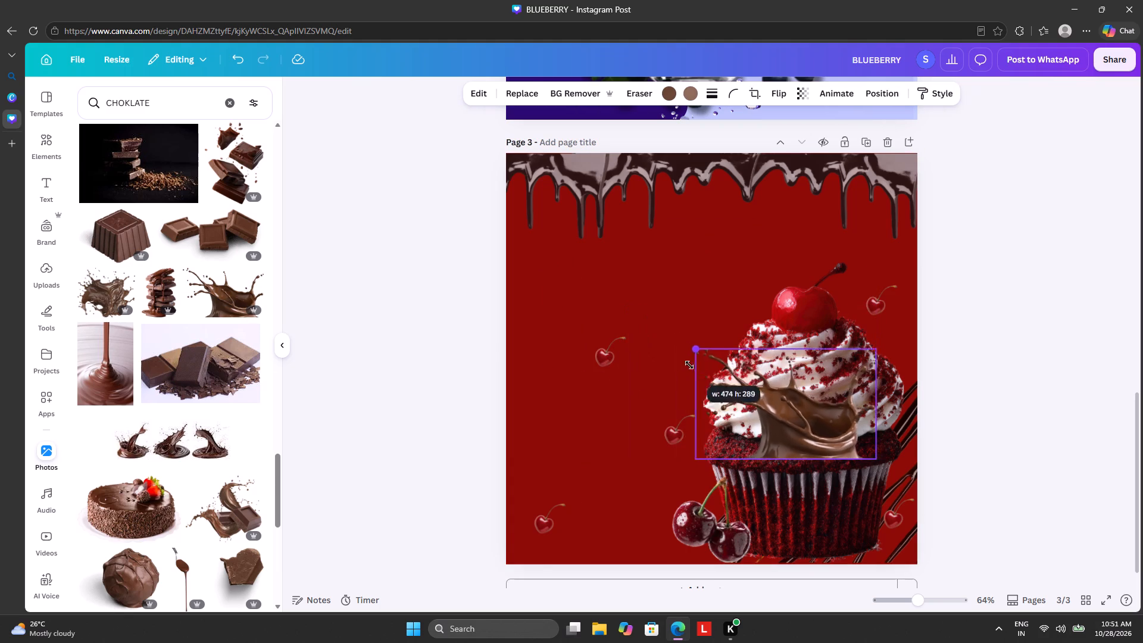
{"action": "left_click_drag", "start_coordinate": [689, 365], "coordinate": [719, 376]}
{"action": "left_click_drag", "start_coordinate": [798, 417], "coordinate": [538, 522]}
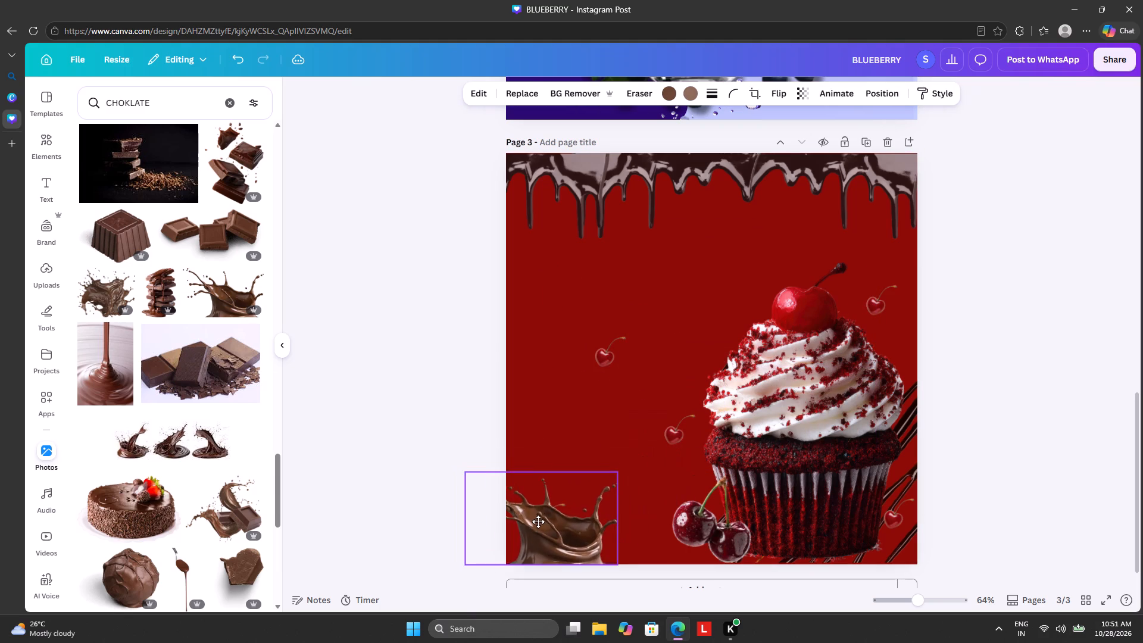
{"action": "left_click_drag", "start_coordinate": [538, 522], "coordinate": [526, 517]}
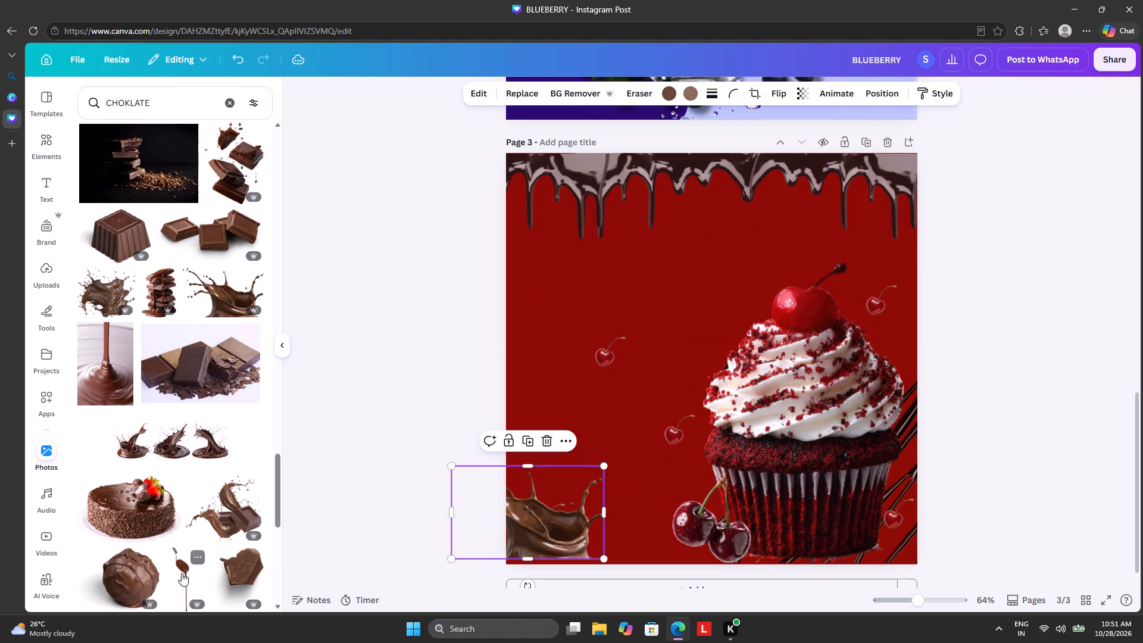
Add the photo of a spoon dripping chocolate to page 3 and remove its white background.
{"action": "left_click", "coordinate": [179, 576]}
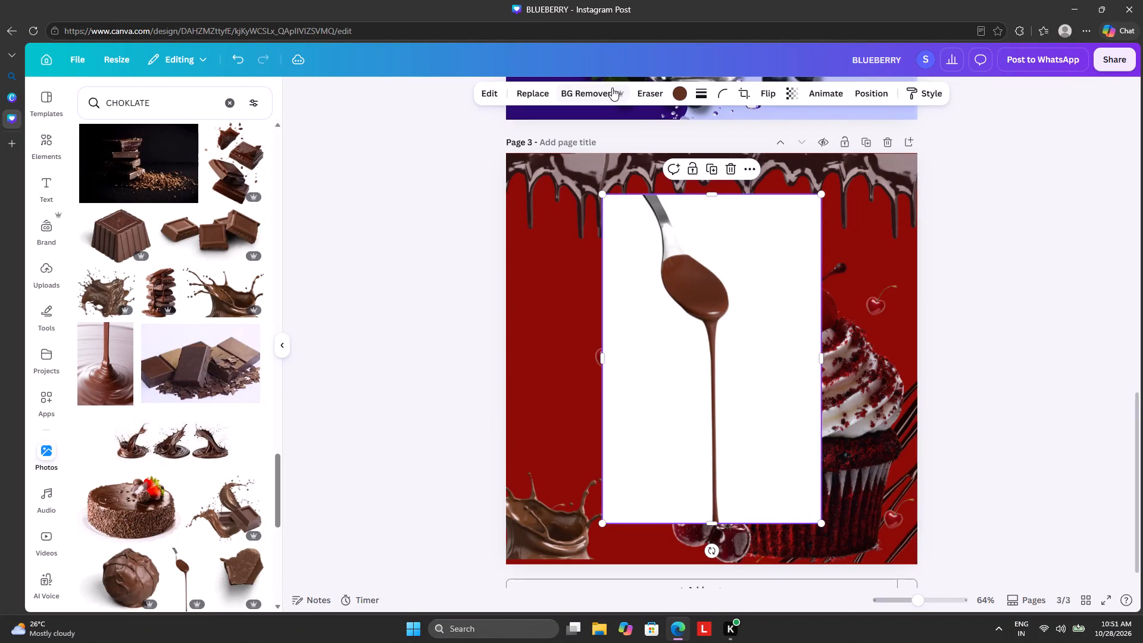
{"action": "left_click", "coordinate": [612, 89]}
Place the spoon at page 3's left edge above the splash and stretch it downward so the drip falls into the splash.
{"action": "left_click_drag", "start_coordinate": [683, 379], "coordinate": [605, 359]}
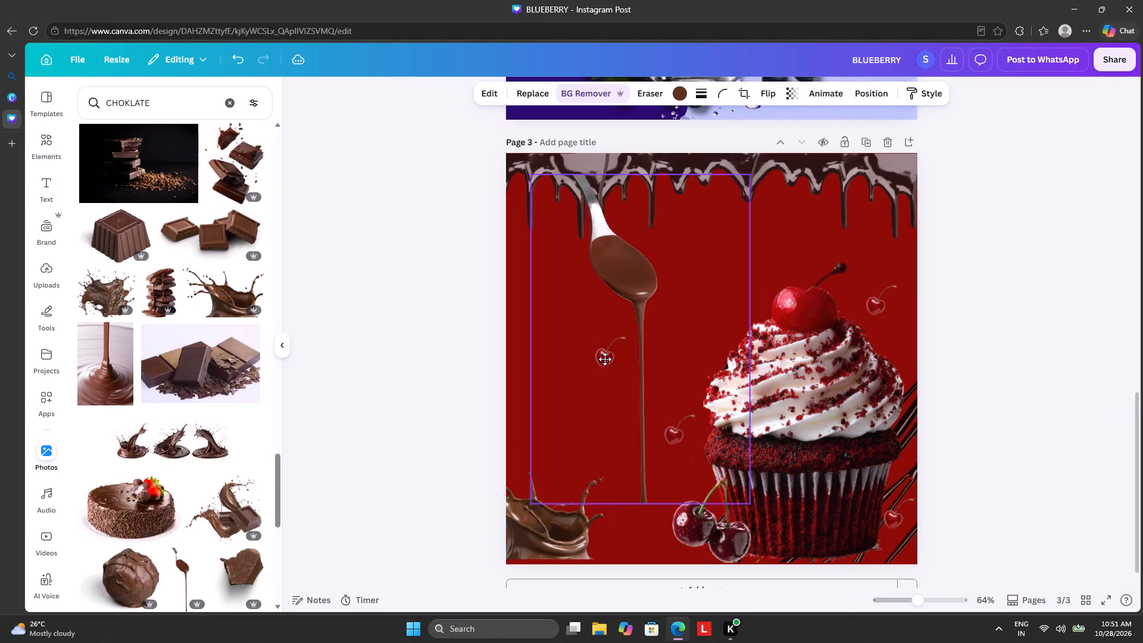
{"action": "left_click_drag", "start_coordinate": [605, 359], "coordinate": [528, 376]}
{"action": "left_click_drag", "start_coordinate": [529, 373], "coordinate": [529, 363]}
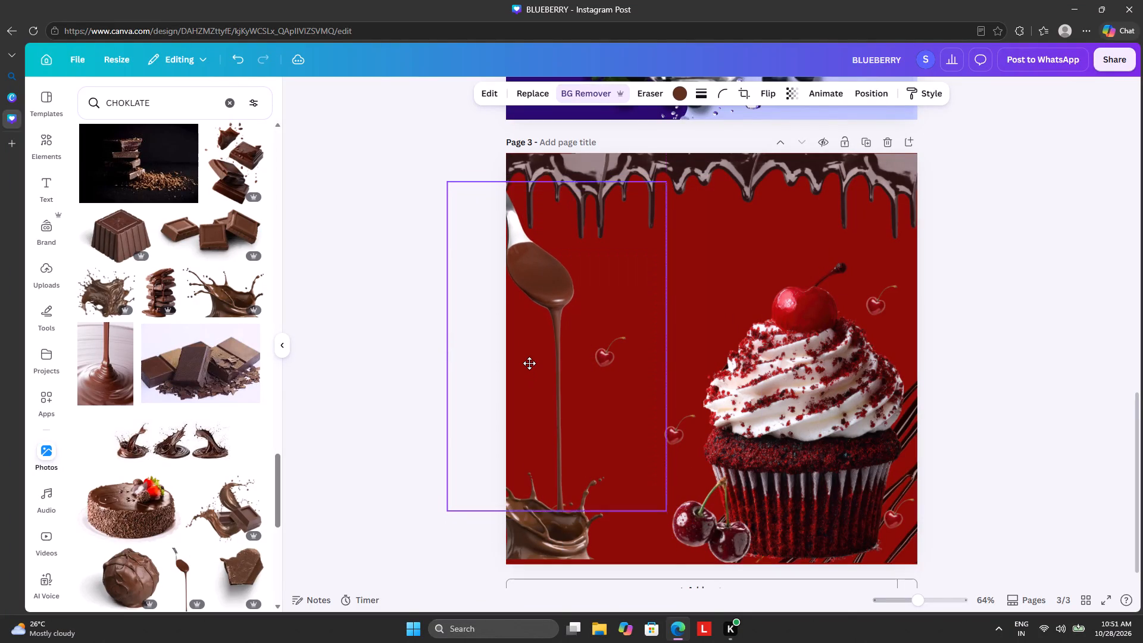
{"action": "left_click_drag", "start_coordinate": [529, 363], "coordinate": [529, 353]}
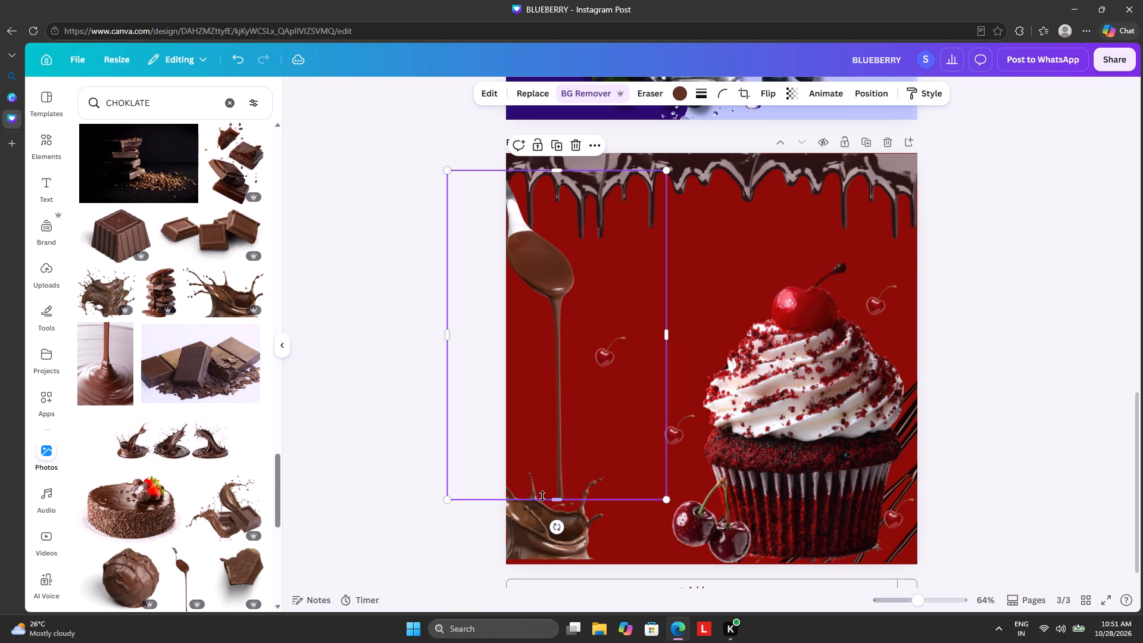
{"action": "left_click_drag", "start_coordinate": [556, 501], "coordinate": [552, 536]}
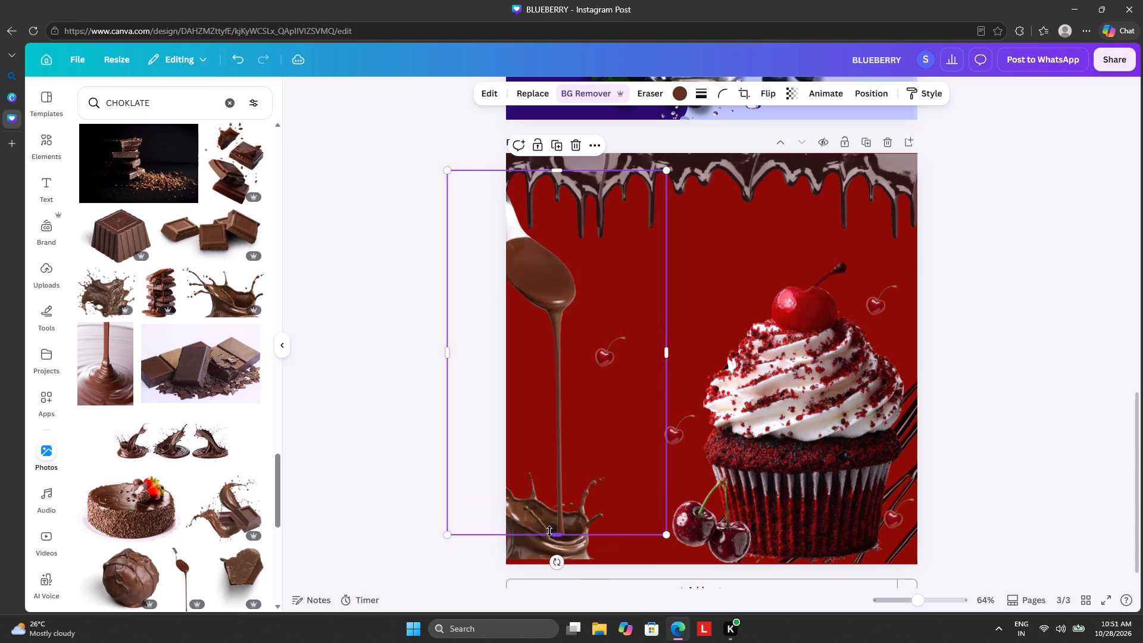
Recolour the chocolate on the spoon and the main brown of the corner splash with the design's Darkred.
{"action": "left_click", "coordinate": [673, 85]}
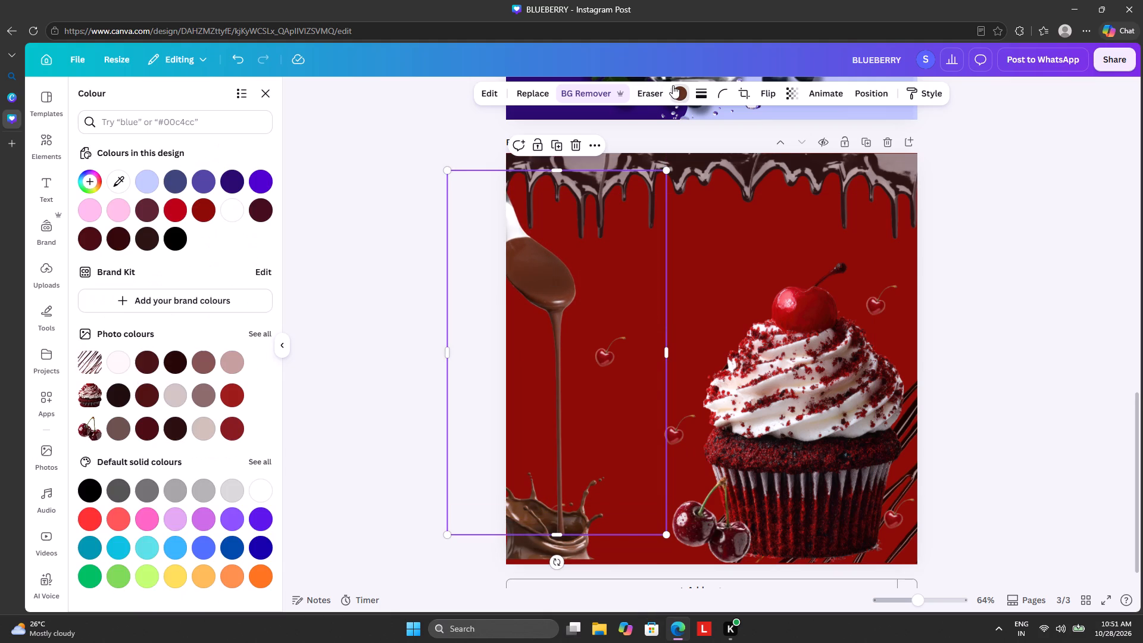
{"action": "left_click", "coordinate": [91, 243]}
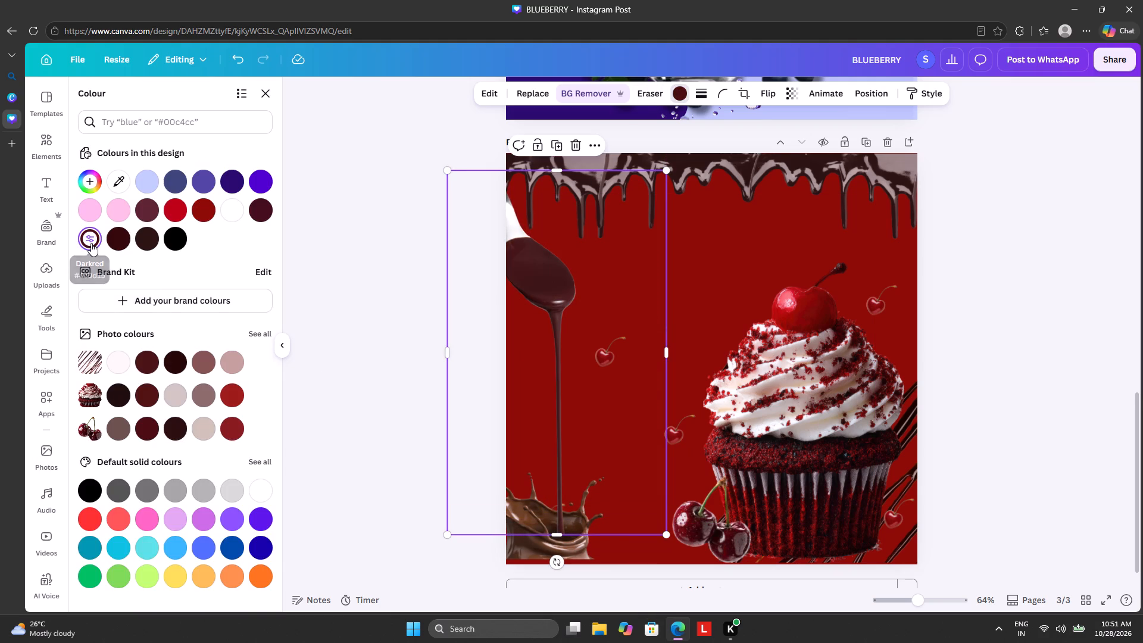
{"action": "left_click", "coordinate": [534, 554]}
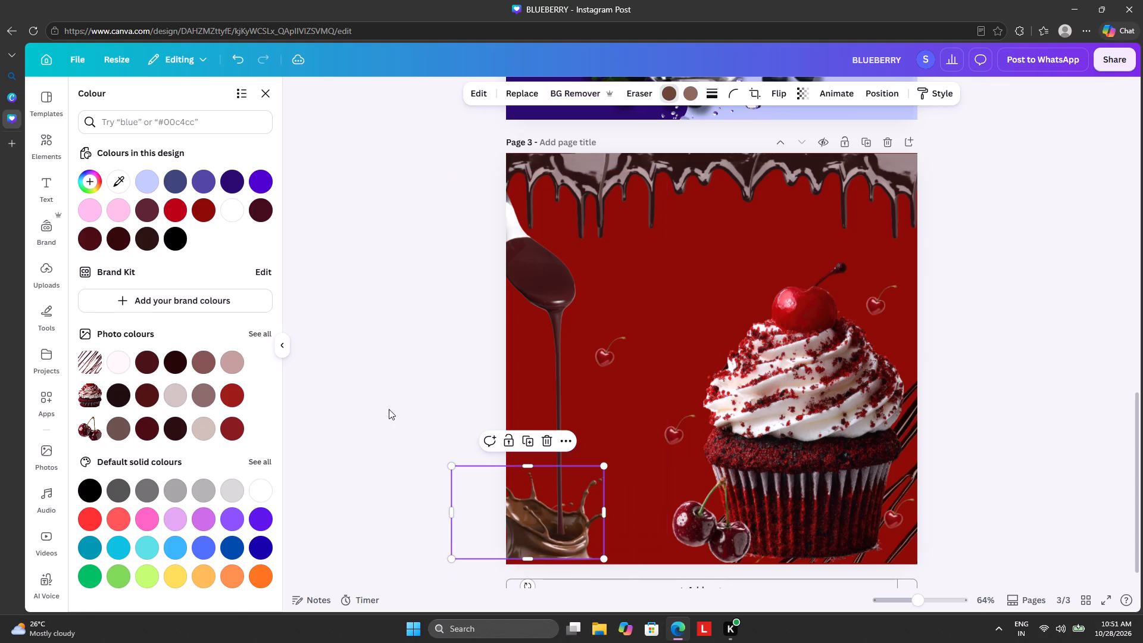
{"action": "left_click", "coordinate": [85, 244]}
{"action": "left_click", "coordinate": [370, 284]}
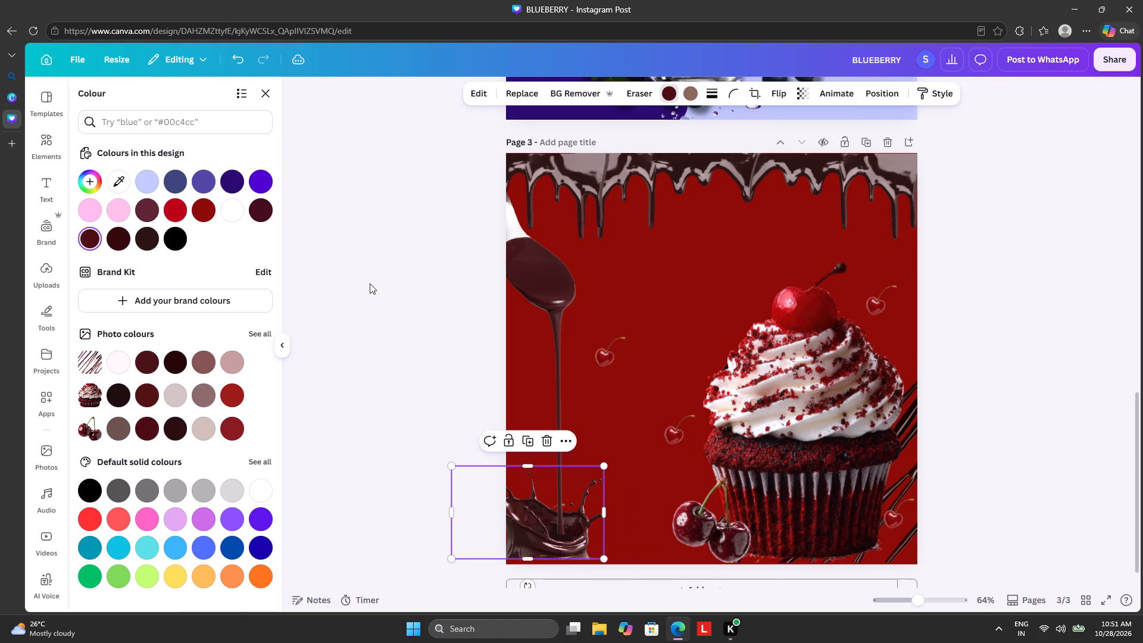
{"action": "left_click", "coordinate": [381, 283]}
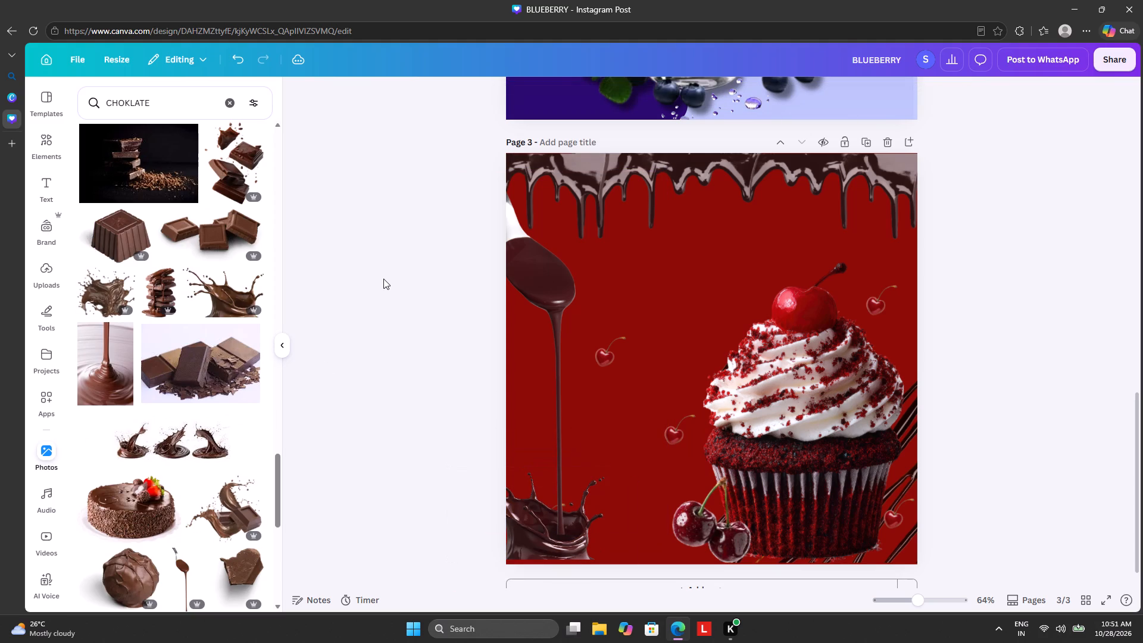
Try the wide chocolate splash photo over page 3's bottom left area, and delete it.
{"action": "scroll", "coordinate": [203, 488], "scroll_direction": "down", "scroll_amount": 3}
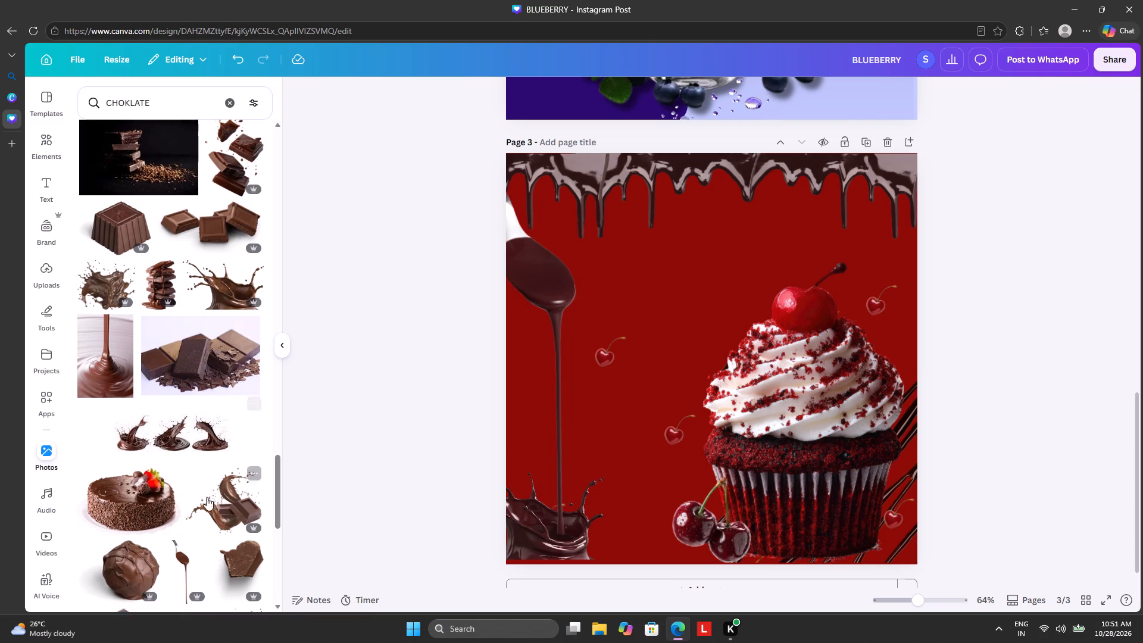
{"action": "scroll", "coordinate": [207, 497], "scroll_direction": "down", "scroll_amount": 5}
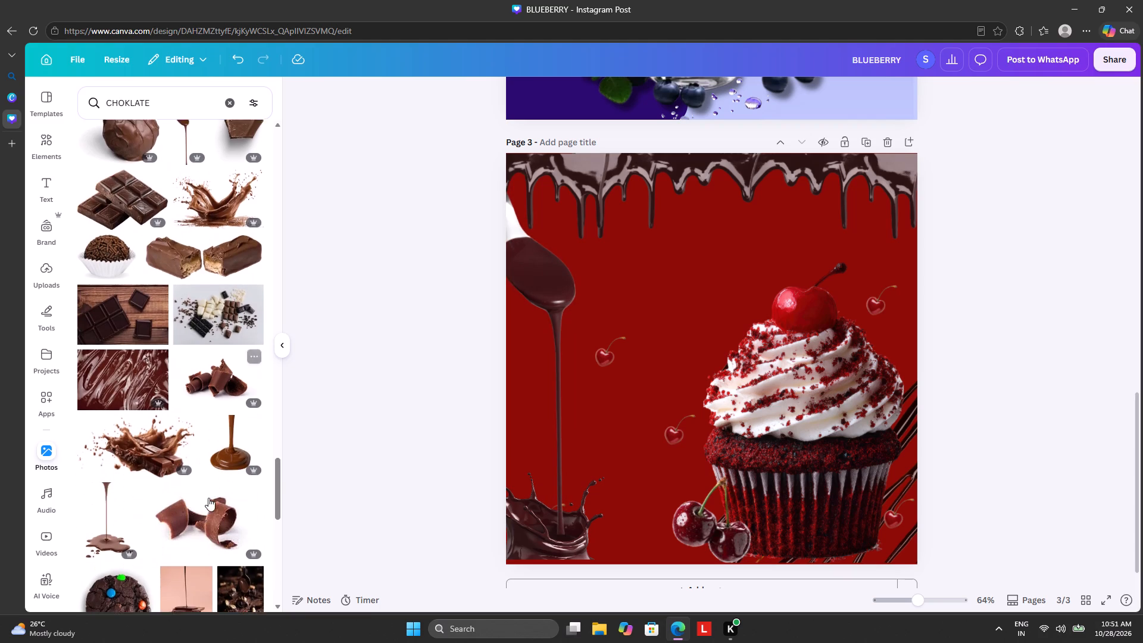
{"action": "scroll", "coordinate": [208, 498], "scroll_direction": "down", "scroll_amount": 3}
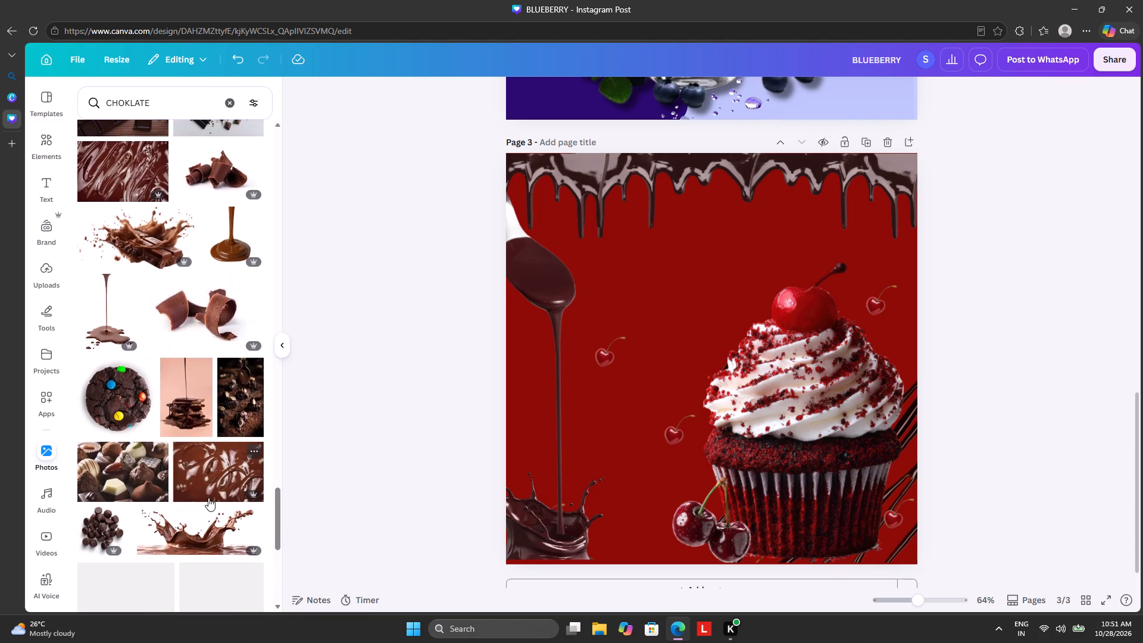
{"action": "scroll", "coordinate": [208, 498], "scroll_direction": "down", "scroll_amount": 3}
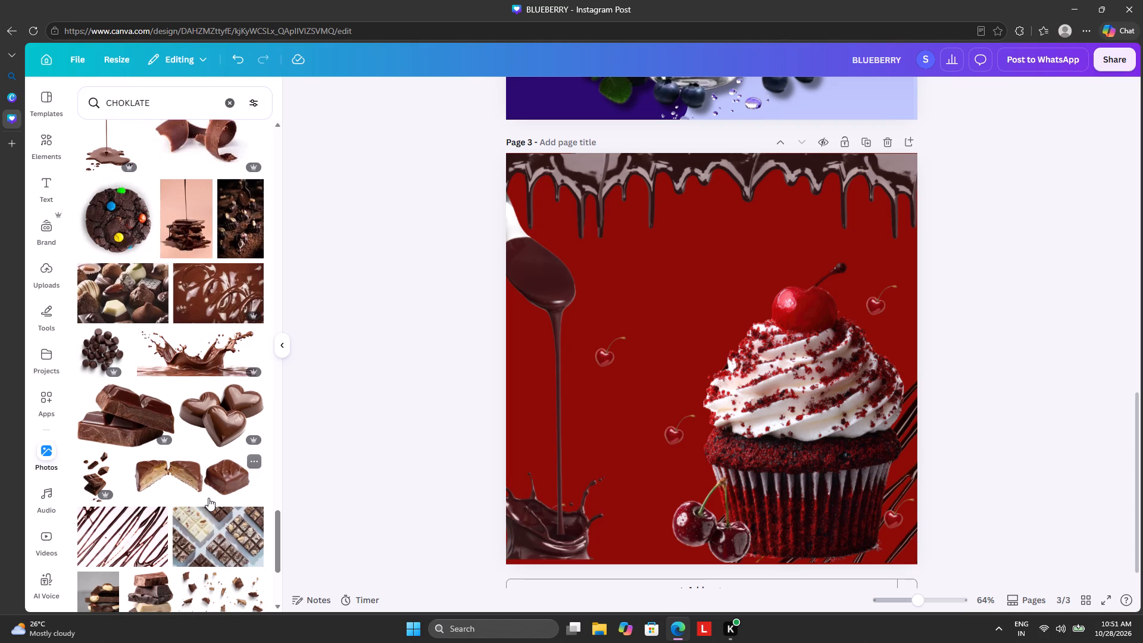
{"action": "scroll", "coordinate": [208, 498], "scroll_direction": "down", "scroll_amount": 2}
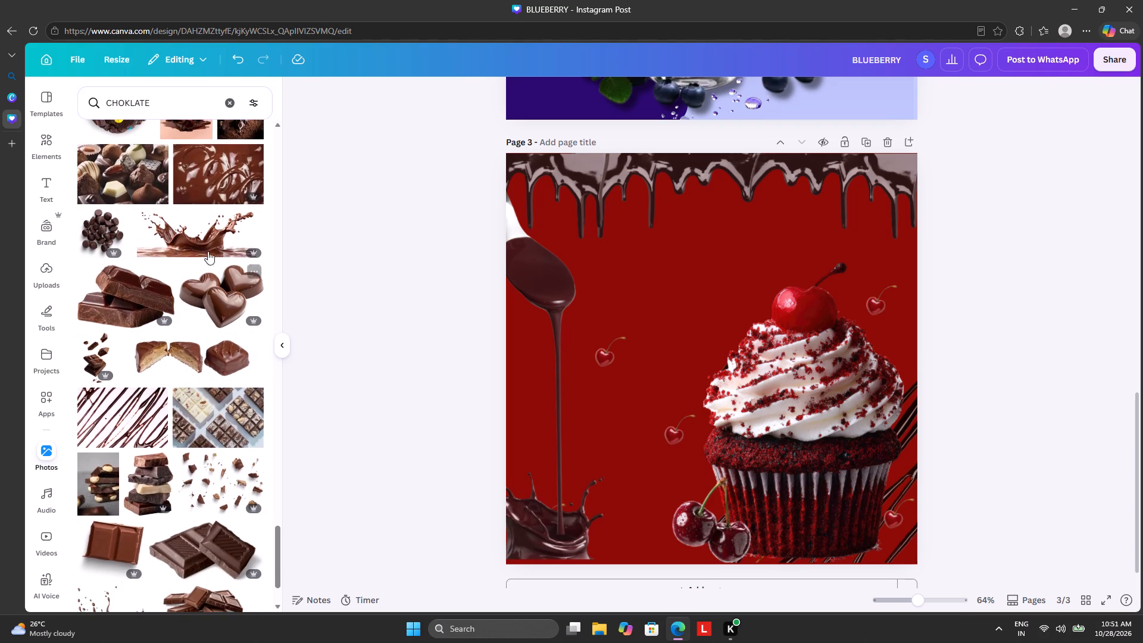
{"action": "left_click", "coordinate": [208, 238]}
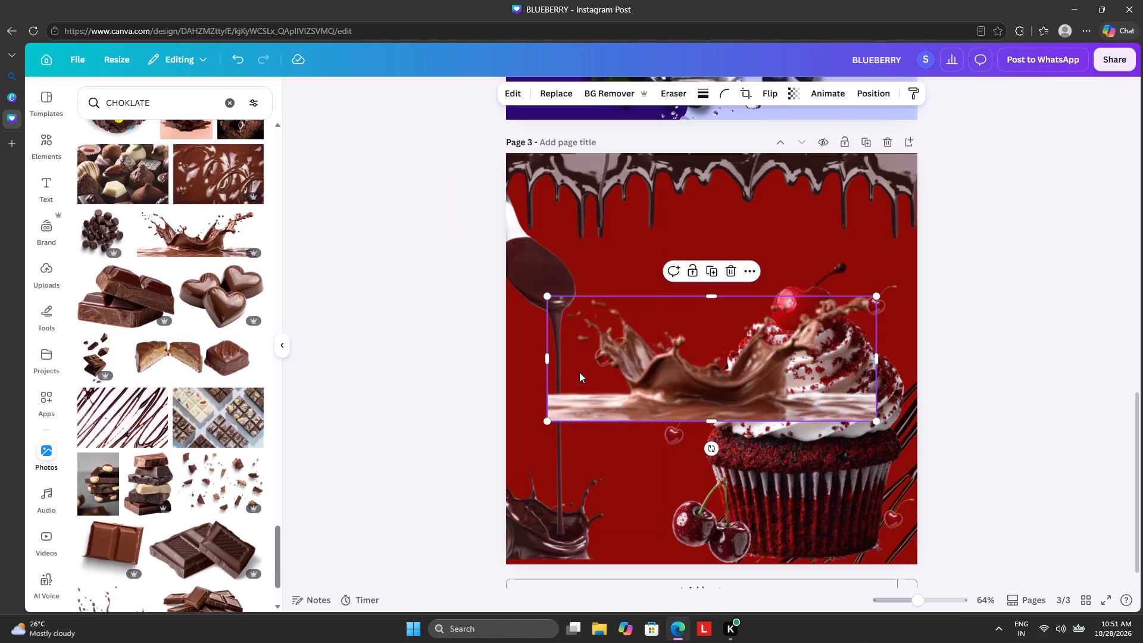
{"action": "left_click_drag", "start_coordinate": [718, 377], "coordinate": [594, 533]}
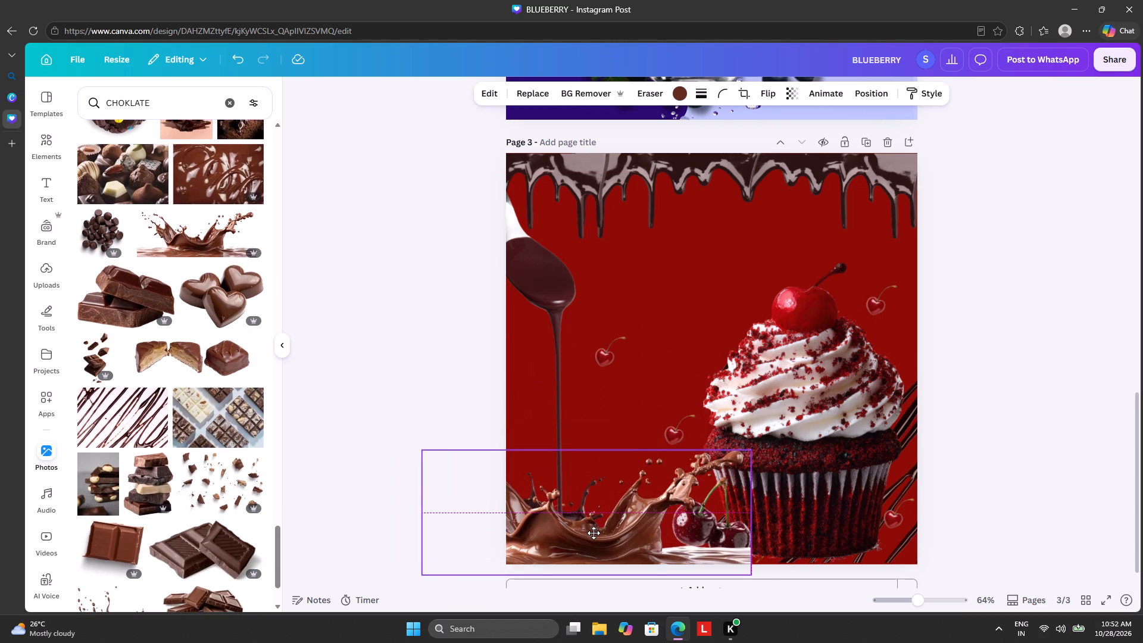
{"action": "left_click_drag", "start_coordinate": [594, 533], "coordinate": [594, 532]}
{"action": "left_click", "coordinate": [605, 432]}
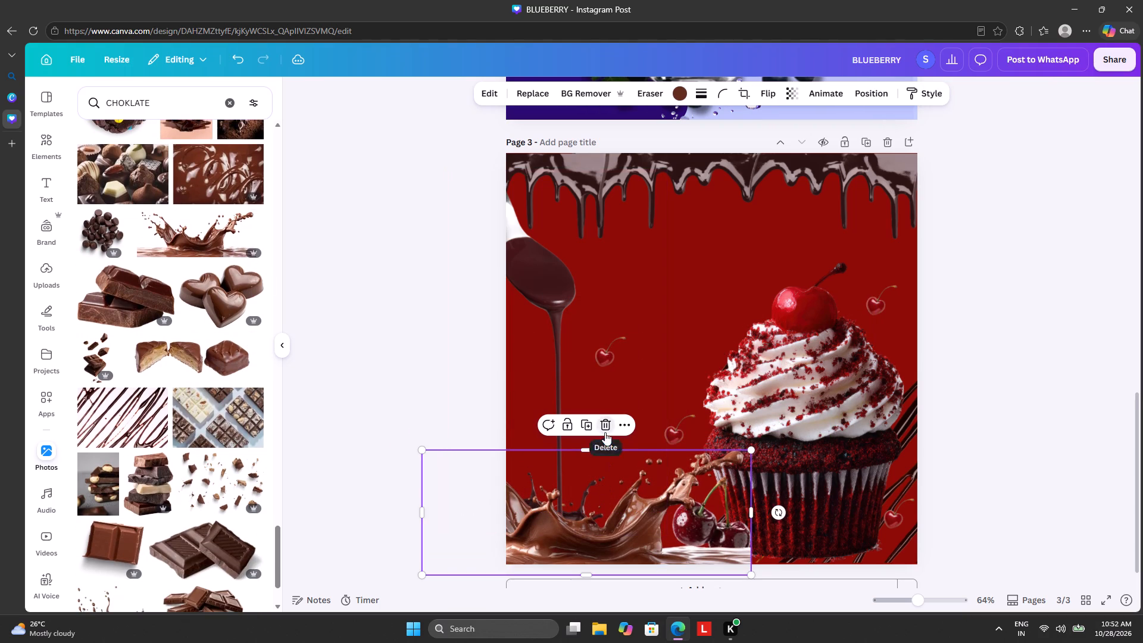
Add the photo of scattered broken chocolate pieces to page 3.
{"action": "scroll", "coordinate": [198, 488], "scroll_direction": "down", "scroll_amount": 1}
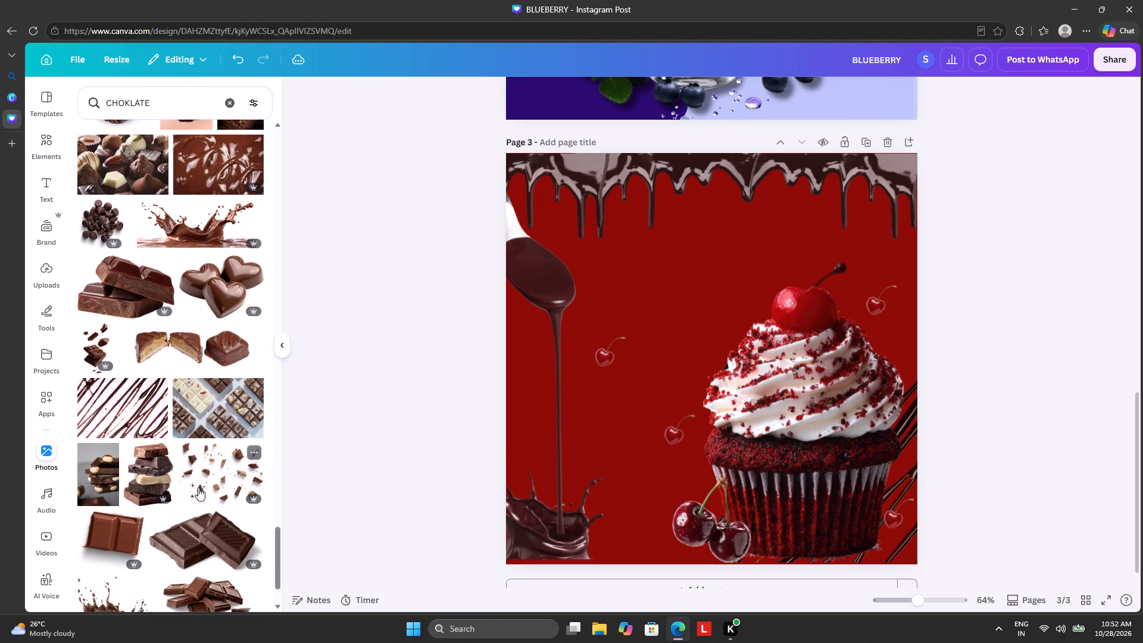
{"action": "left_click", "coordinate": [216, 438]}
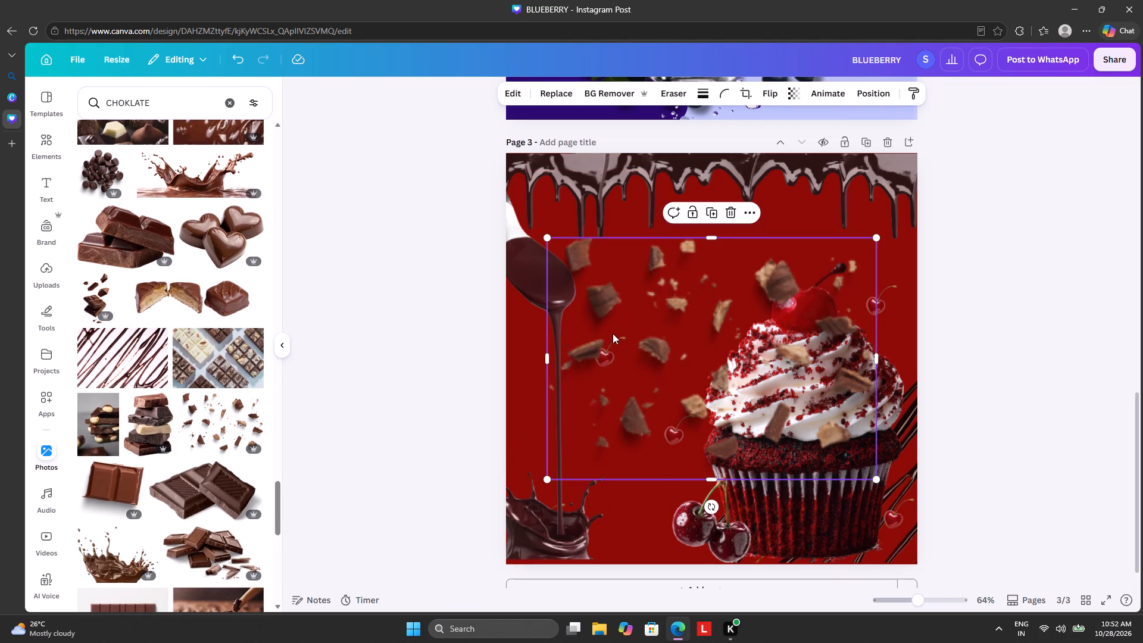
Move the chocolate spoon up to page 3's top left corner, stretch its drip down into the splash, and nudge the splash into place.
{"action": "left_click_drag", "start_coordinate": [535, 533], "coordinate": [541, 544]}
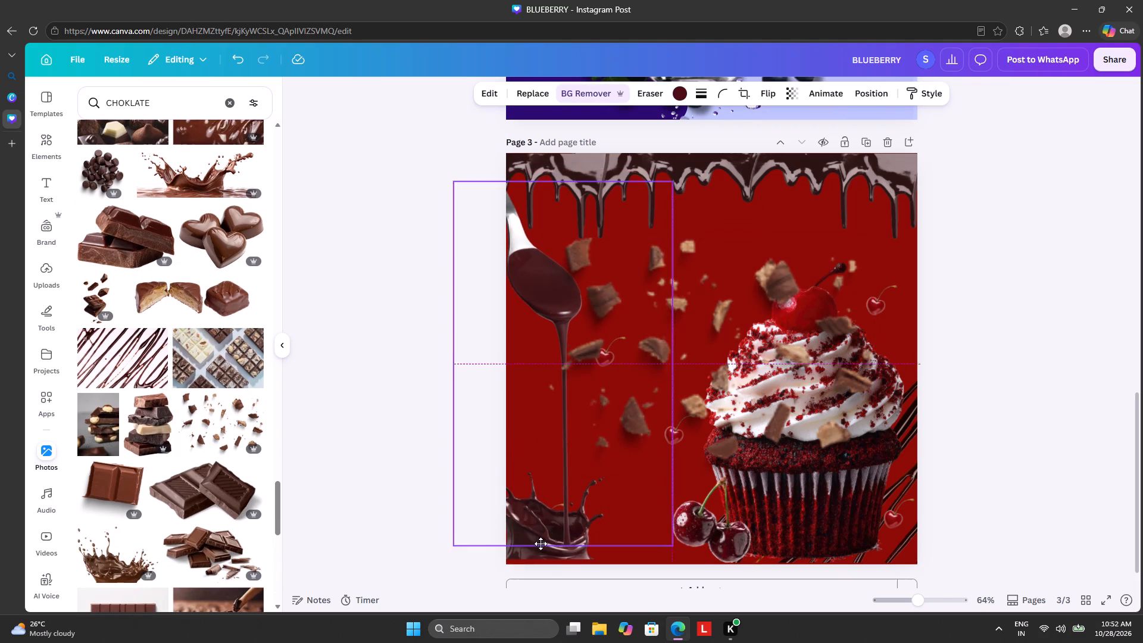
{"action": "left_click_drag", "start_coordinate": [541, 544], "coordinate": [524, 464]}
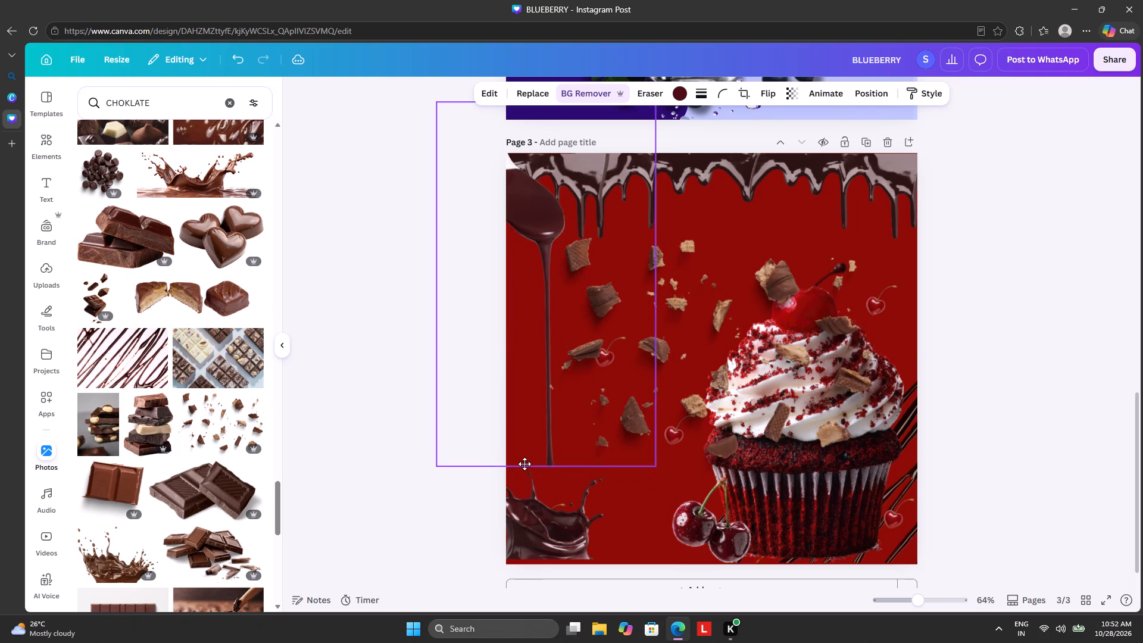
{"action": "left_click_drag", "start_coordinate": [524, 464], "coordinate": [519, 445]}
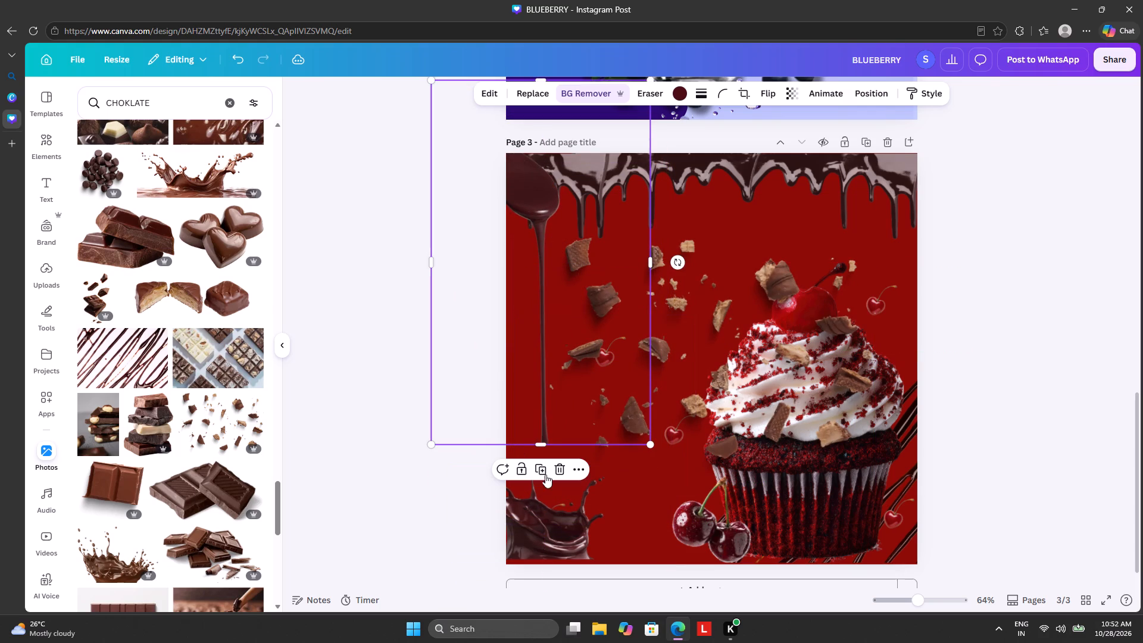
{"action": "left_click_drag", "start_coordinate": [537, 448], "coordinate": [554, 536]}
{"action": "left_click_drag", "start_coordinate": [582, 539], "coordinate": [583, 547]}
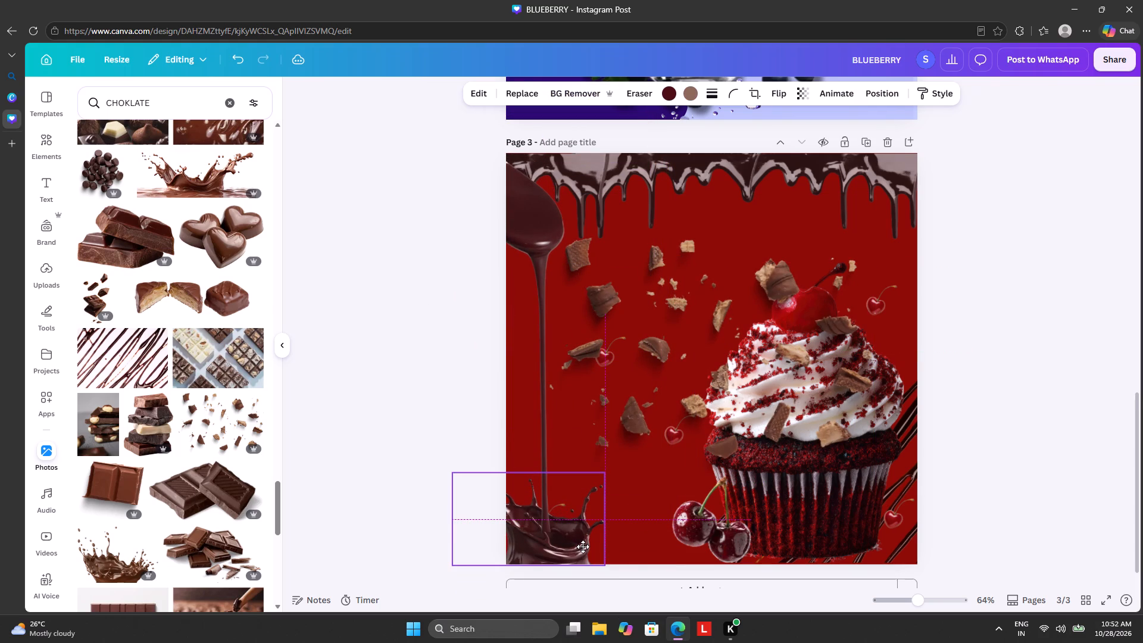
{"action": "left_click_drag", "start_coordinate": [583, 547], "coordinate": [582, 547]}
Recolour the main brown of the scattered chocolate pieces with the dark red from the drizzle photo's colours.
{"action": "left_click", "coordinate": [669, 376]}
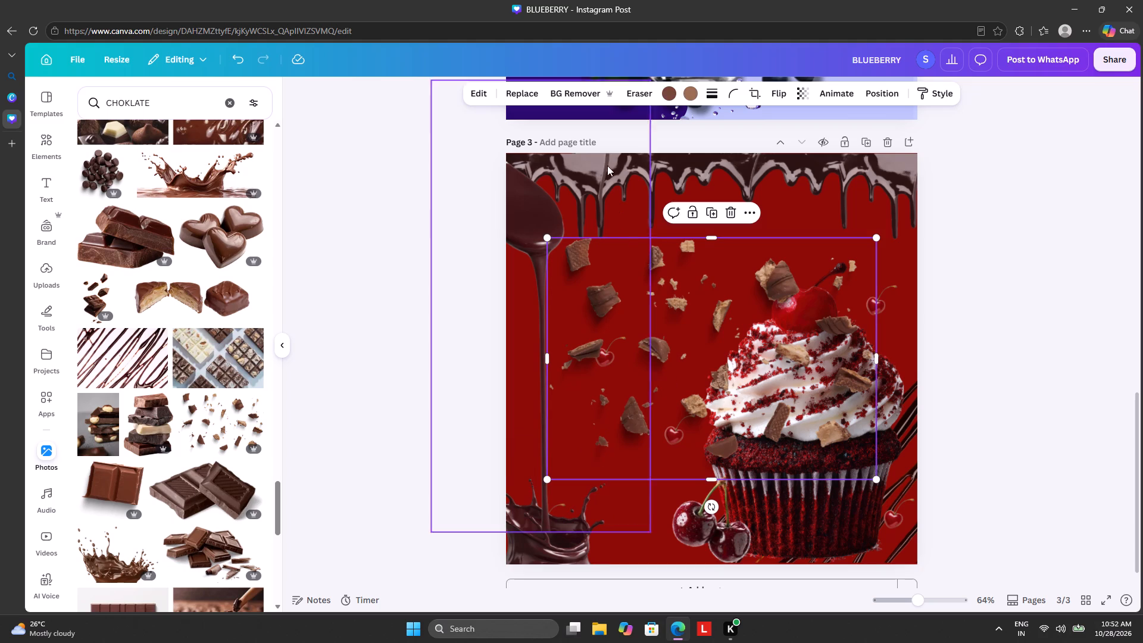
{"action": "left_click", "coordinate": [671, 92]}
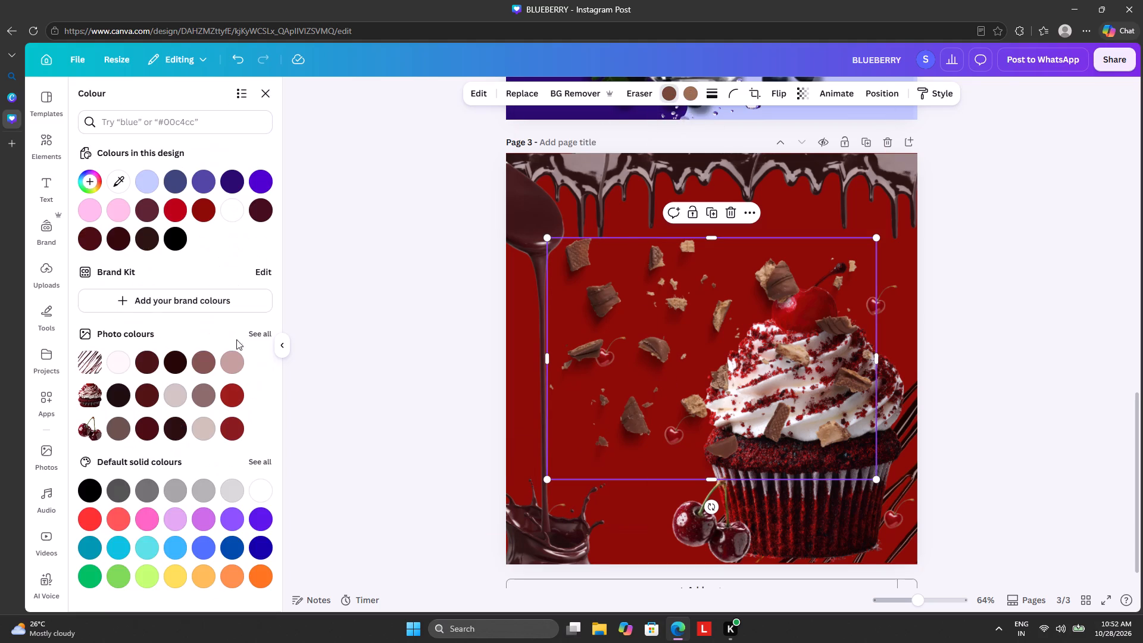
{"action": "left_click", "coordinate": [144, 370]}
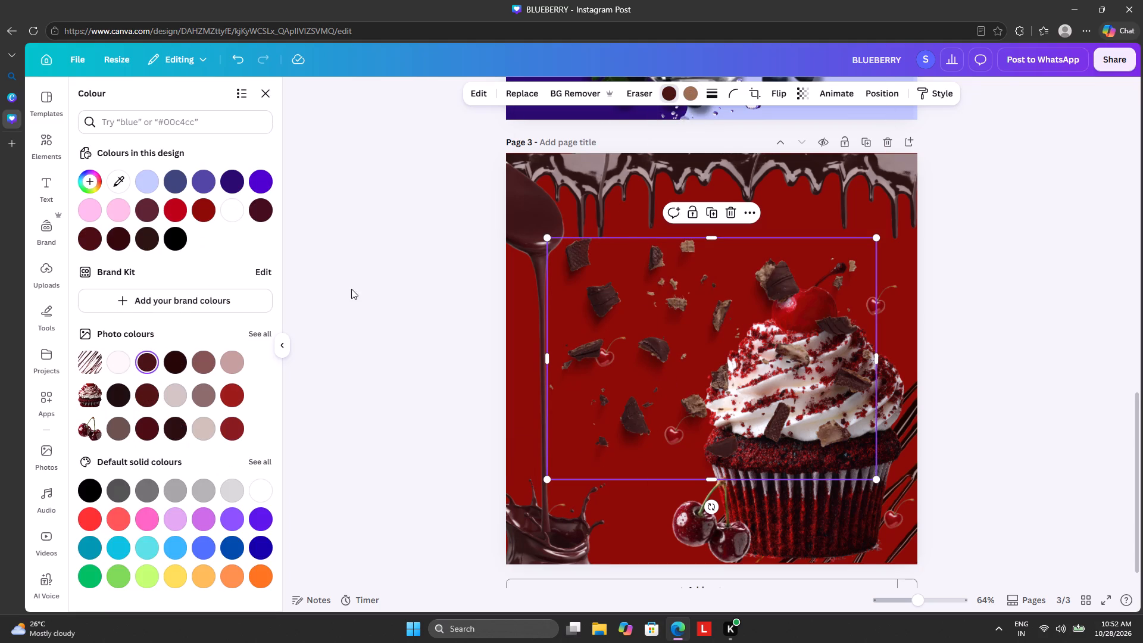
Shrink the scattered chocolate pieces to less than half their width and place them over the cupcake's white frosting.
{"action": "left_click_drag", "start_coordinate": [551, 241], "coordinate": [691, 360]}
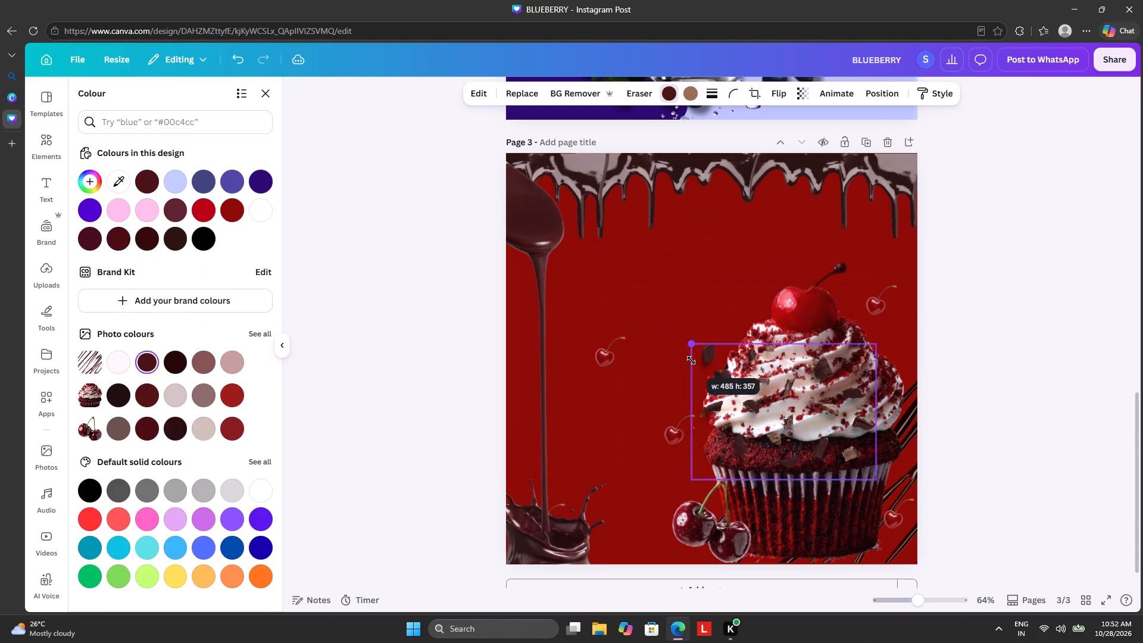
{"action": "left_click_drag", "start_coordinate": [691, 360], "coordinate": [724, 381]}
{"action": "left_click_drag", "start_coordinate": [807, 423], "coordinate": [598, 514]}
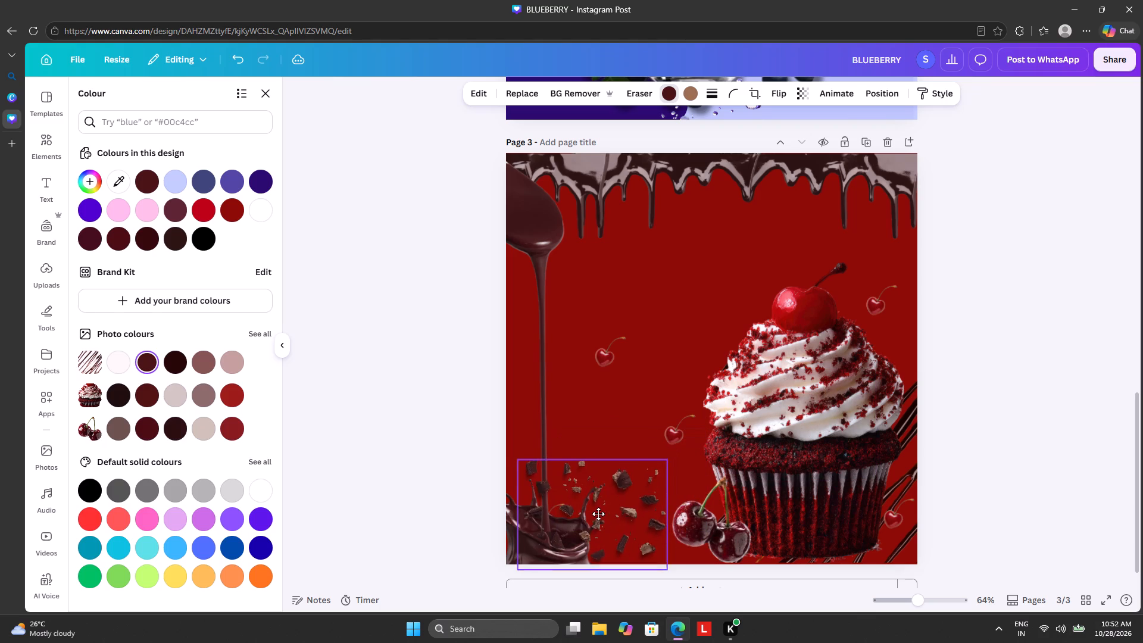
{"action": "left_click_drag", "start_coordinate": [598, 514], "coordinate": [678, 383]}
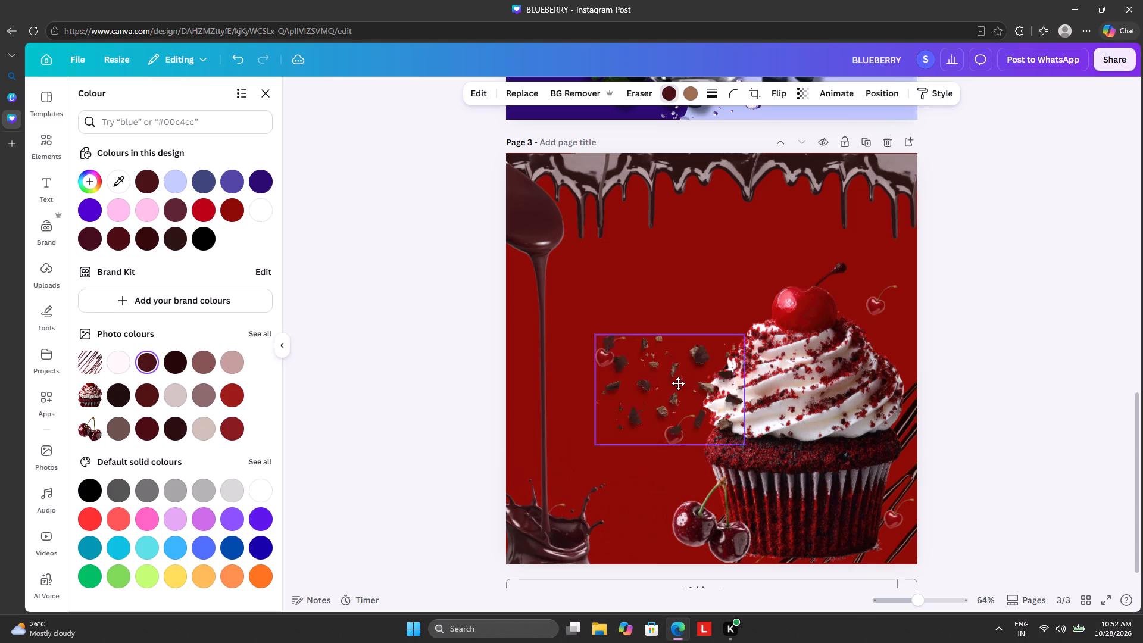
{"action": "left_click_drag", "start_coordinate": [678, 383], "coordinate": [648, 471]}
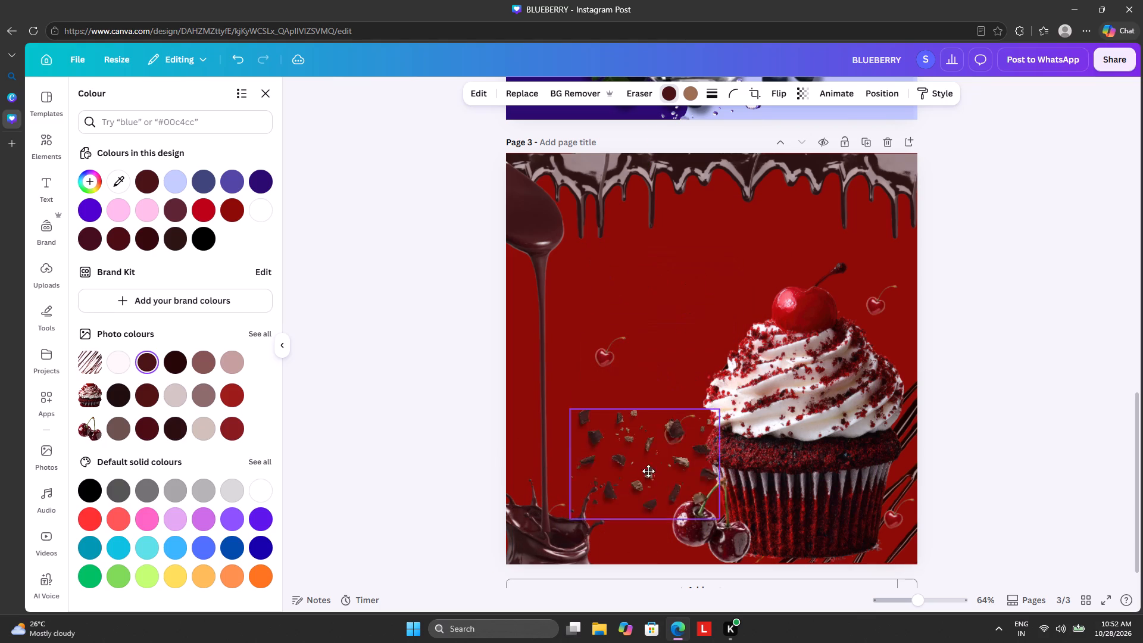
{"action": "left_click_drag", "start_coordinate": [648, 471], "coordinate": [811, 381]}
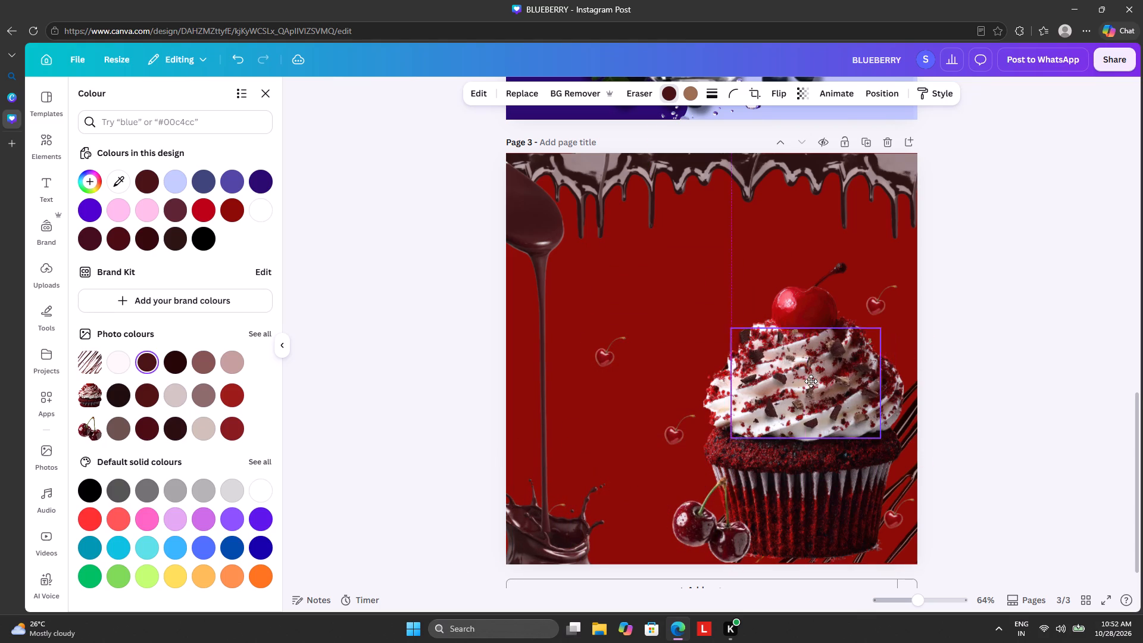
{"action": "left_click_drag", "start_coordinate": [811, 381], "coordinate": [809, 380]}
{"action": "left_click", "coordinate": [1038, 329]}
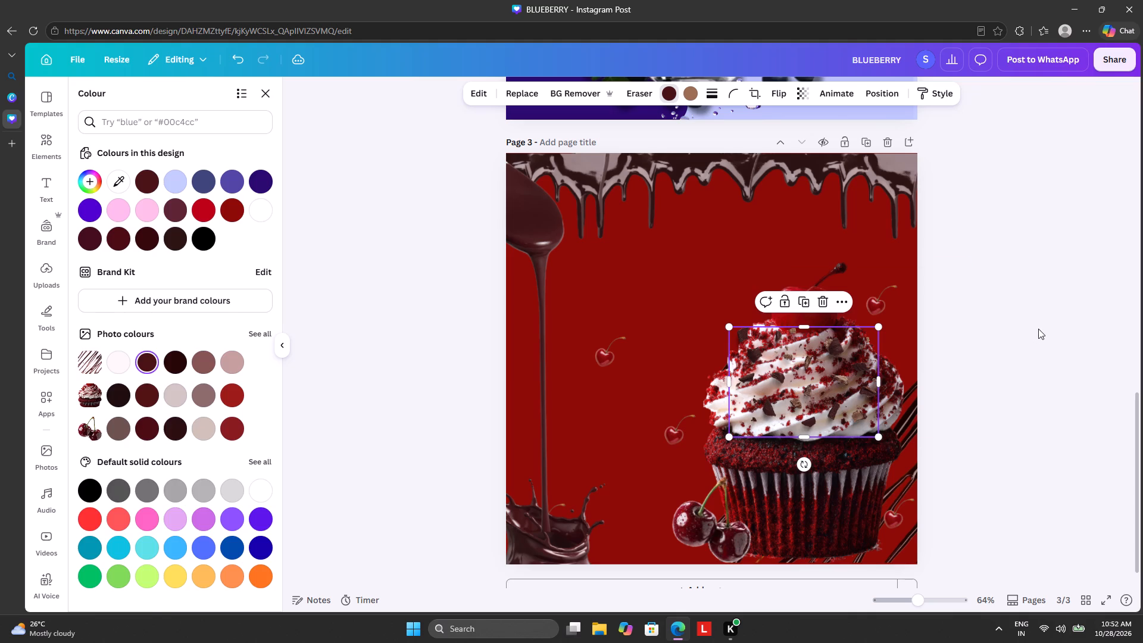
{"action": "left_click", "coordinate": [1030, 329]}
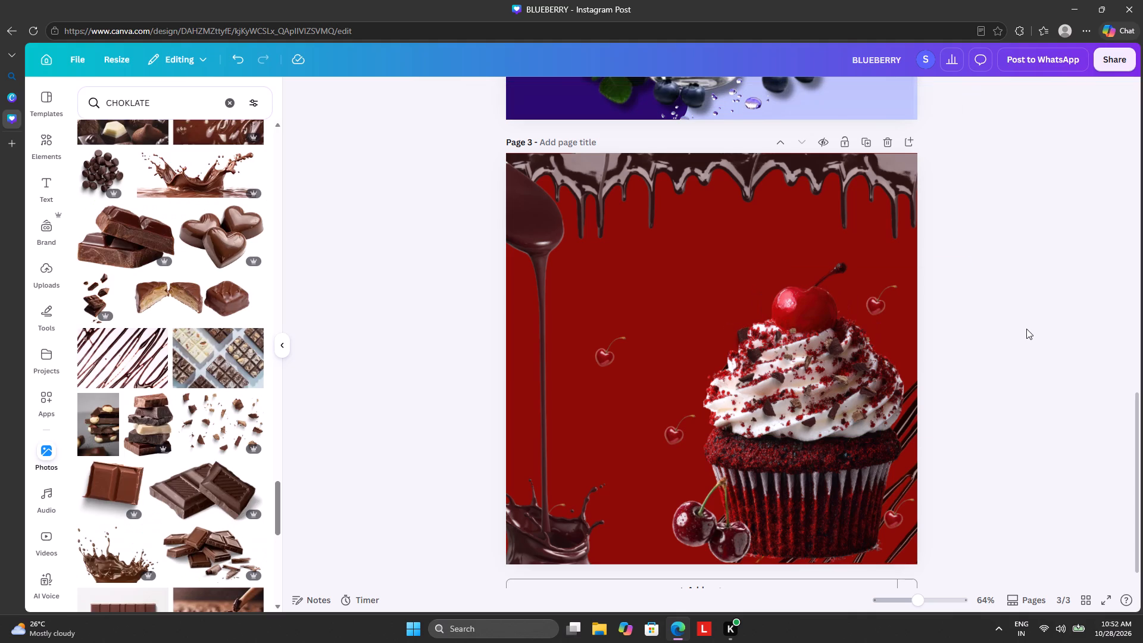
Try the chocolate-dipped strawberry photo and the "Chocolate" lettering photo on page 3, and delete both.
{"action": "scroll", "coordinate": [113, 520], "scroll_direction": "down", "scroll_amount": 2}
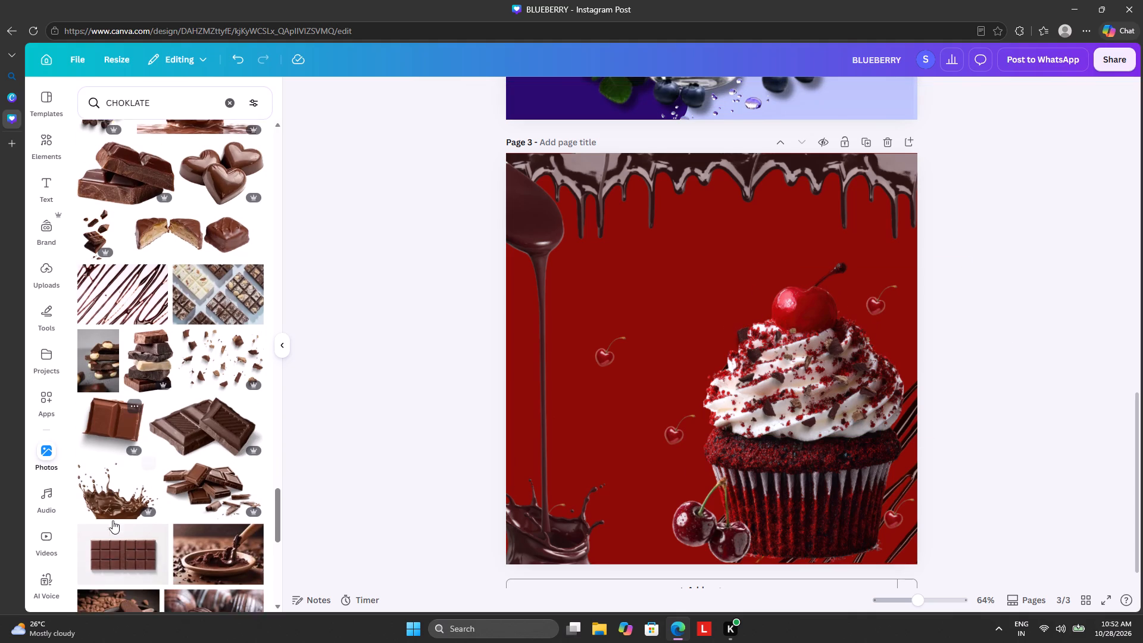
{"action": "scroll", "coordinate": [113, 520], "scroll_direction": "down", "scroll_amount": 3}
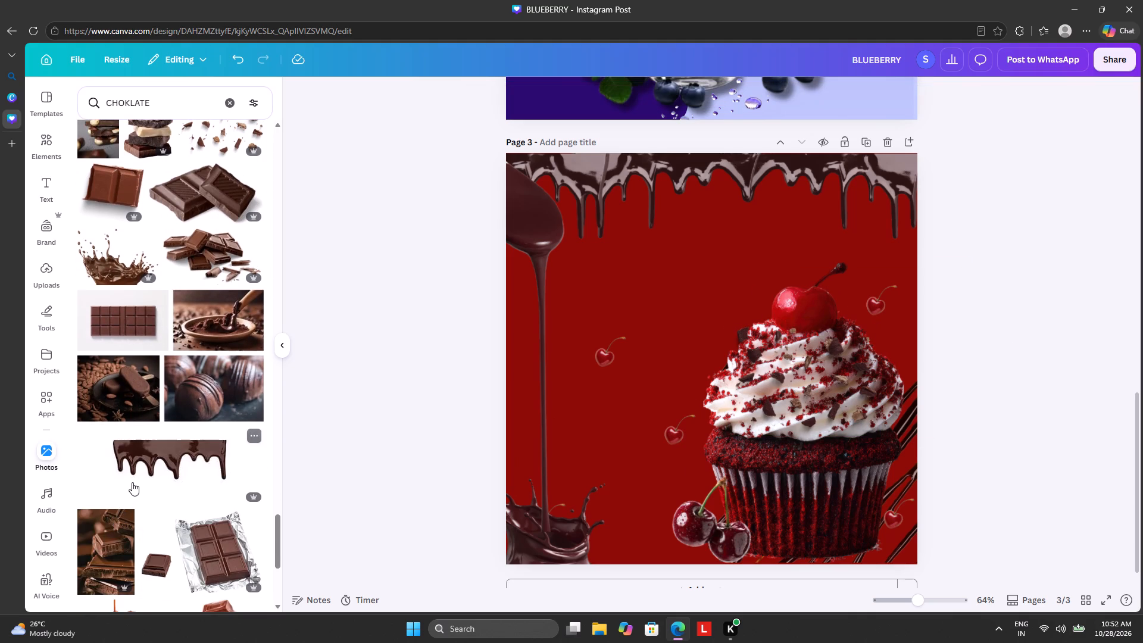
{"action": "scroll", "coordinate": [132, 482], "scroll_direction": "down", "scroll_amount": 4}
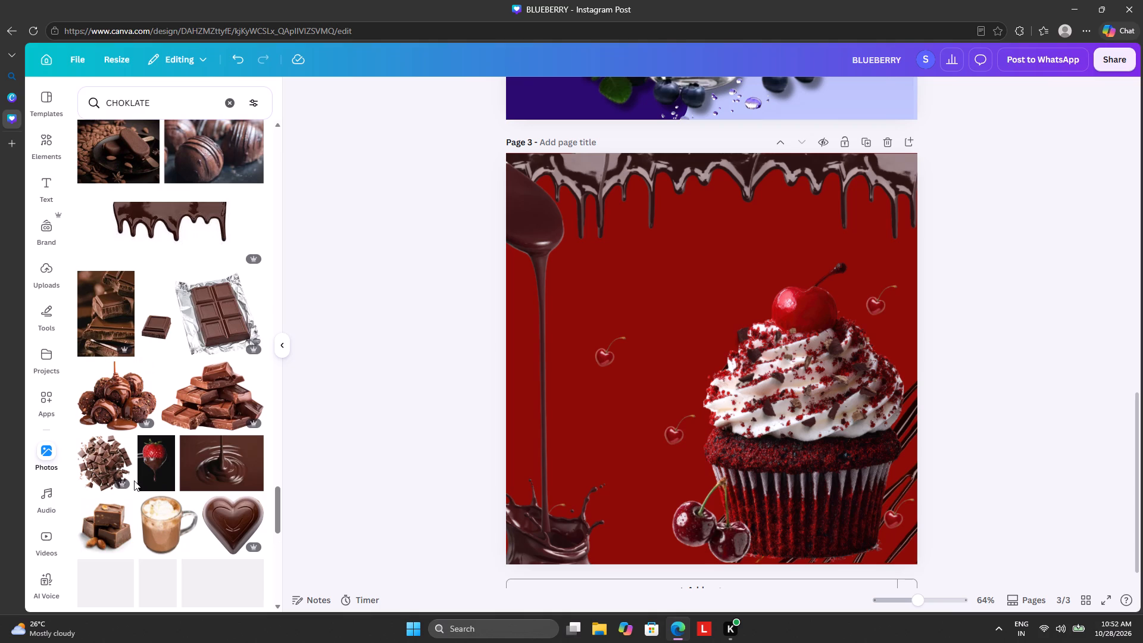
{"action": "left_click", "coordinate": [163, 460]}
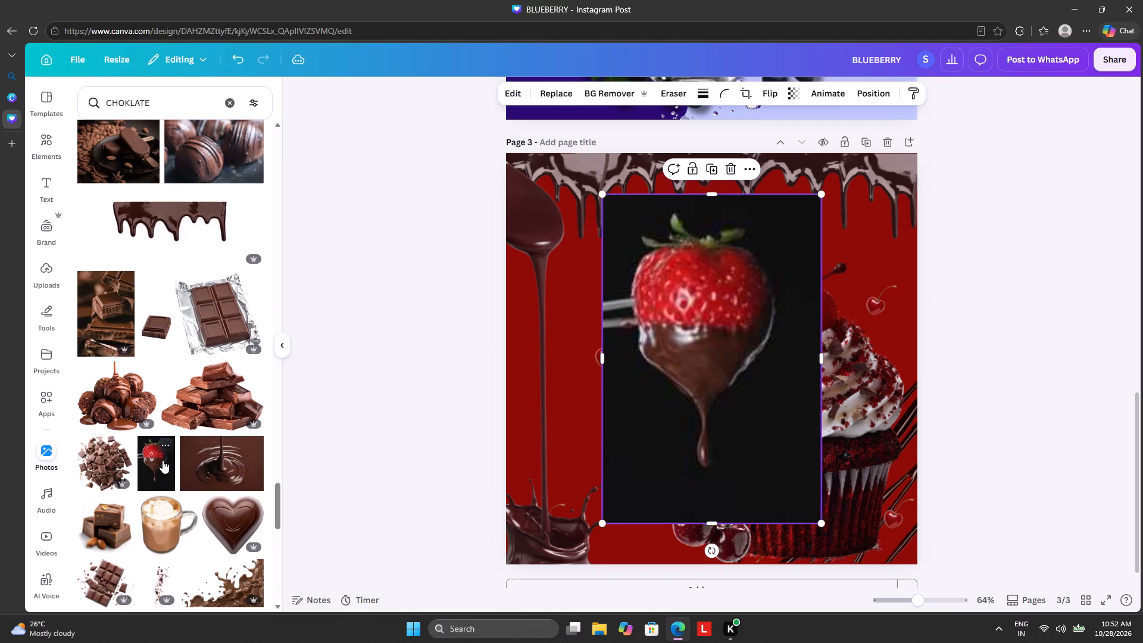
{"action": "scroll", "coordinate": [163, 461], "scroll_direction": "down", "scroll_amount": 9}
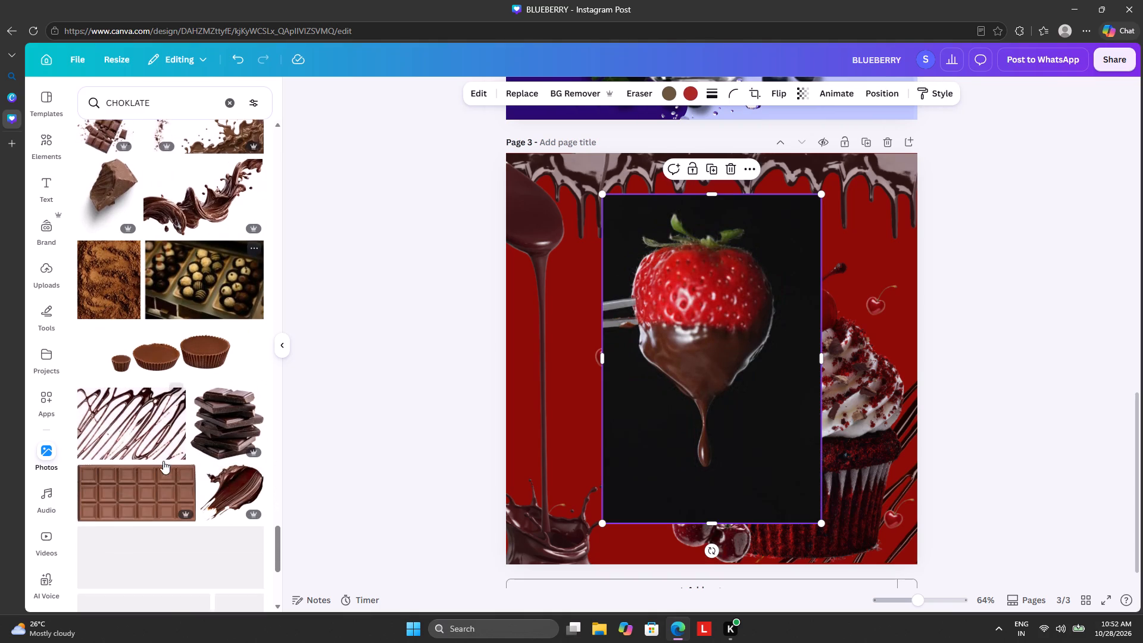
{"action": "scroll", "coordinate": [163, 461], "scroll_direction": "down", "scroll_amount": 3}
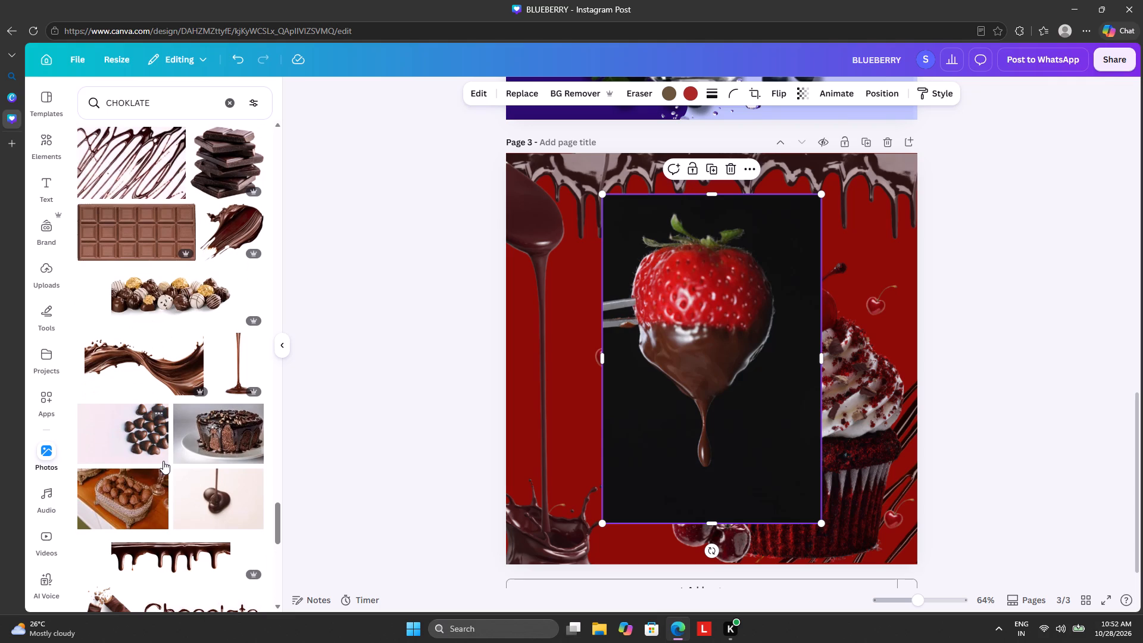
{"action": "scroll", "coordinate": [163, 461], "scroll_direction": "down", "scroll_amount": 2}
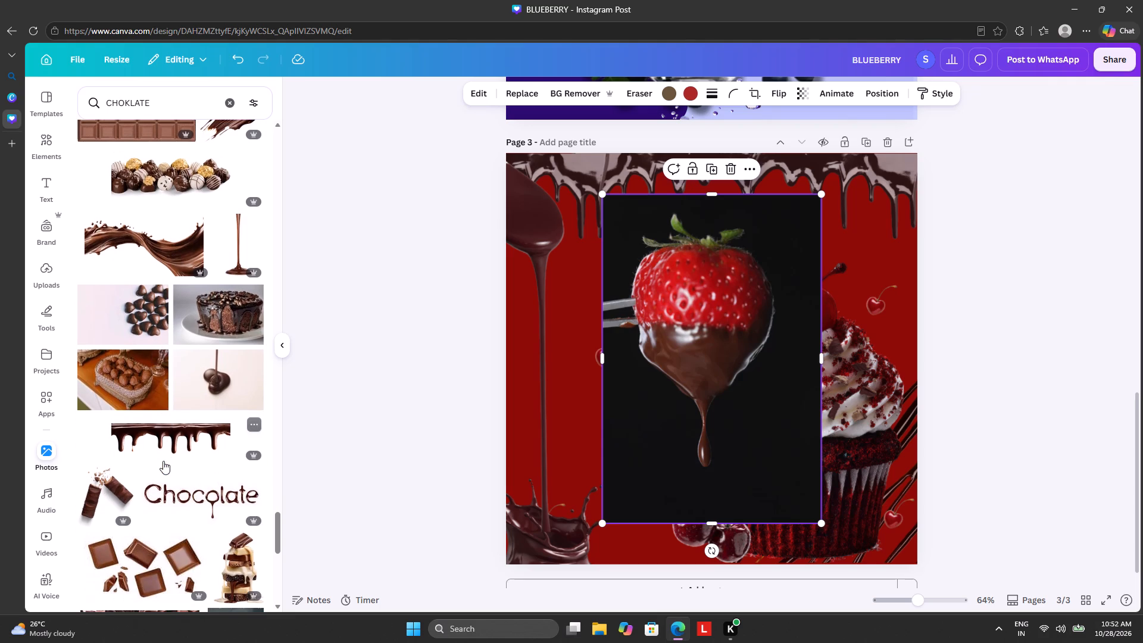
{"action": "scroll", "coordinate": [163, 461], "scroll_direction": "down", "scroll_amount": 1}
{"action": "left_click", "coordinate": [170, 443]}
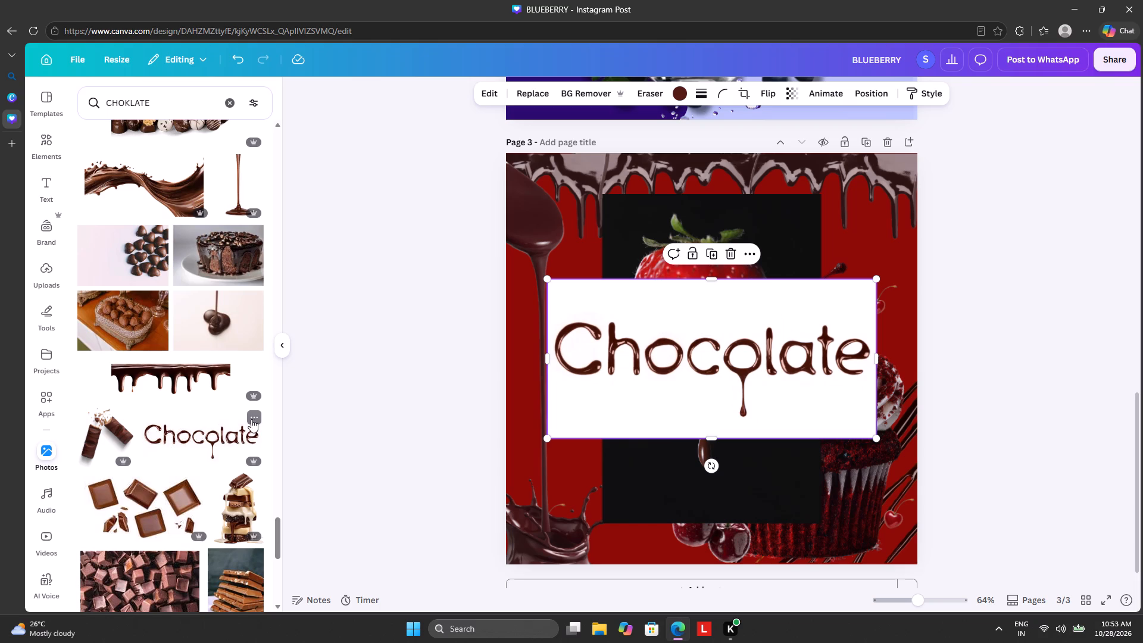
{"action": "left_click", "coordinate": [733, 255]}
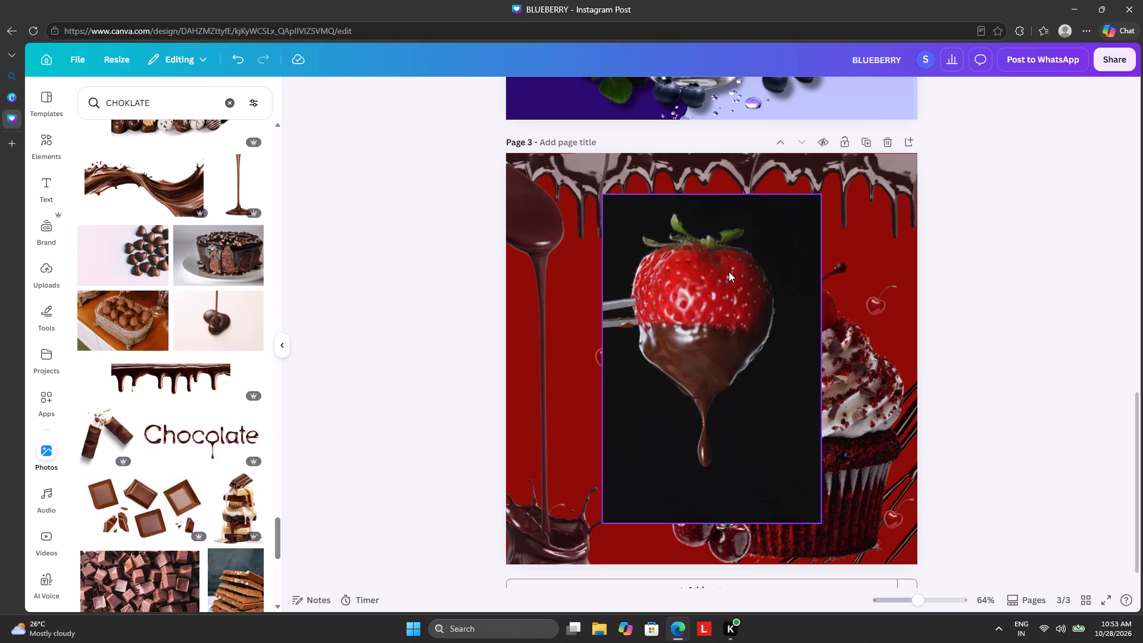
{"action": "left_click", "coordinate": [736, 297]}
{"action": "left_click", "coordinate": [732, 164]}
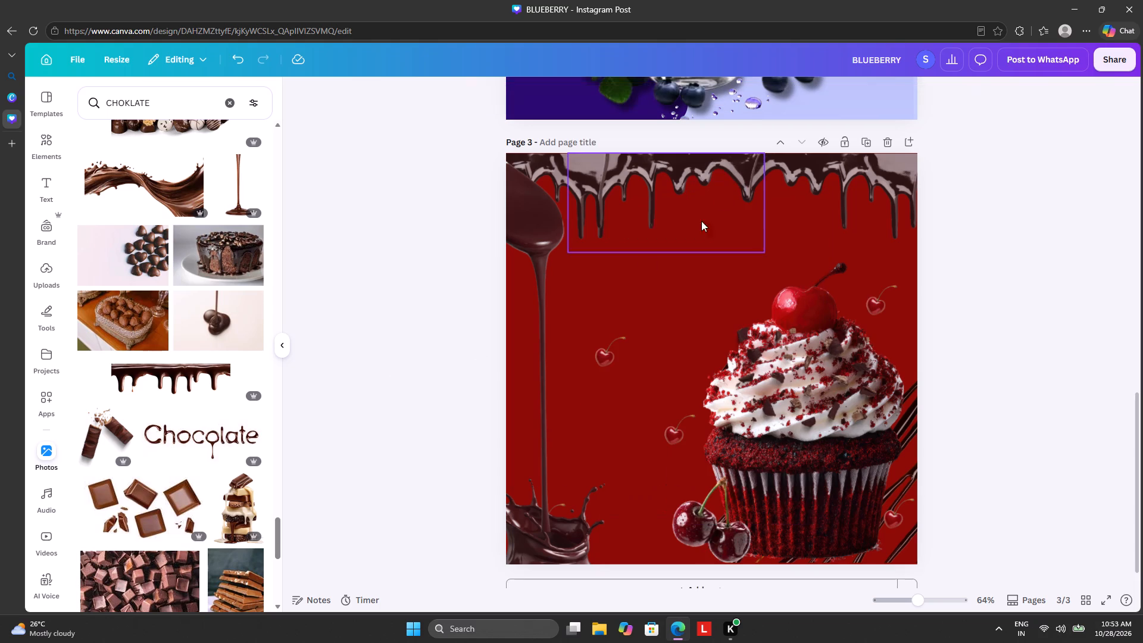
Add the photo of a chocolate heart outline to page 3 and remove its white background.
{"action": "scroll", "coordinate": [190, 402], "scroll_direction": "down", "scroll_amount": 5}
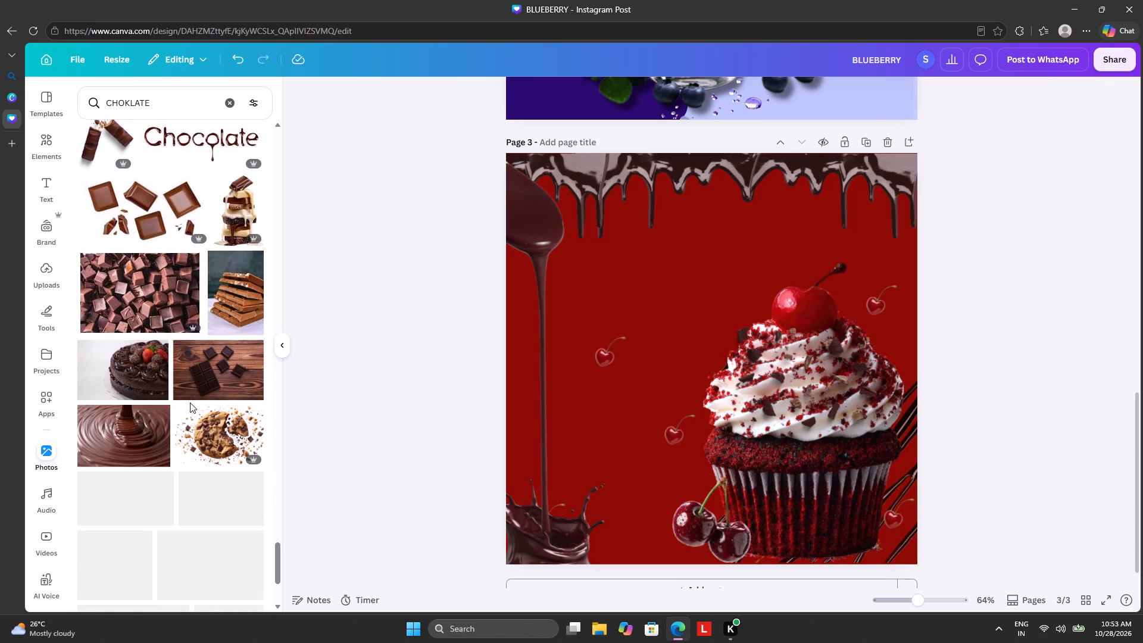
{"action": "scroll", "coordinate": [161, 433], "scroll_direction": "down", "scroll_amount": 6}
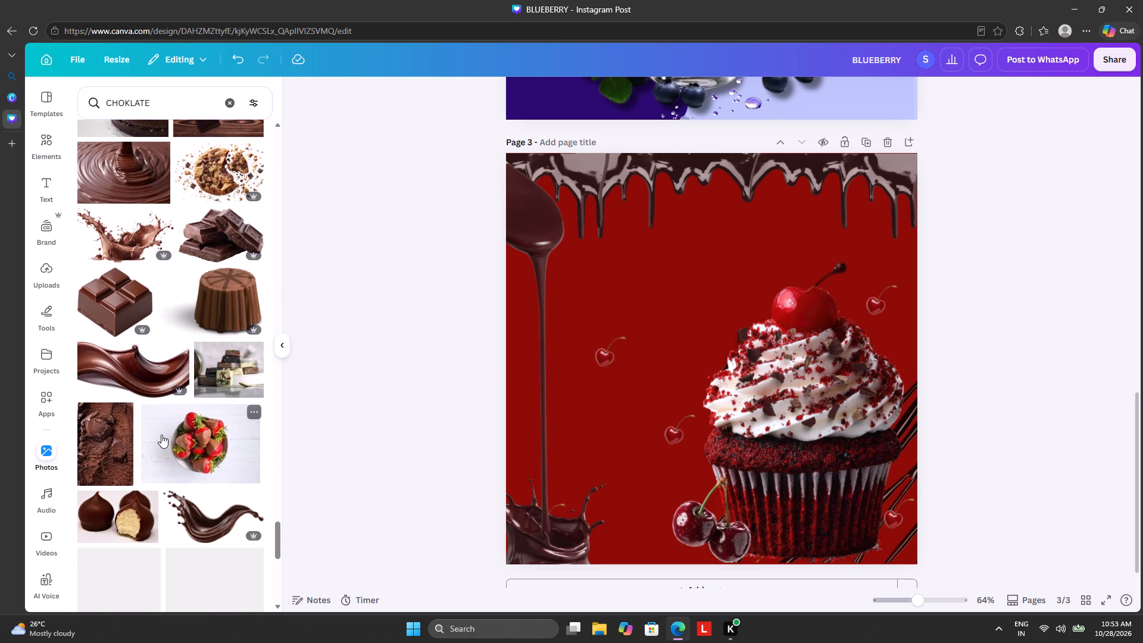
{"action": "scroll", "coordinate": [161, 435], "scroll_direction": "down", "scroll_amount": 6}
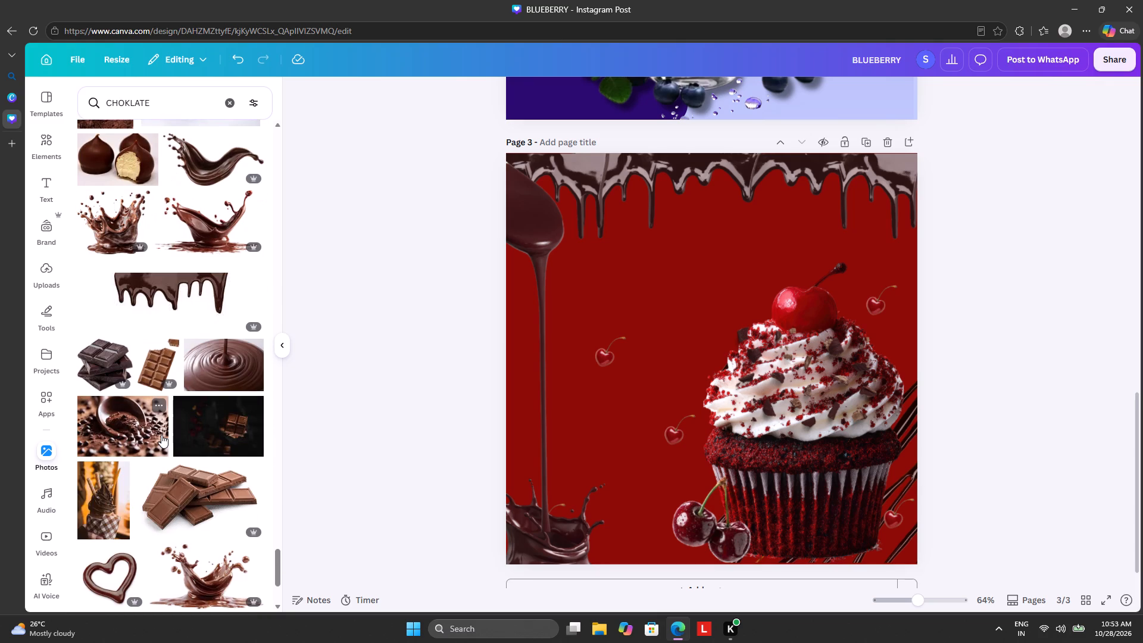
{"action": "scroll", "coordinate": [161, 435], "scroll_direction": "down", "scroll_amount": 5}
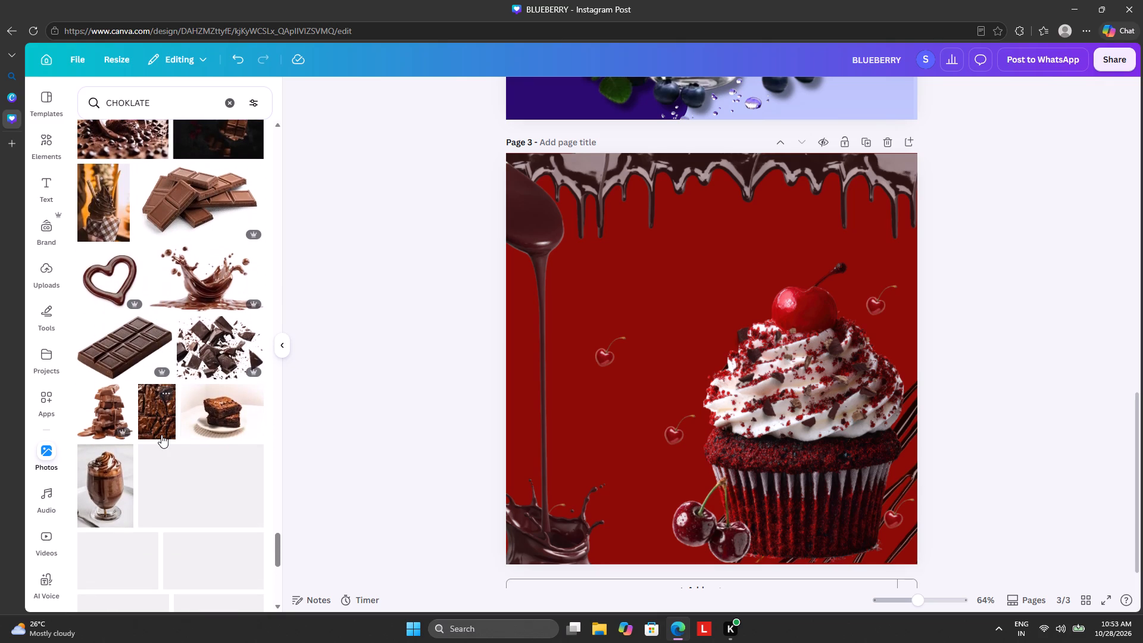
{"action": "left_click", "coordinate": [94, 270]}
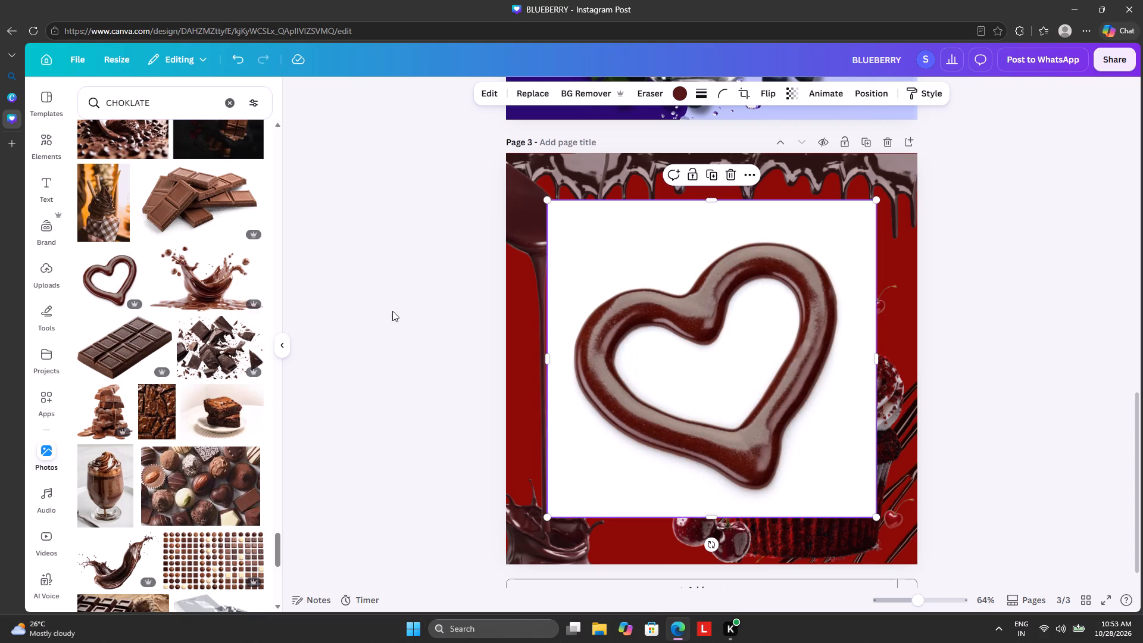
{"action": "left_click", "coordinate": [566, 97]}
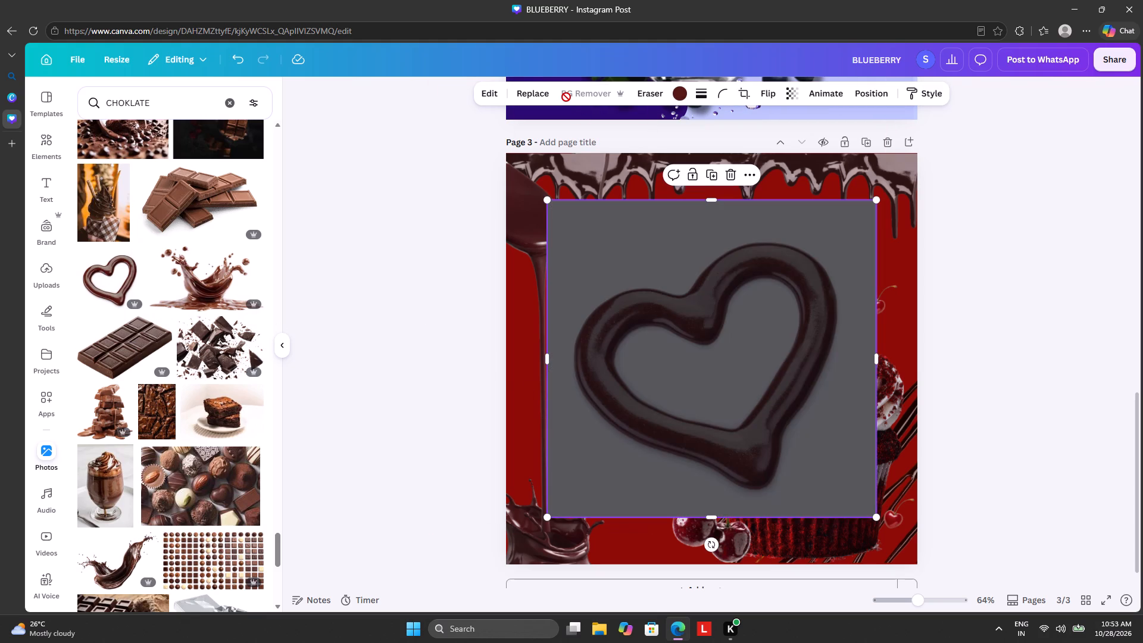
Recolour the chocolate heart outline with the design's Darkred, #4C0D15.
{"action": "left_click", "coordinate": [676, 90]}
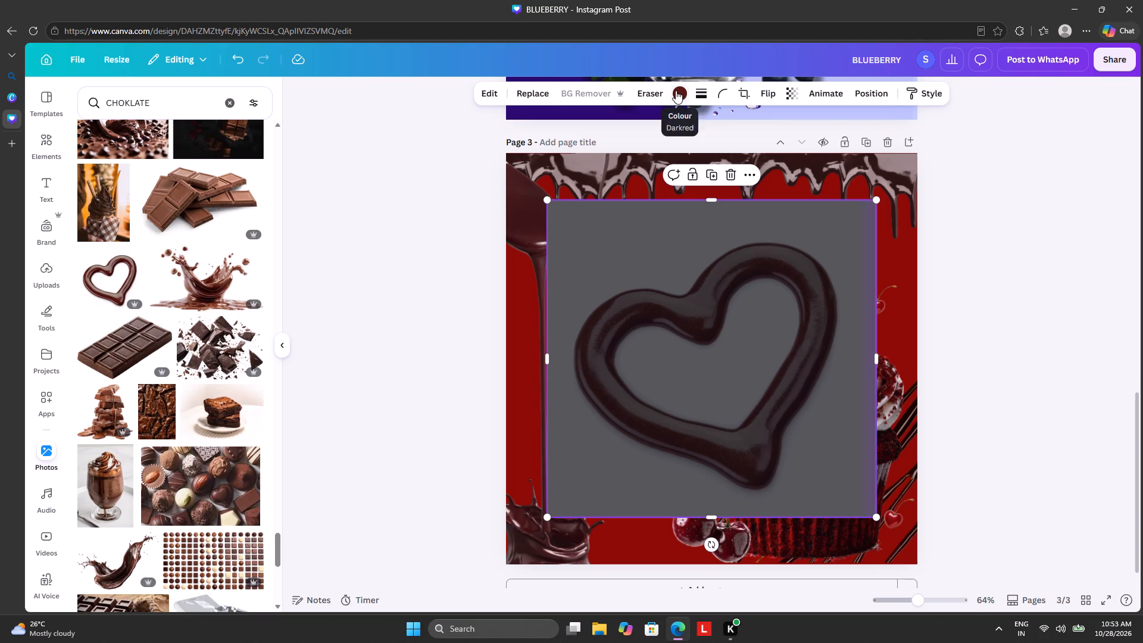
{"action": "left_click", "coordinate": [97, 246]}
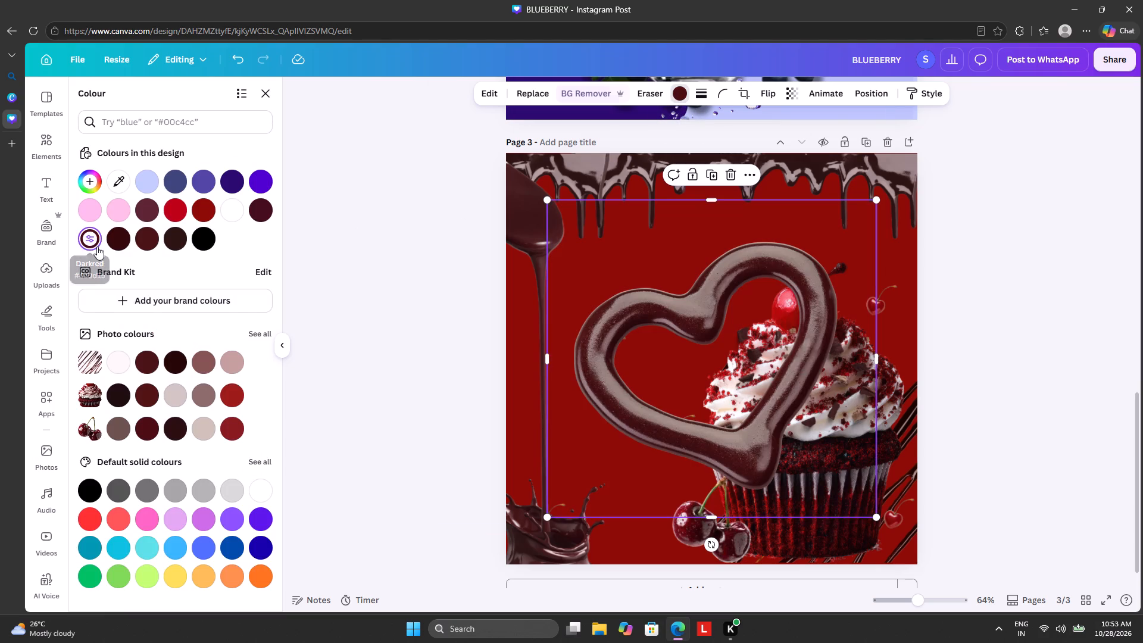
{"action": "left_click", "coordinate": [87, 240]}
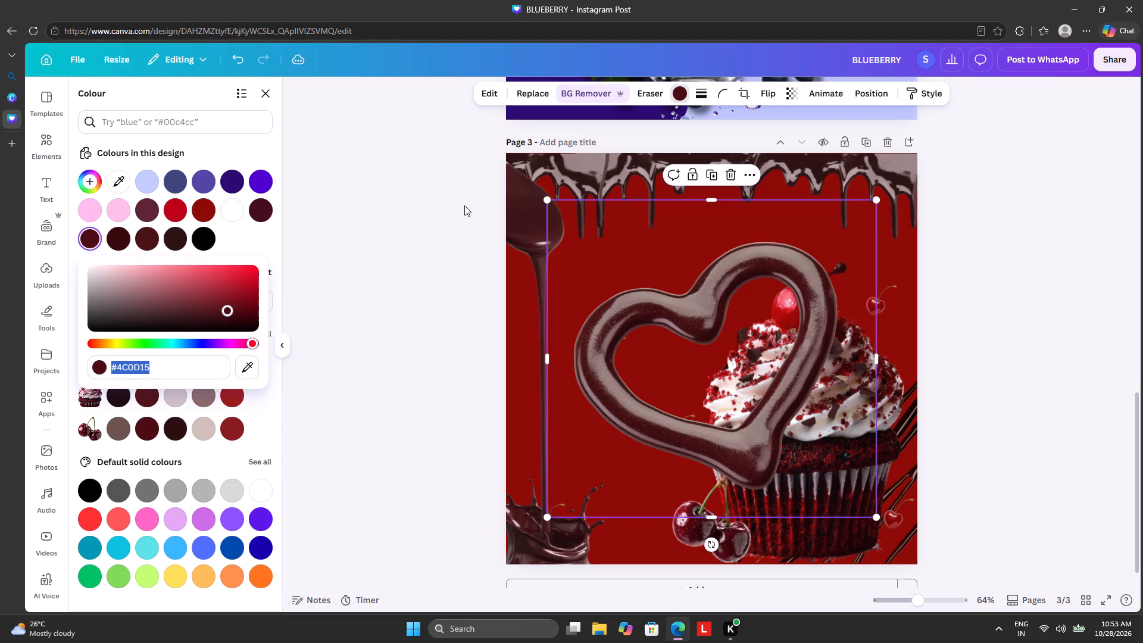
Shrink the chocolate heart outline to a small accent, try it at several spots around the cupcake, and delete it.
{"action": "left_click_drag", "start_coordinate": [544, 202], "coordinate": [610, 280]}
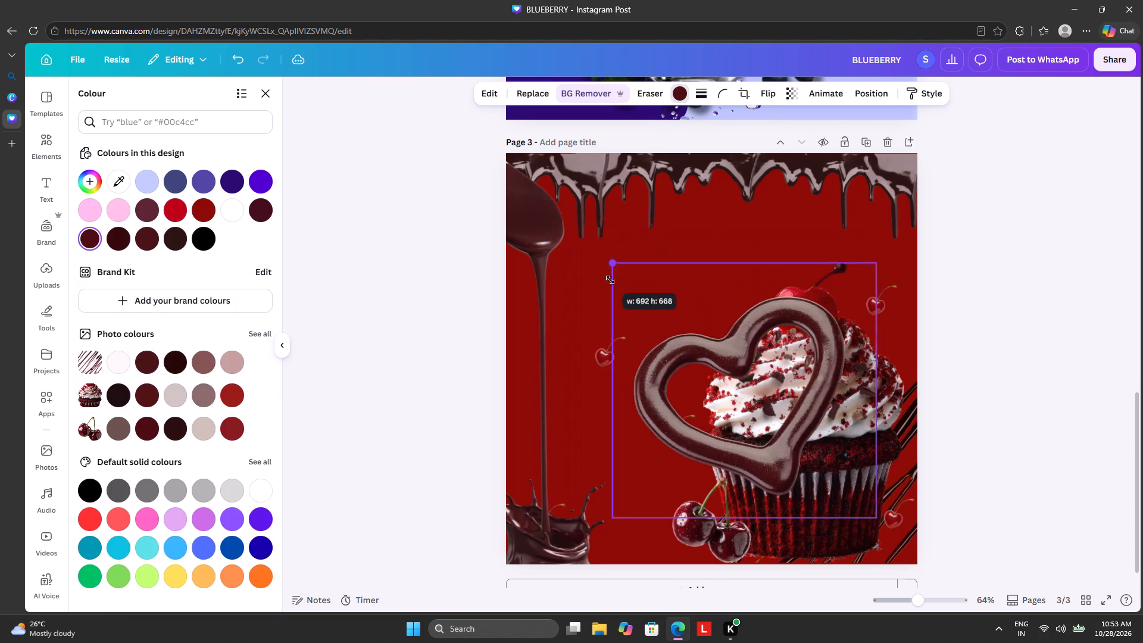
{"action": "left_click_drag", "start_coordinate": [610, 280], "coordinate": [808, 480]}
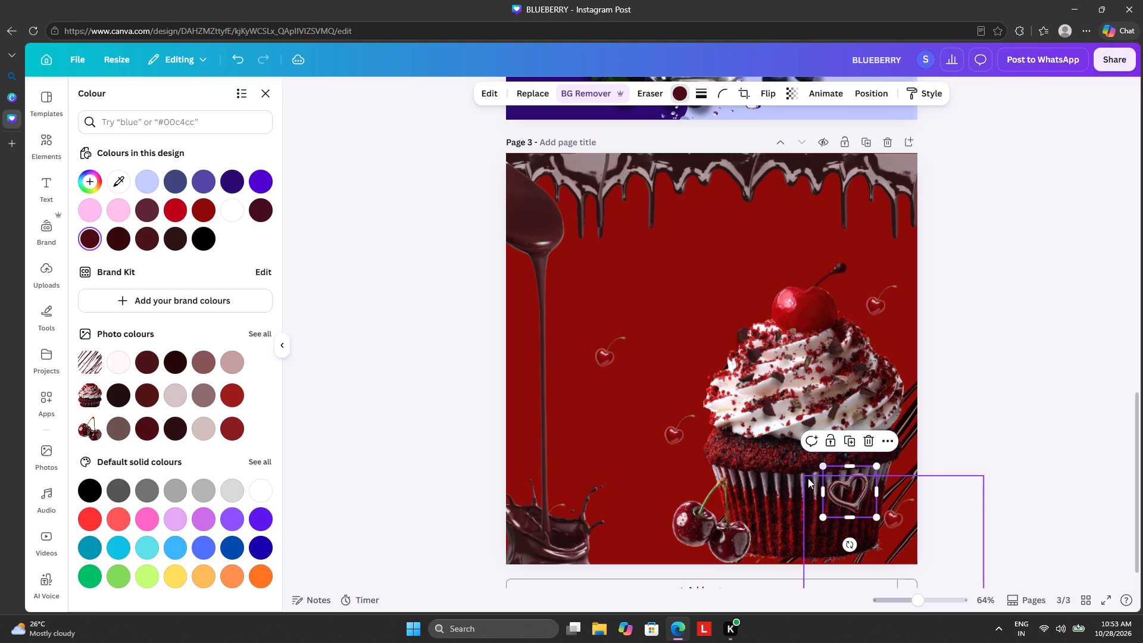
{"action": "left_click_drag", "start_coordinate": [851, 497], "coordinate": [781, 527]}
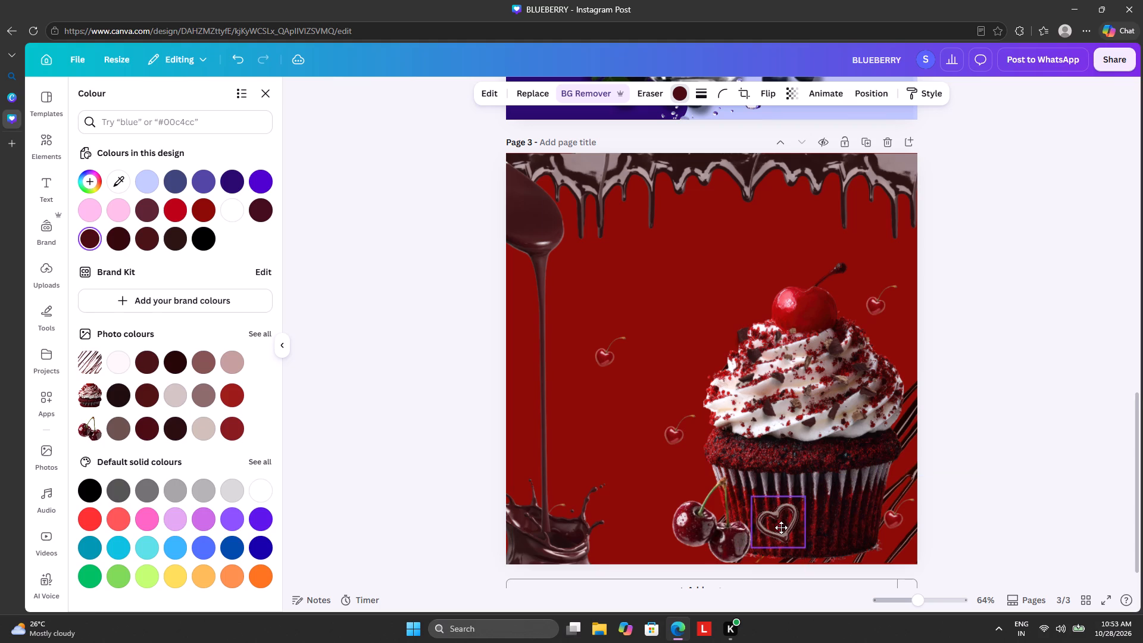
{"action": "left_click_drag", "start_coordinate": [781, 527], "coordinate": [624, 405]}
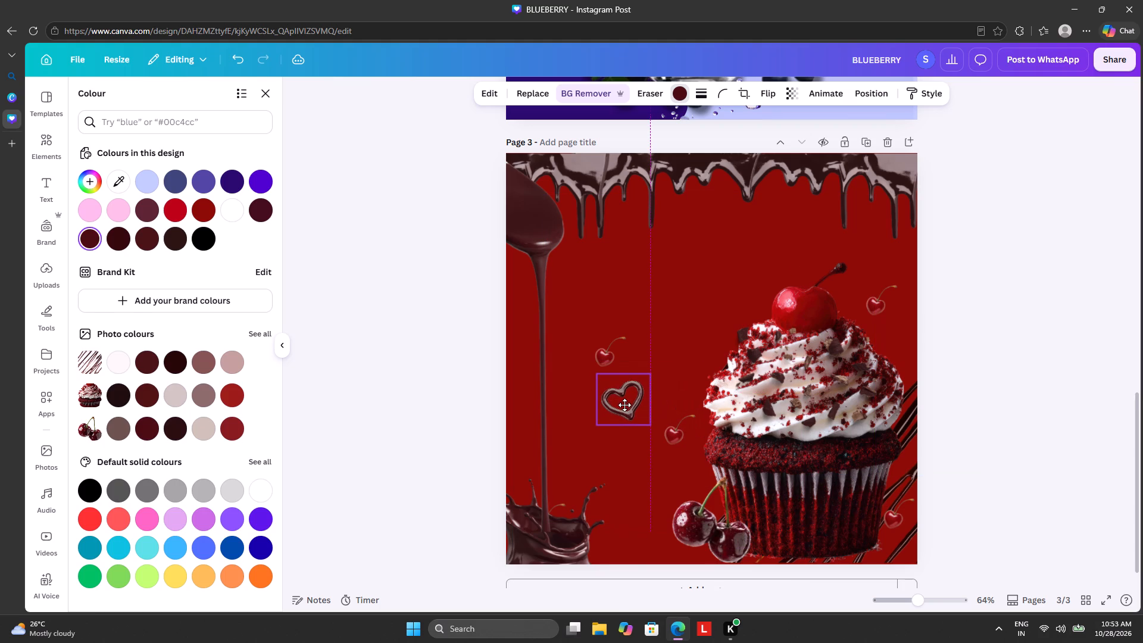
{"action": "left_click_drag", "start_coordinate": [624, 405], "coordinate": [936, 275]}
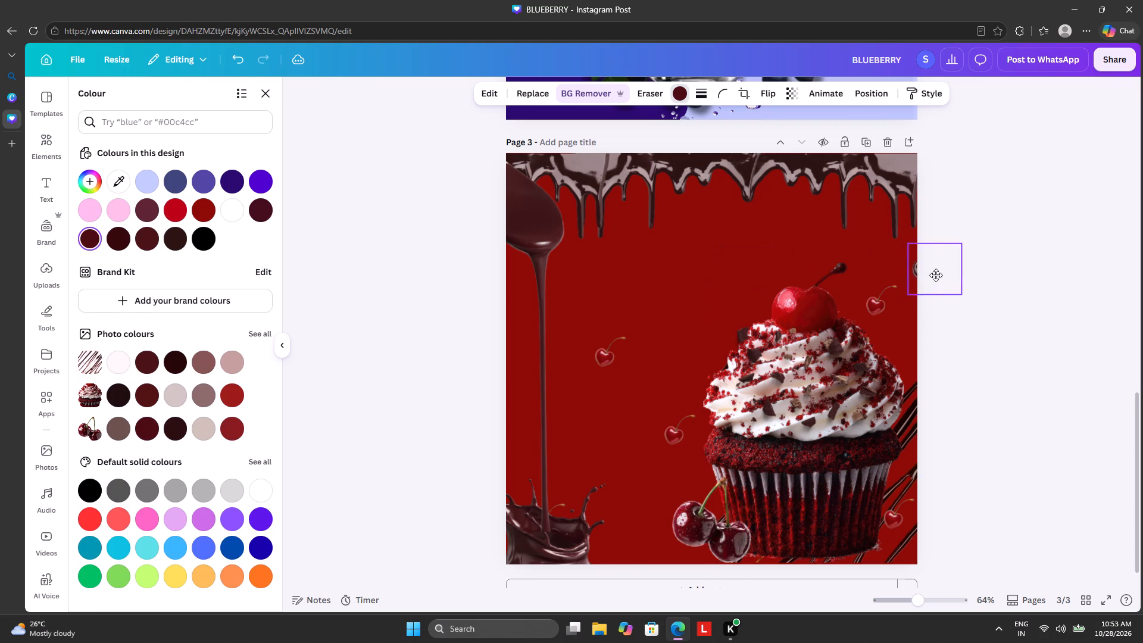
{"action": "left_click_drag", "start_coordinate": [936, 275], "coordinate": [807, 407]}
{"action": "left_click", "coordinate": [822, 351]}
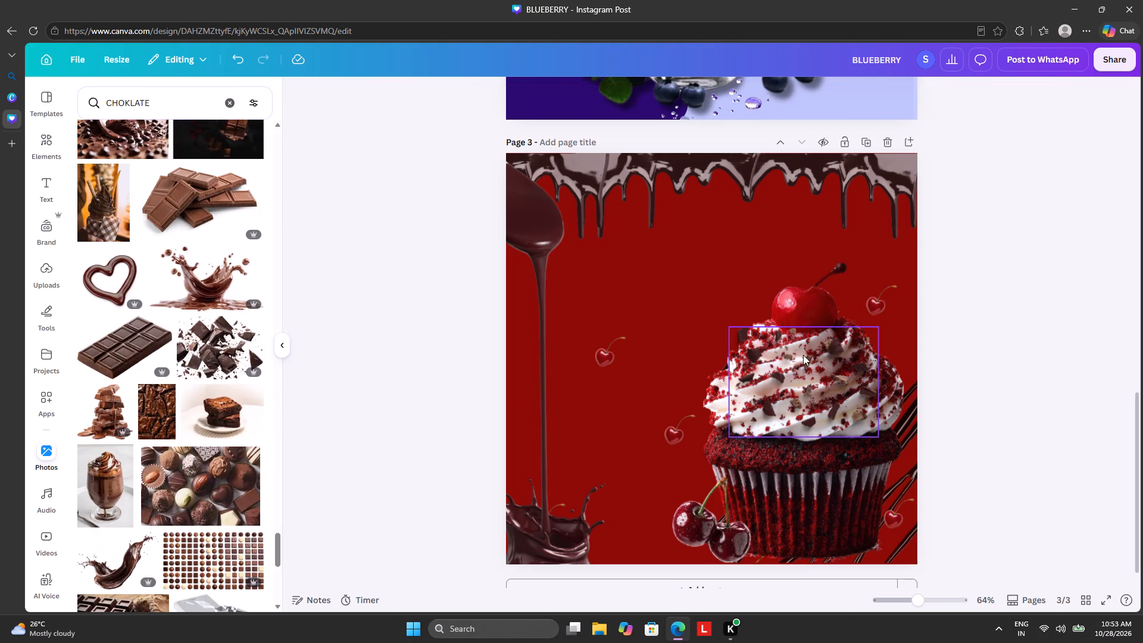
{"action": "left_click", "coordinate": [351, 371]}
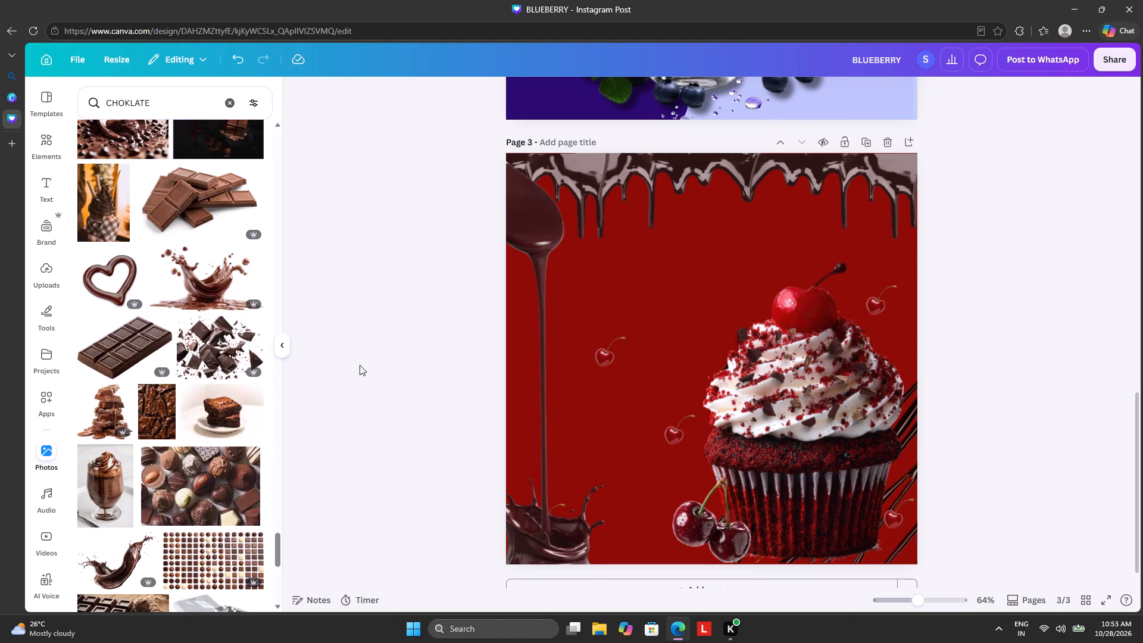
Raise the pouring chocolate spoon photo toward page 3's top edge and stretch it so the stream still reaches the splash.
{"action": "left_click_drag", "start_coordinate": [539, 228], "coordinate": [533, 196]}
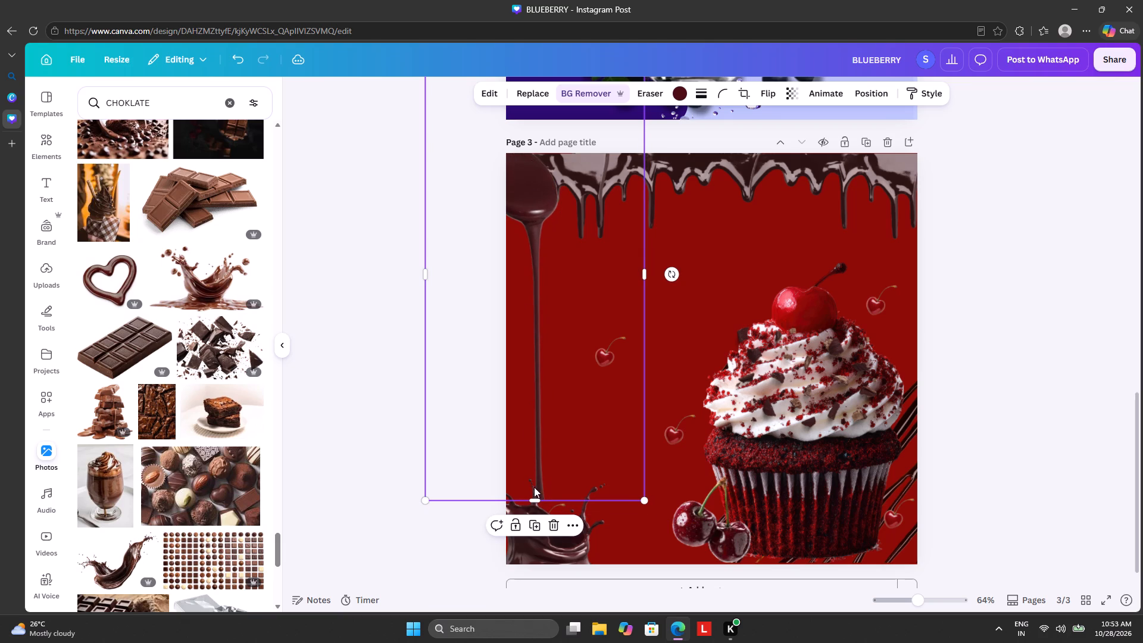
{"action": "left_click_drag", "start_coordinate": [532, 497], "coordinate": [533, 541]}
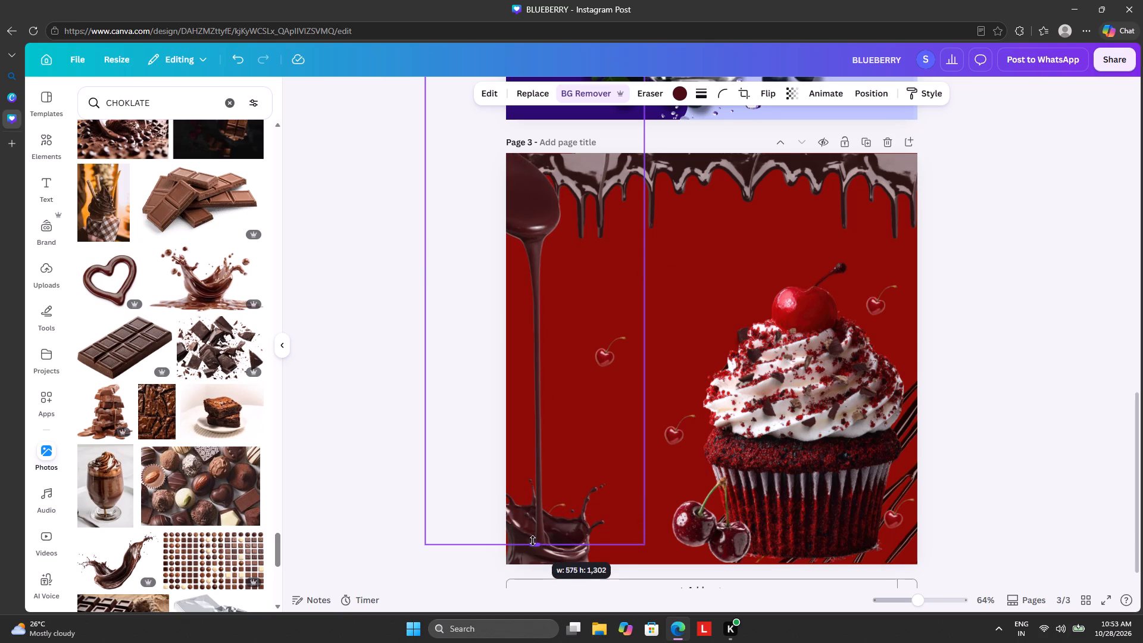
{"action": "left_click_drag", "start_coordinate": [533, 541], "coordinate": [533, 539]}
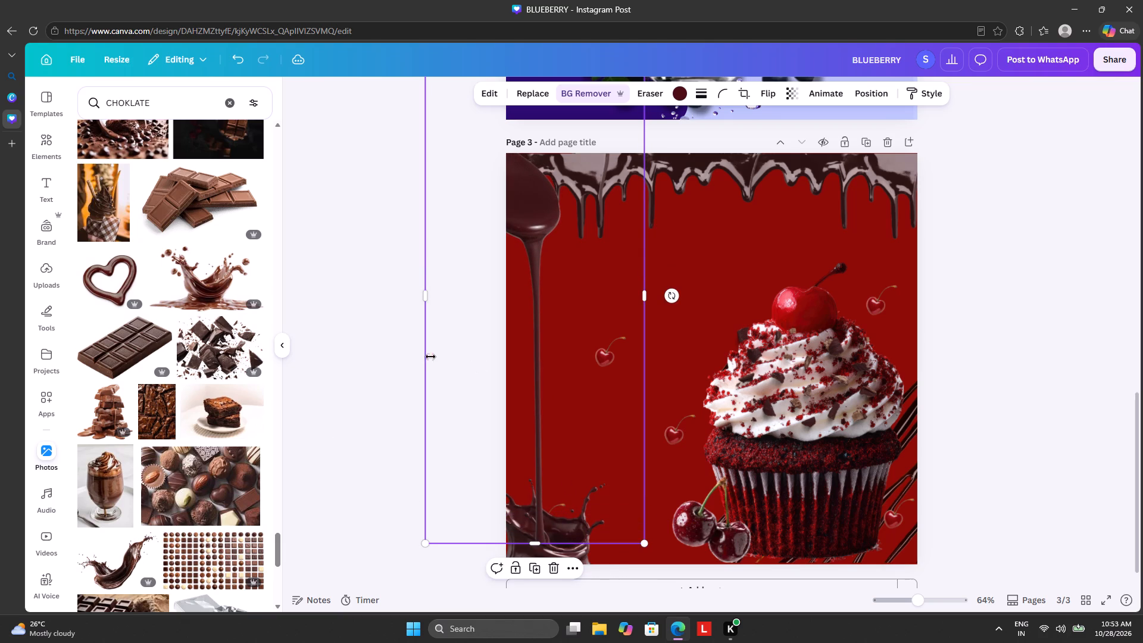
{"action": "left_click", "coordinate": [422, 357]}
{"action": "left_click", "coordinate": [396, 304]}
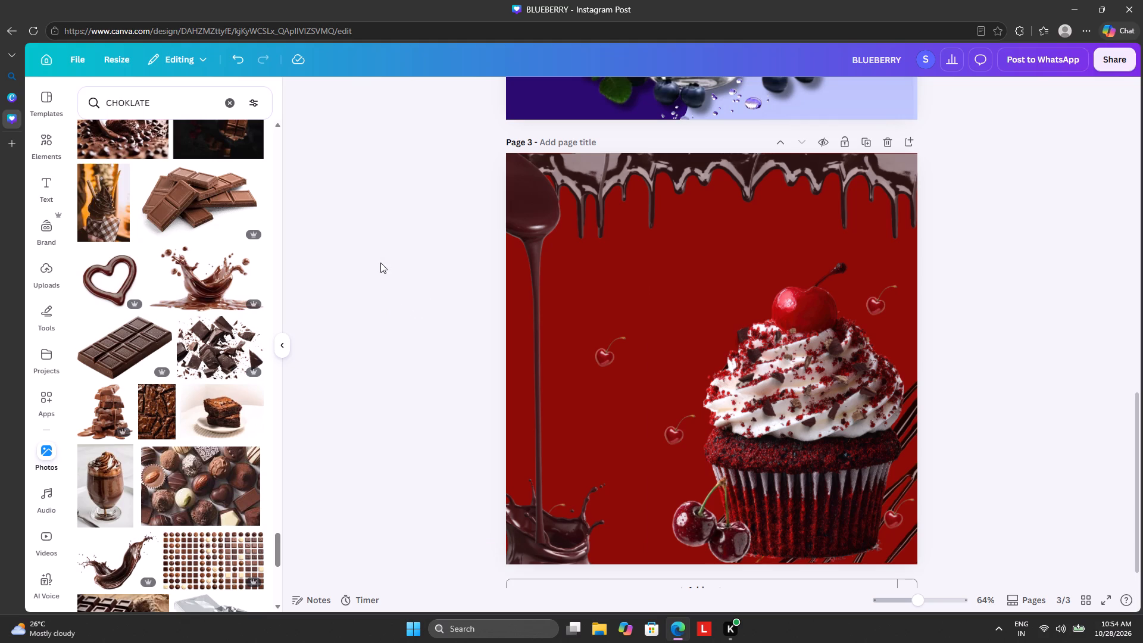
{"action": "left_click_drag", "start_coordinate": [527, 226], "coordinate": [529, 198]}
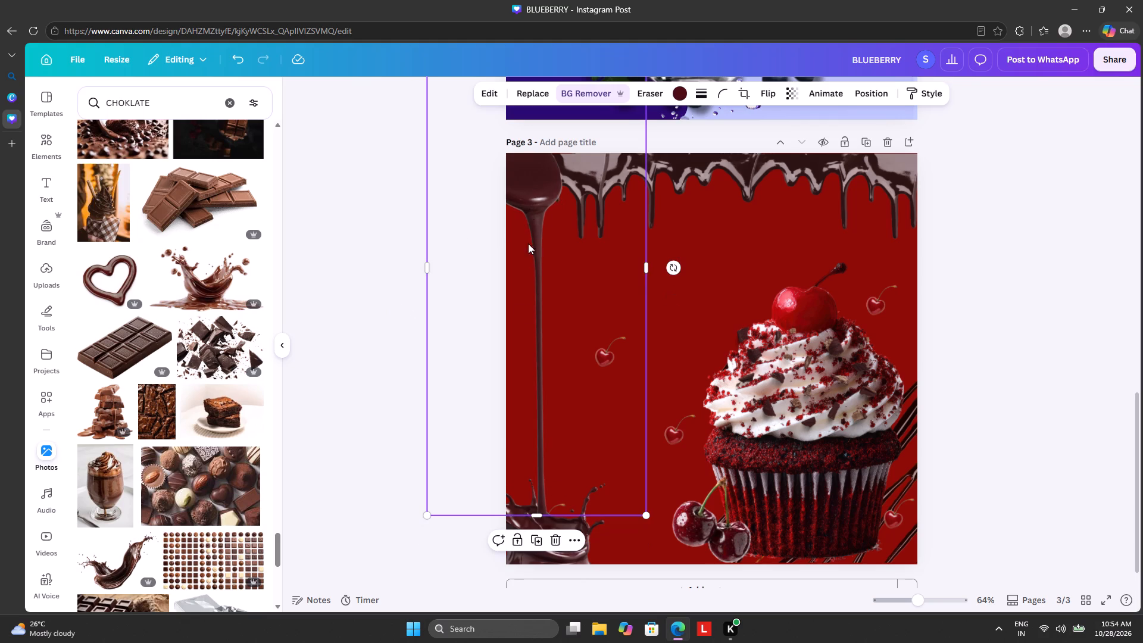
{"action": "left_click_drag", "start_coordinate": [535, 514], "coordinate": [538, 543]}
{"action": "left_click", "coordinate": [351, 393]}
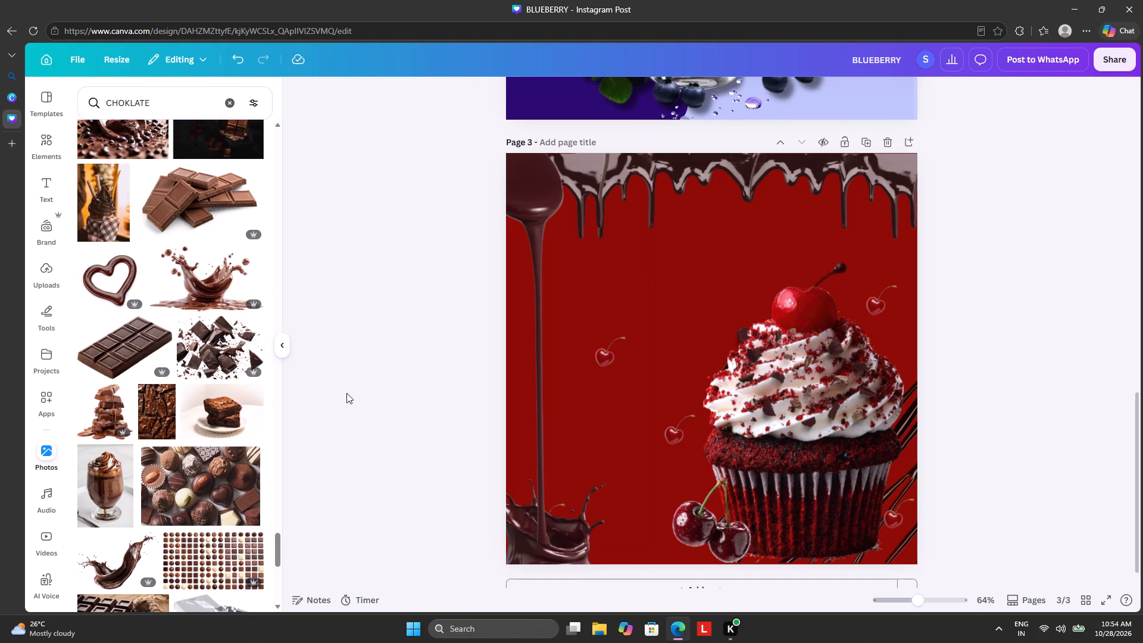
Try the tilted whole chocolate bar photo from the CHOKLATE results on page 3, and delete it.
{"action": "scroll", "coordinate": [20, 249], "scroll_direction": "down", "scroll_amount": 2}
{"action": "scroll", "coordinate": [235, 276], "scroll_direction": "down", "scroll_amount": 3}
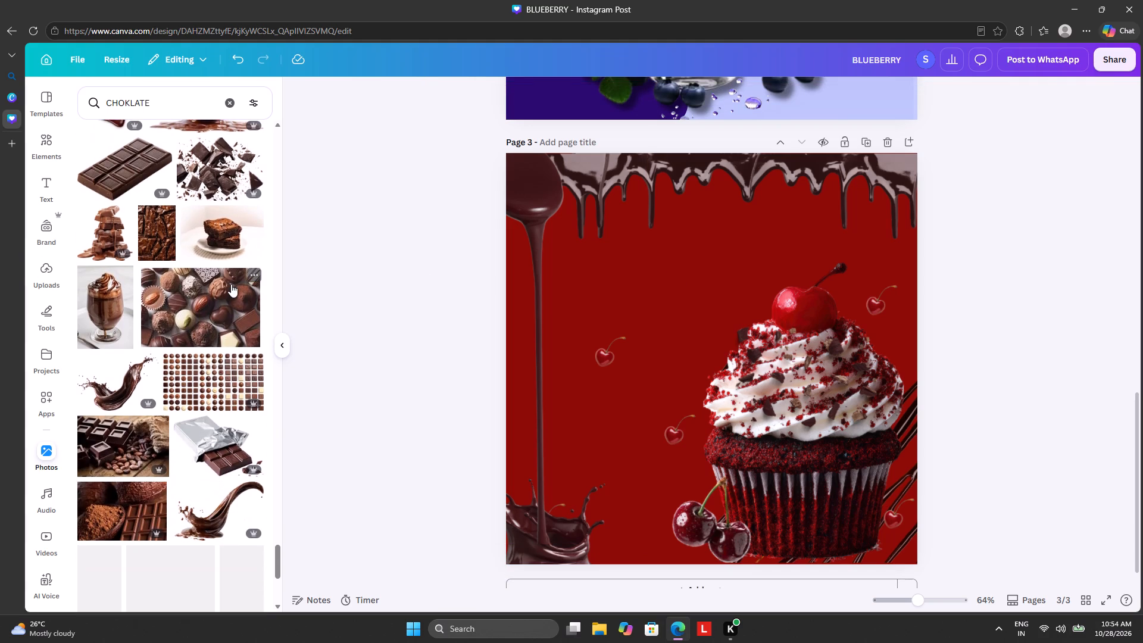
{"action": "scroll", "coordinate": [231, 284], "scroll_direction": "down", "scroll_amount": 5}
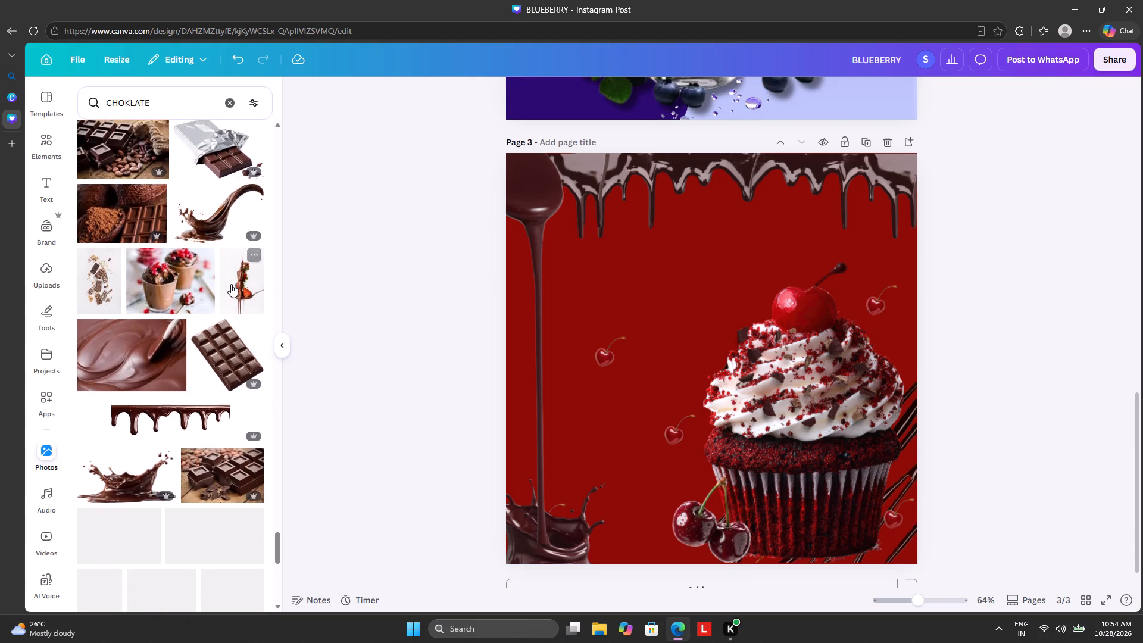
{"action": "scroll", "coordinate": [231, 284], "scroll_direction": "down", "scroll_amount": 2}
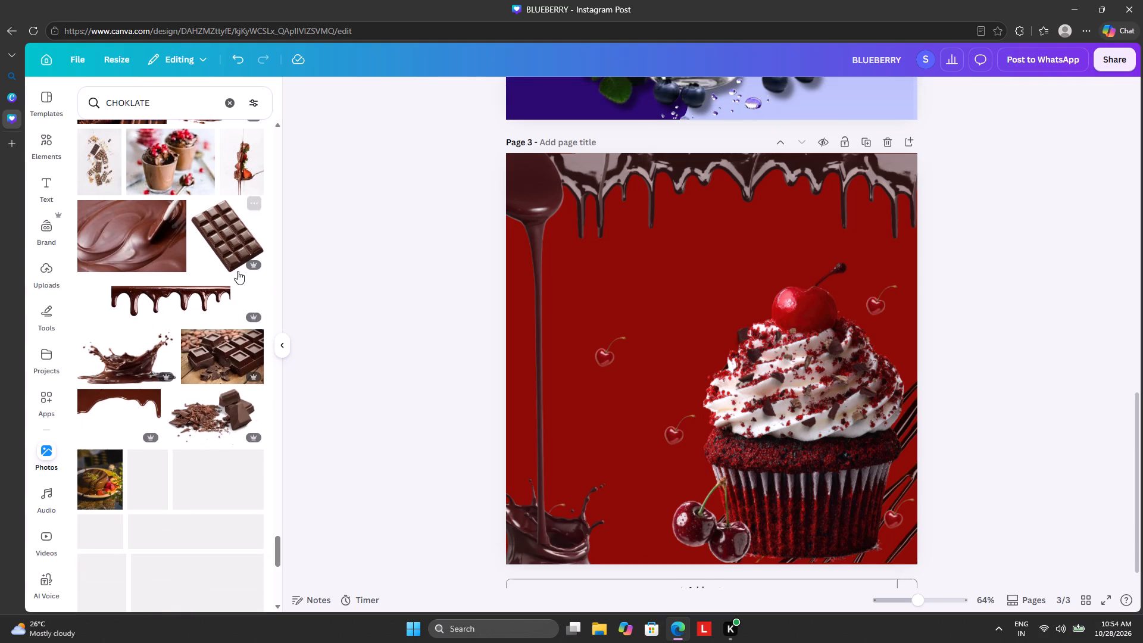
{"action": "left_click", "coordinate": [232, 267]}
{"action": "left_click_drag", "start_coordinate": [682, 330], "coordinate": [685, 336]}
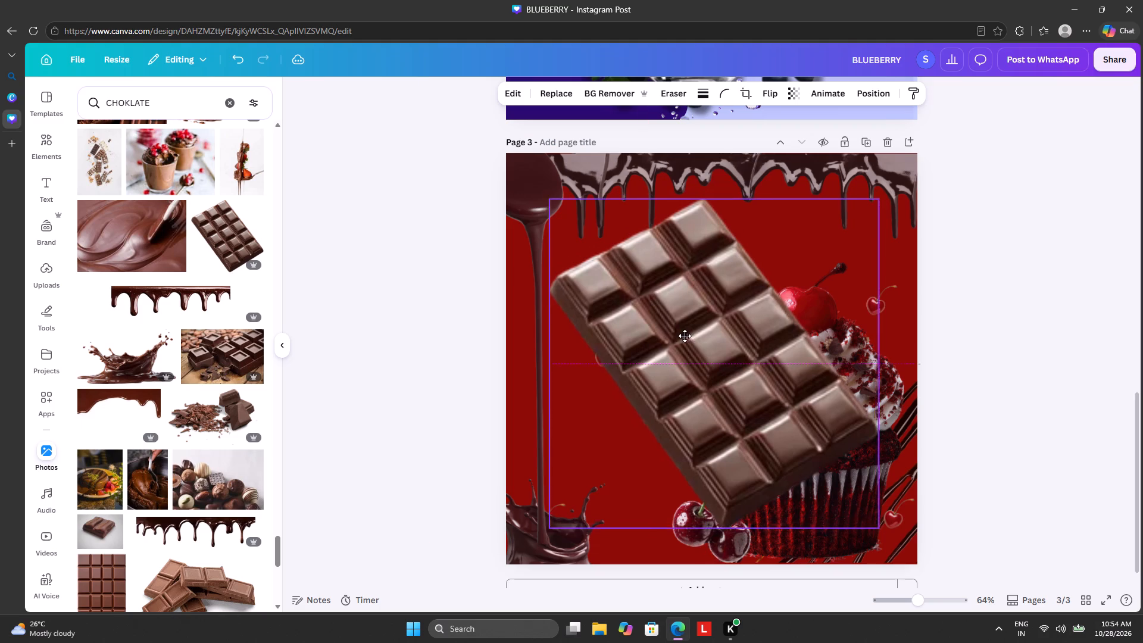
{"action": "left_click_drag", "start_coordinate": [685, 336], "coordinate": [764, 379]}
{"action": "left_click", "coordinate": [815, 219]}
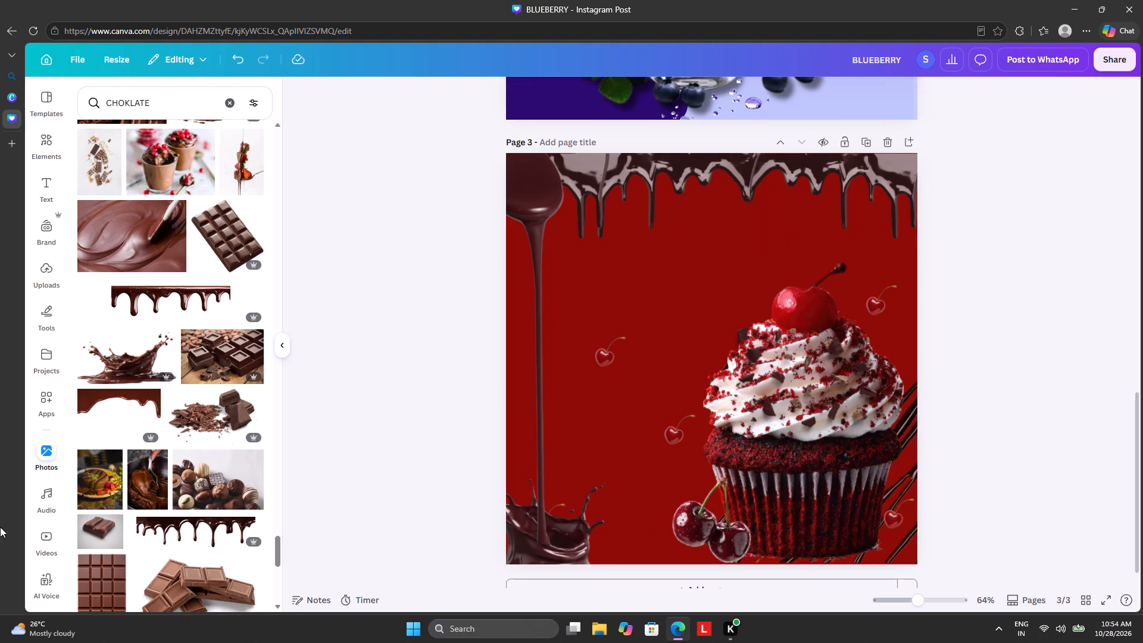
Look through the remaining chocolate photos, and search the photo library for CHOKLATE CUPCAKE.
{"action": "scroll", "coordinate": [107, 455], "scroll_direction": "down", "scroll_amount": 8}
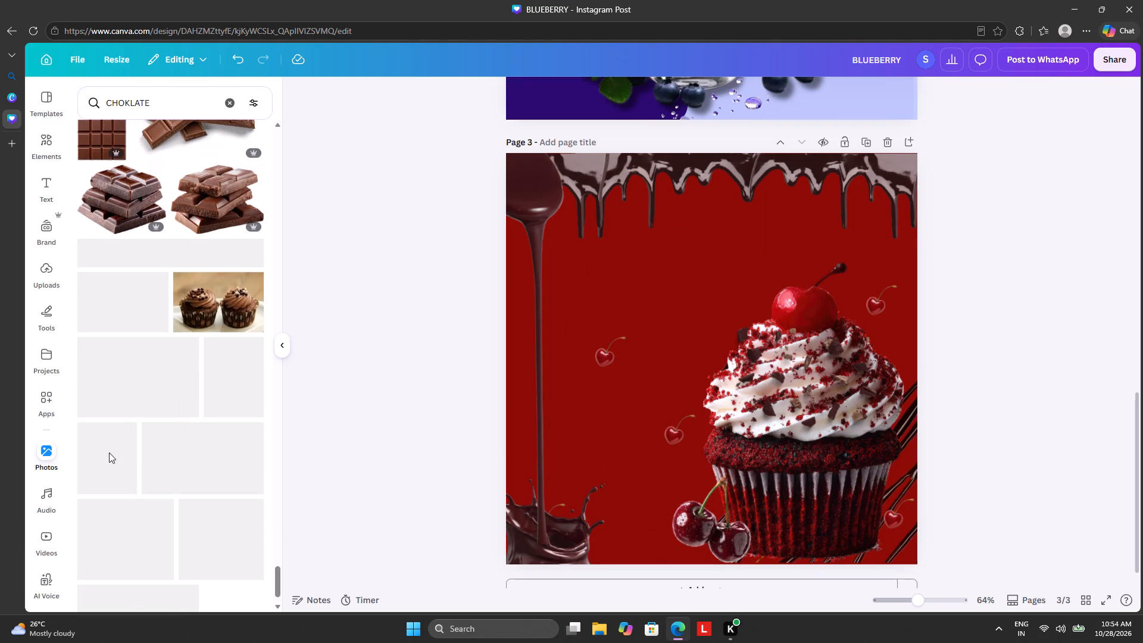
{"action": "scroll", "coordinate": [109, 452], "scroll_direction": "down", "scroll_amount": 2}
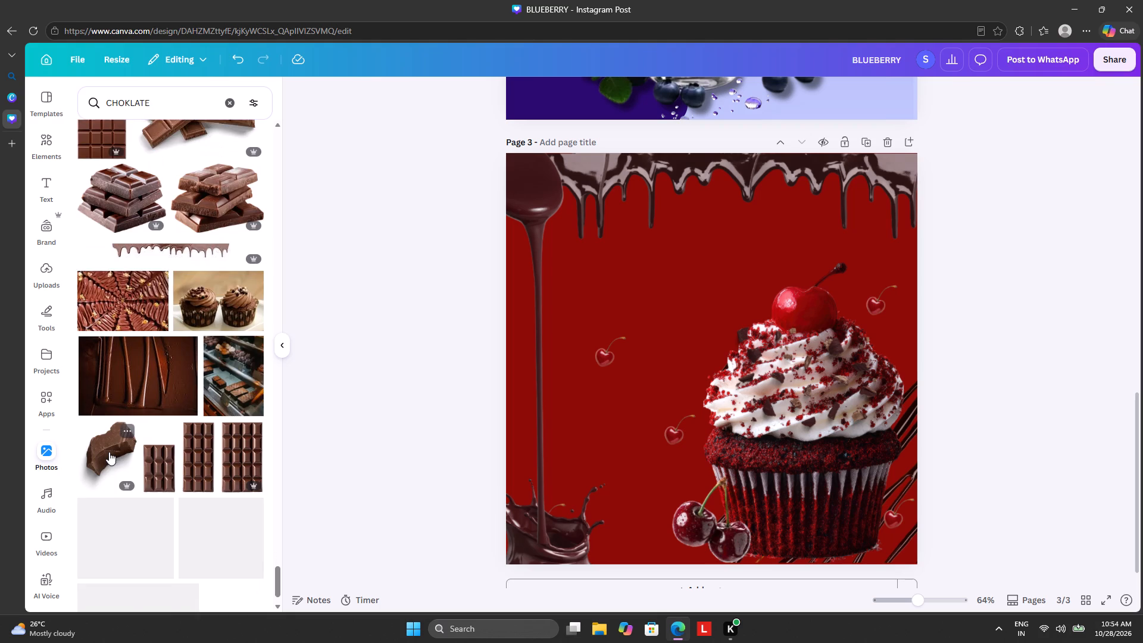
{"action": "scroll", "coordinate": [109, 452], "scroll_direction": "down", "scroll_amount": 2}
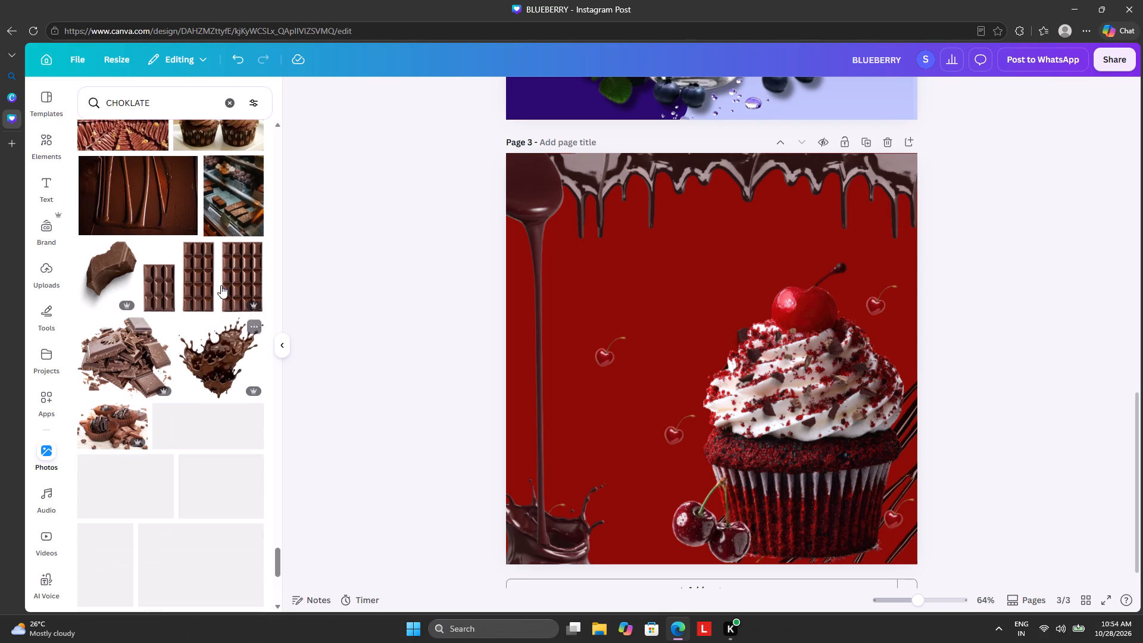
{"action": "left_click", "coordinate": [207, 101]}
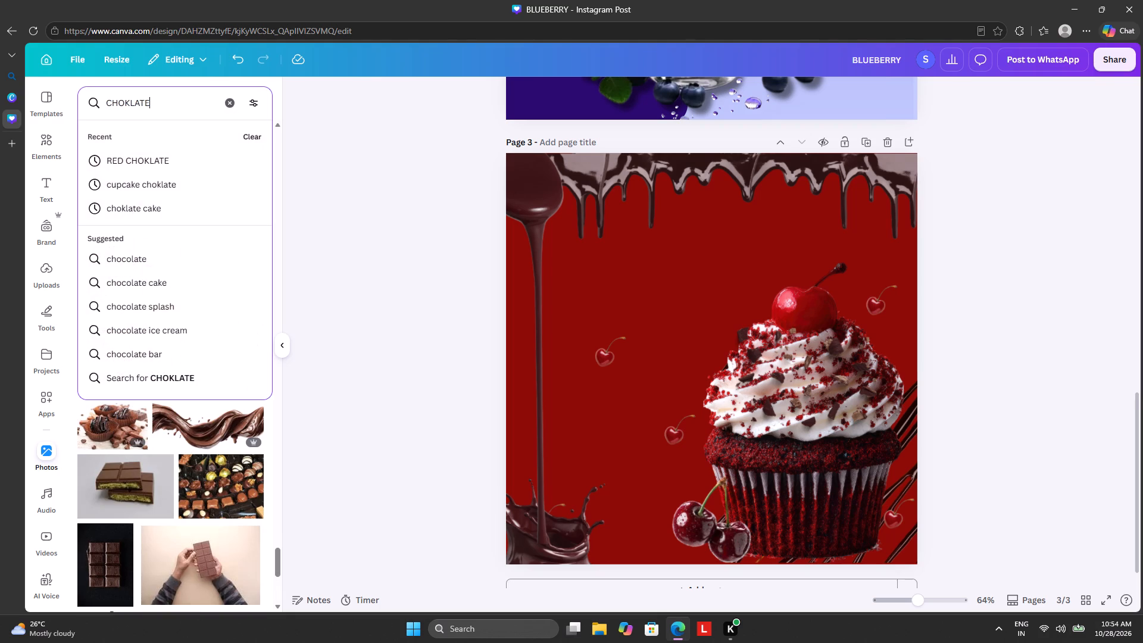
{"action": "key", "text": "space"}
{"action": "type", "text": "CA"}
{"action": "key", "text": "k"}
{"action": "key", "text": "BackSpace"}
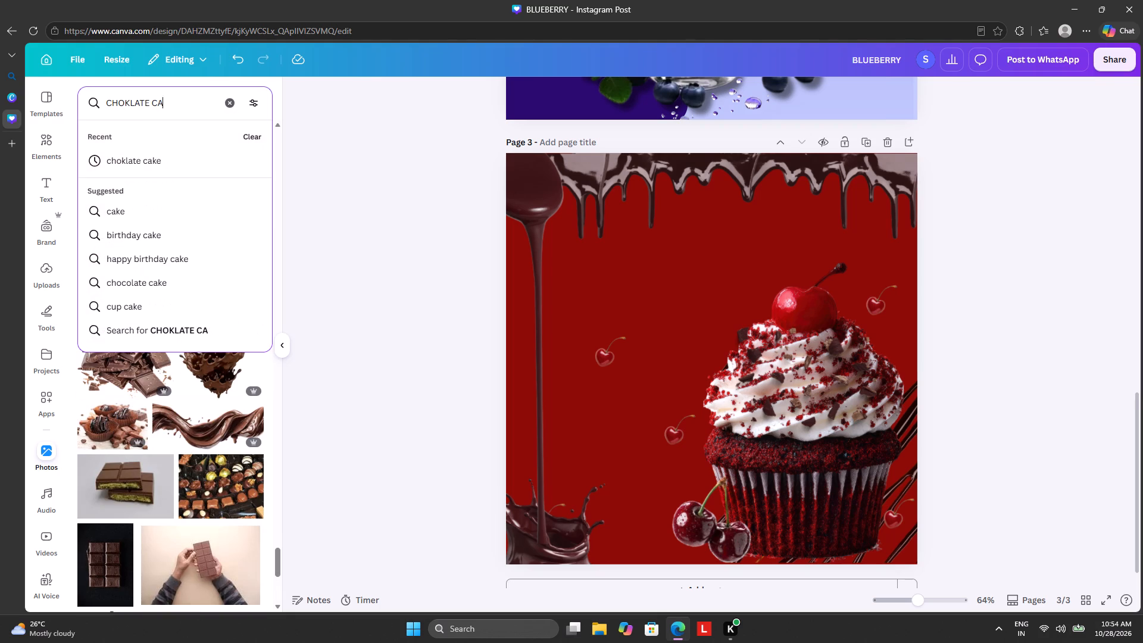
{"action": "key", "text": "BackSpace"}
{"action": "key", "text": "BackSpace"}
{"action": "key", "text": "space"}
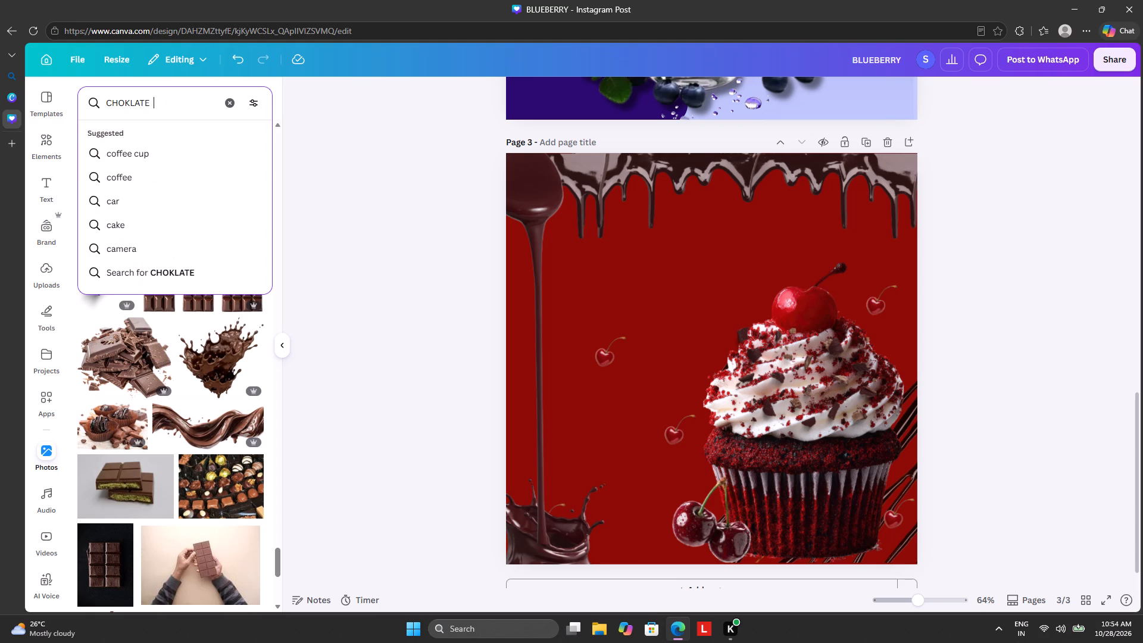
{"action": "type", "text": "CUP"}
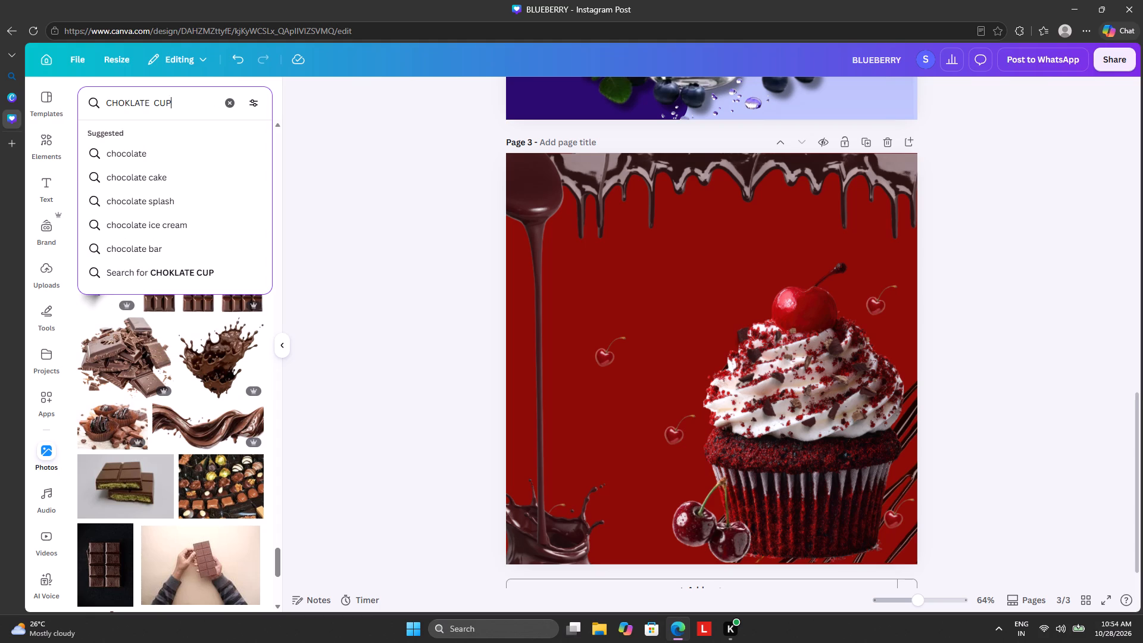
{"action": "type", "text": "CAKE"}
{"action": "key", "text": "Return"}
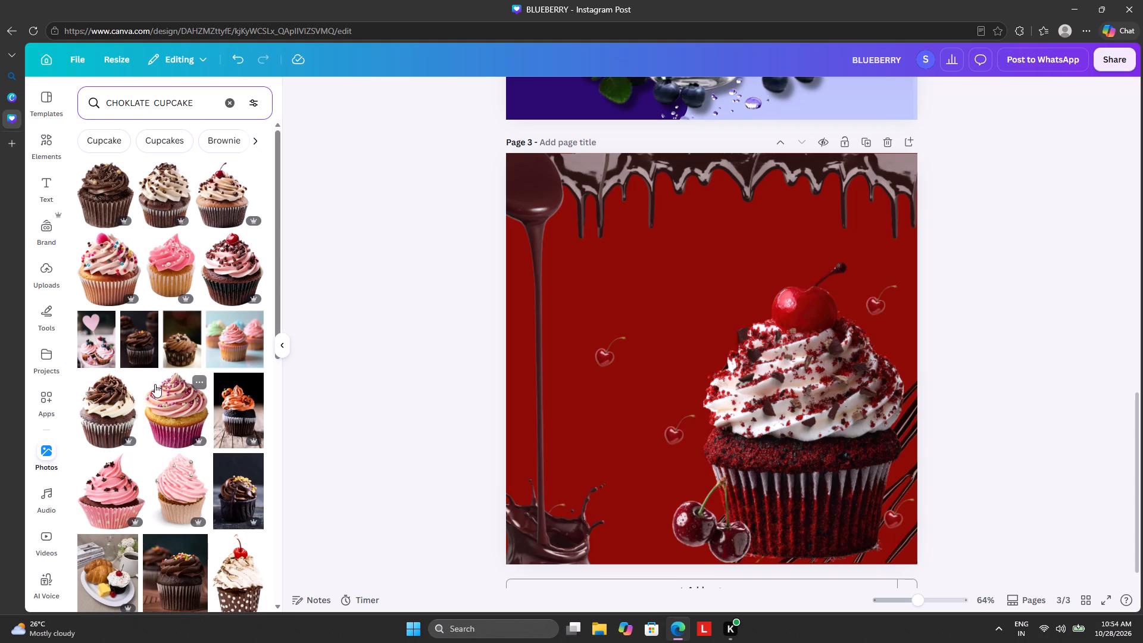
Browse the chocolate cupcake photo results for images or accents that suit the dark red page 3.
{"action": "scroll", "coordinate": [141, 374], "scroll_direction": "down", "scroll_amount": 3}
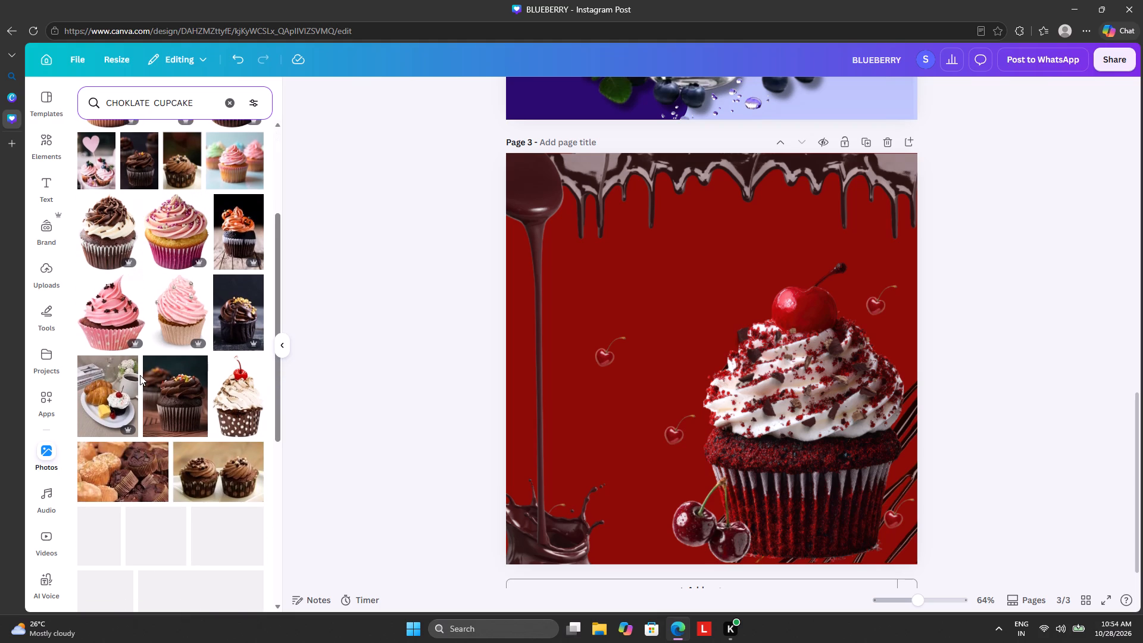
{"action": "scroll", "coordinate": [140, 374], "scroll_direction": "down", "scroll_amount": 3}
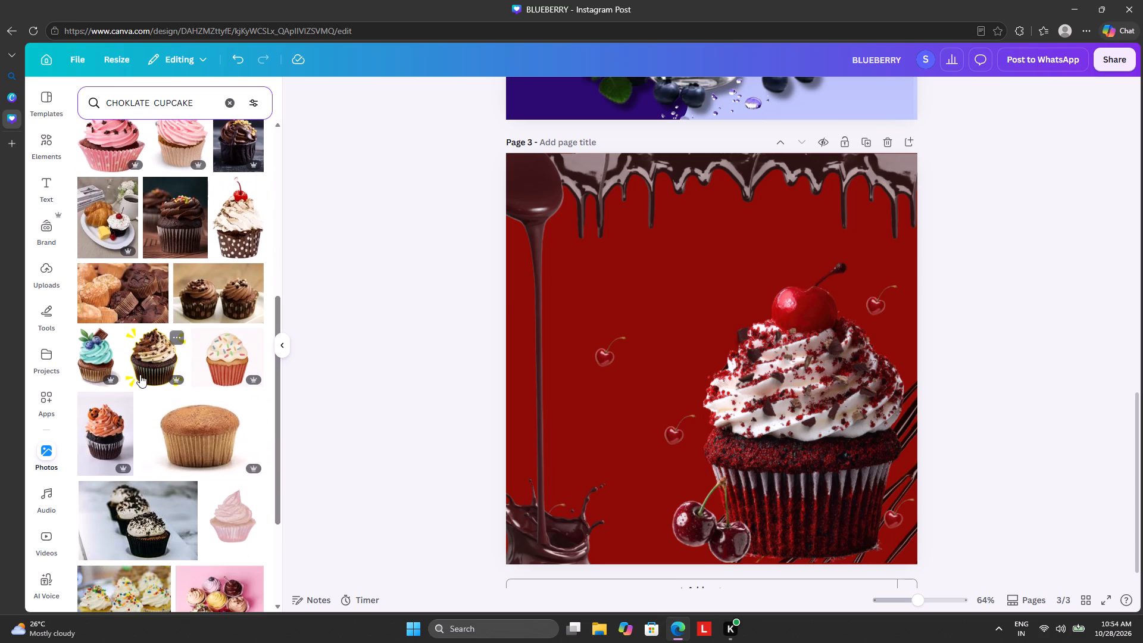
{"action": "scroll", "coordinate": [140, 374], "scroll_direction": "down", "scroll_amount": 8}
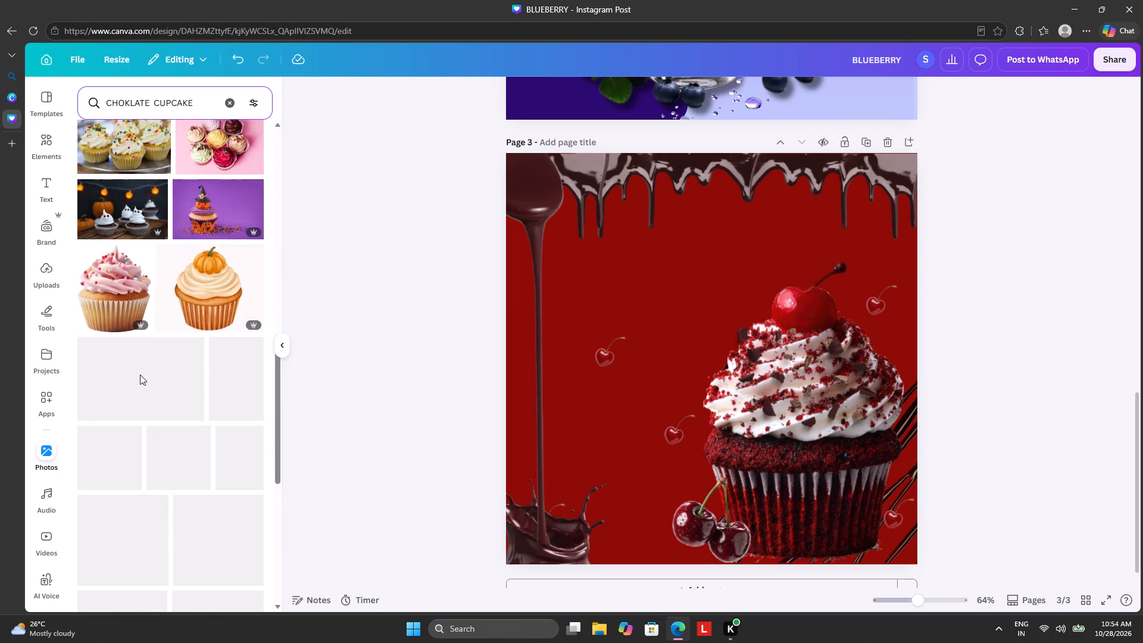
{"action": "scroll", "coordinate": [140, 374], "scroll_direction": "down", "scroll_amount": 3}
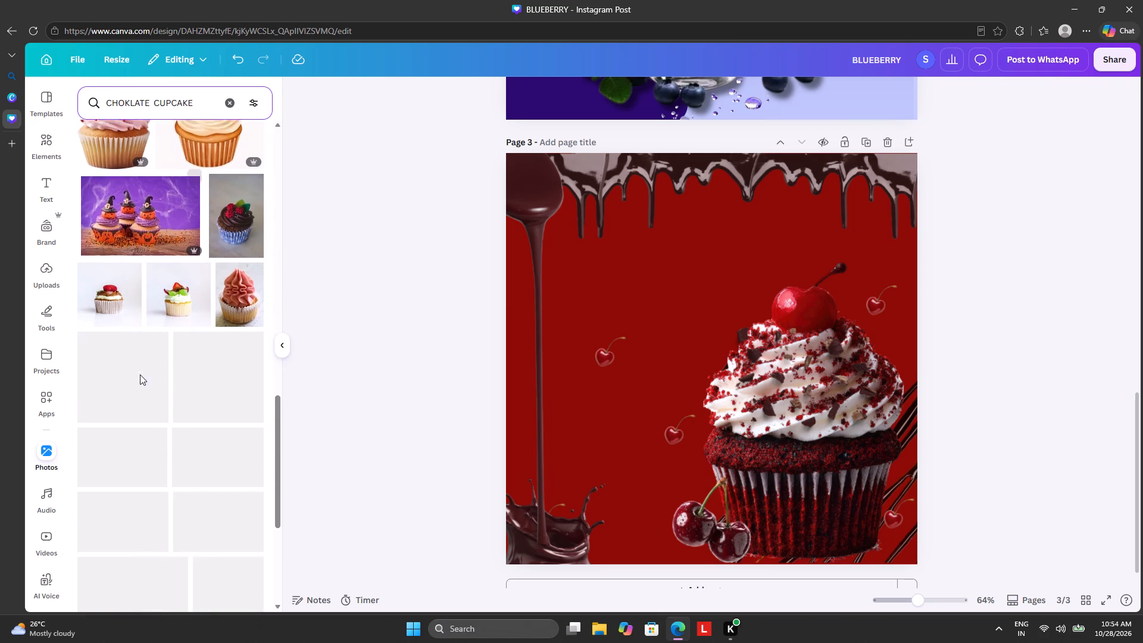
{"action": "scroll", "coordinate": [140, 374], "scroll_direction": "down", "scroll_amount": 6}
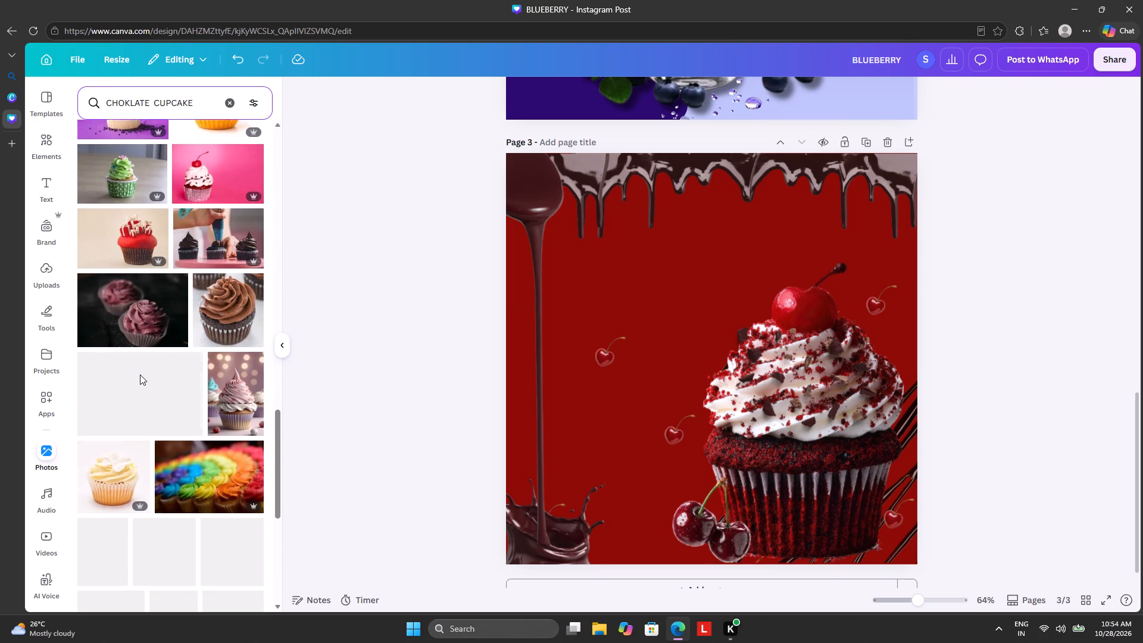
{"action": "scroll", "coordinate": [140, 374], "scroll_direction": "down", "scroll_amount": 5}
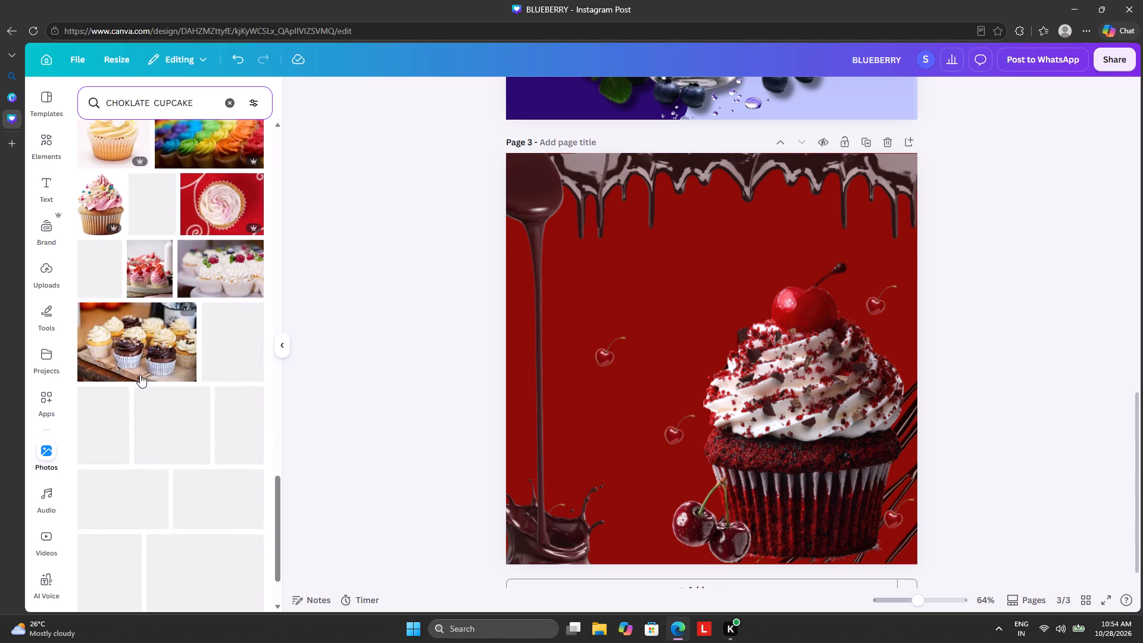
{"action": "scroll", "coordinate": [140, 374], "scroll_direction": "down", "scroll_amount": 9}
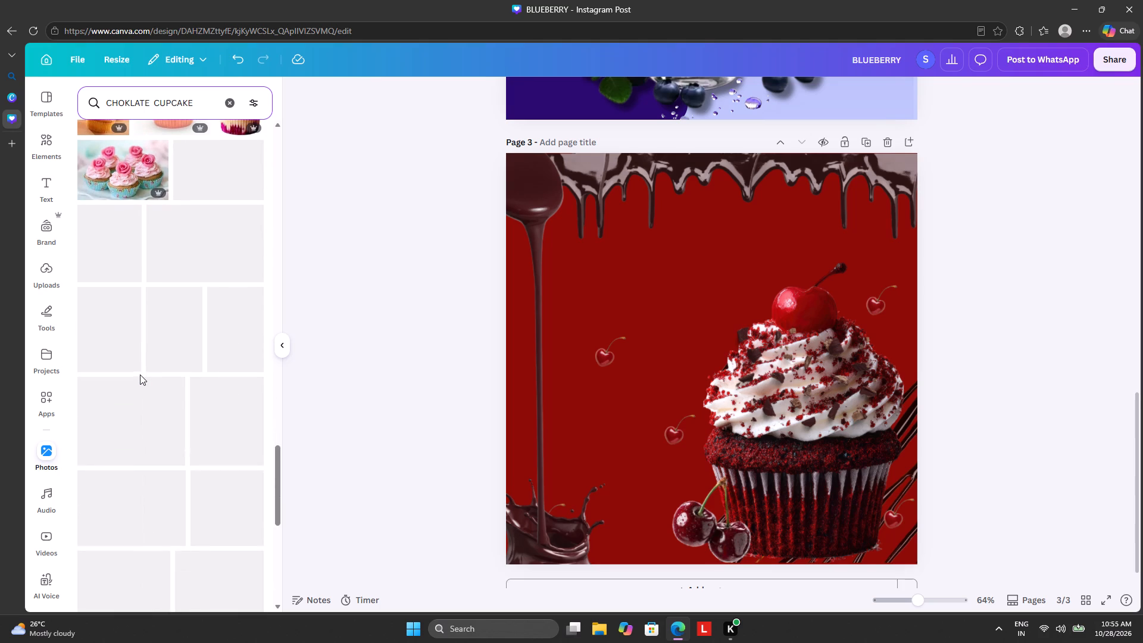
{"action": "scroll", "coordinate": [142, 373], "scroll_direction": "down", "scroll_amount": 4}
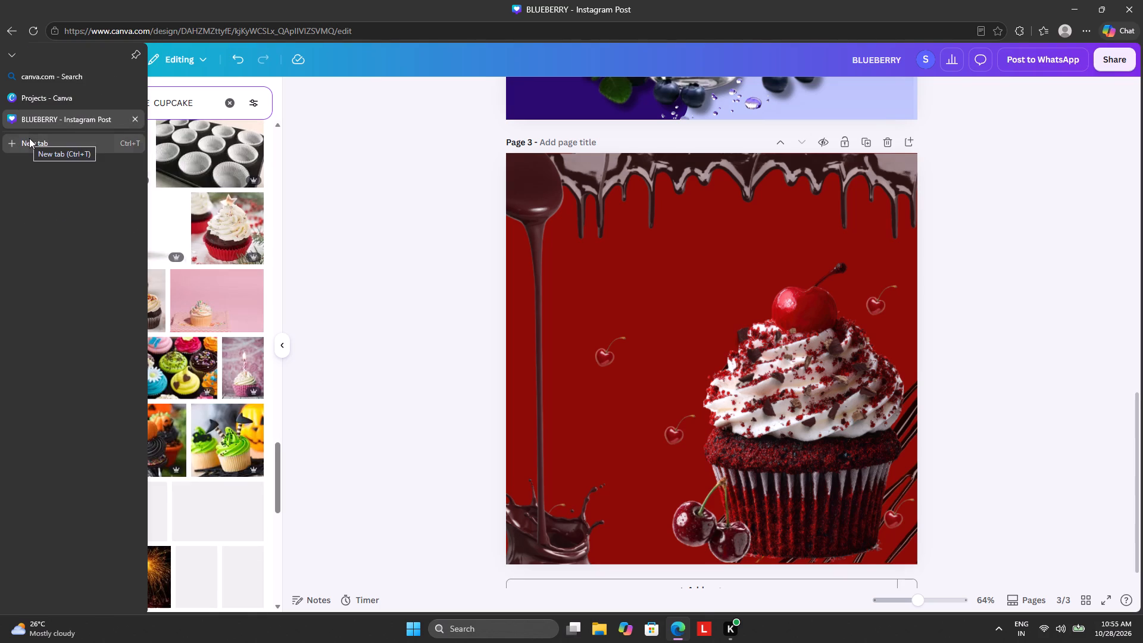
Search the web in a new browser tab for CHOKLATE CUPCAKE PNG.
{"action": "left_click", "coordinate": [30, 138]}
{"action": "left_click", "coordinate": [447, 132]}
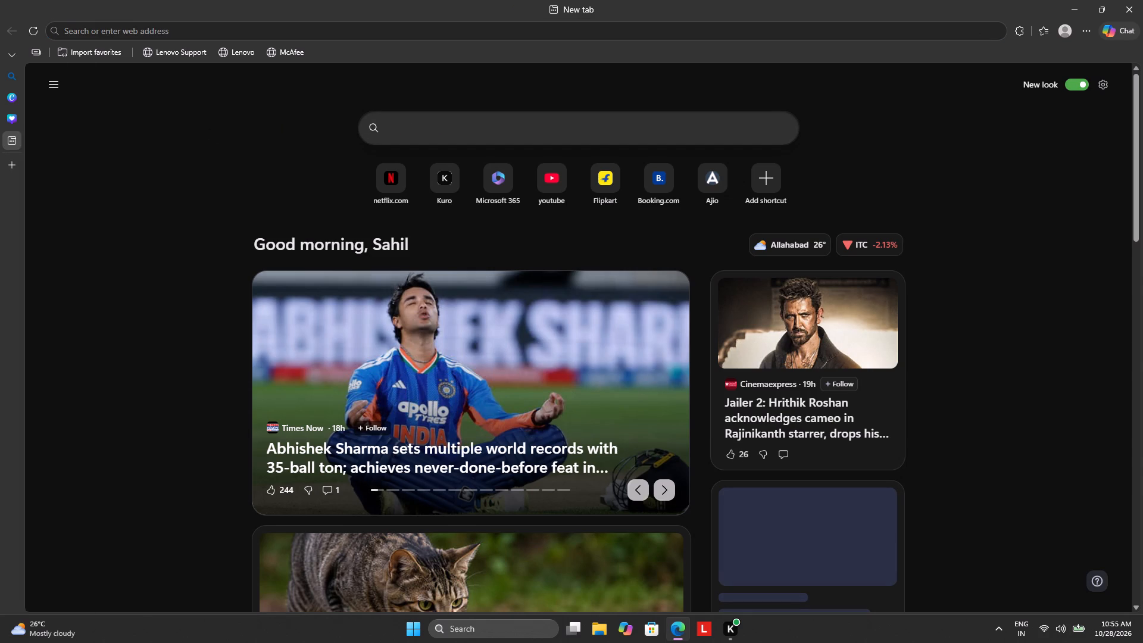
{"action": "type", "text": "CHOKLATE CUP"}
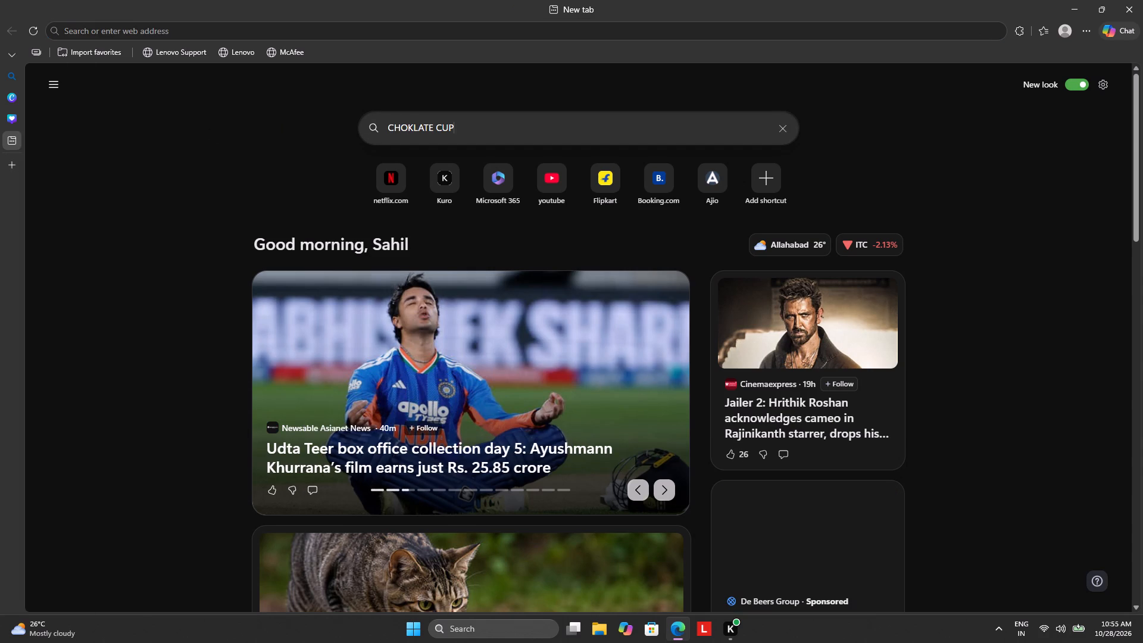
{"action": "type", "text": "CAKE PNG"}
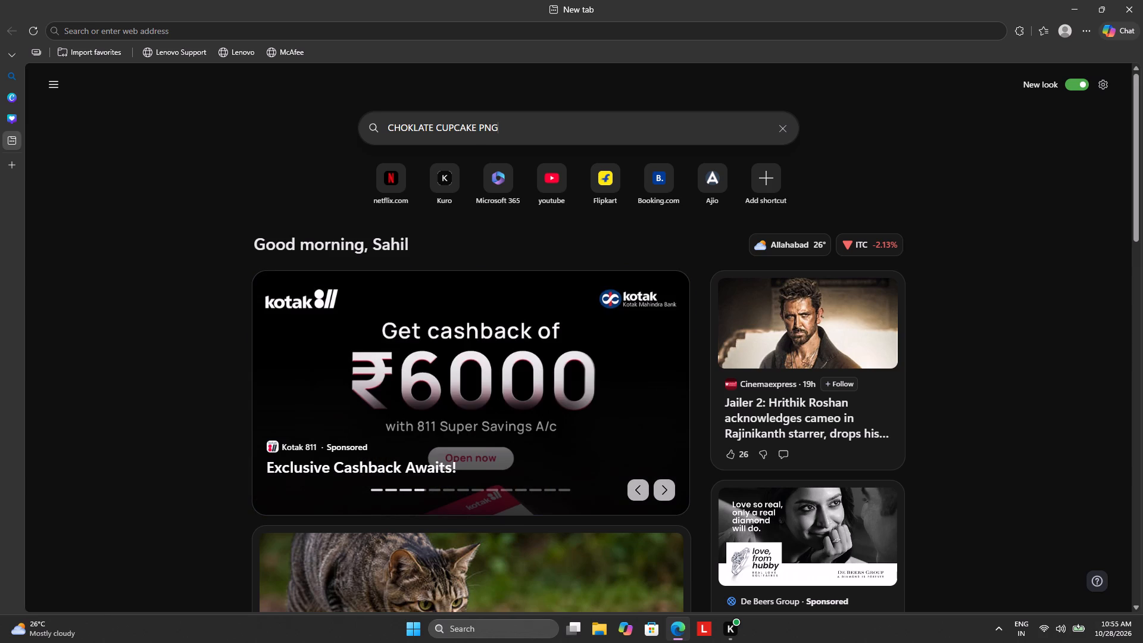
{"action": "key", "text": "Return"}
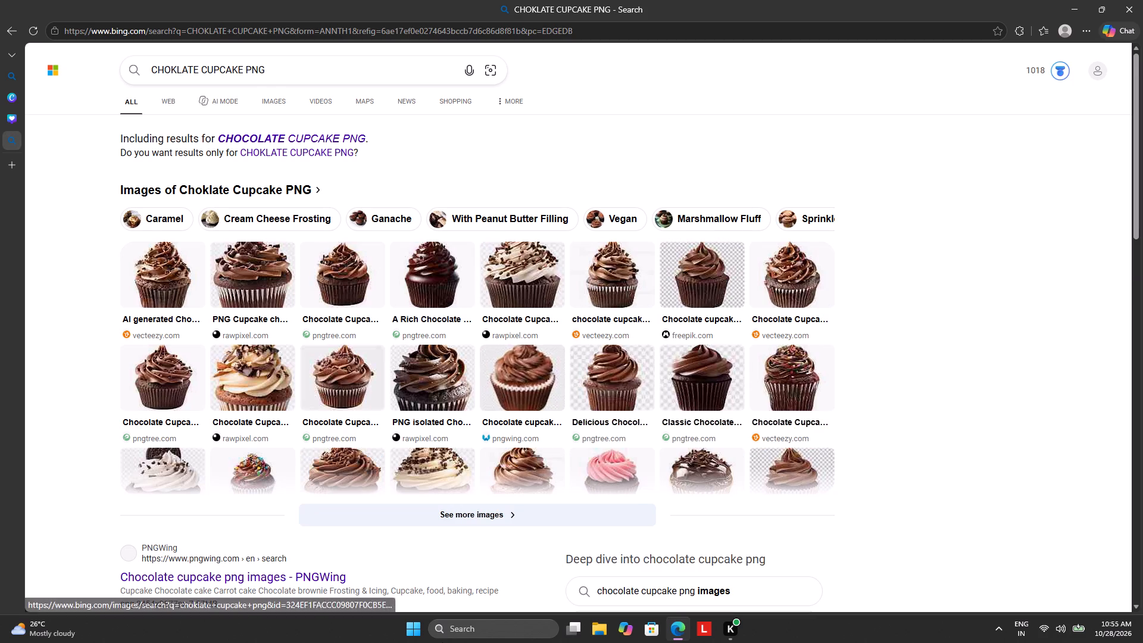
Expand the image results for the cupcake search and preview the strawberry-topped and cherry-topped chocolate cupcakes.
{"action": "left_click", "coordinate": [481, 517]}
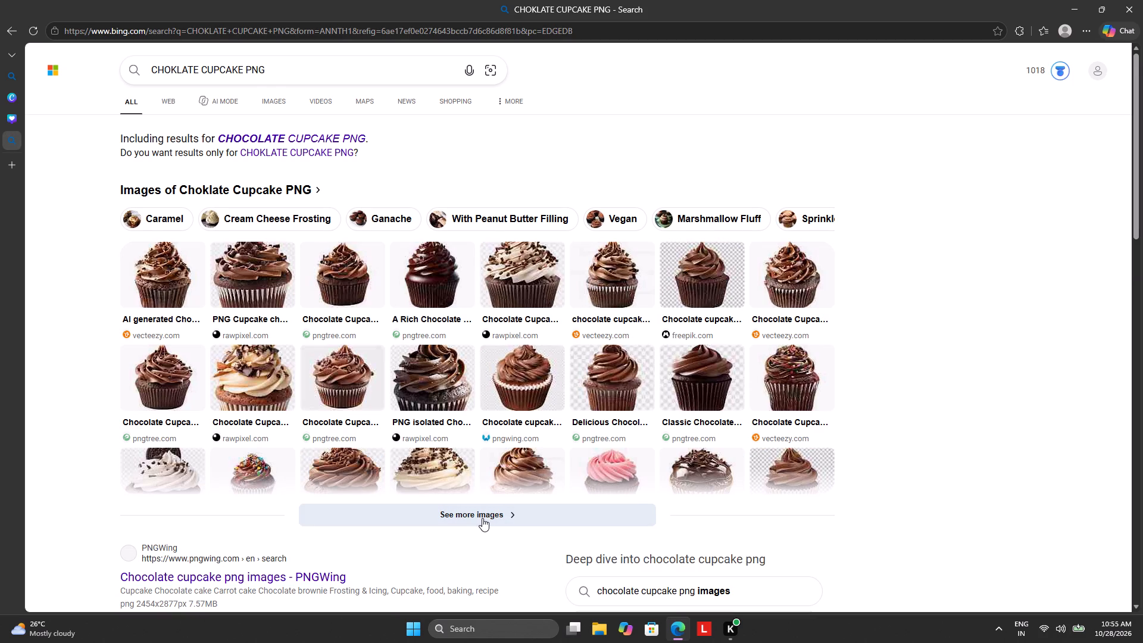
{"action": "left_click", "coordinate": [496, 515]}
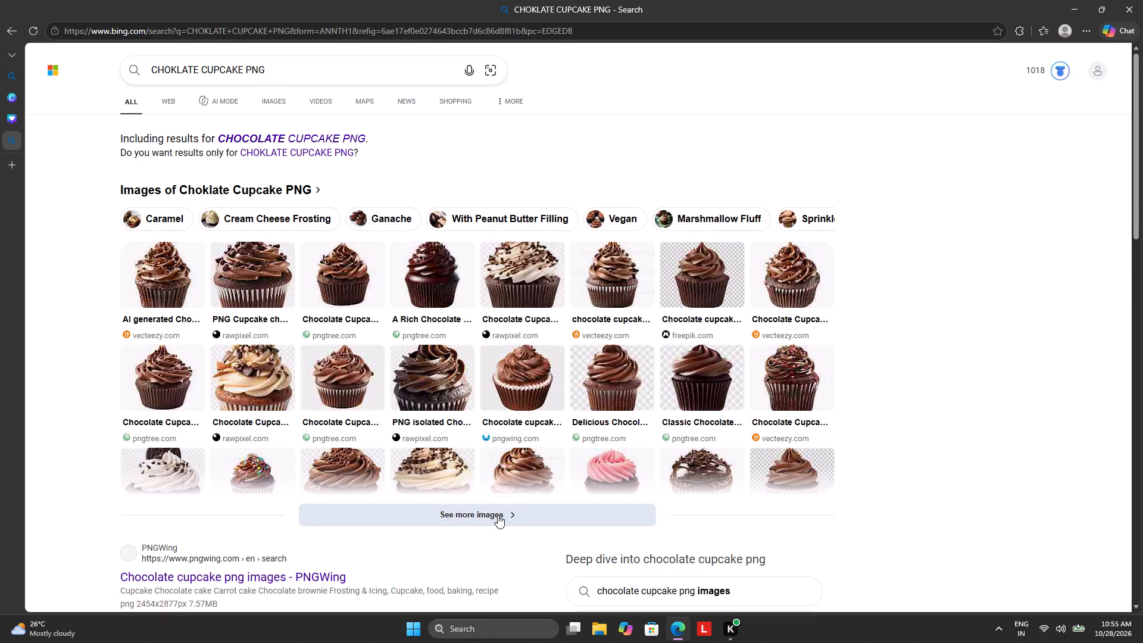
{"action": "left_click", "coordinate": [510, 516]}
{"action": "left_click", "coordinate": [512, 517]}
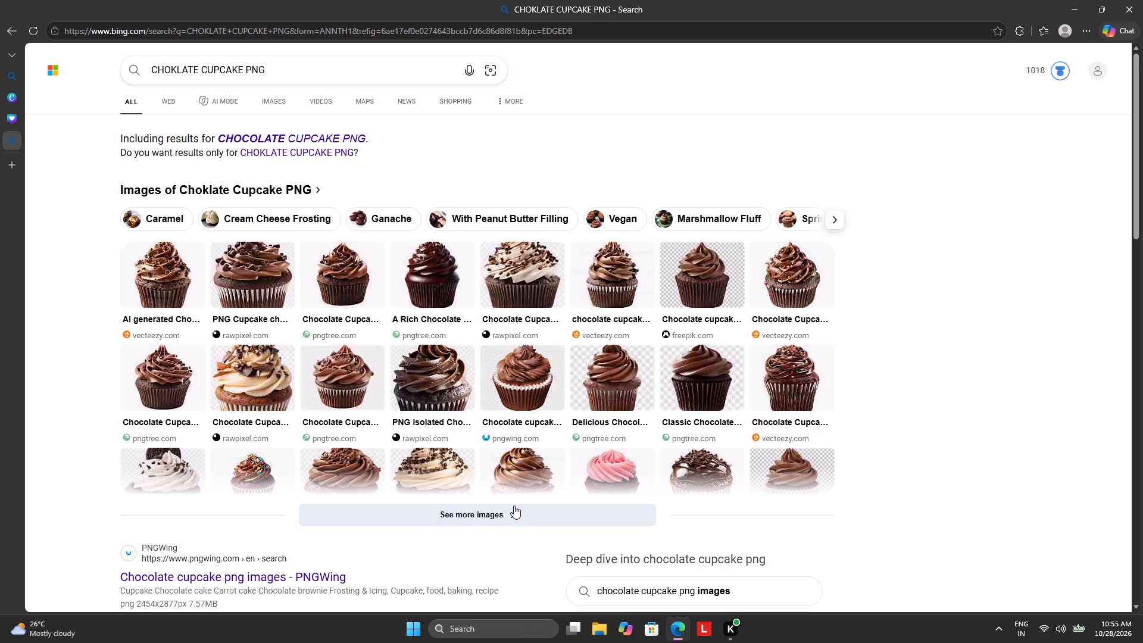
{"action": "double_click", "coordinate": [513, 510]}
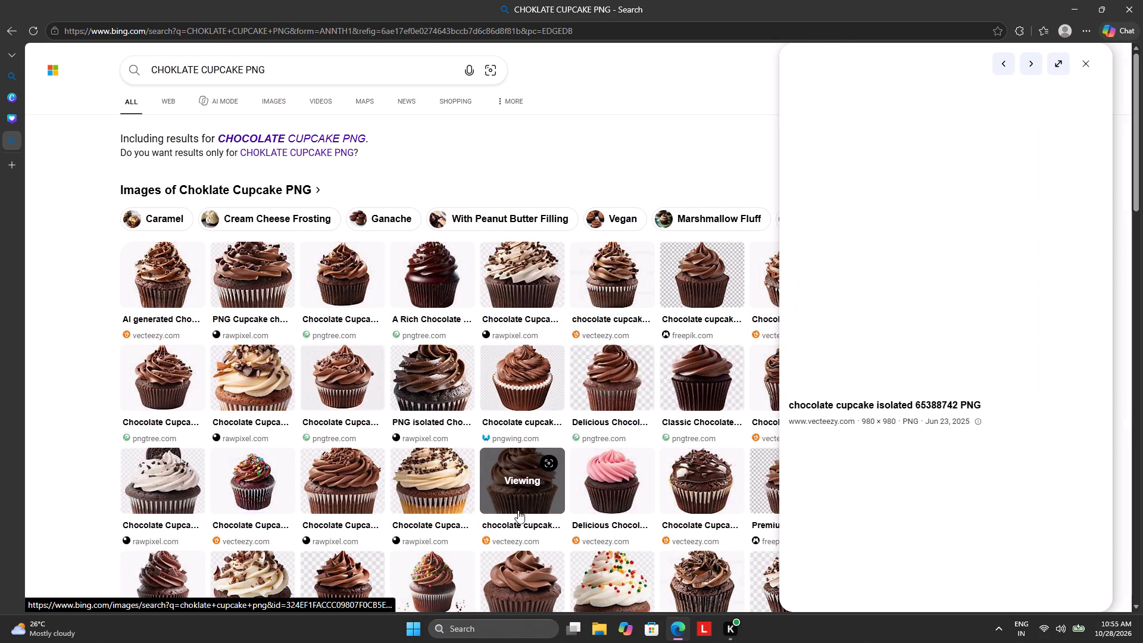
{"action": "scroll", "coordinate": [520, 508], "scroll_direction": "down", "scroll_amount": 4}
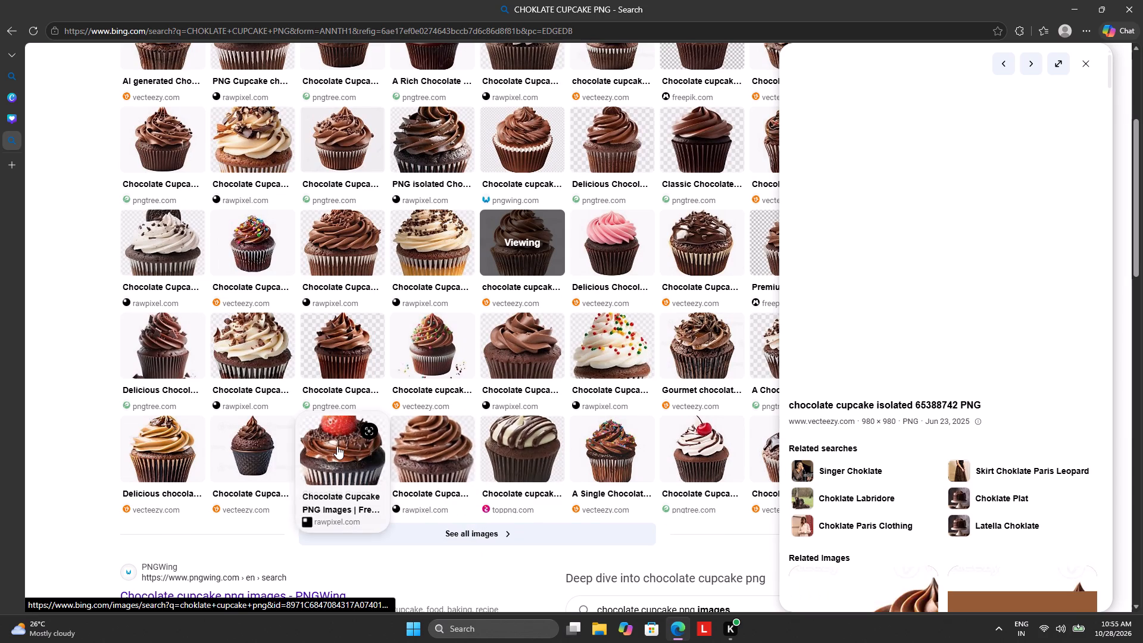
{"action": "left_click", "coordinate": [337, 445]}
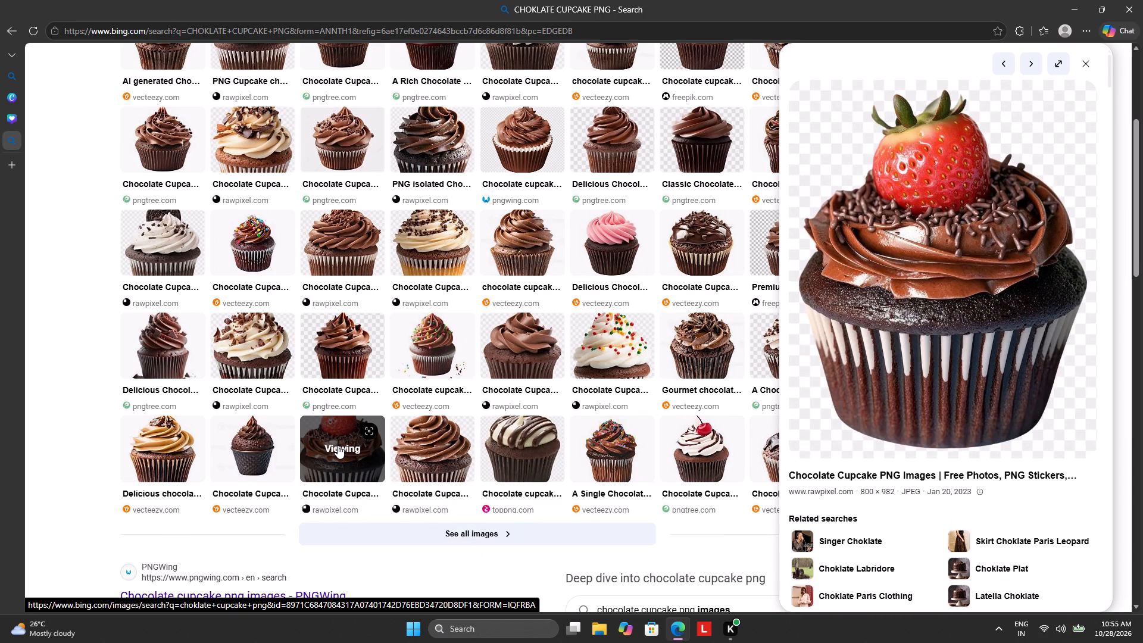
{"action": "left_click", "coordinate": [698, 438]}
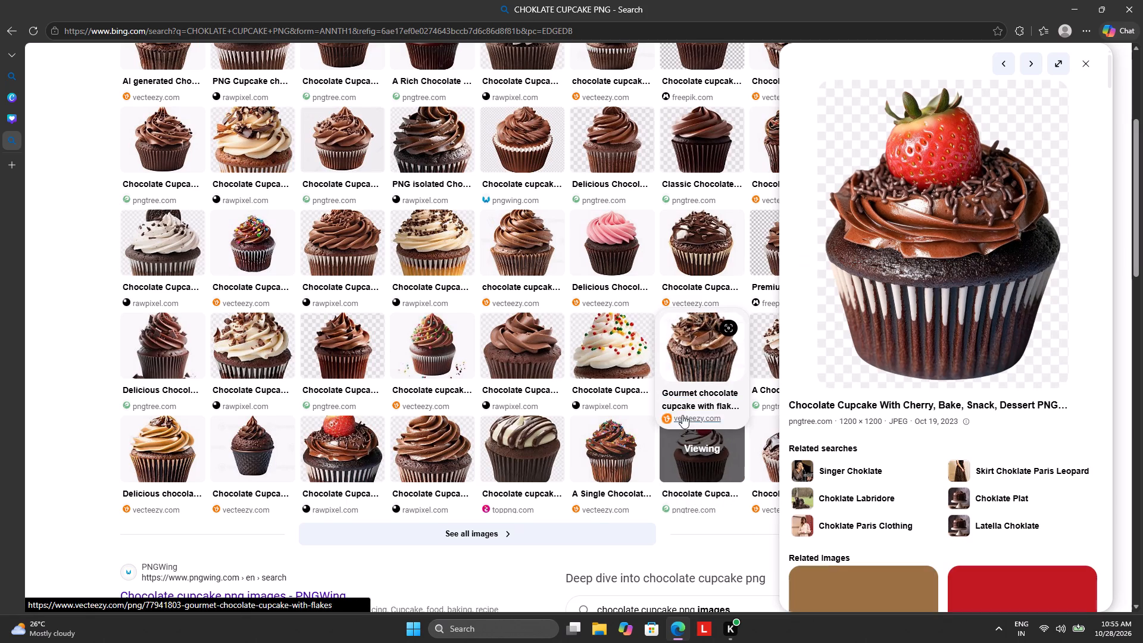
Browse the images related to the cherry-topped cupcake for a chocolate cupcake cutout that suits the design.
{"action": "scroll", "coordinate": [739, 383], "scroll_direction": "down", "scroll_amount": 4}
{"action": "scroll", "coordinate": [799, 360], "scroll_direction": "down", "scroll_amount": 4}
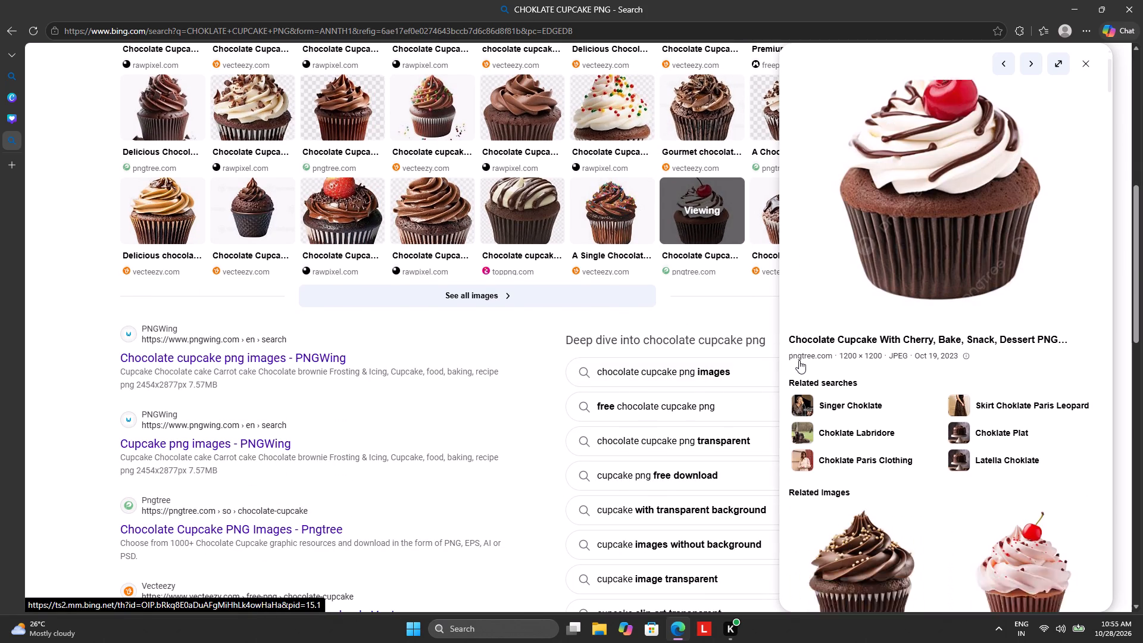
{"action": "scroll", "coordinate": [800, 359], "scroll_direction": "down", "scroll_amount": 4}
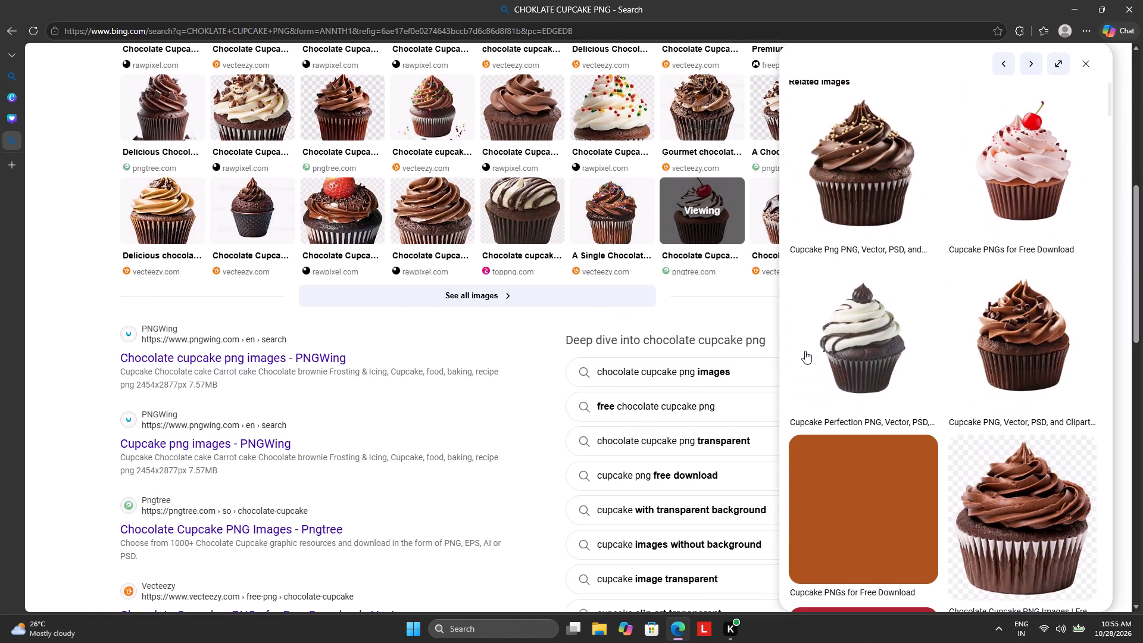
{"action": "scroll", "coordinate": [877, 354], "scroll_direction": "down", "scroll_amount": 5}
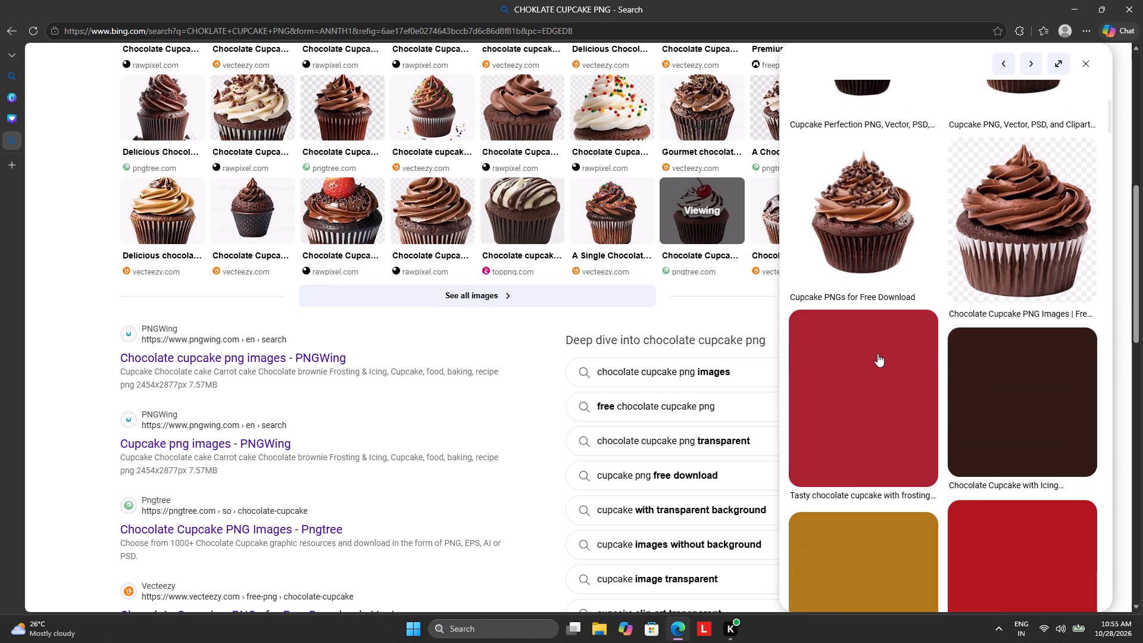
{"action": "scroll", "coordinate": [877, 354], "scroll_direction": "down", "scroll_amount": 2}
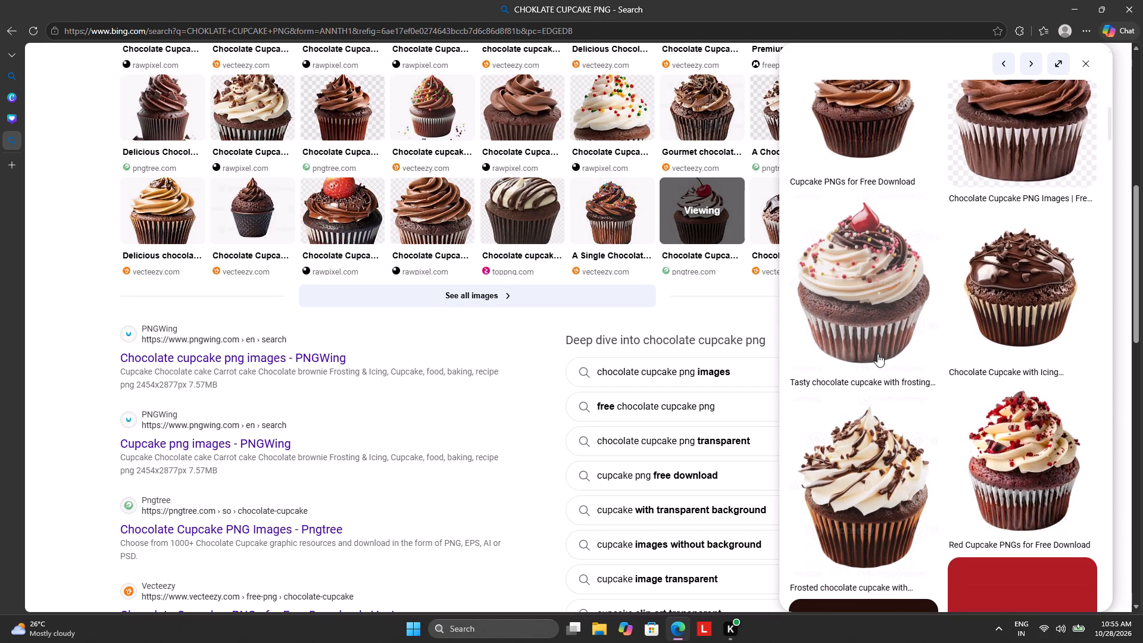
{"action": "scroll", "coordinate": [877, 354], "scroll_direction": "down", "scroll_amount": 2}
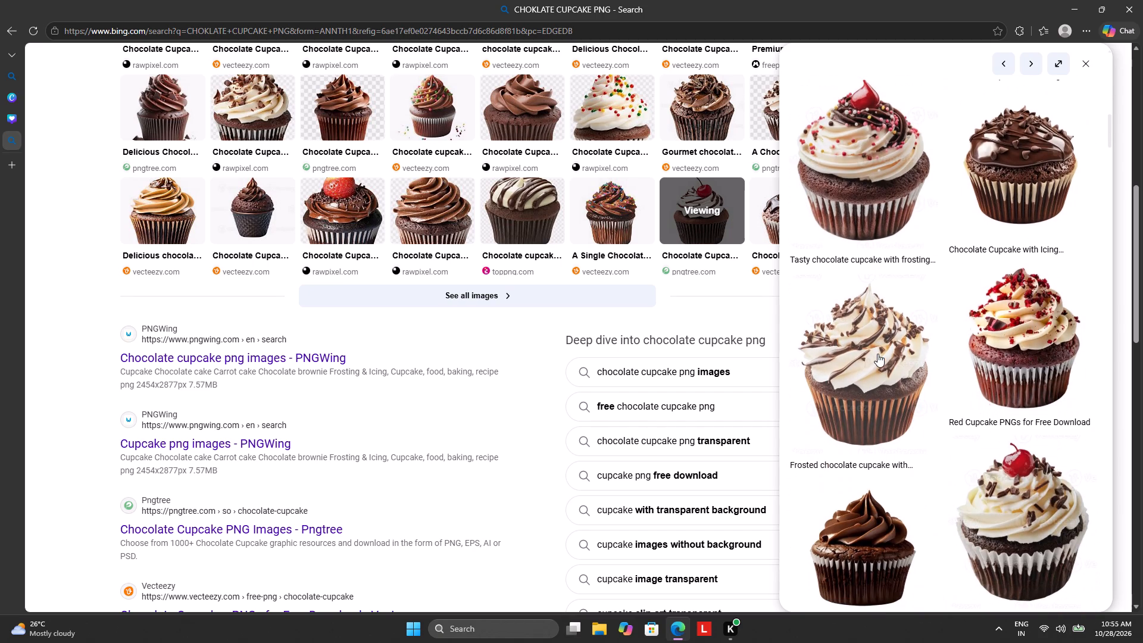
{"action": "scroll", "coordinate": [877, 354], "scroll_direction": "down", "scroll_amount": 2}
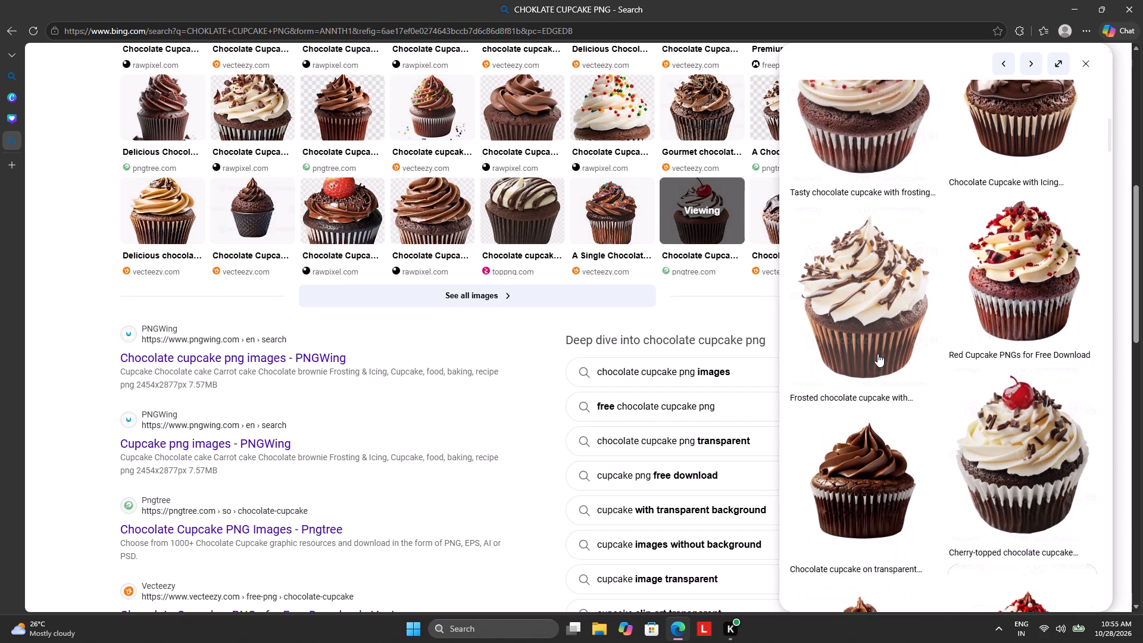
{"action": "scroll", "coordinate": [877, 354], "scroll_direction": "down", "scroll_amount": 2}
{"action": "scroll", "coordinate": [877, 354], "scroll_direction": "up", "scroll_amount": 6}
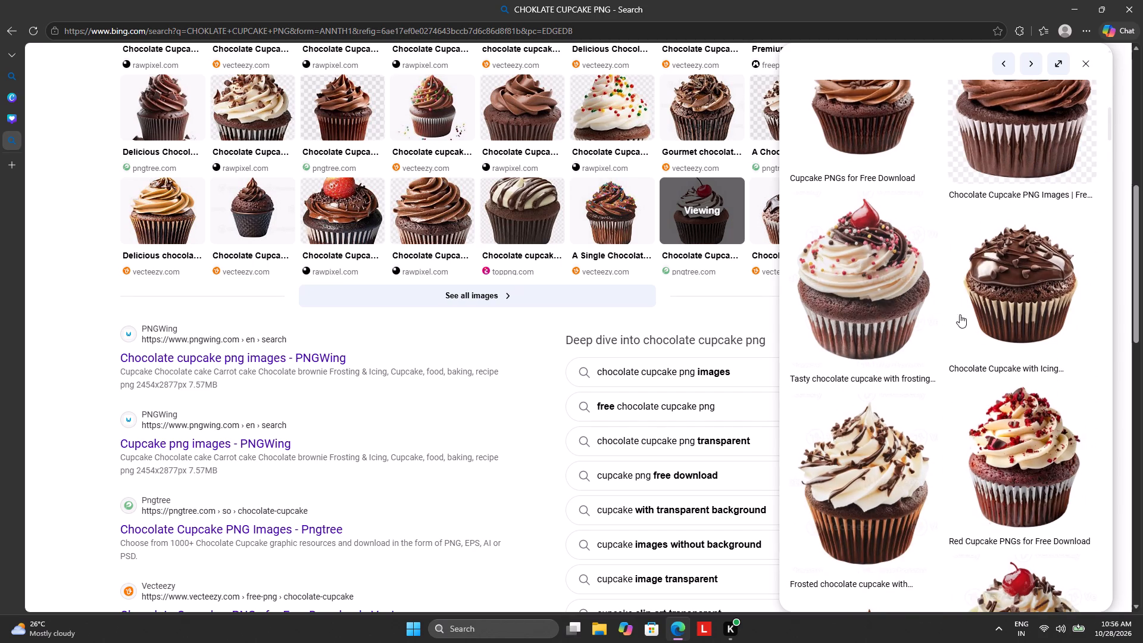
Preview the Chocolate Cupcake with Icing image topped with chocolate chips, and look through its related images for further candidates.
{"action": "left_click", "coordinate": [1017, 298]}
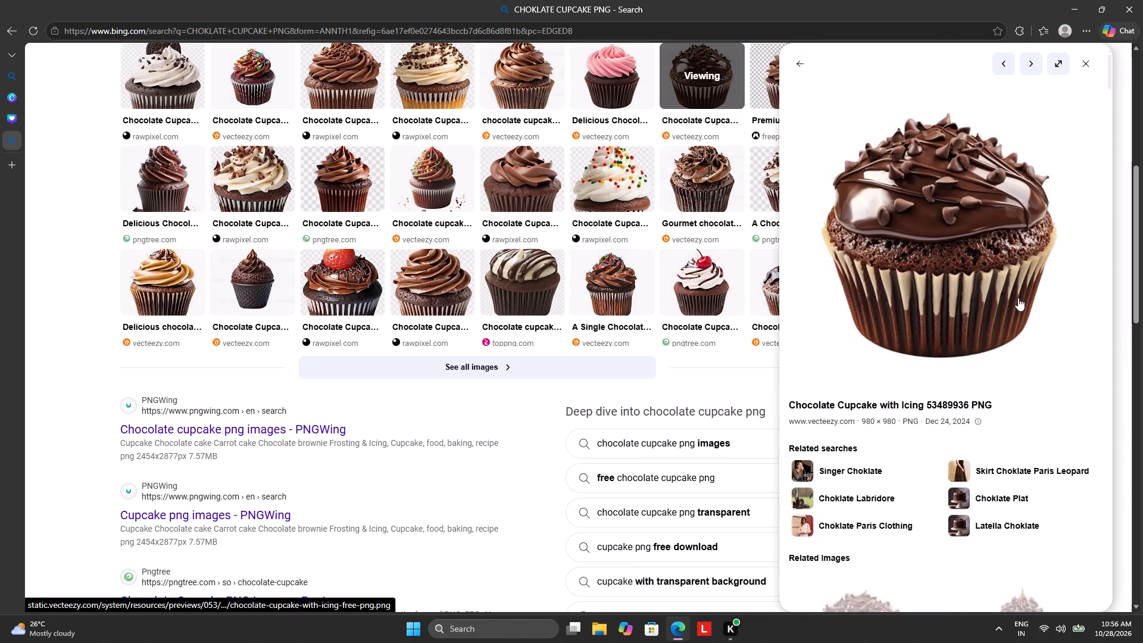
{"action": "scroll", "coordinate": [1011, 302], "scroll_direction": "down", "scroll_amount": 5}
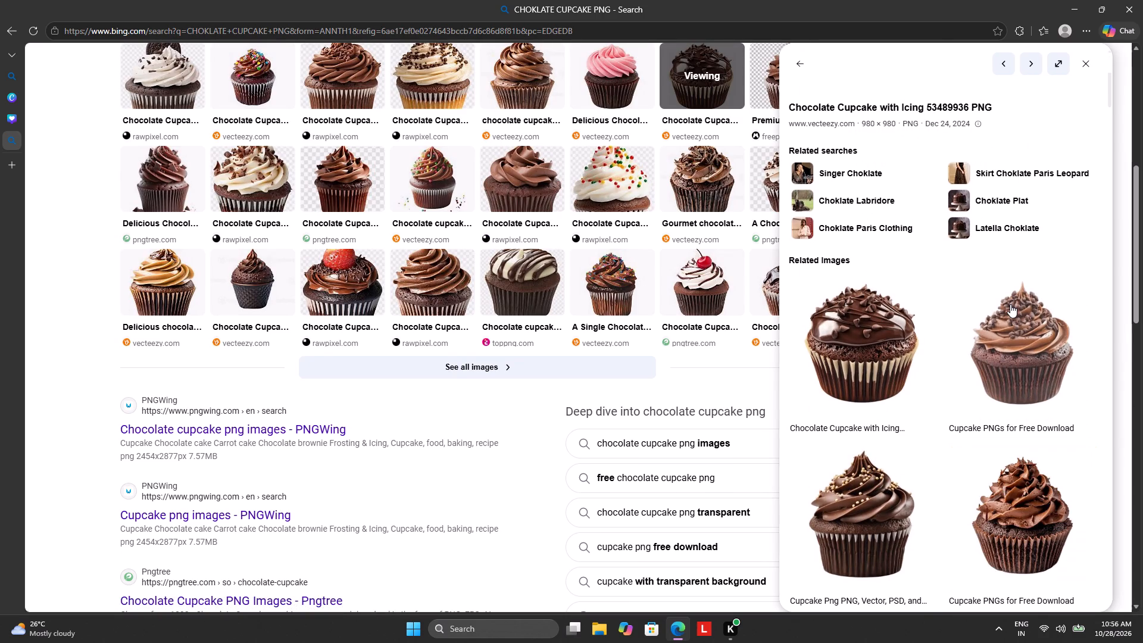
{"action": "scroll", "coordinate": [1010, 304], "scroll_direction": "down", "scroll_amount": 5}
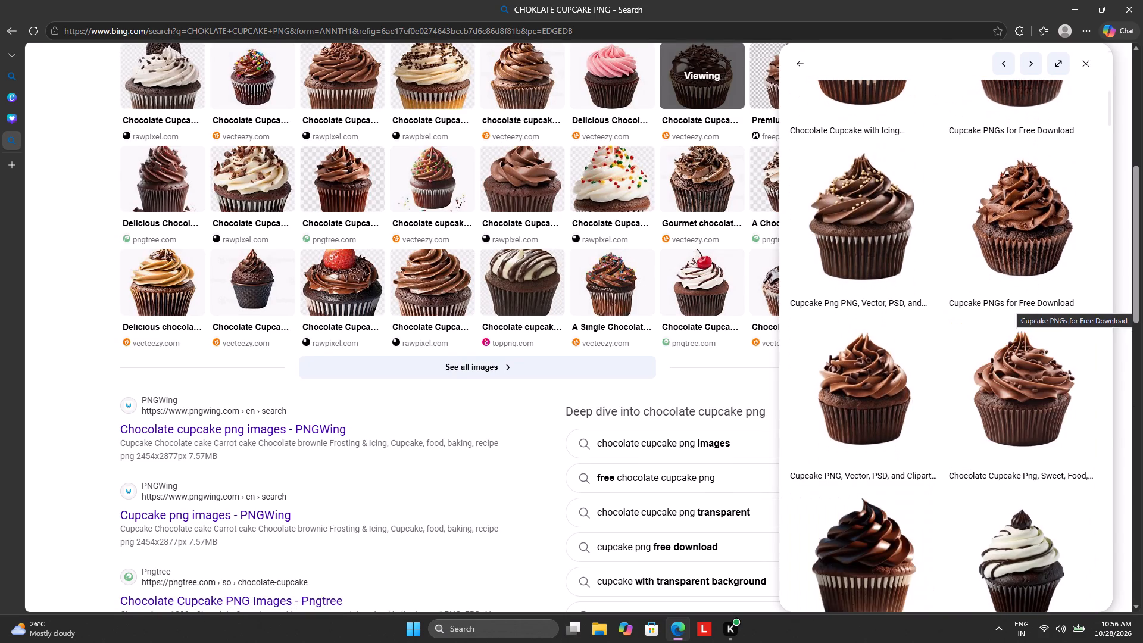
{"action": "scroll", "coordinate": [1010, 304], "scroll_direction": "down", "scroll_amount": 4}
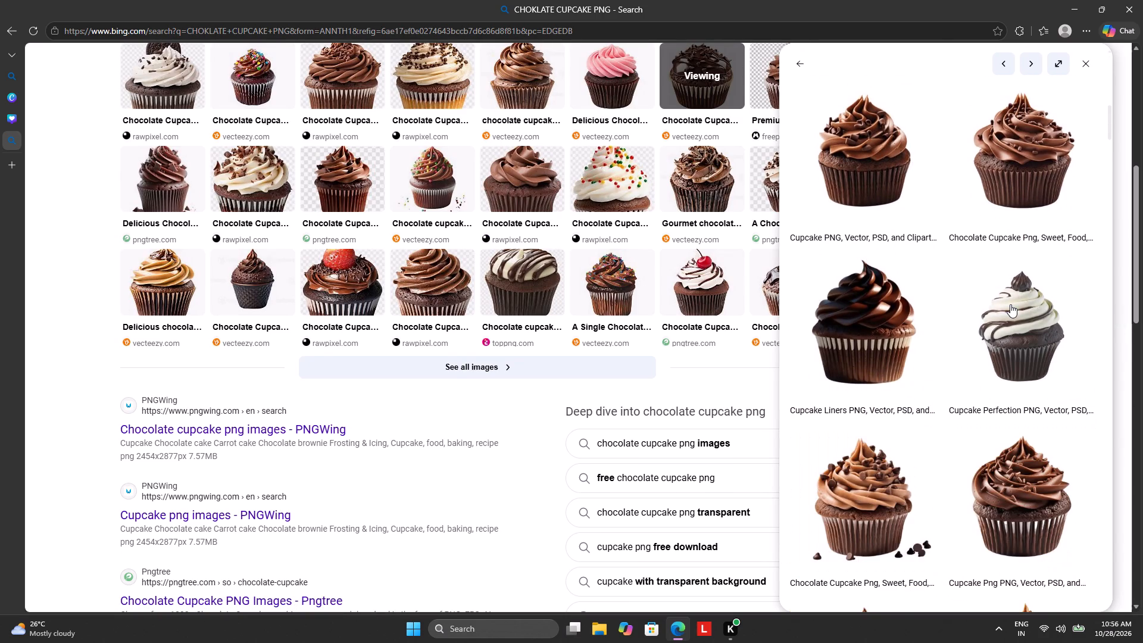
{"action": "scroll", "coordinate": [1010, 304], "scroll_direction": "down", "scroll_amount": 9}
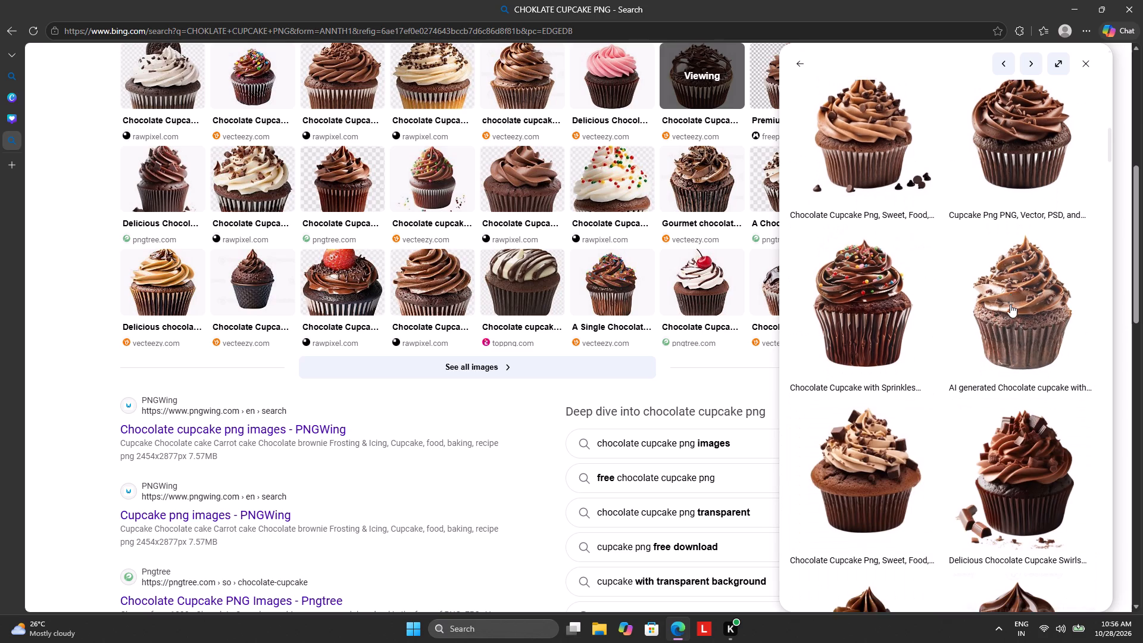
{"action": "scroll", "coordinate": [1010, 304], "scroll_direction": "down", "scroll_amount": 4}
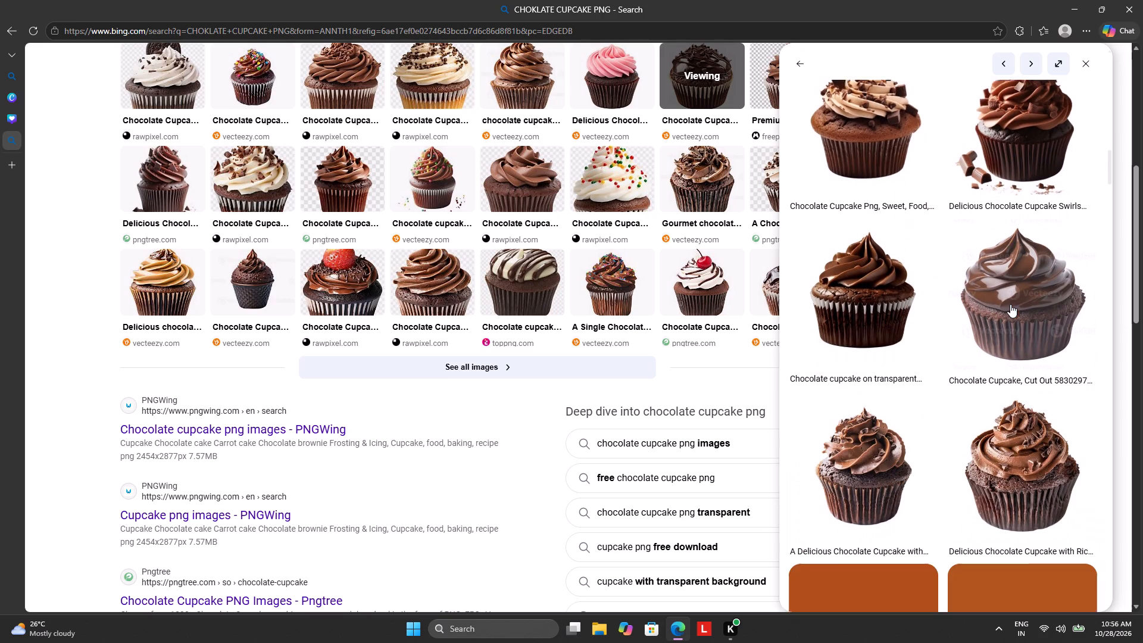
{"action": "scroll", "coordinate": [1010, 304], "scroll_direction": "down", "scroll_amount": 5}
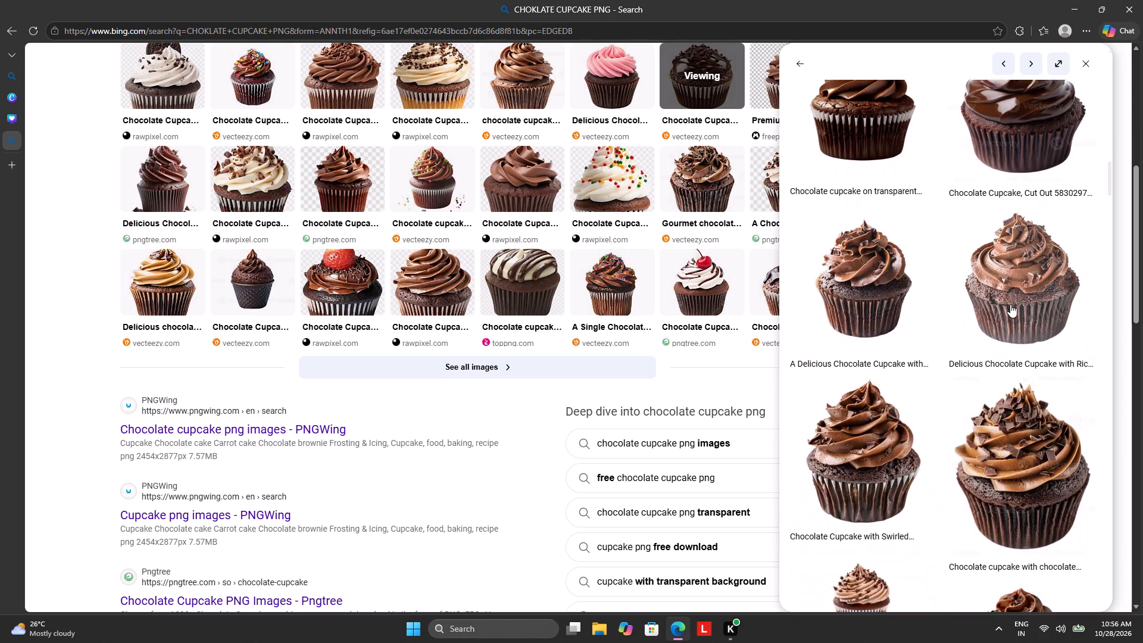
{"action": "scroll", "coordinate": [1010, 304], "scroll_direction": "down", "scroll_amount": 7}
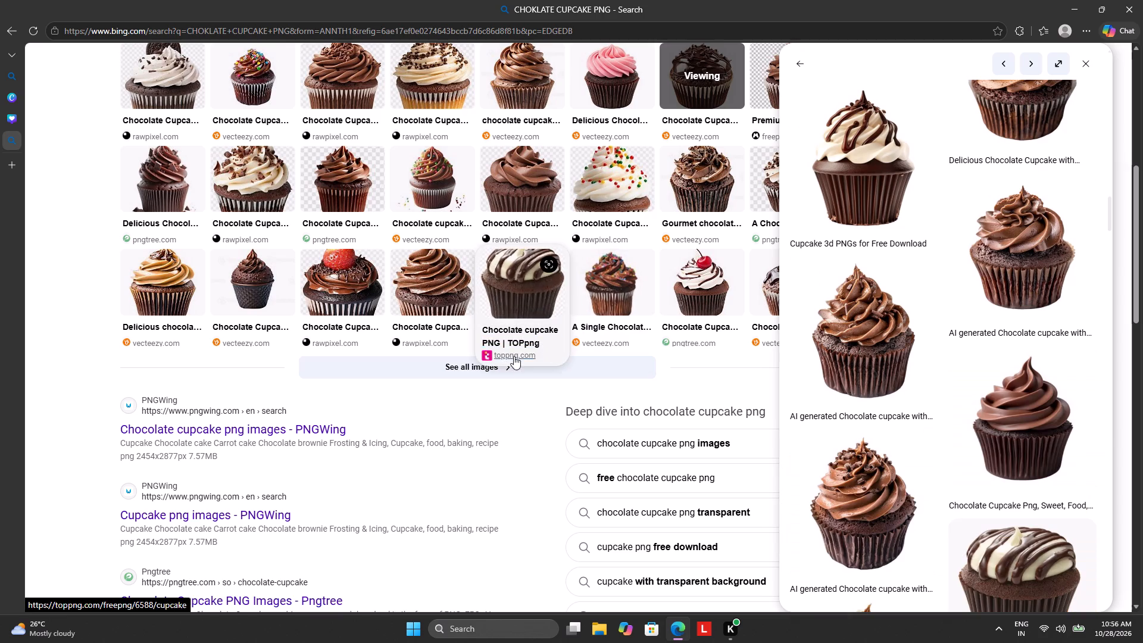
Open the full image results and copy the Chocolate Flower Cupcake picture with dark petal frosting and a red cherry.
{"action": "left_click", "coordinate": [505, 371]}
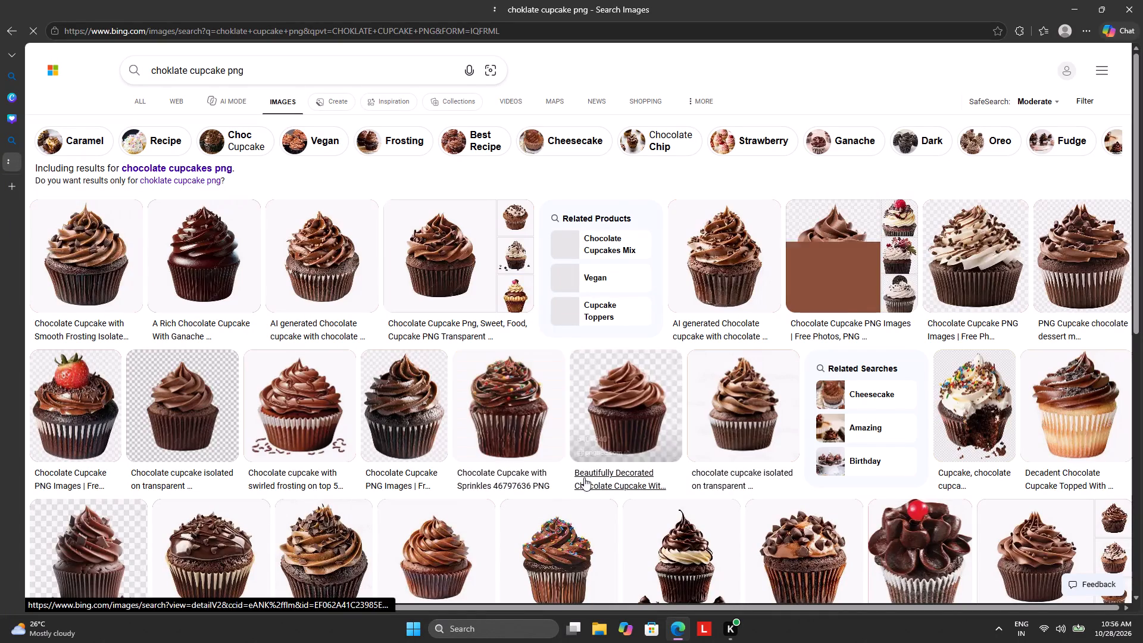
{"action": "right_click", "coordinate": [906, 541]}
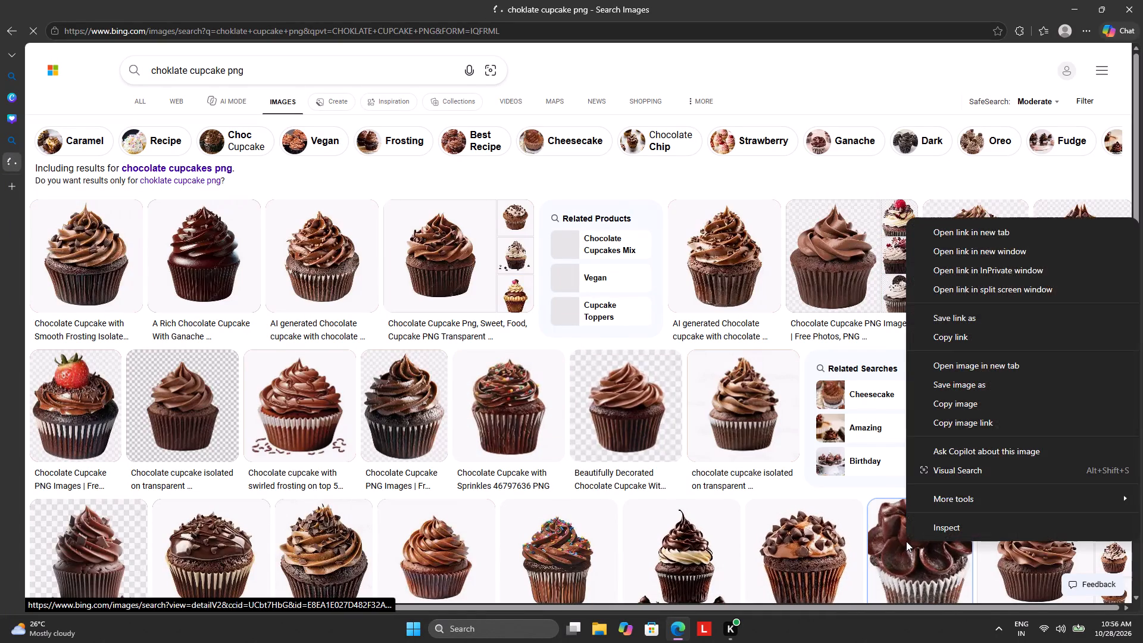
{"action": "left_click", "coordinate": [926, 400]}
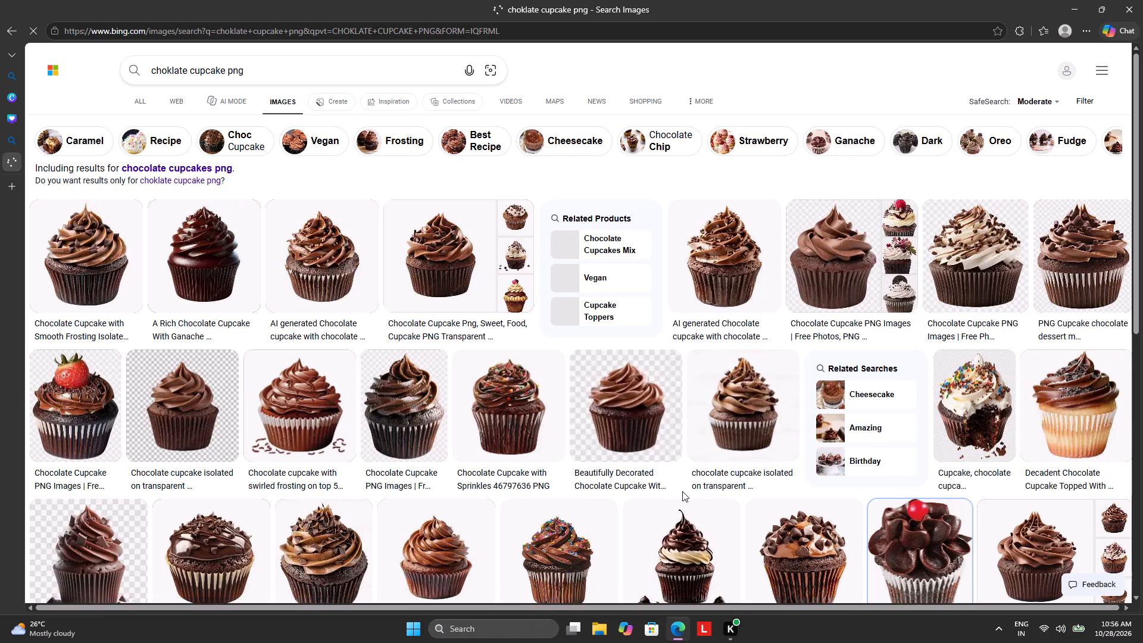
Browse the chocolate cupcake image results through to the end of the list, comparing cutouts that could suit the design.
{"action": "scroll", "coordinate": [682, 495], "scroll_direction": "down", "scroll_amount": 5}
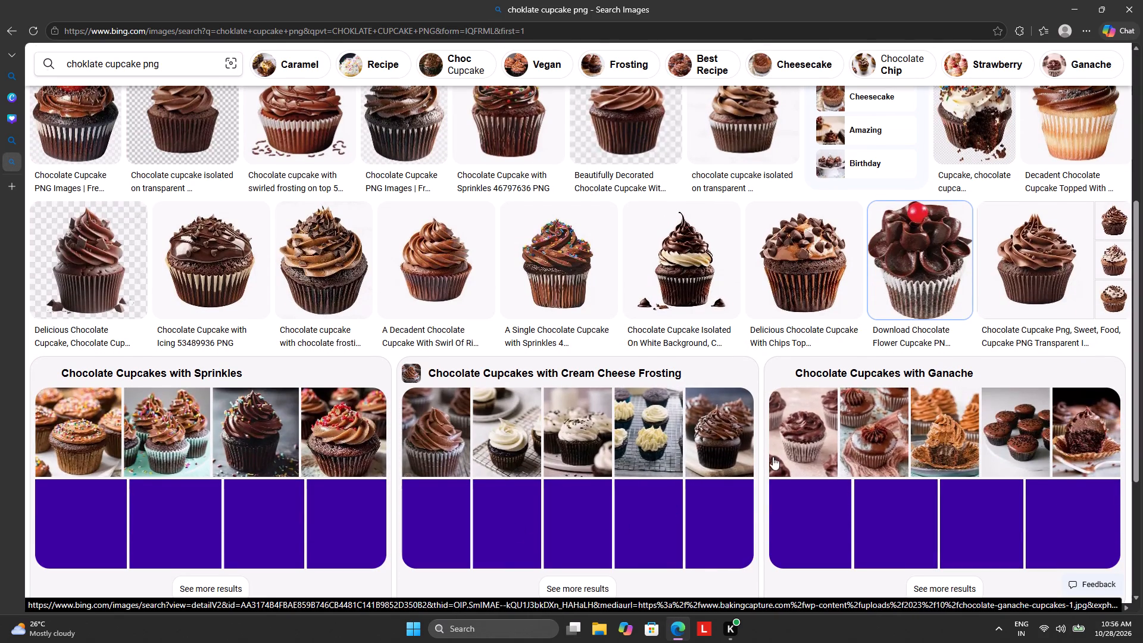
{"action": "scroll", "coordinate": [757, 459], "scroll_direction": "down", "scroll_amount": 4}
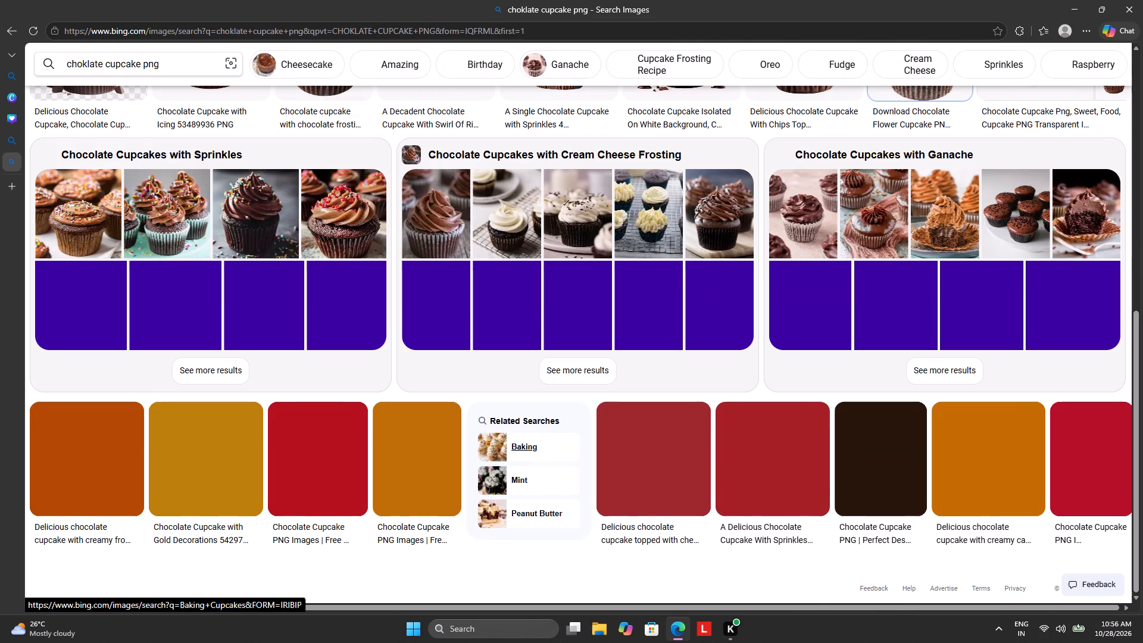
{"action": "scroll", "coordinate": [383, 219], "scroll_direction": "up", "scroll_amount": 7}
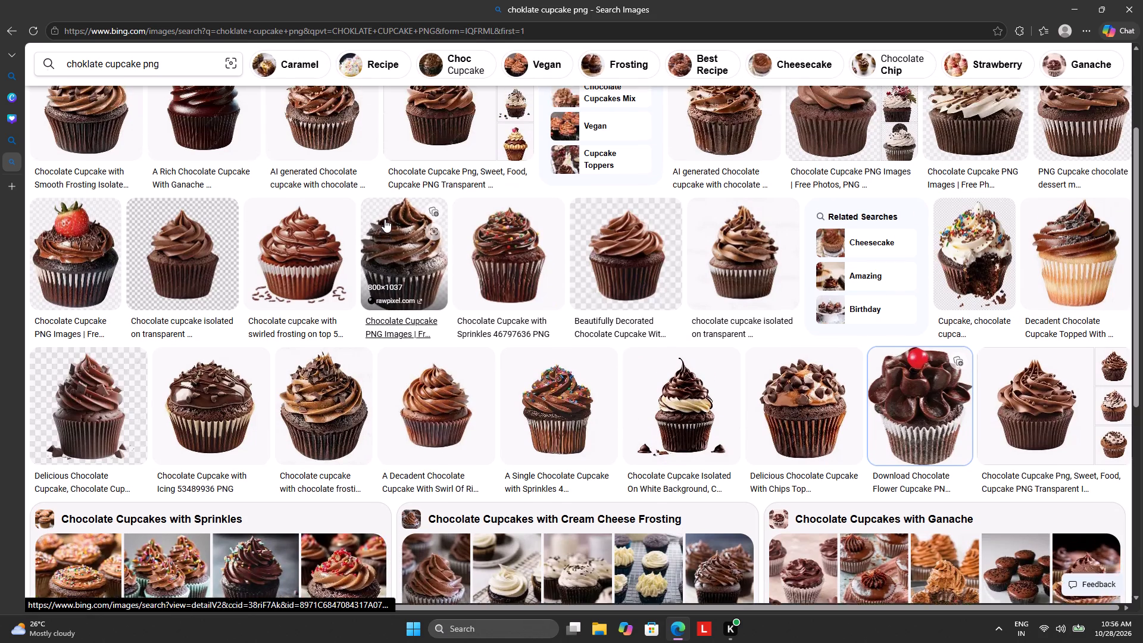
{"action": "scroll", "coordinate": [385, 219], "scroll_direction": "up", "scroll_amount": 2}
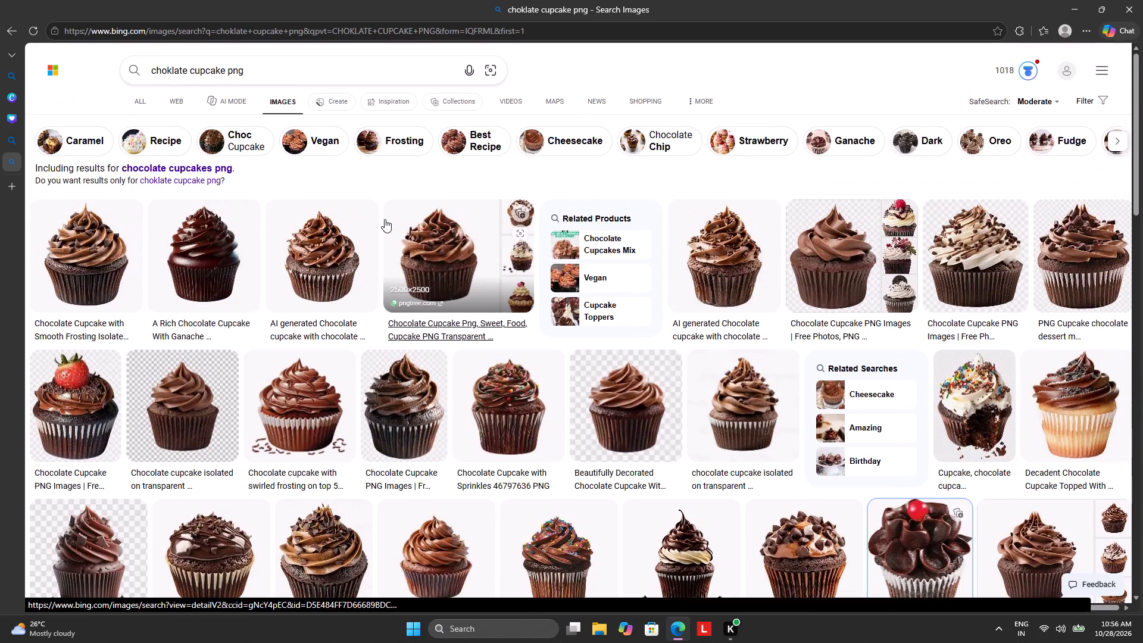
{"action": "scroll", "coordinate": [385, 219], "scroll_direction": "down", "scroll_amount": 3}
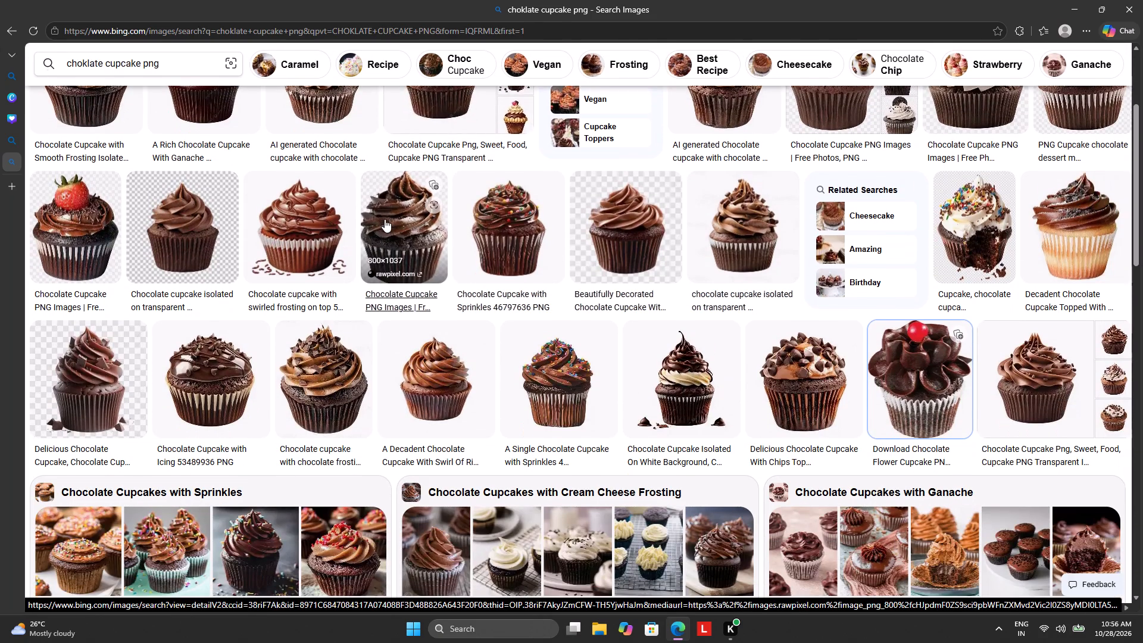
{"action": "scroll", "coordinate": [385, 219], "scroll_direction": "down", "scroll_amount": 5}
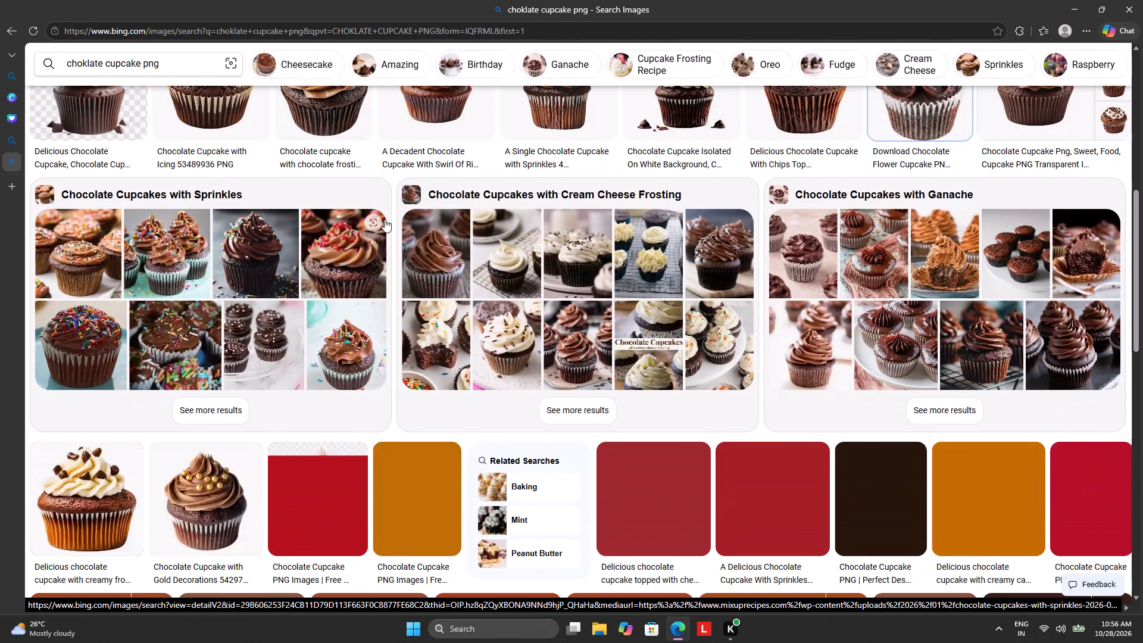
{"action": "scroll", "coordinate": [385, 219], "scroll_direction": "down", "scroll_amount": 2}
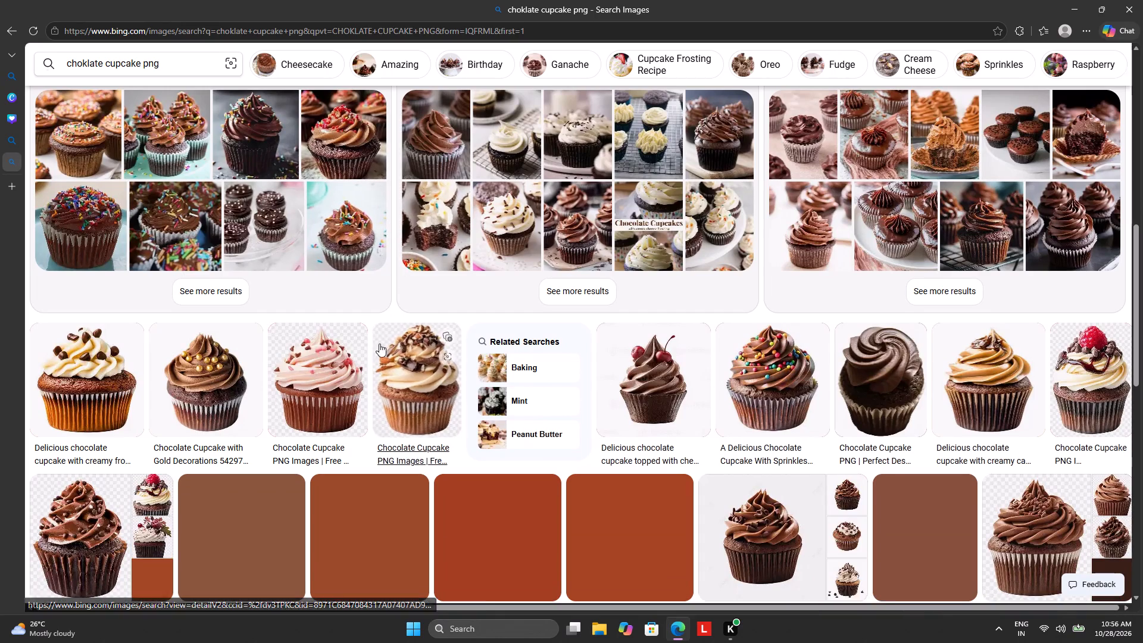
{"action": "scroll", "coordinate": [370, 363], "scroll_direction": "down", "scroll_amount": 3}
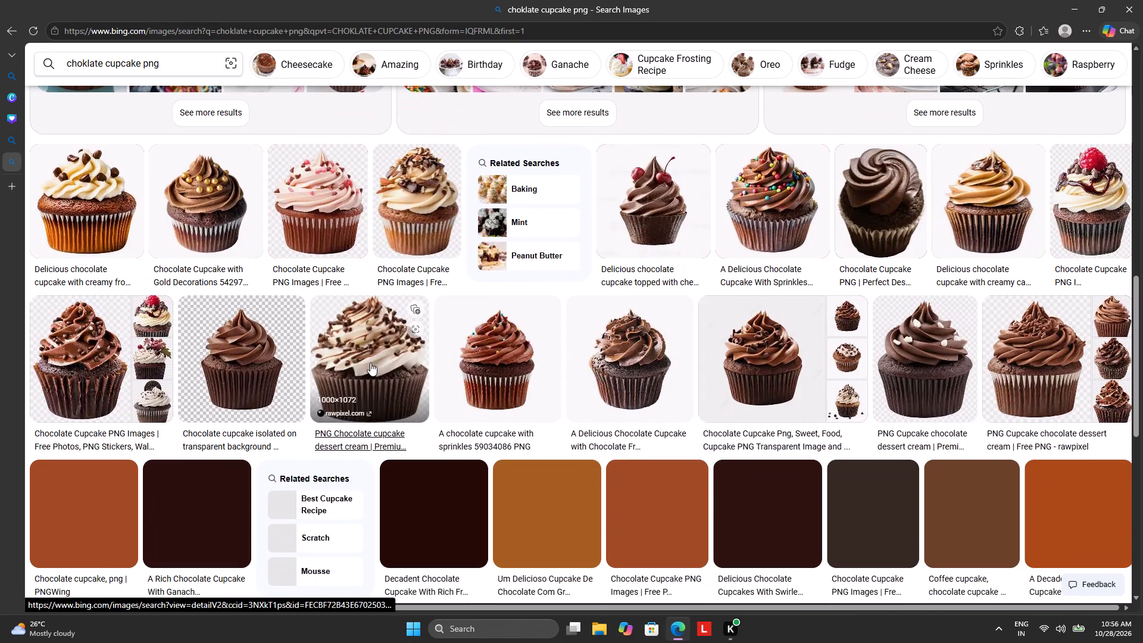
{"action": "scroll", "coordinate": [370, 363], "scroll_direction": "down", "scroll_amount": 4}
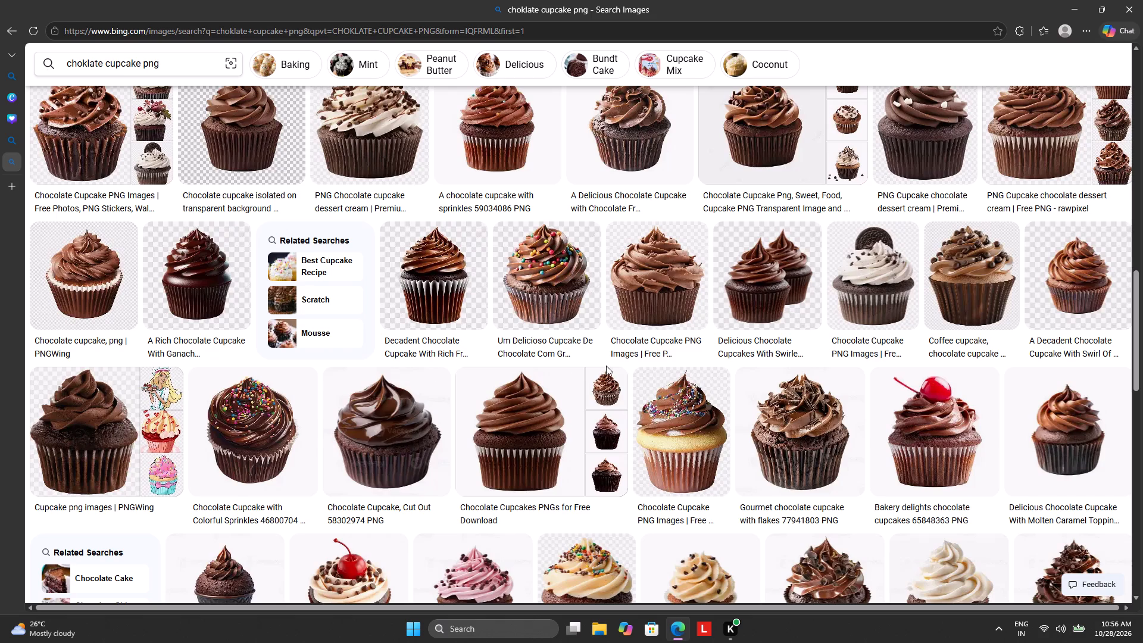
{"action": "scroll", "coordinate": [604, 395], "scroll_direction": "down", "scroll_amount": 4}
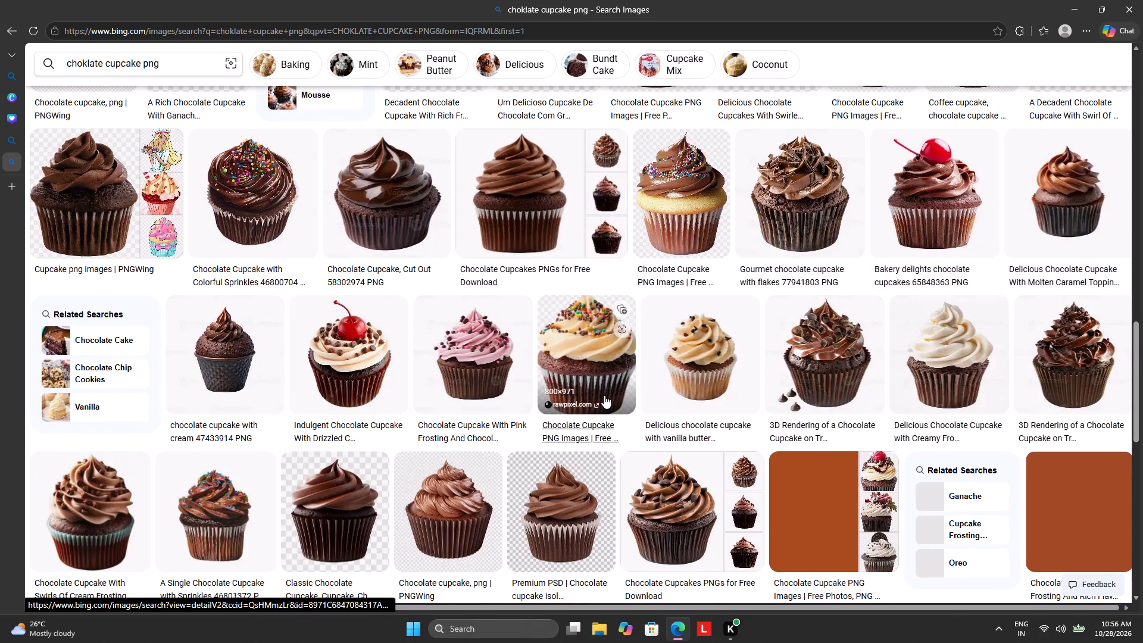
{"action": "scroll", "coordinate": [604, 395], "scroll_direction": "down", "scroll_amount": 3}
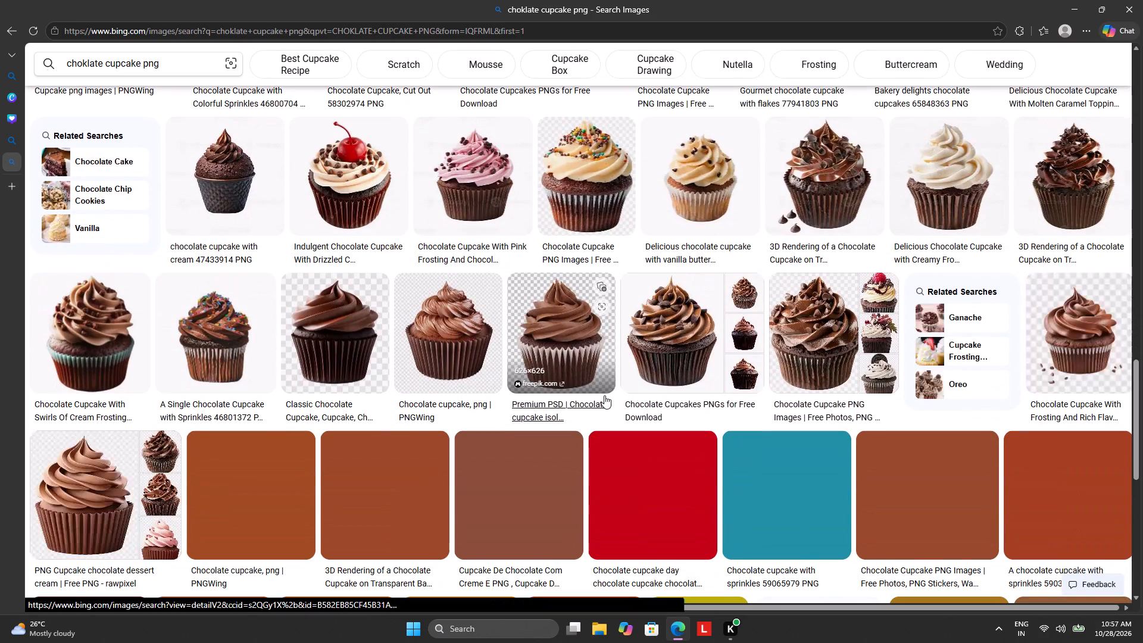
{"action": "scroll", "coordinate": [604, 395], "scroll_direction": "down", "scroll_amount": 3}
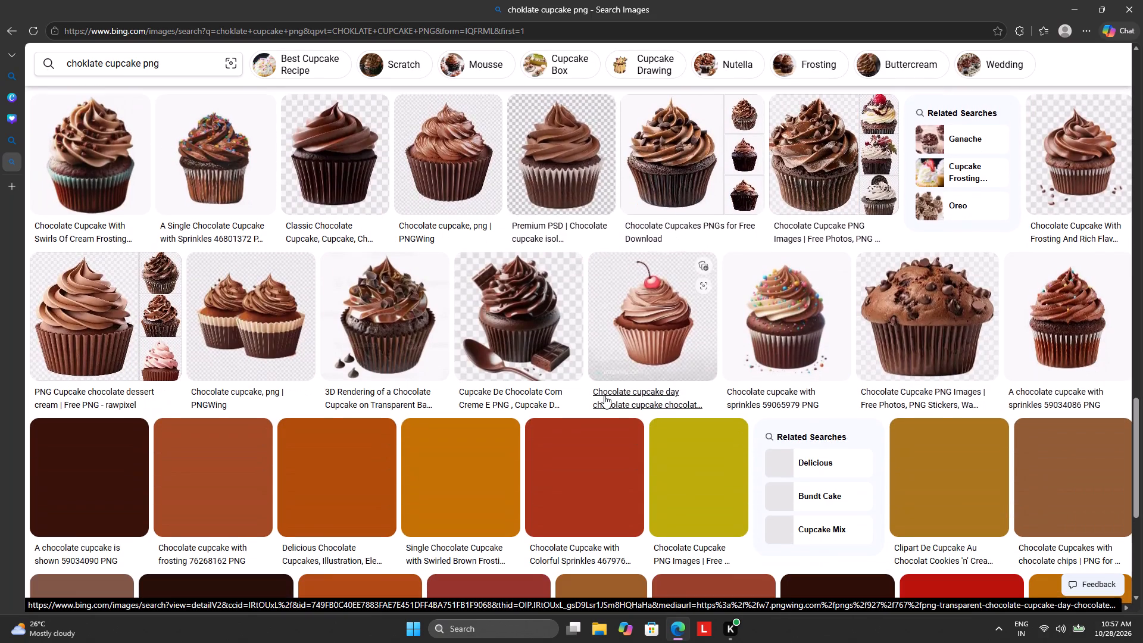
{"action": "scroll", "coordinate": [604, 395], "scroll_direction": "down", "scroll_amount": 1}
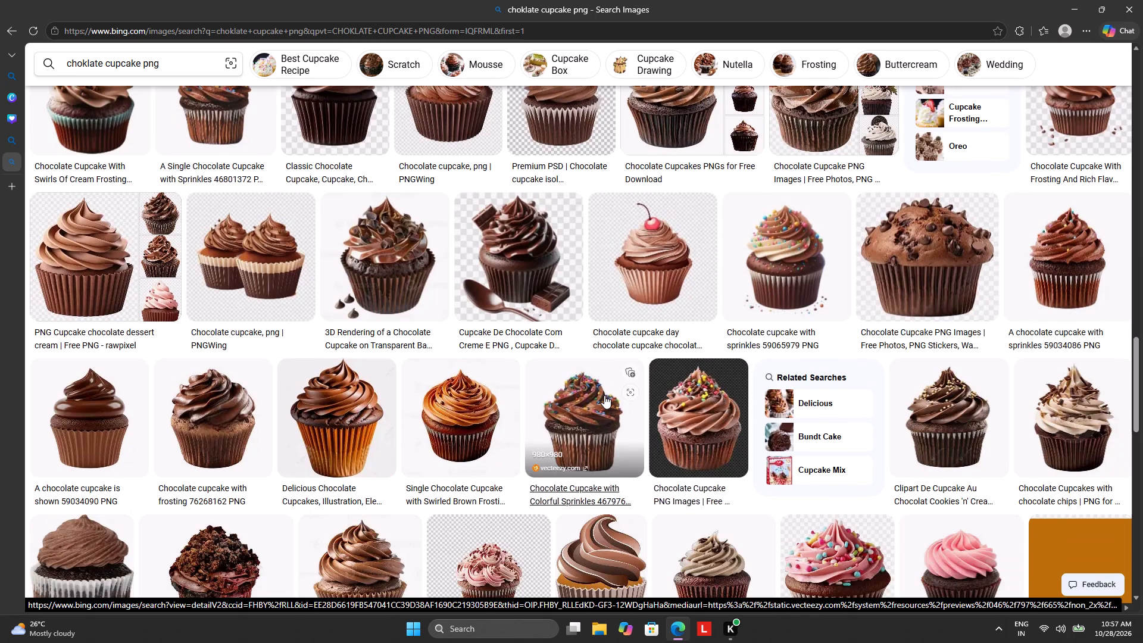
{"action": "scroll", "coordinate": [604, 395], "scroll_direction": "down", "scroll_amount": 4}
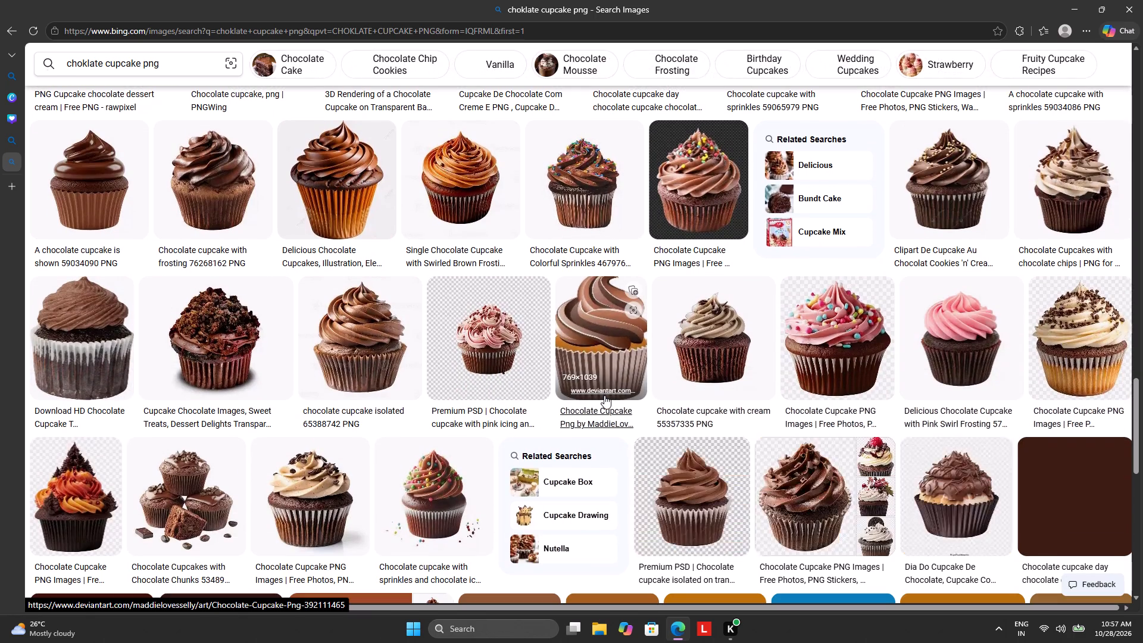
{"action": "scroll", "coordinate": [604, 395], "scroll_direction": "down", "scroll_amount": 5}
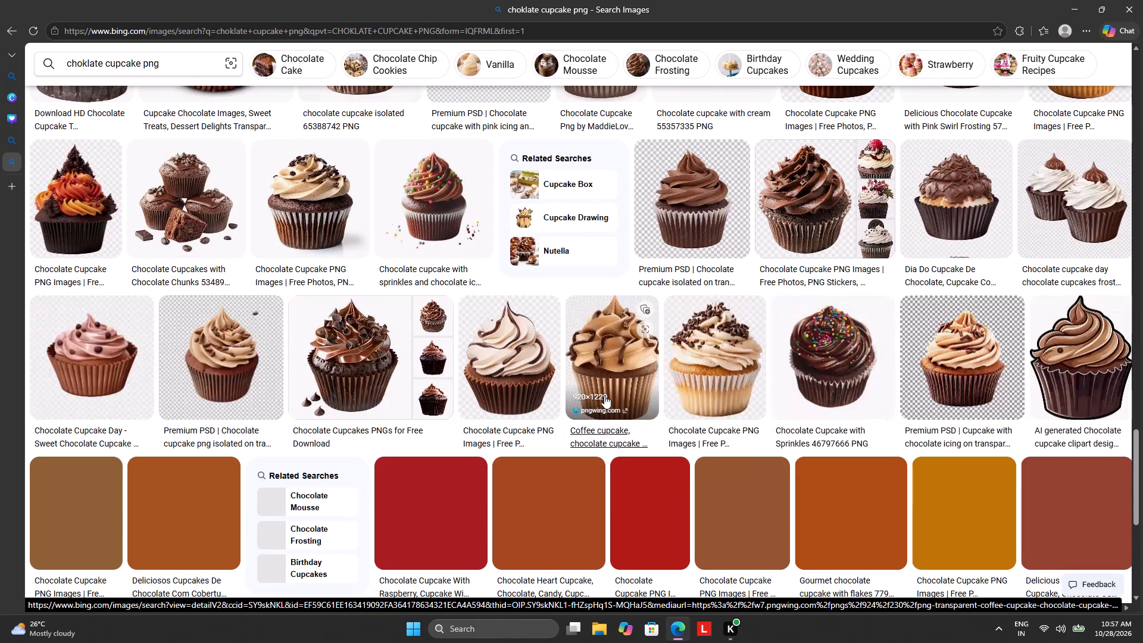
{"action": "scroll", "coordinate": [604, 395], "scroll_direction": "up", "scroll_amount": 1}
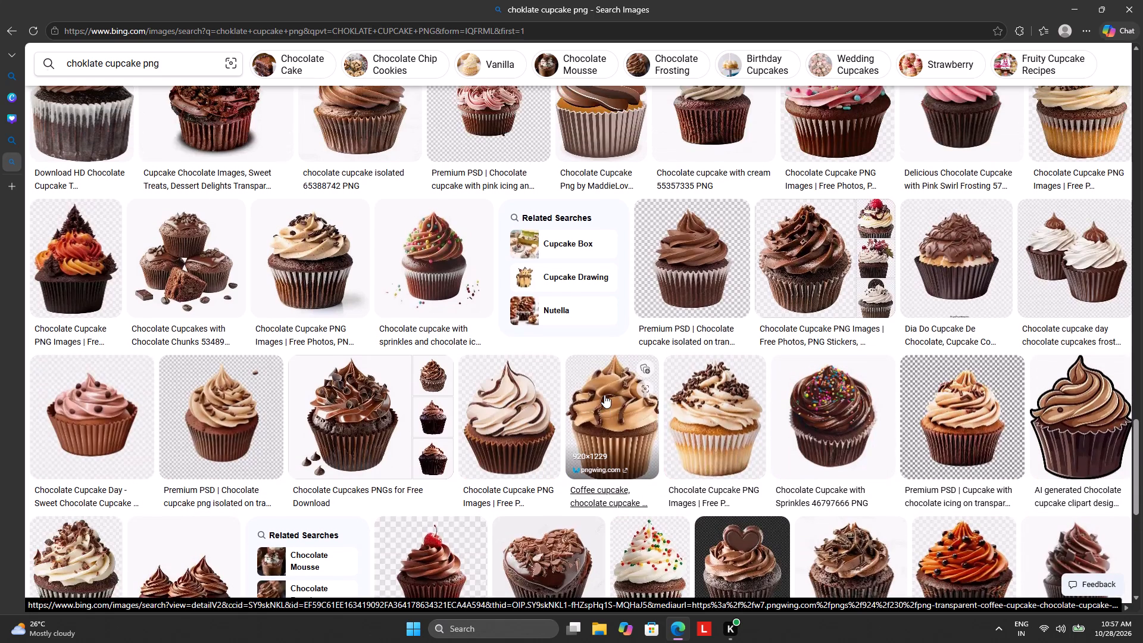
{"action": "scroll", "coordinate": [604, 395], "scroll_direction": "up", "scroll_amount": 9}
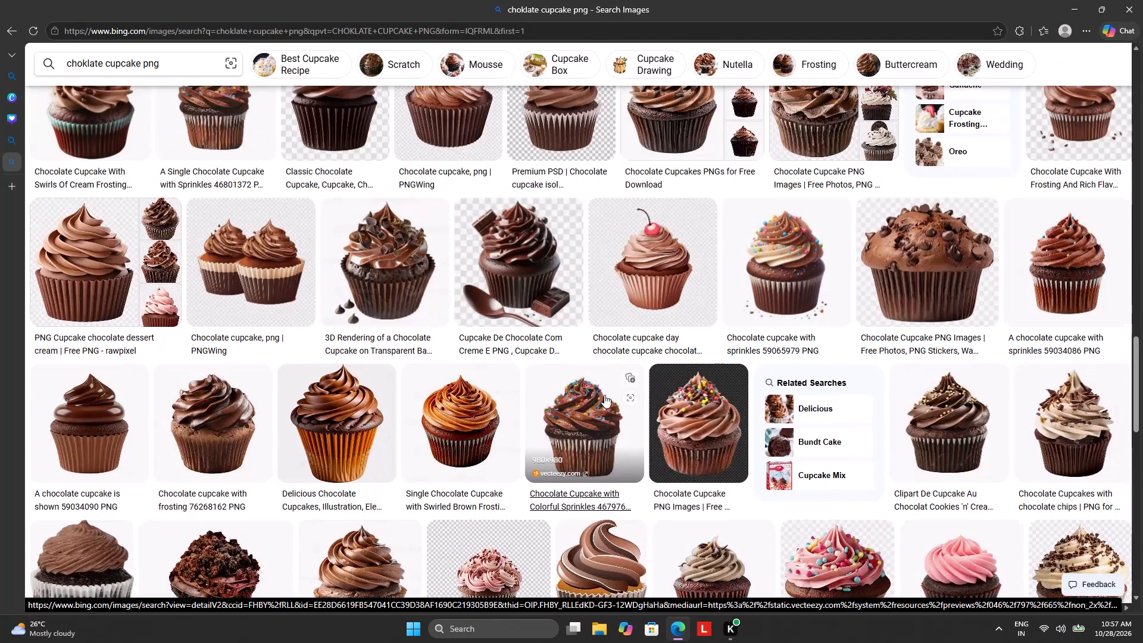
{"action": "scroll", "coordinate": [604, 395], "scroll_direction": "up", "scroll_amount": 1}
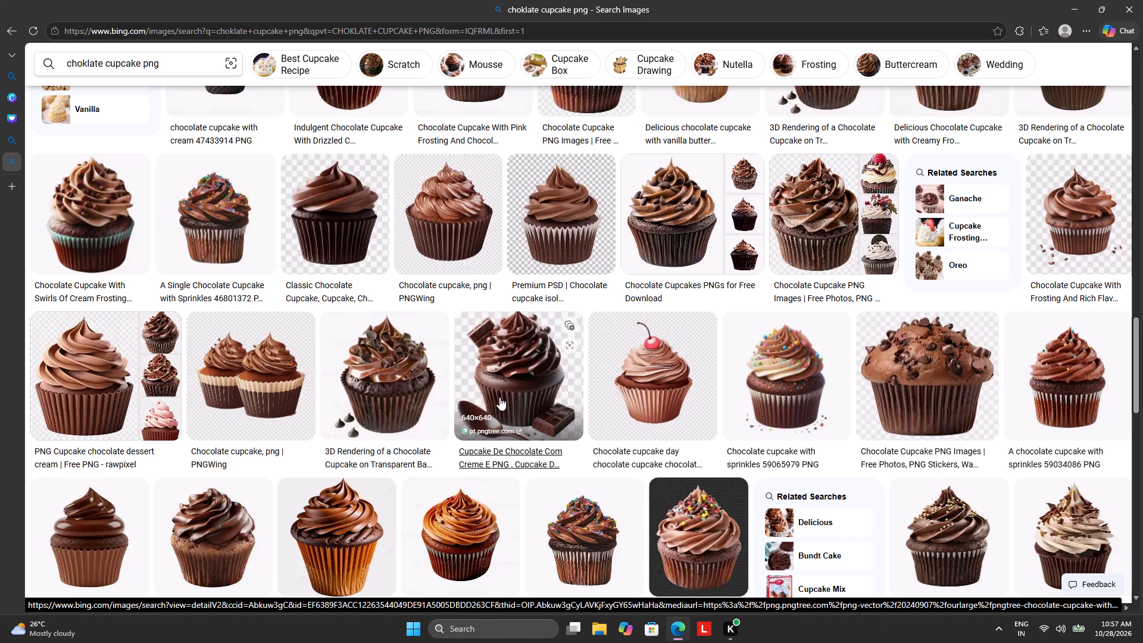
{"action": "scroll", "coordinate": [499, 397], "scroll_direction": "down", "scroll_amount": 13}
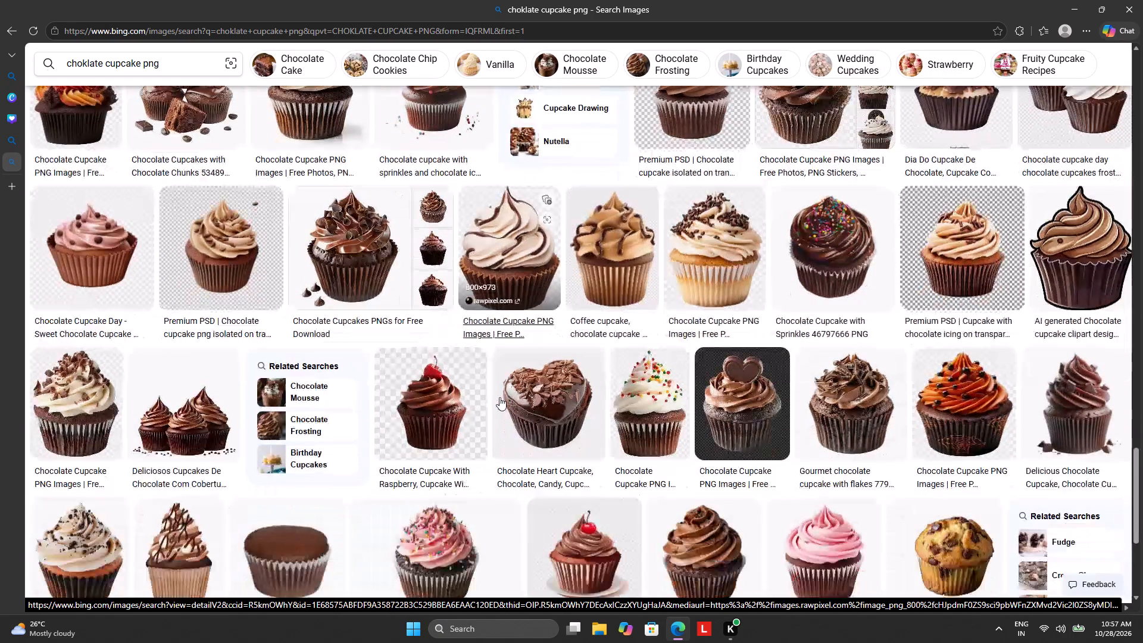
{"action": "scroll", "coordinate": [499, 397], "scroll_direction": "down", "scroll_amount": 4}
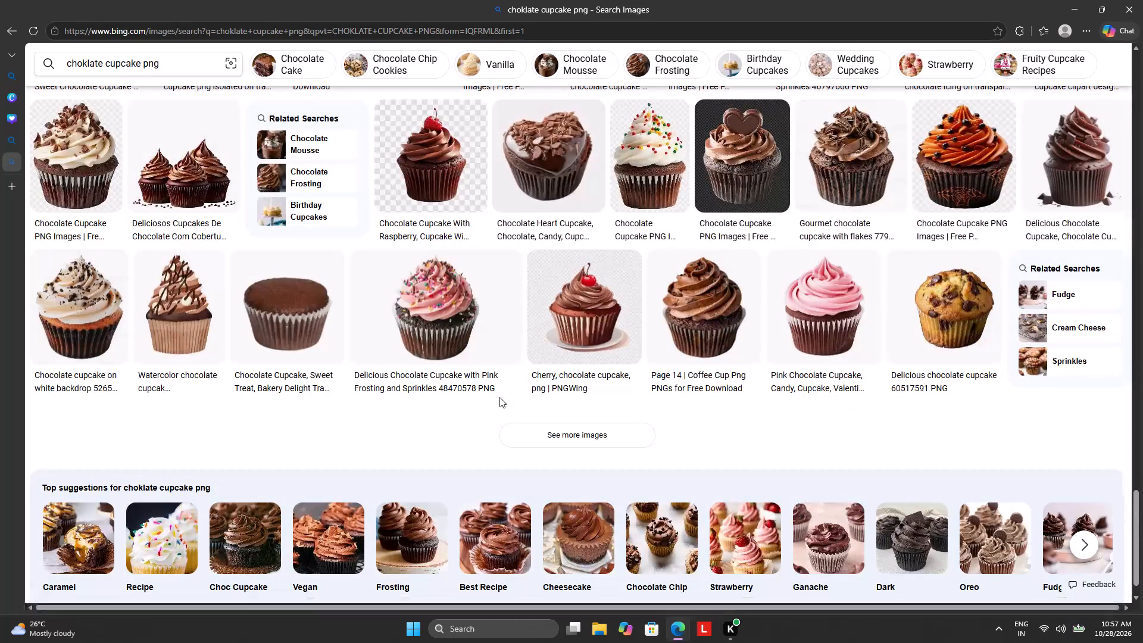
{"action": "scroll", "coordinate": [499, 397], "scroll_direction": "down", "scroll_amount": 3}
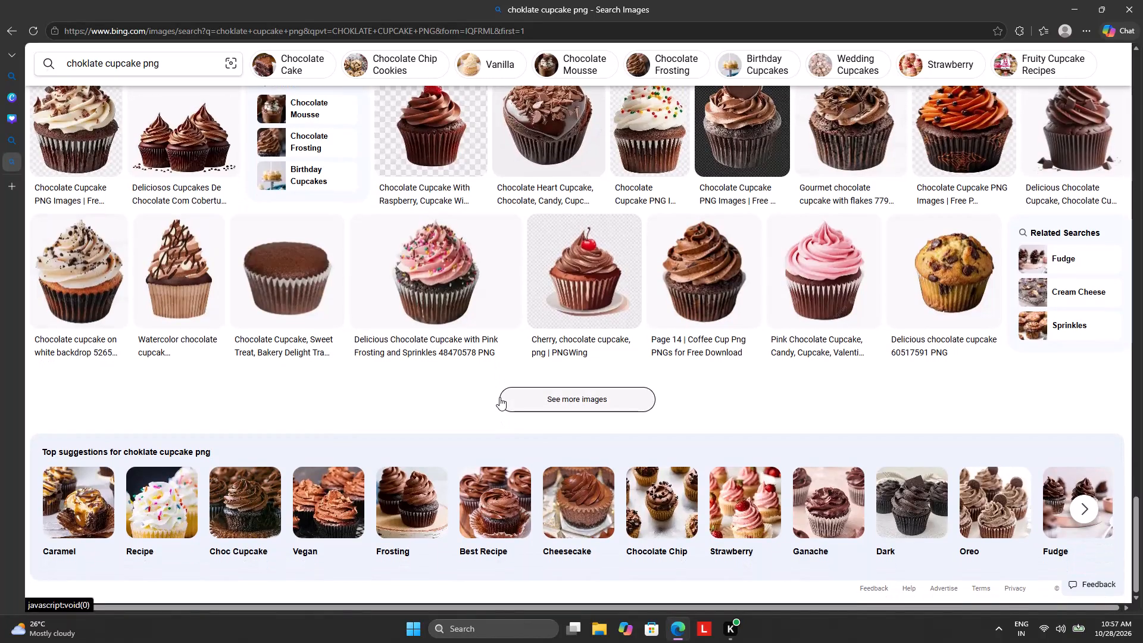
Preview the Chocolate Cupcake With Raspberry image, look through its related images for alternatives, and close the preview.
{"action": "scroll", "coordinate": [499, 397], "scroll_direction": "up", "scroll_amount": 6}
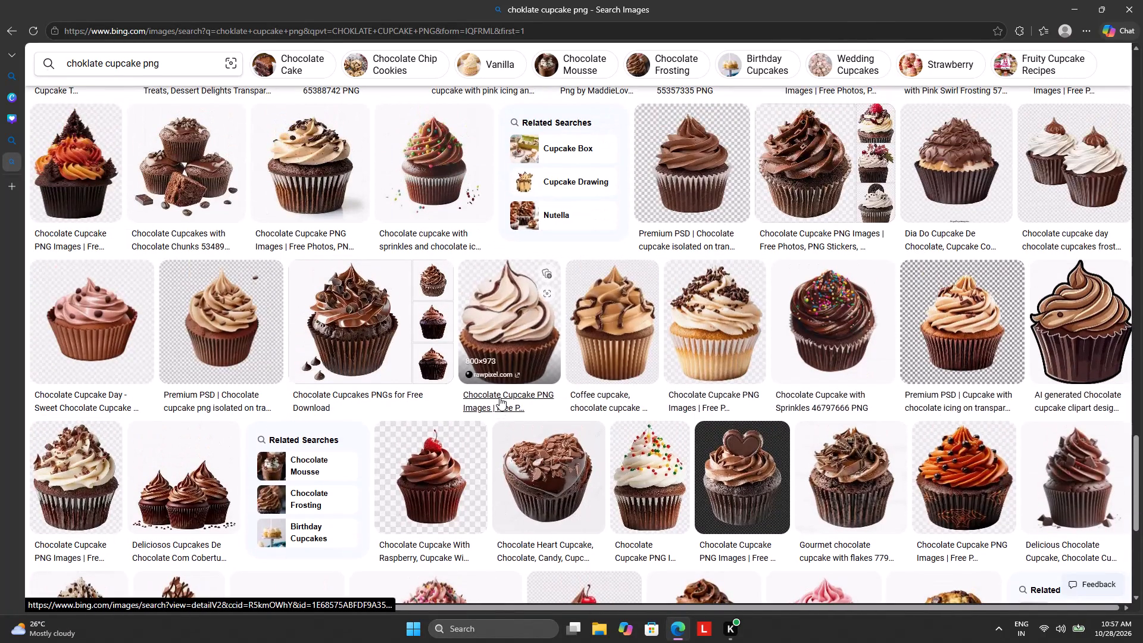
{"action": "left_click", "coordinate": [452, 451]}
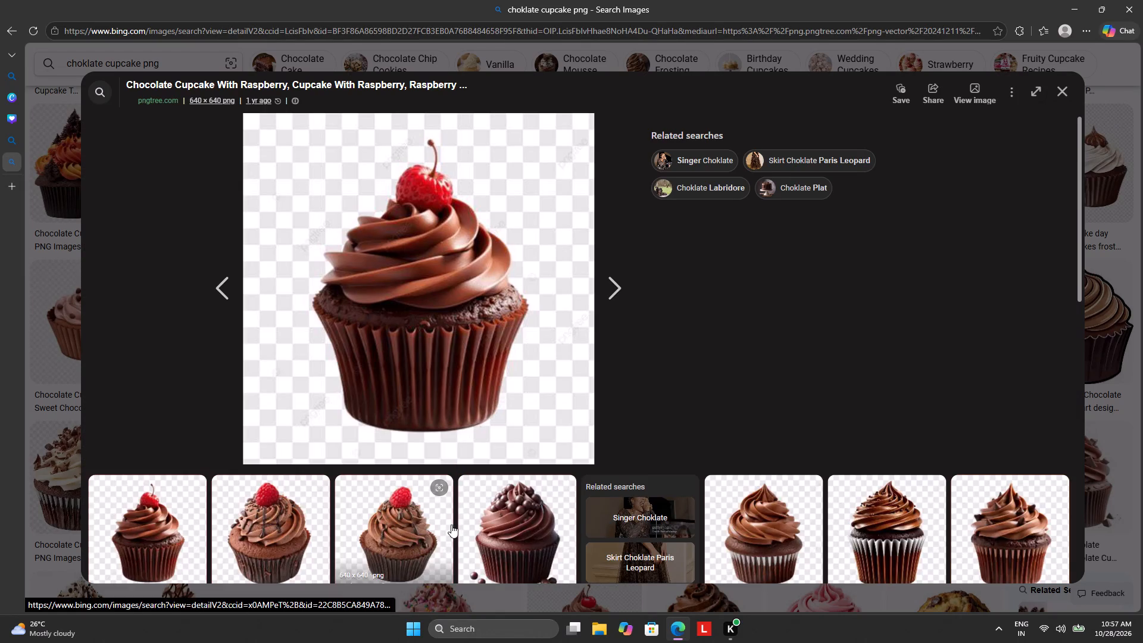
{"action": "scroll", "coordinate": [455, 522], "scroll_direction": "down", "scroll_amount": 5}
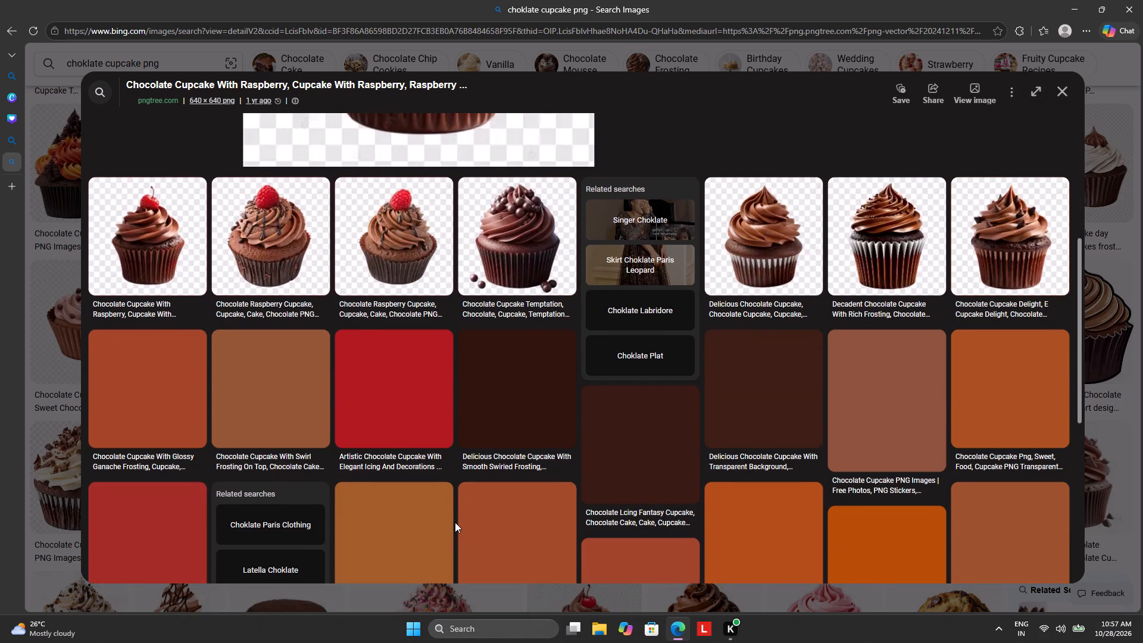
{"action": "scroll", "coordinate": [458, 513], "scroll_direction": "down", "scroll_amount": 10}
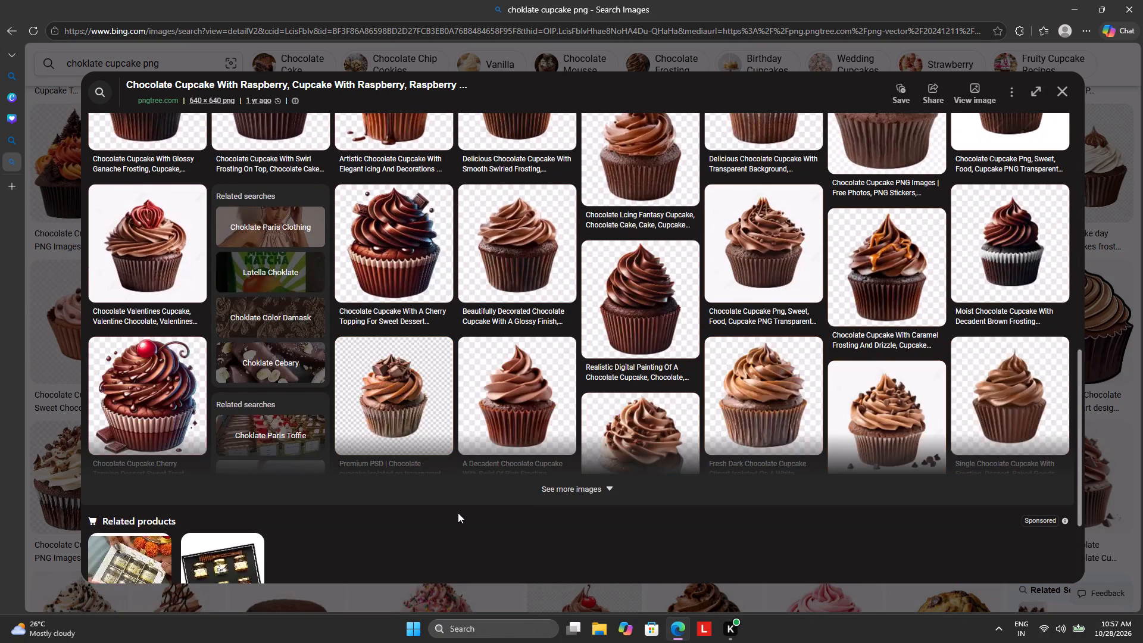
{"action": "scroll", "coordinate": [517, 411], "scroll_direction": "down", "scroll_amount": 4}
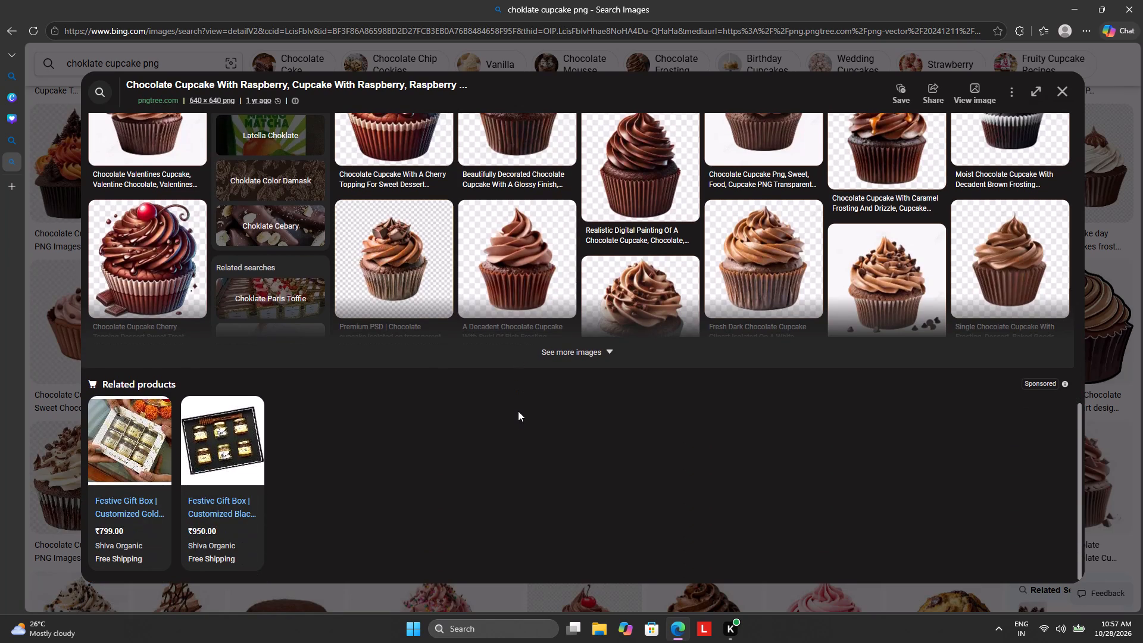
{"action": "scroll", "coordinate": [518, 411], "scroll_direction": "up", "scroll_amount": 10}
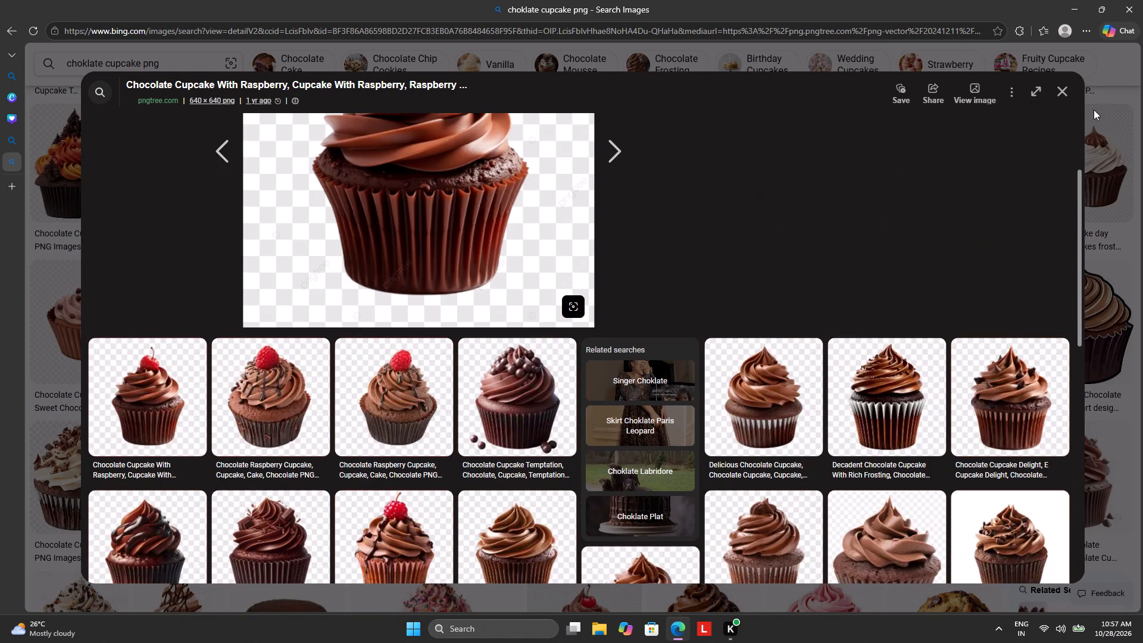
{"action": "left_click", "coordinate": [1059, 85]}
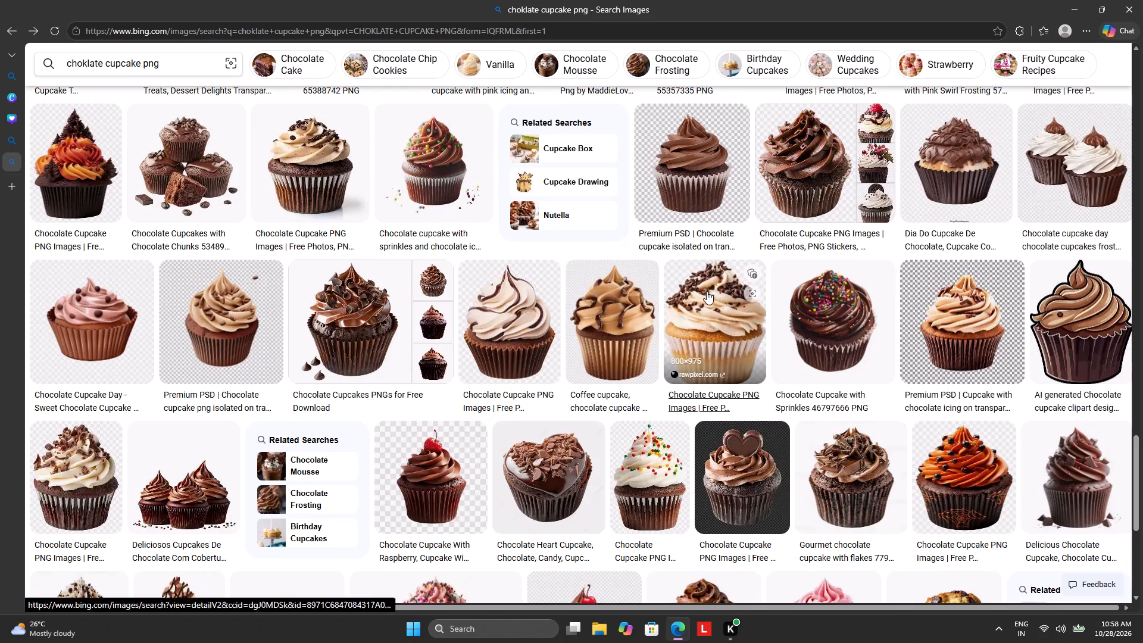
Go back through the results to the Chocolate Flower Cupcake image, preview it, and look through its related images for other candidates.
{"action": "scroll", "coordinate": [708, 289], "scroll_direction": "up", "scroll_amount": 6}
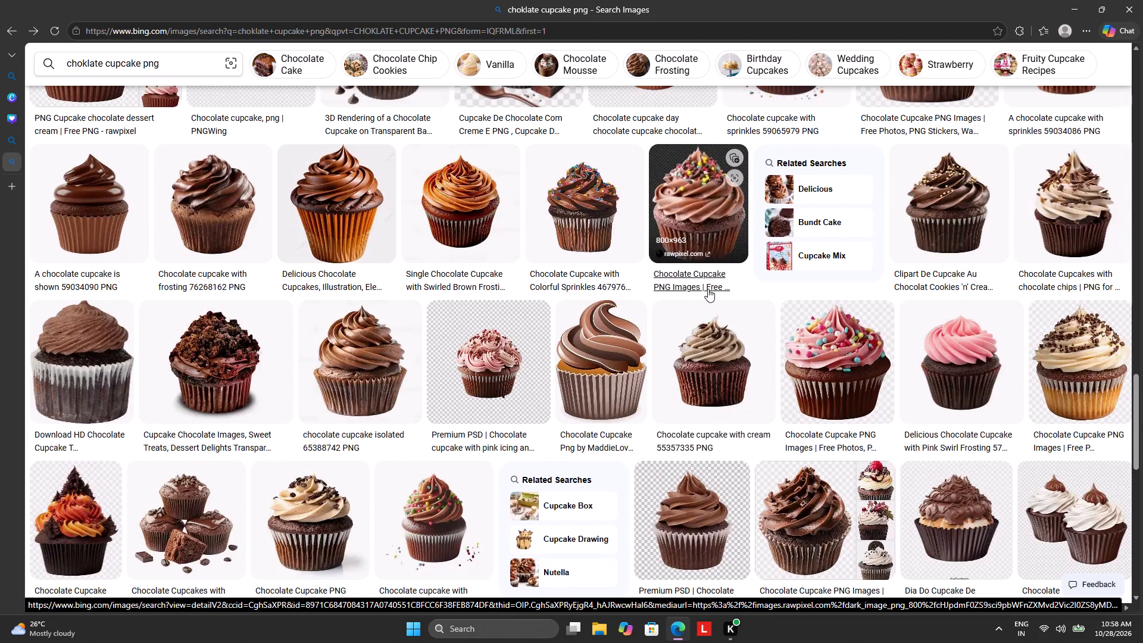
{"action": "scroll", "coordinate": [708, 289], "scroll_direction": "up", "scroll_amount": 8}
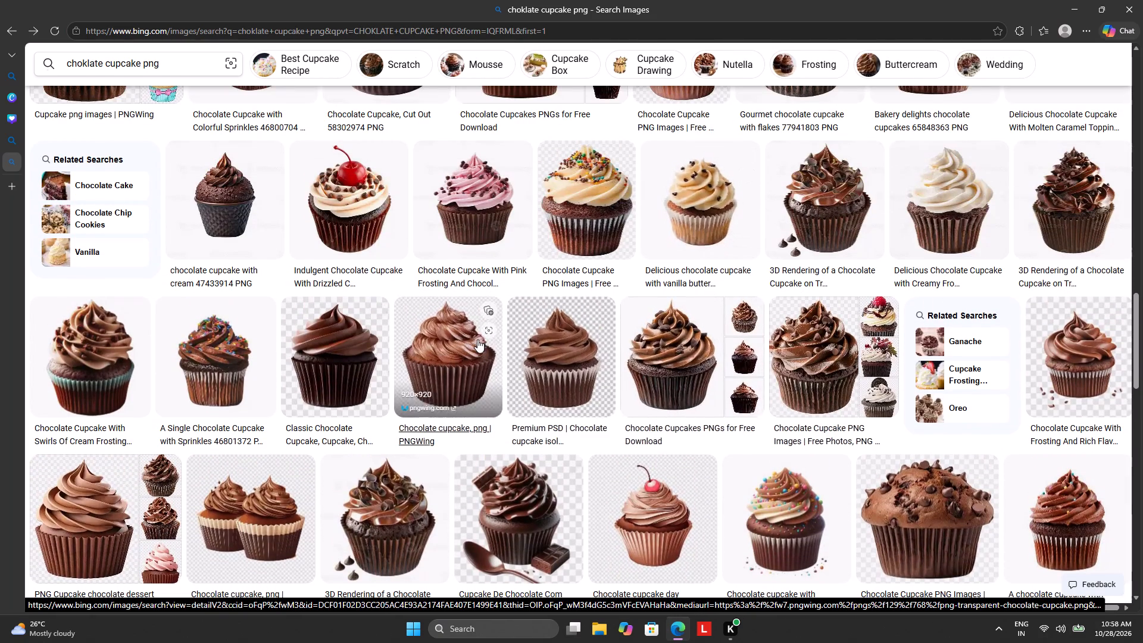
{"action": "scroll", "coordinate": [607, 367], "scroll_direction": "up", "scroll_amount": 5}
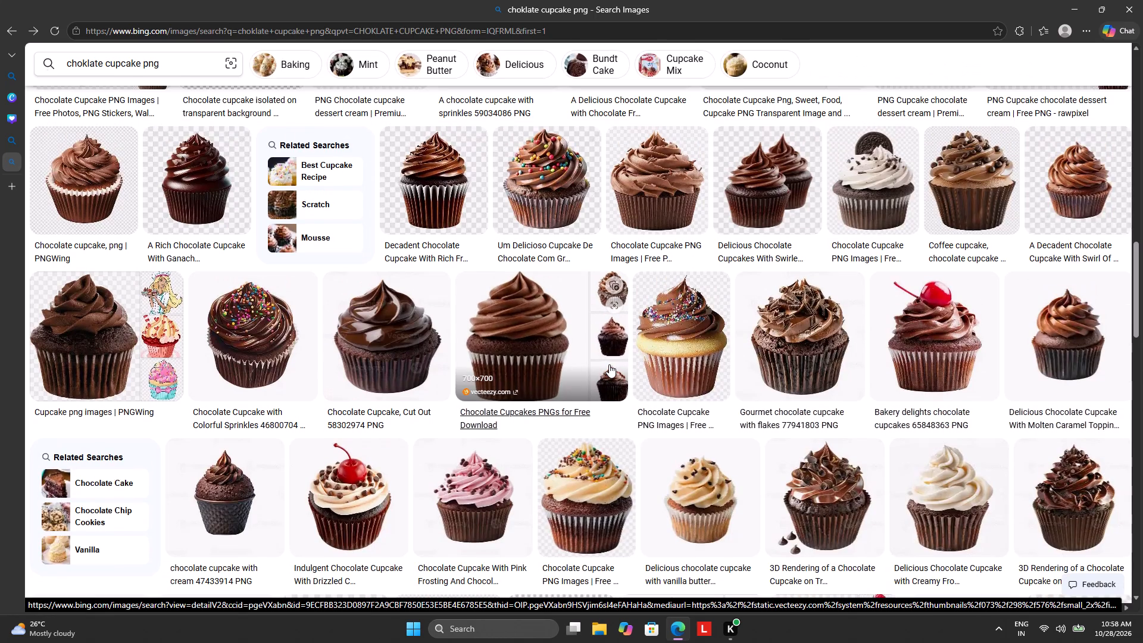
{"action": "scroll", "coordinate": [609, 364], "scroll_direction": "up", "scroll_amount": 7}
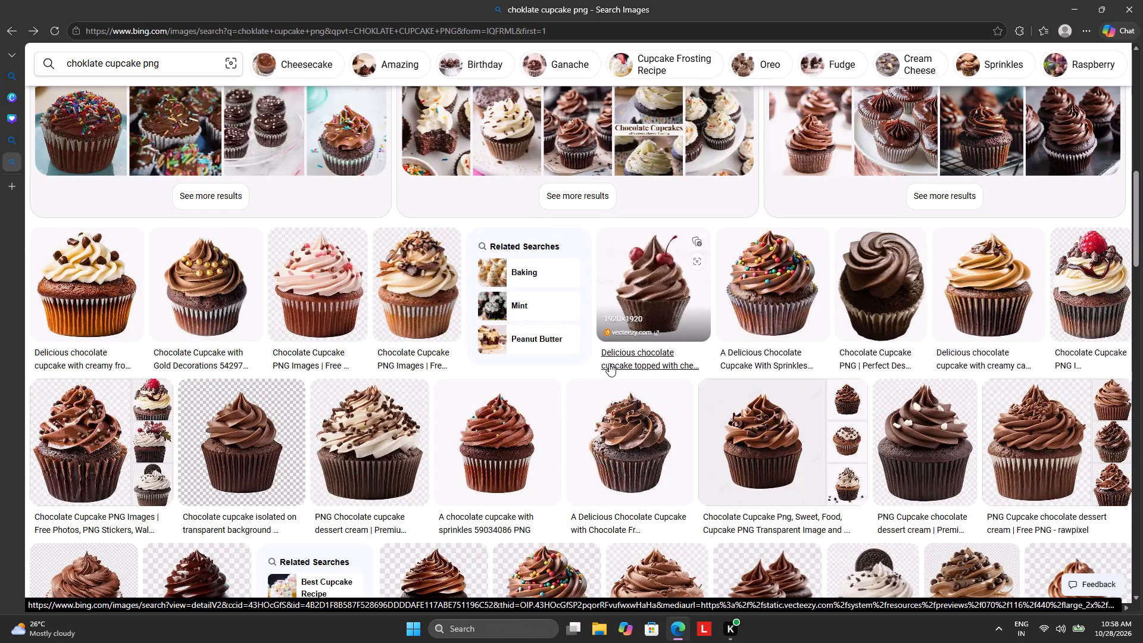
{"action": "scroll", "coordinate": [609, 363], "scroll_direction": "up", "scroll_amount": 7}
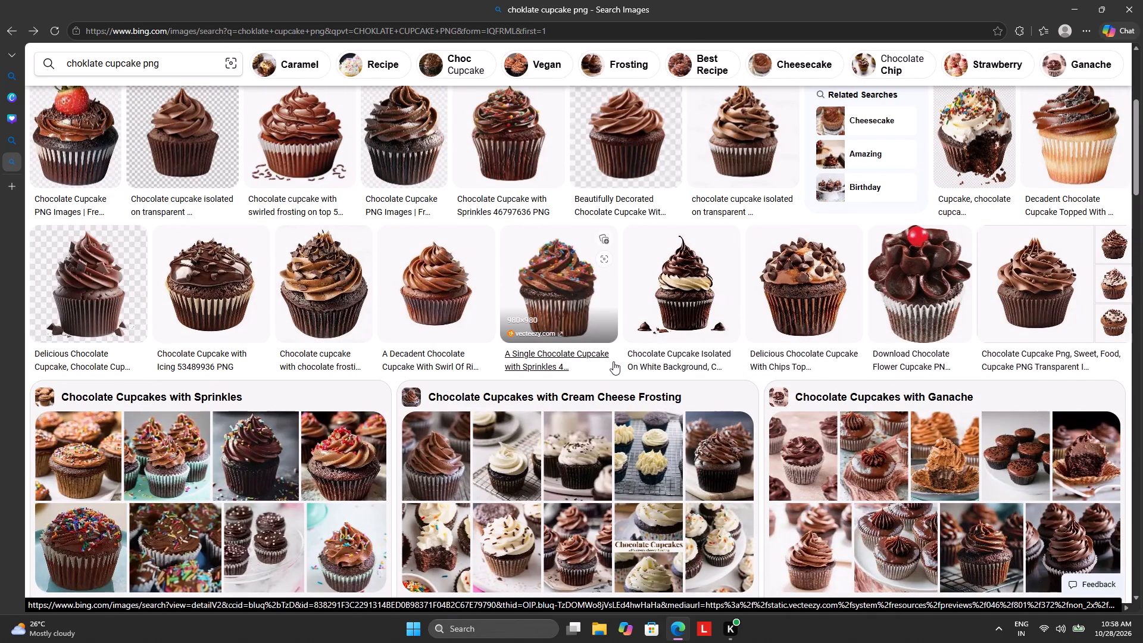
{"action": "left_click", "coordinate": [937, 288]}
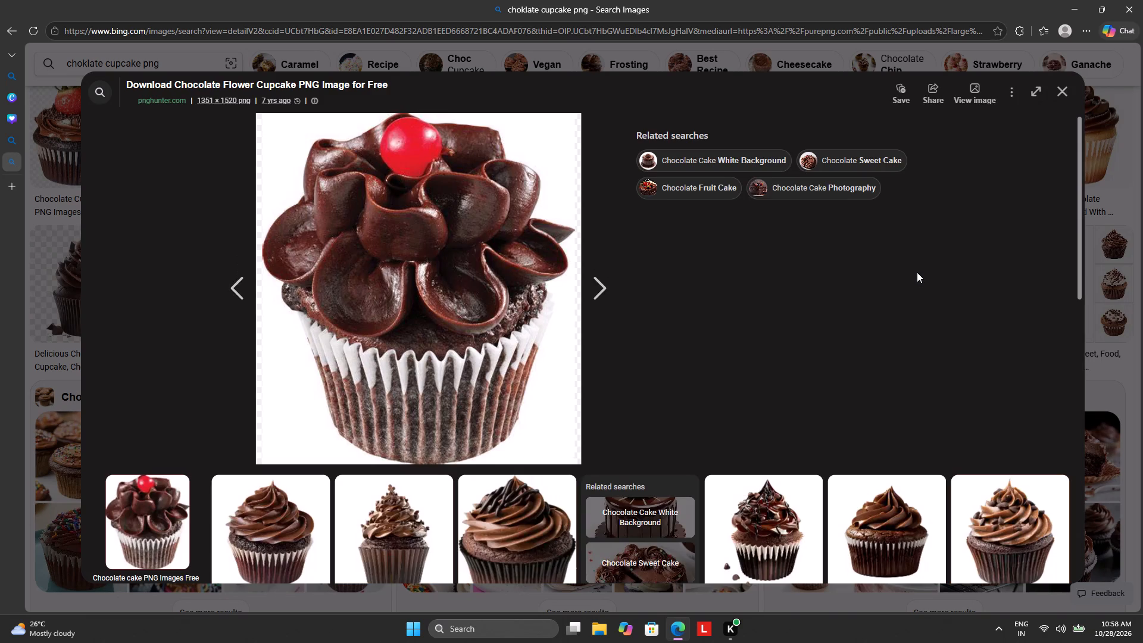
{"action": "scroll", "coordinate": [770, 475], "scroll_direction": "down", "scroll_amount": 2}
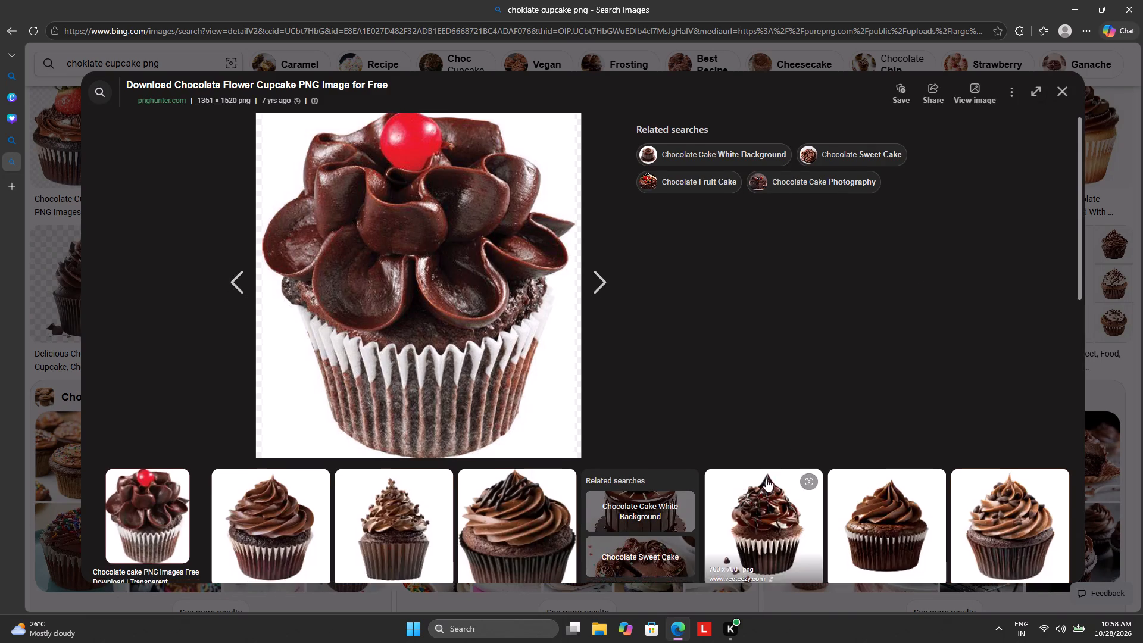
{"action": "scroll", "coordinate": [766, 479], "scroll_direction": "down", "scroll_amount": 2}
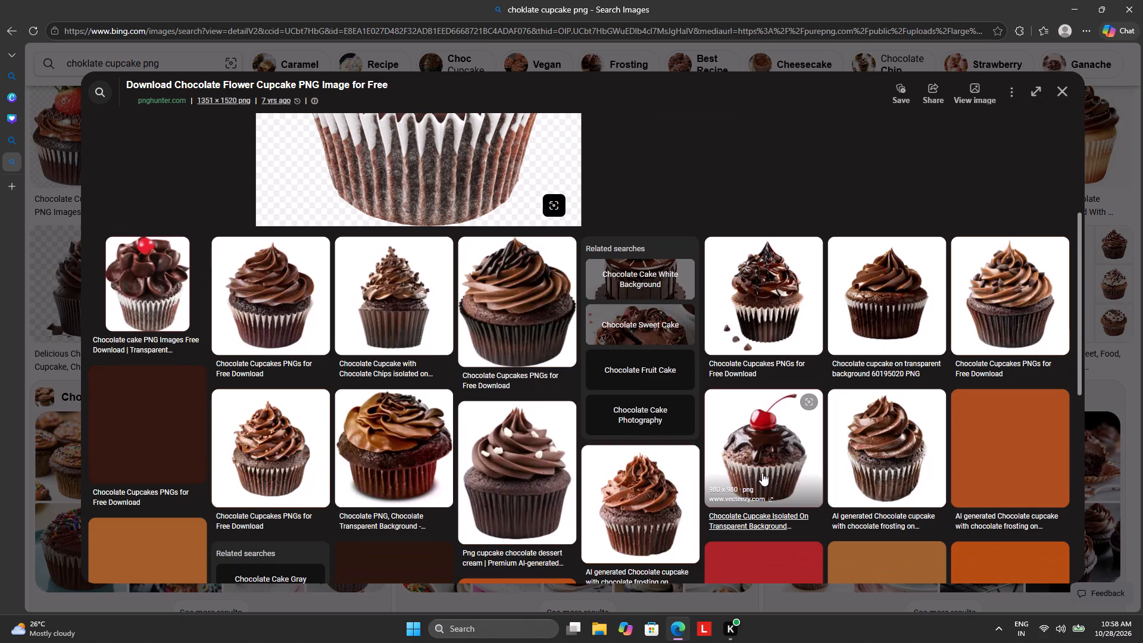
{"action": "scroll", "coordinate": [762, 473], "scroll_direction": "down", "scroll_amount": 3}
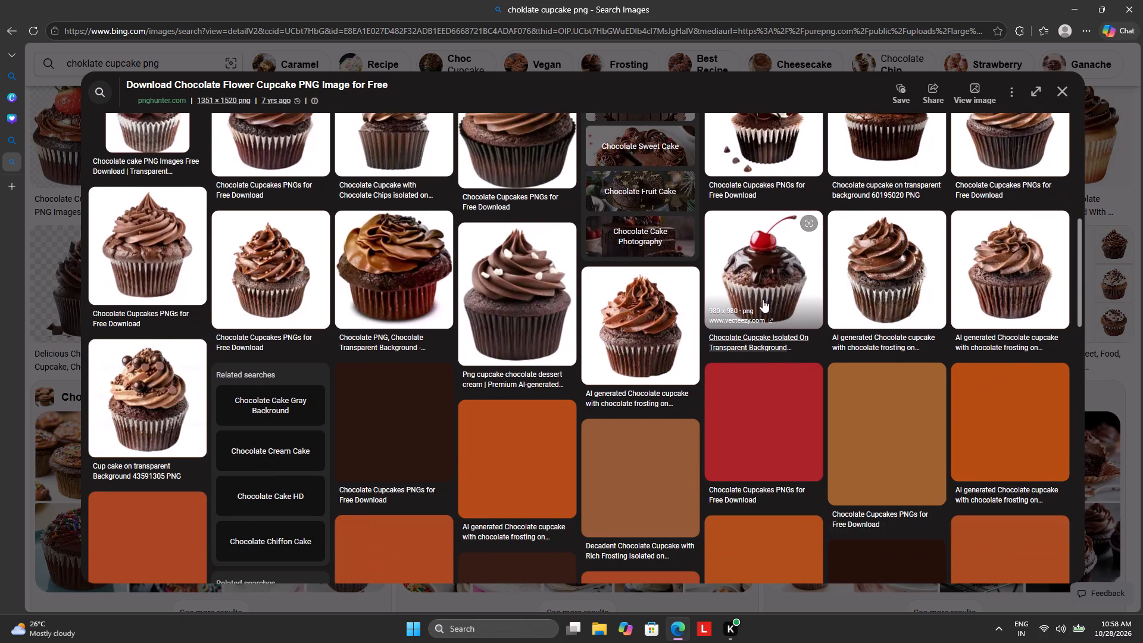
Open the related Chocolate Cupcake Isolated On Transparent Background image and copy the chocolate-glazed cupcake picture with a cherry on top.
{"action": "left_click", "coordinate": [761, 285]}
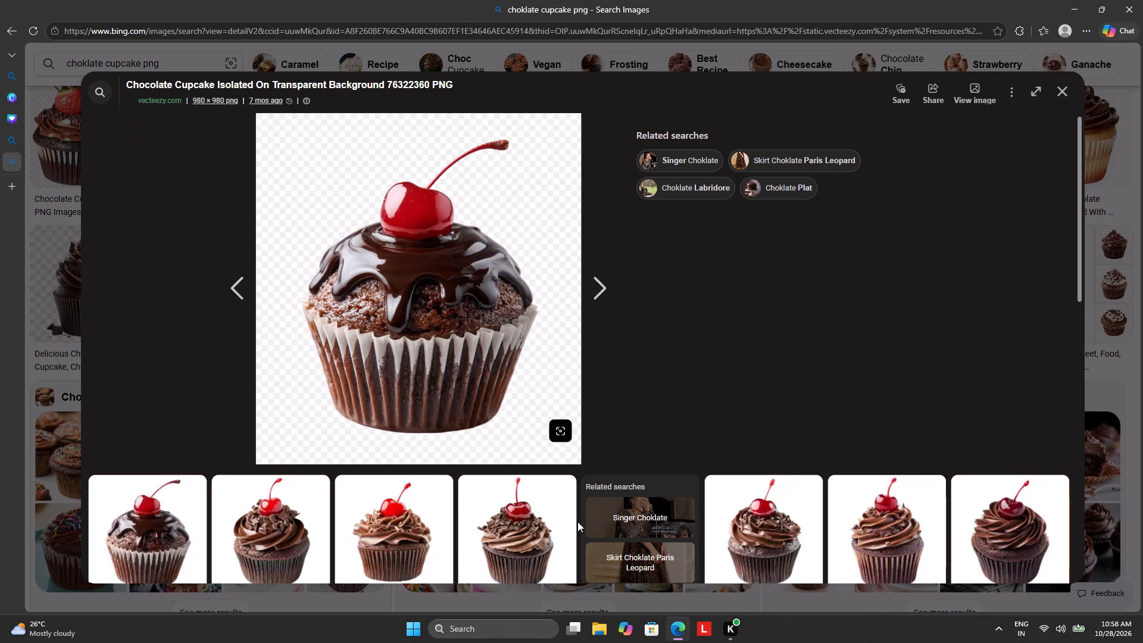
{"action": "scroll", "coordinate": [551, 519], "scroll_direction": "down", "scroll_amount": 4}
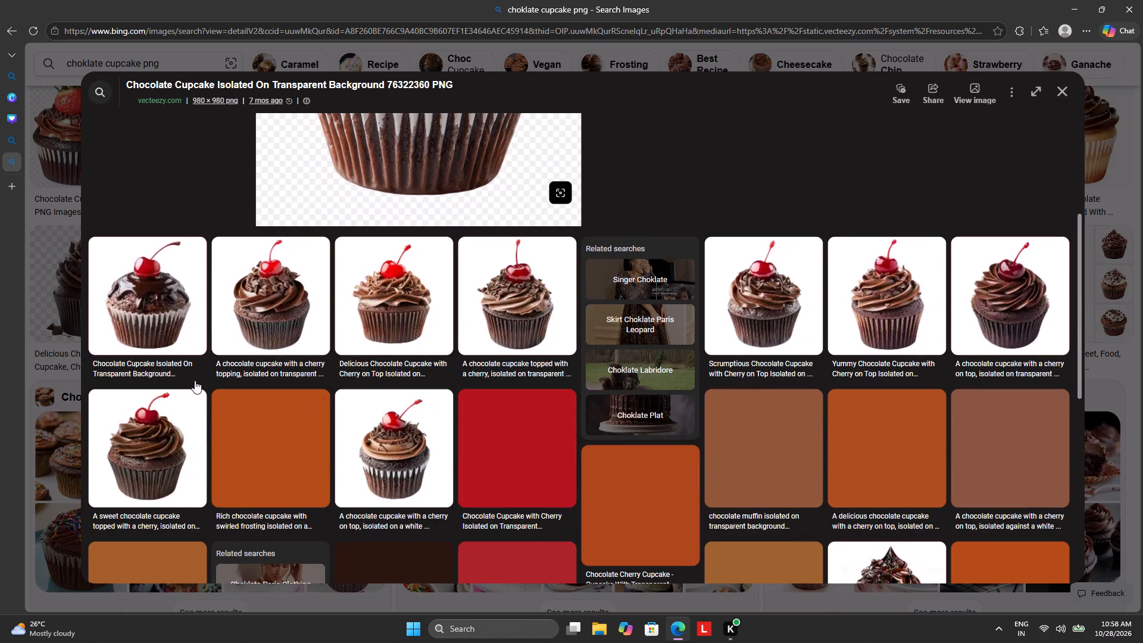
{"action": "right_click", "coordinate": [166, 309]}
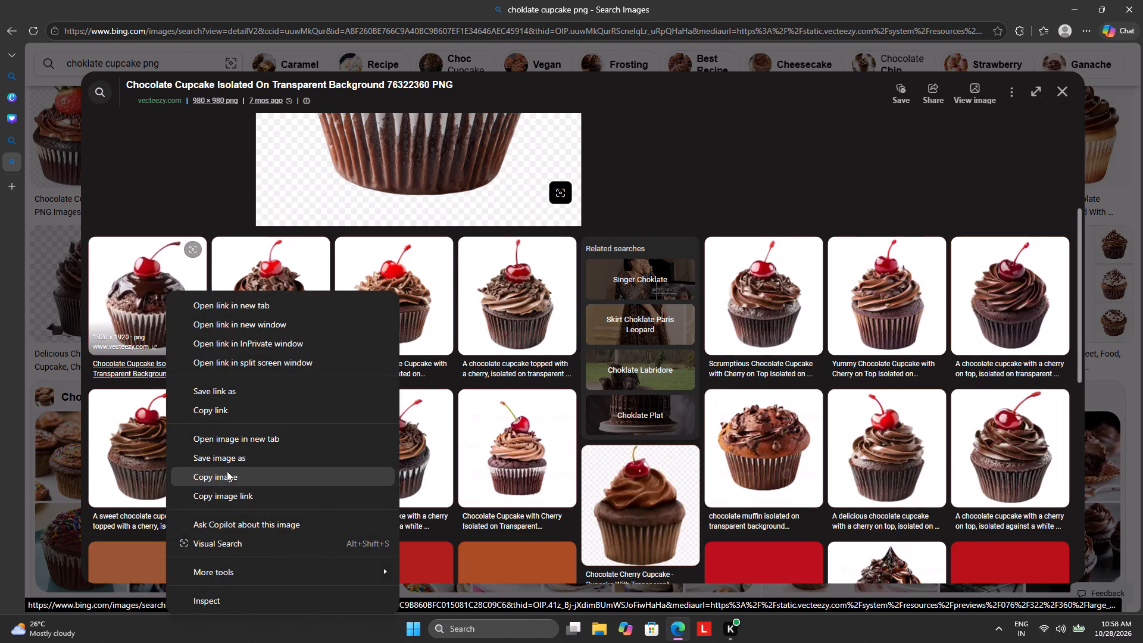
{"action": "left_click", "coordinate": [243, 482]}
Look through more cherry-topped cupcake images, including the Chocolate Cupcake With Cream And Cherry preview and its related images.
{"action": "scroll", "coordinate": [597, 398], "scroll_direction": "down", "scroll_amount": 4}
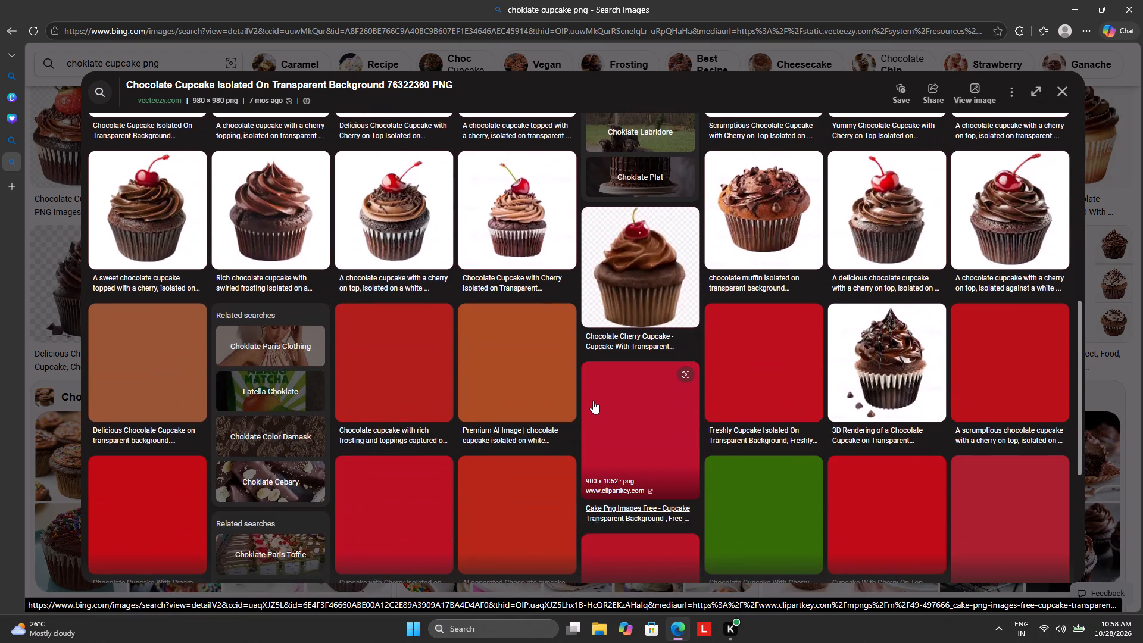
{"action": "scroll", "coordinate": [594, 400], "scroll_direction": "down", "scroll_amount": 1}
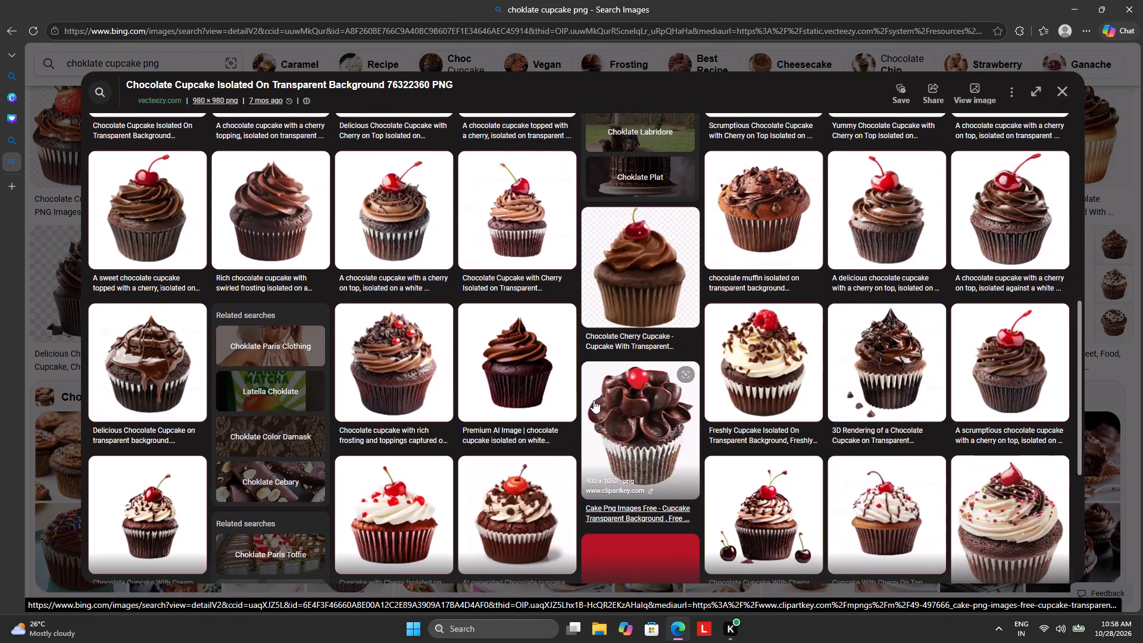
{"action": "scroll", "coordinate": [594, 400], "scroll_direction": "down", "scroll_amount": 1}
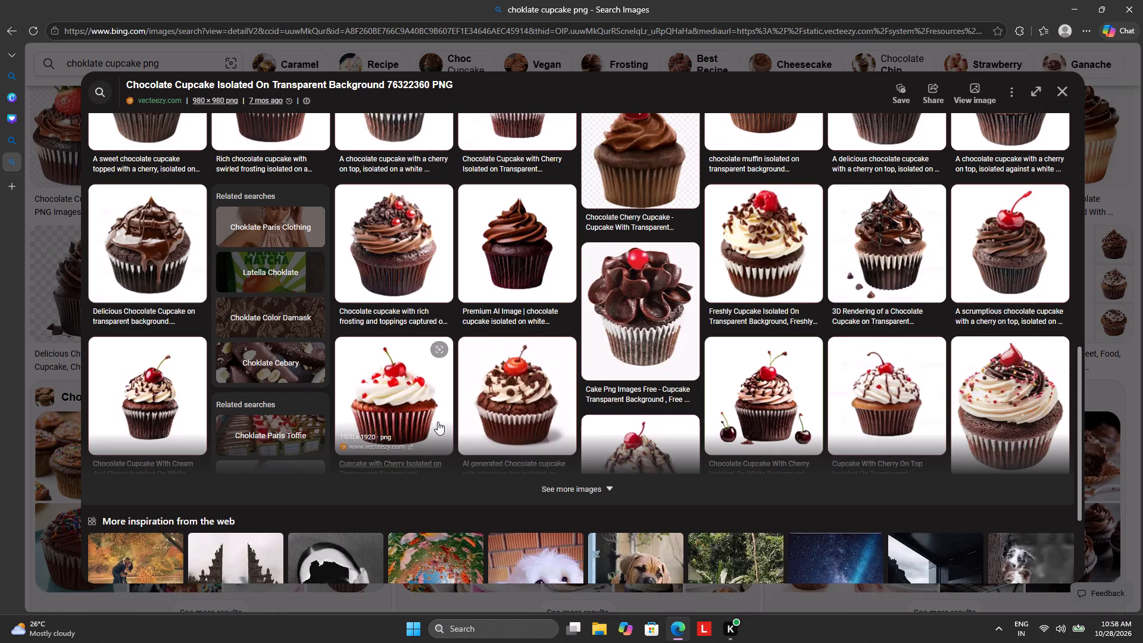
{"action": "left_click", "coordinate": [169, 394]}
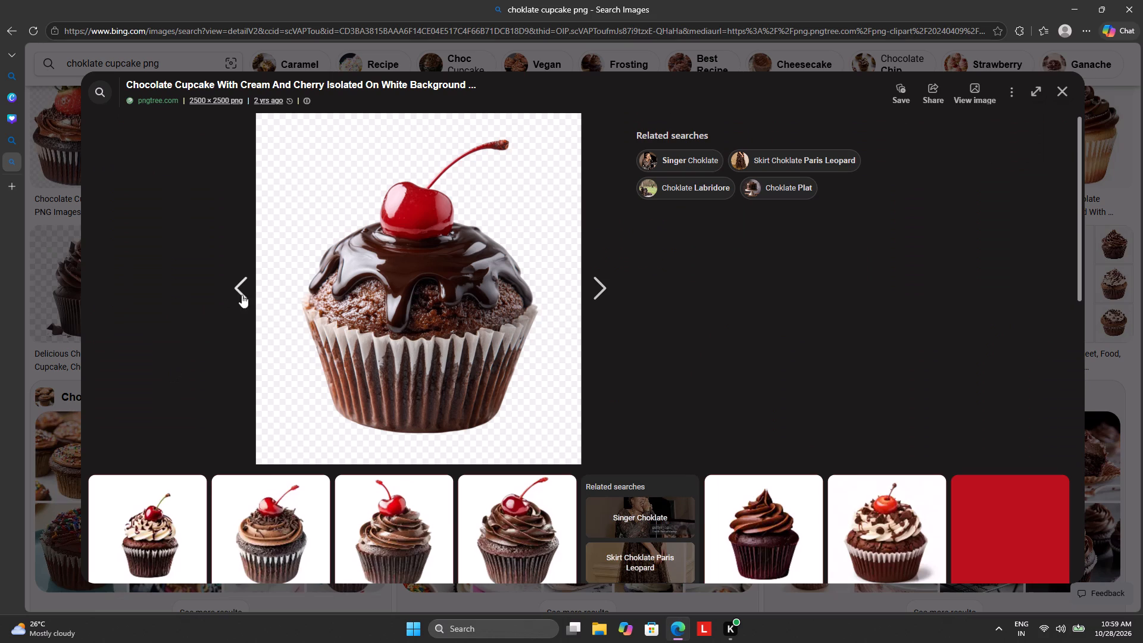
{"action": "scroll", "coordinate": [377, 305], "scroll_direction": "down", "scroll_amount": 4}
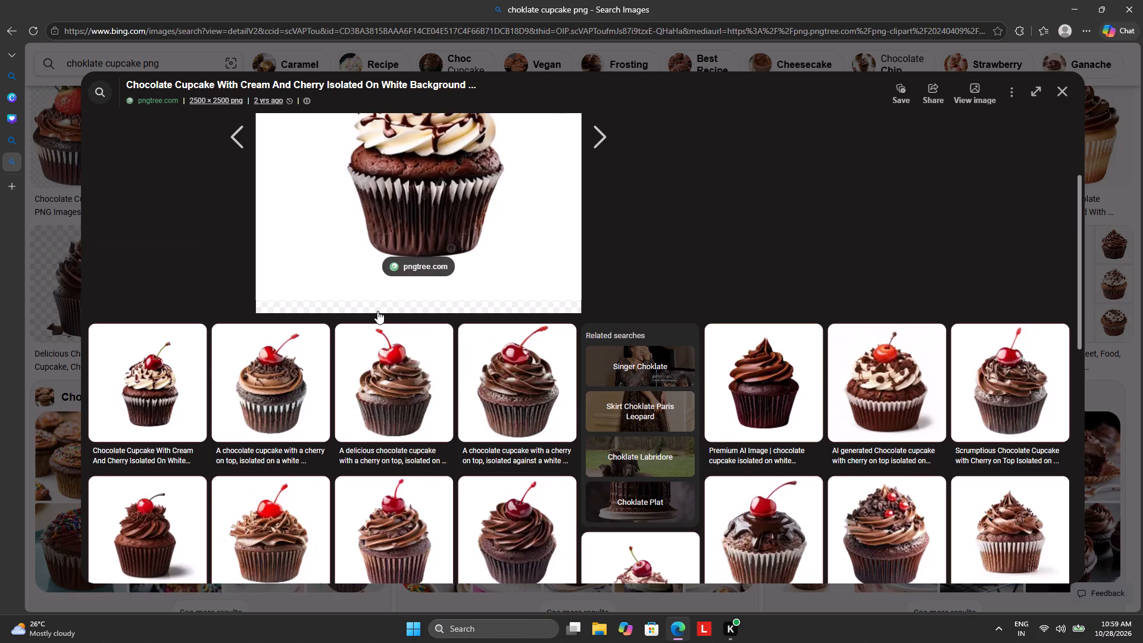
{"action": "scroll", "coordinate": [377, 311], "scroll_direction": "down", "scroll_amount": 1}
{"action": "scroll", "coordinate": [379, 311], "scroll_direction": "up", "scroll_amount": 4}
{"action": "scroll", "coordinate": [379, 310], "scroll_direction": "down", "scroll_amount": 3}
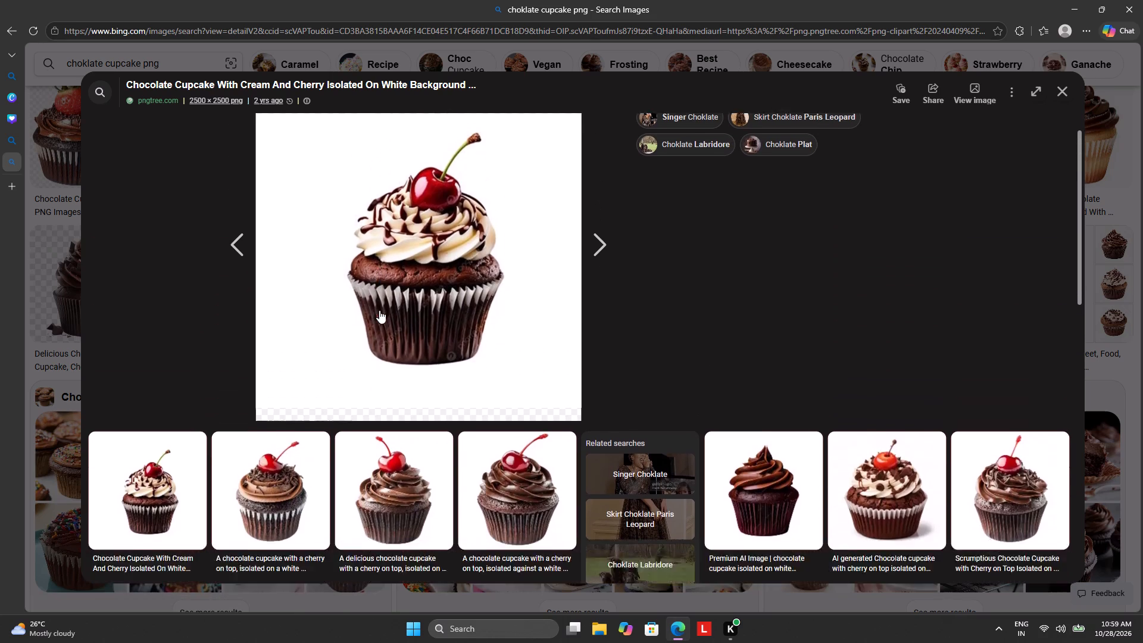
{"action": "scroll", "coordinate": [379, 310], "scroll_direction": "down", "scroll_amount": 3}
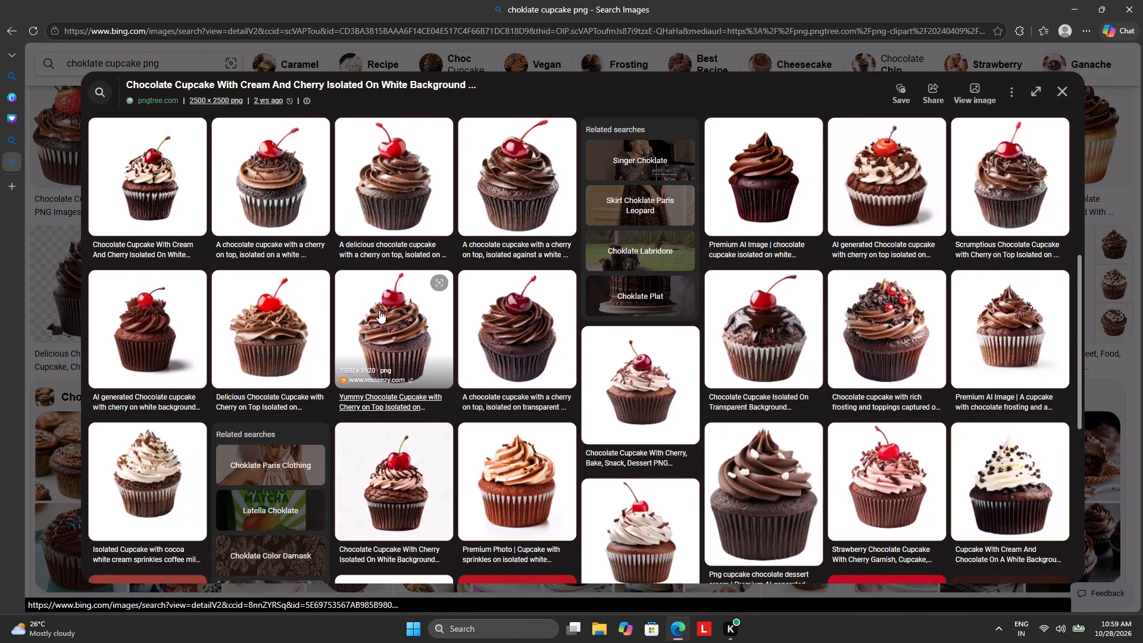
{"action": "scroll", "coordinate": [379, 310], "scroll_direction": "down", "scroll_amount": 3}
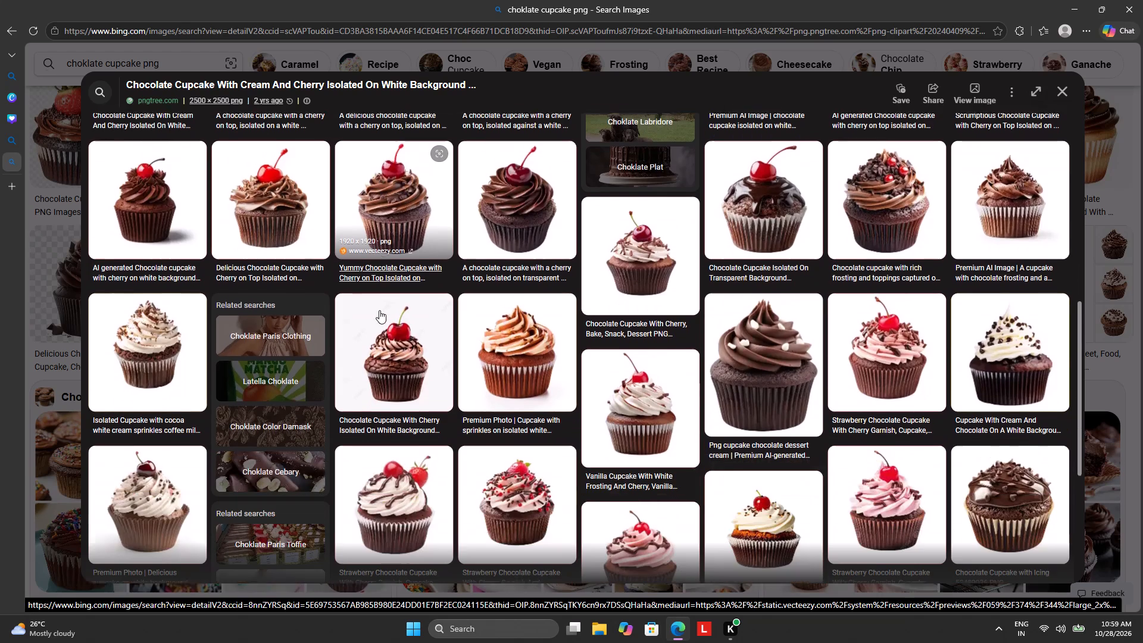
{"action": "scroll", "coordinate": [379, 310], "scroll_direction": "down", "scroll_amount": 5}
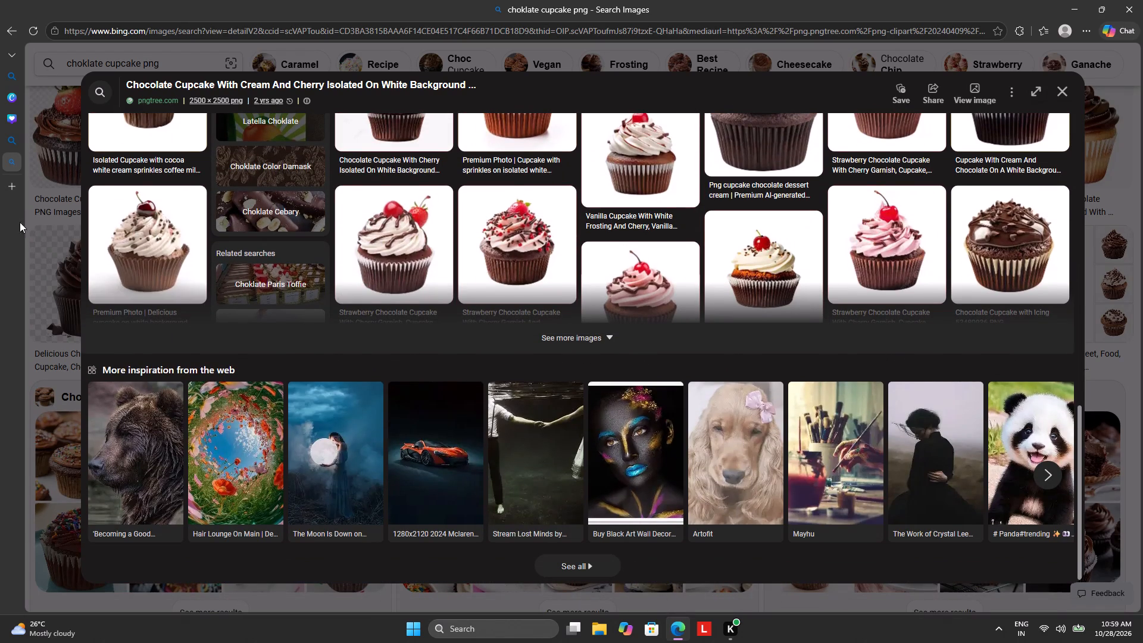
Switch to the BLUEBERRY design in Canva and move page 3's red velvet cupcake partly off the page's left edge.
{"action": "left_click", "coordinate": [8, 178]}
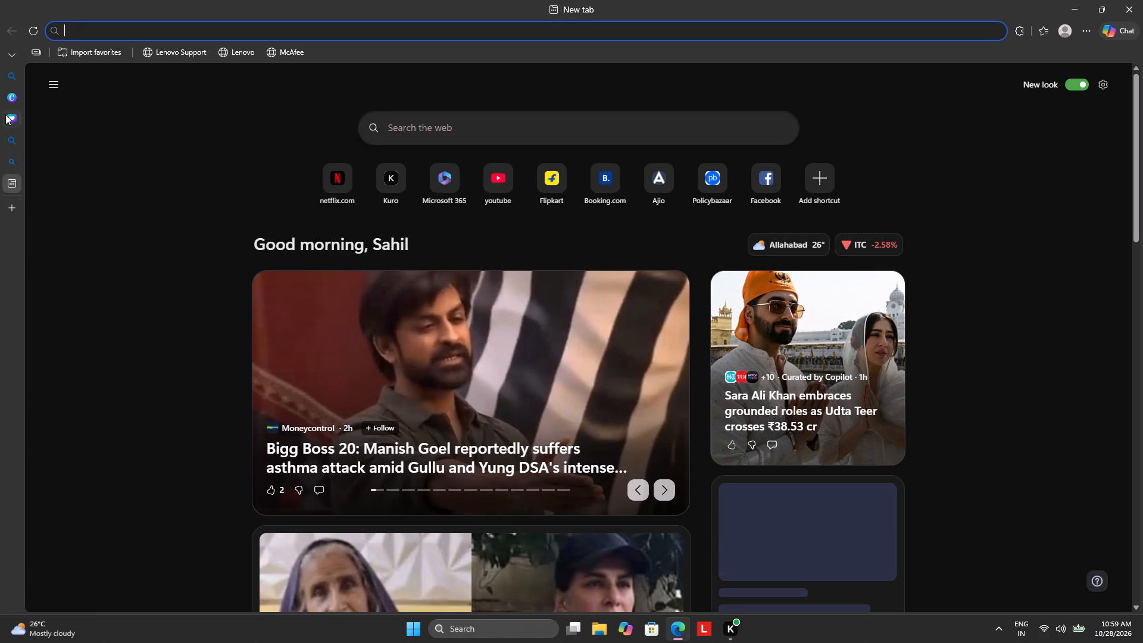
{"action": "left_click", "coordinate": [22, 123]}
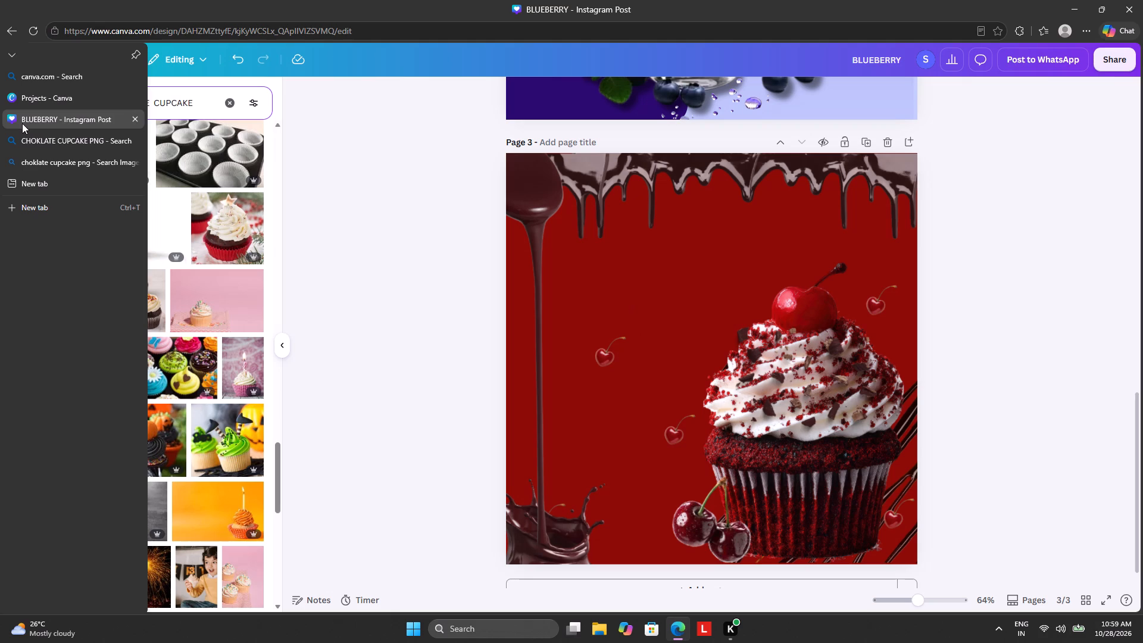
{"action": "left_click", "coordinate": [820, 485]}
{"action": "left_click", "coordinate": [805, 404]}
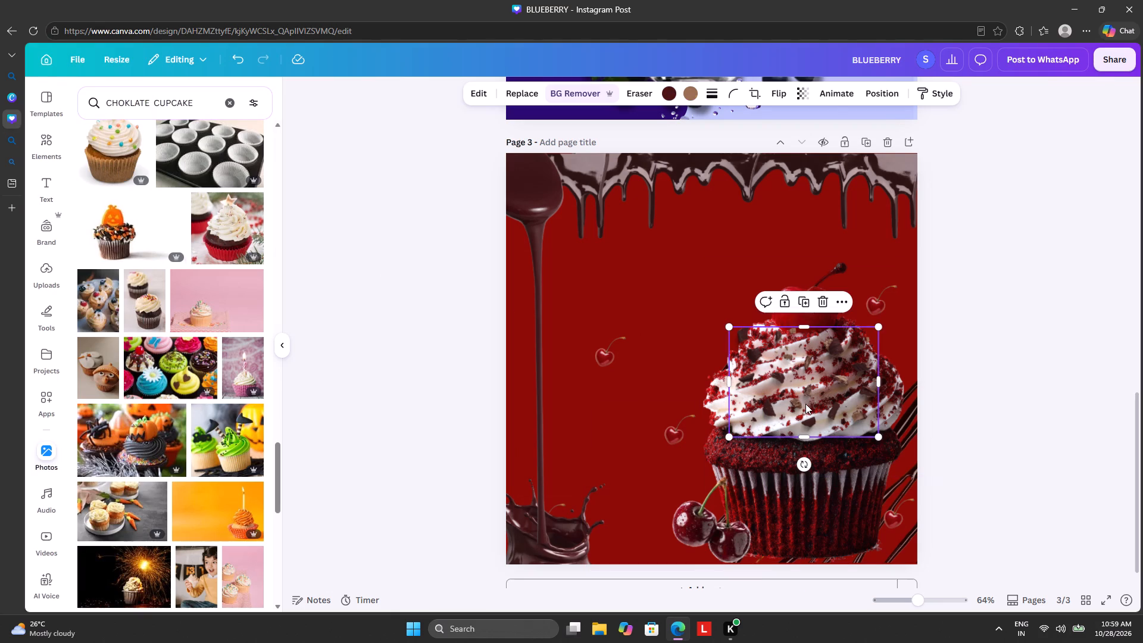
{"action": "left_click_drag", "start_coordinate": [779, 475], "coordinate": [468, 367]}
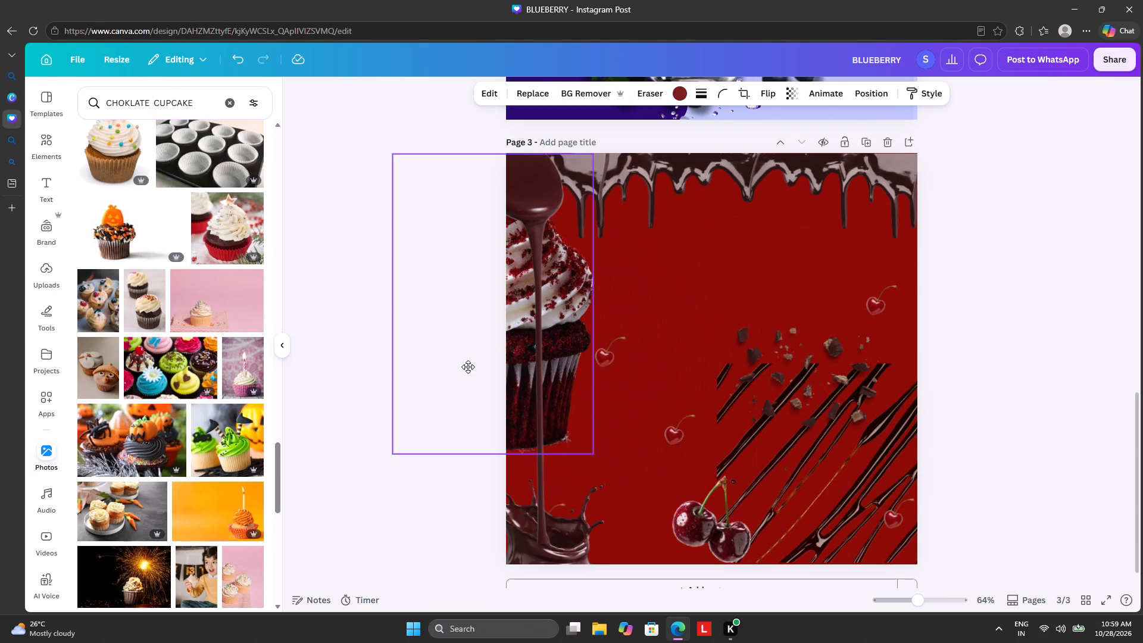
{"action": "left_click_drag", "start_coordinate": [468, 367], "coordinate": [469, 366]}
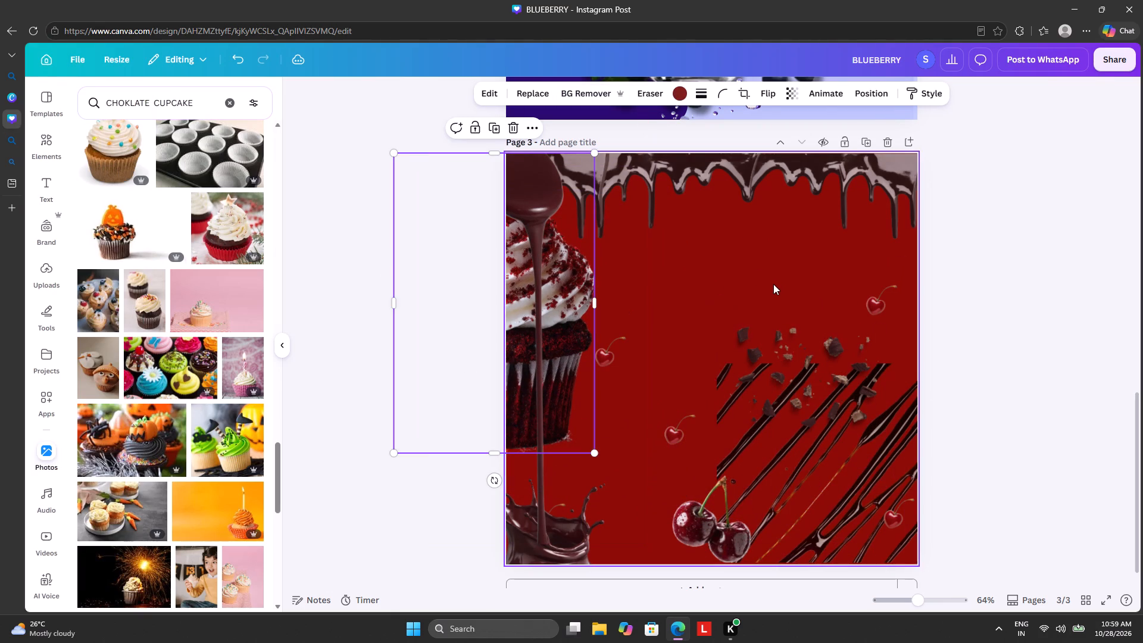
Paste the copied chocolate-glazed cupcake onto page 3 and remove its white background.
{"action": "key", "text": "ctrl+v"}
{"action": "left_click", "coordinate": [563, 339]}
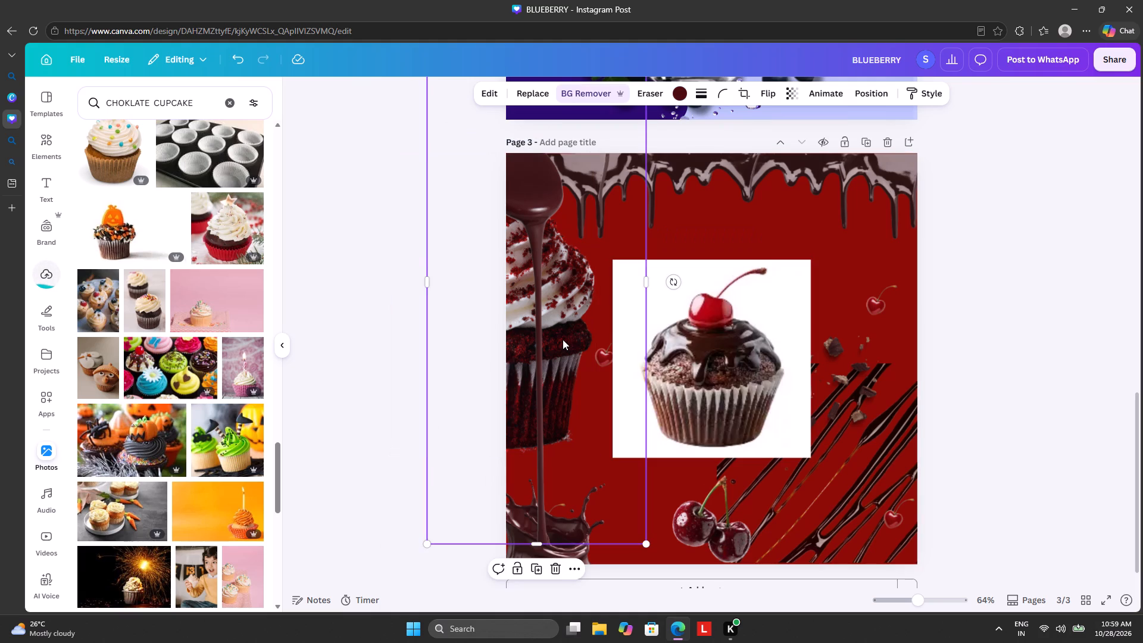
{"action": "left_click", "coordinate": [688, 356]}
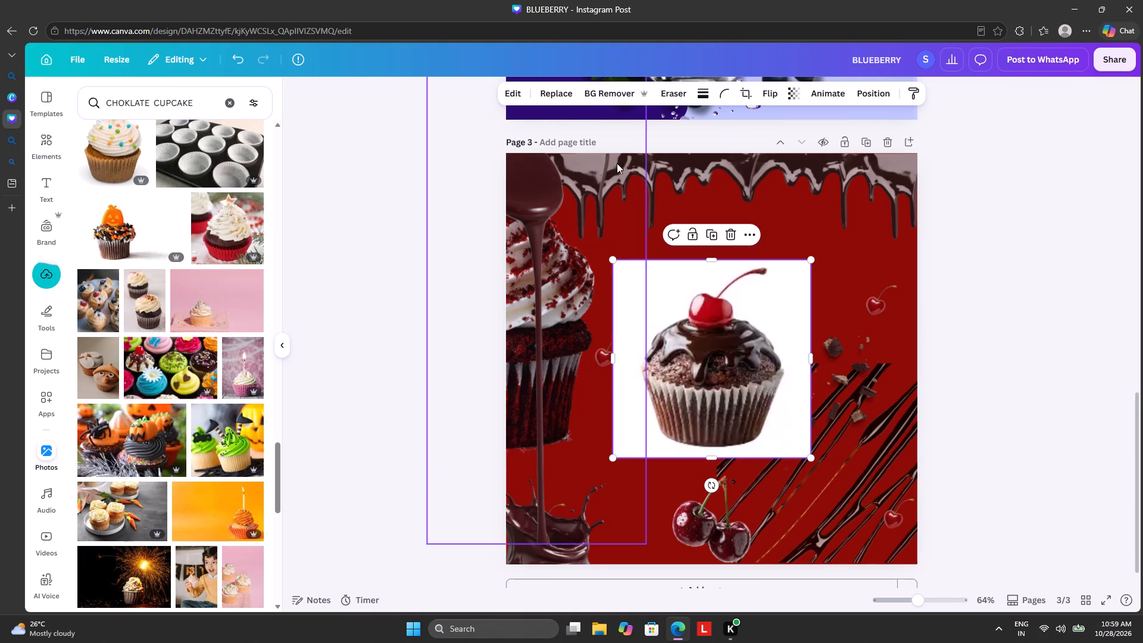
{"action": "left_click", "coordinate": [598, 99]}
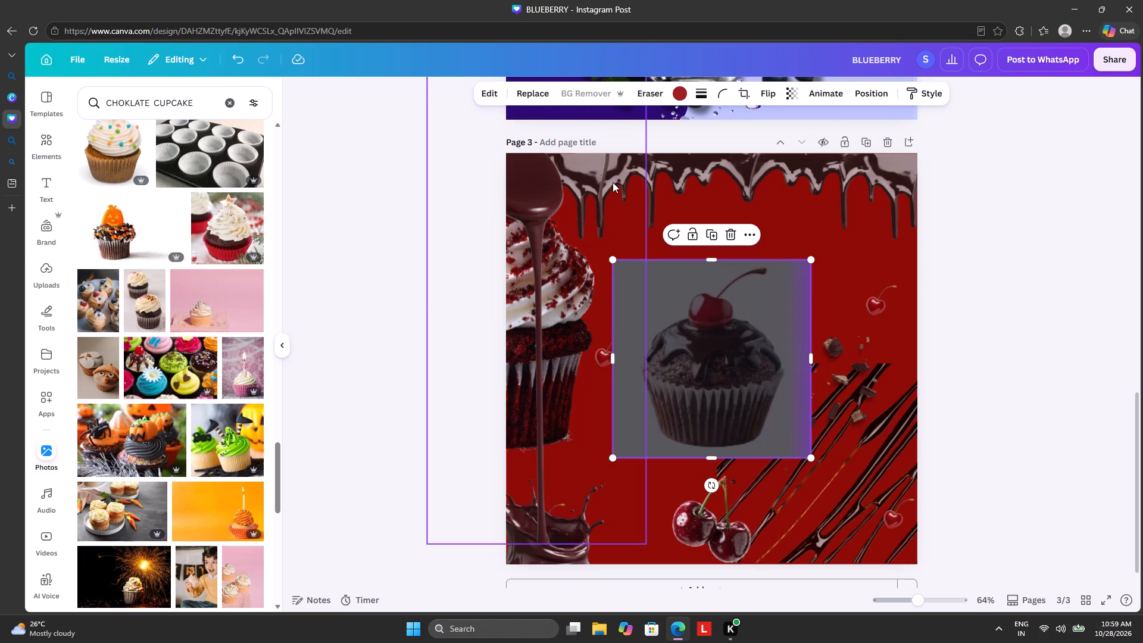
{"action": "left_click", "coordinate": [569, 286]}
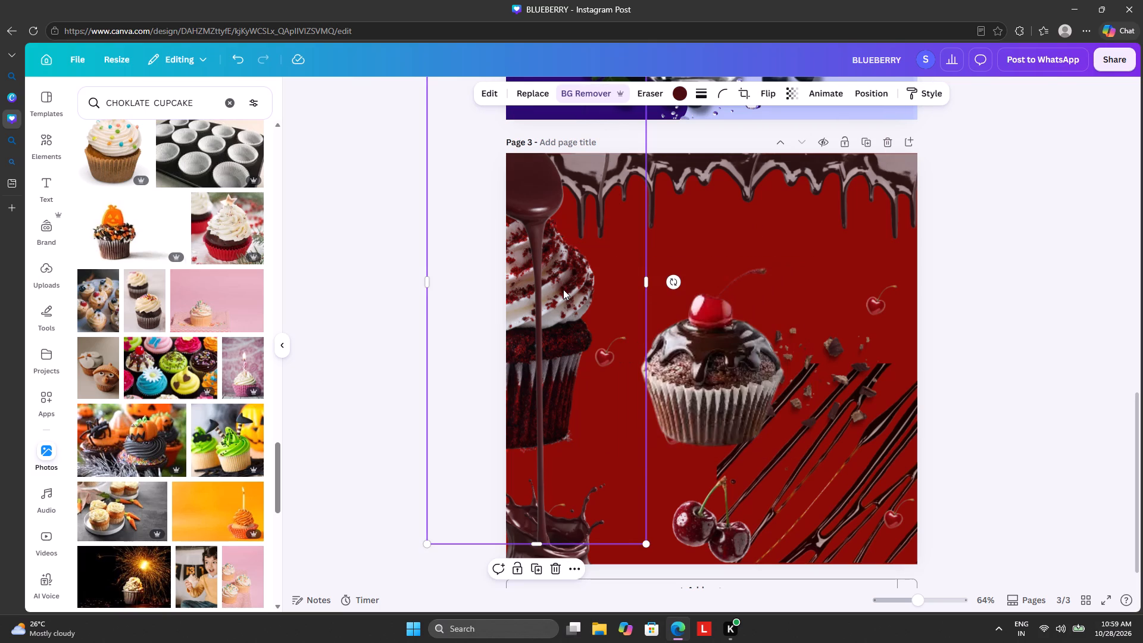
Move the glazed cupcake to the page's lower-right corner, over the chocolate stripes and beside the pair of cherries.
{"action": "left_click_drag", "start_coordinate": [697, 383], "coordinate": [750, 427]}
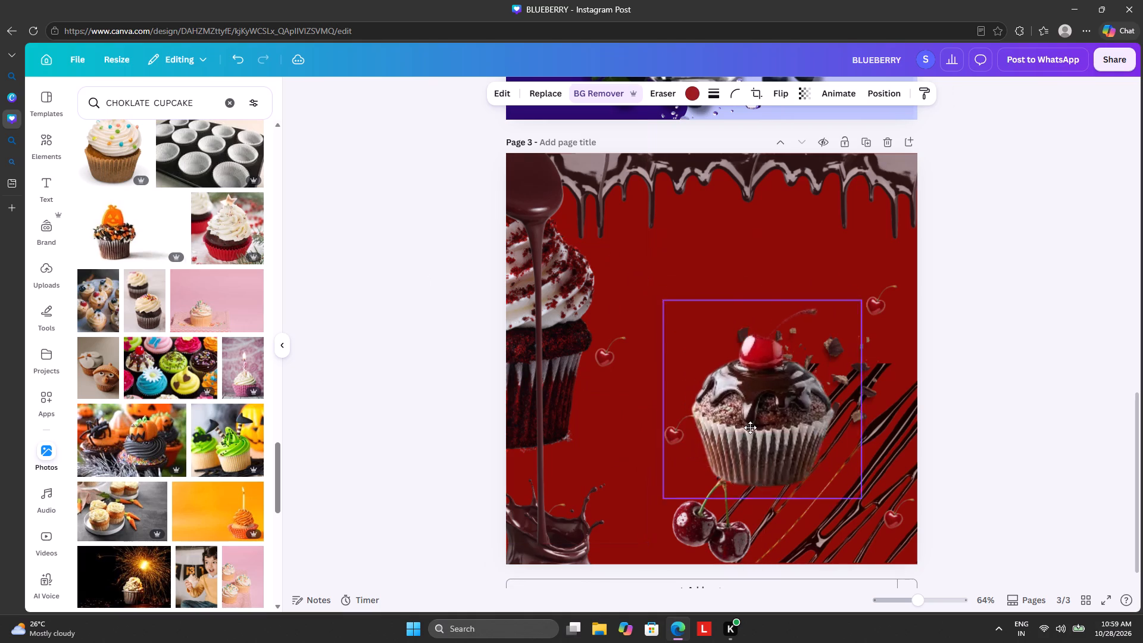
{"action": "left_click_drag", "start_coordinate": [750, 427], "coordinate": [809, 497]}
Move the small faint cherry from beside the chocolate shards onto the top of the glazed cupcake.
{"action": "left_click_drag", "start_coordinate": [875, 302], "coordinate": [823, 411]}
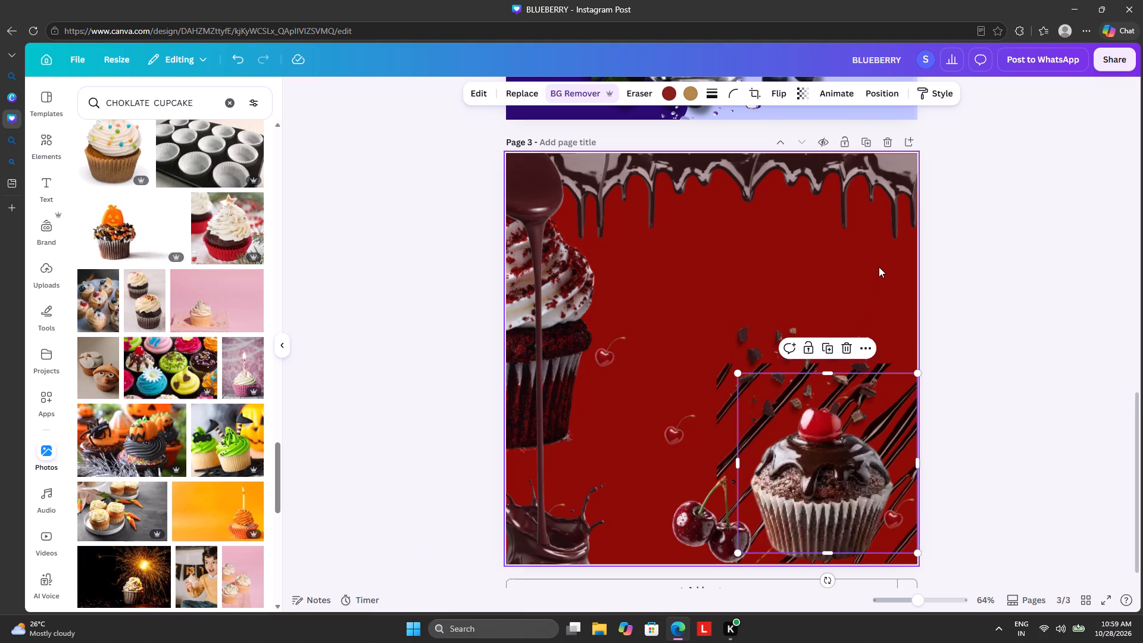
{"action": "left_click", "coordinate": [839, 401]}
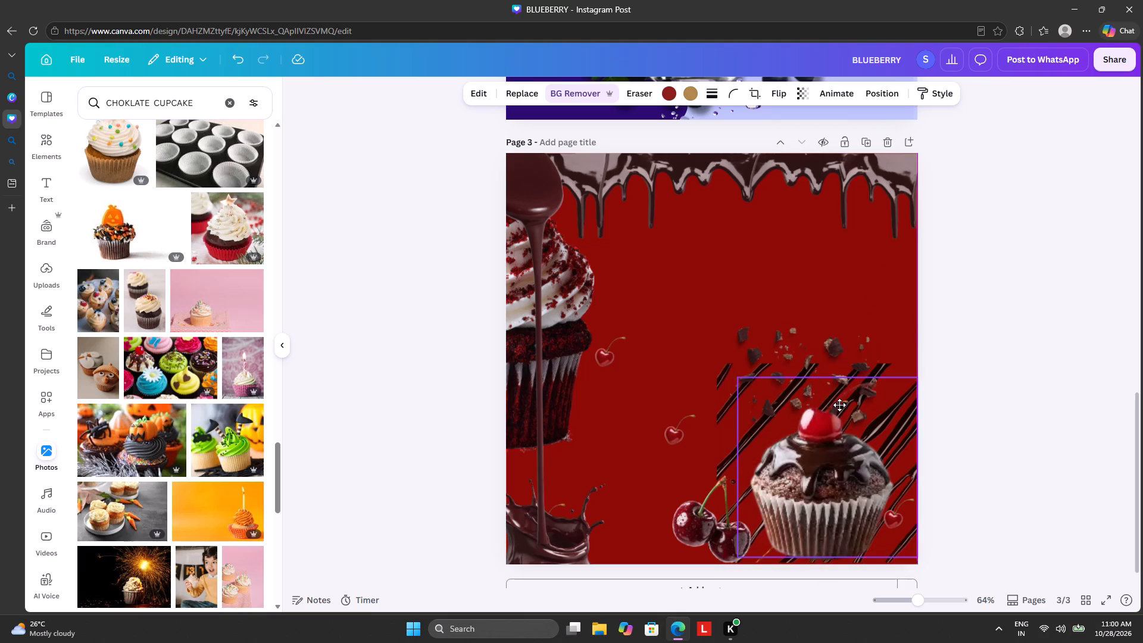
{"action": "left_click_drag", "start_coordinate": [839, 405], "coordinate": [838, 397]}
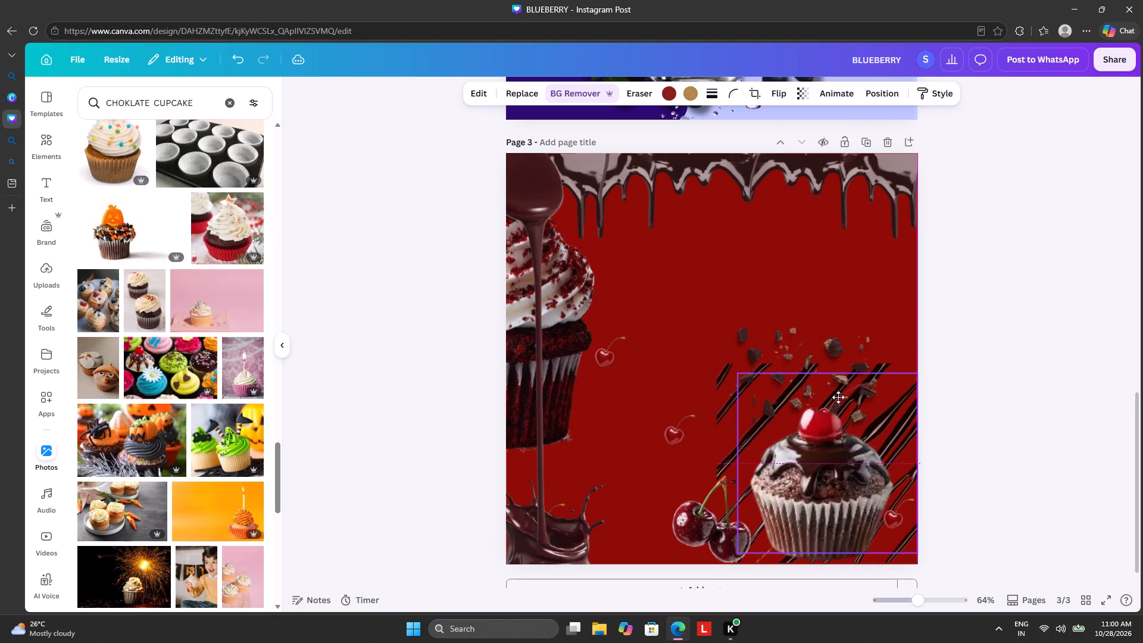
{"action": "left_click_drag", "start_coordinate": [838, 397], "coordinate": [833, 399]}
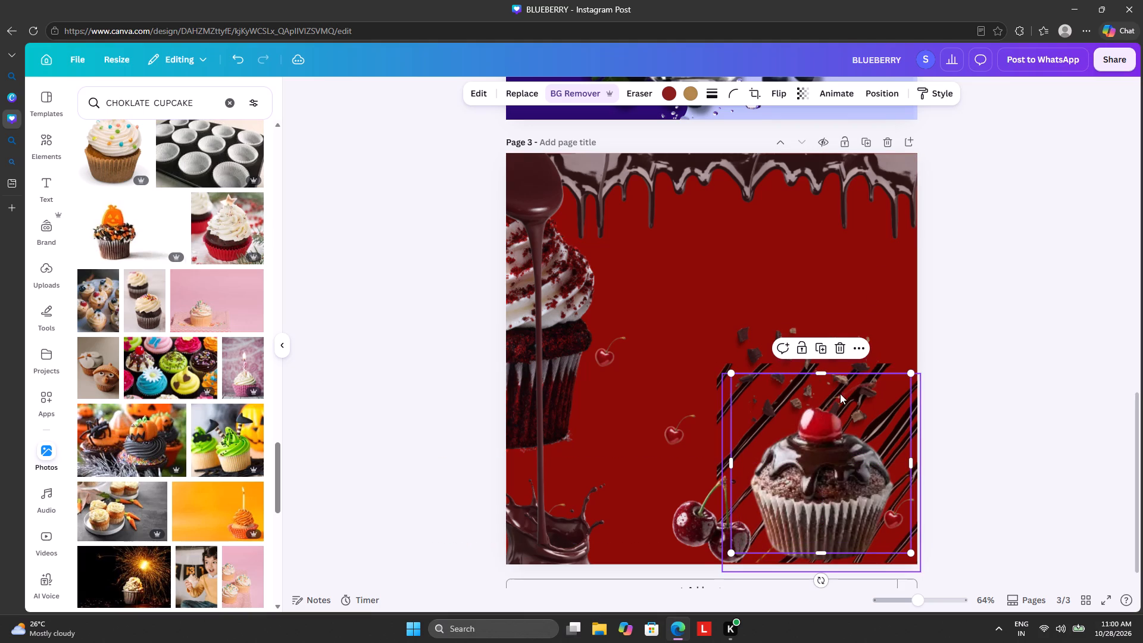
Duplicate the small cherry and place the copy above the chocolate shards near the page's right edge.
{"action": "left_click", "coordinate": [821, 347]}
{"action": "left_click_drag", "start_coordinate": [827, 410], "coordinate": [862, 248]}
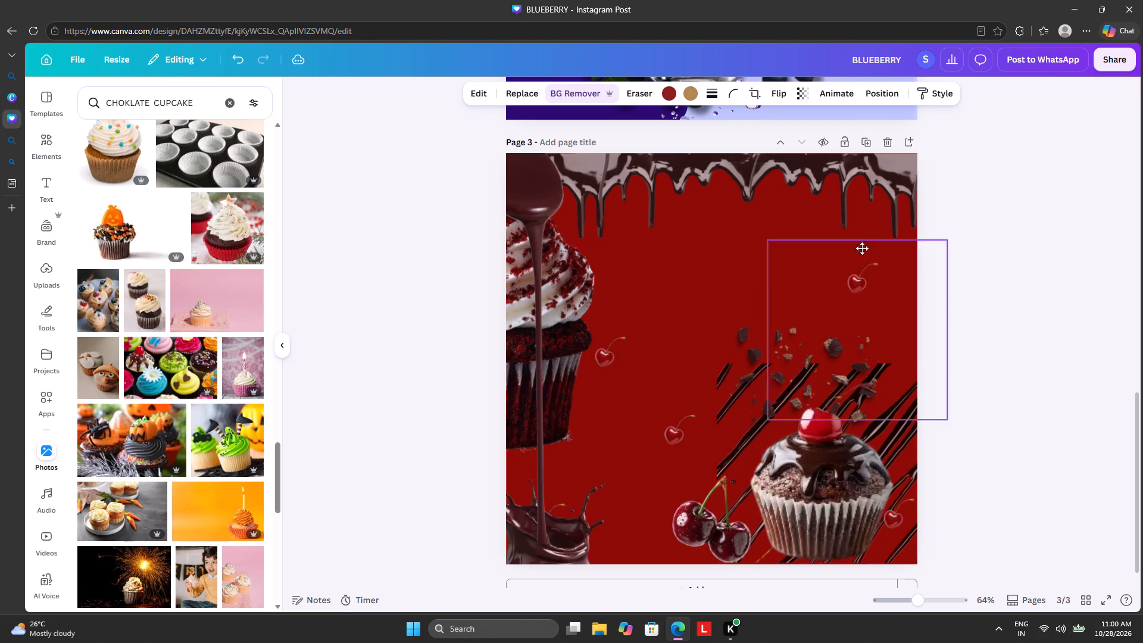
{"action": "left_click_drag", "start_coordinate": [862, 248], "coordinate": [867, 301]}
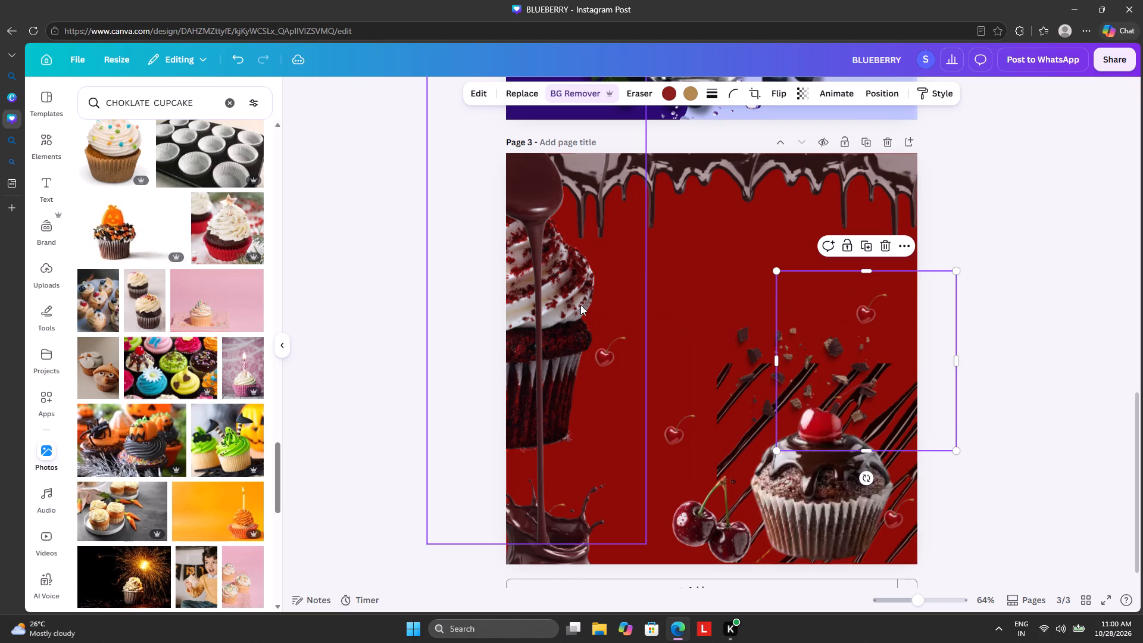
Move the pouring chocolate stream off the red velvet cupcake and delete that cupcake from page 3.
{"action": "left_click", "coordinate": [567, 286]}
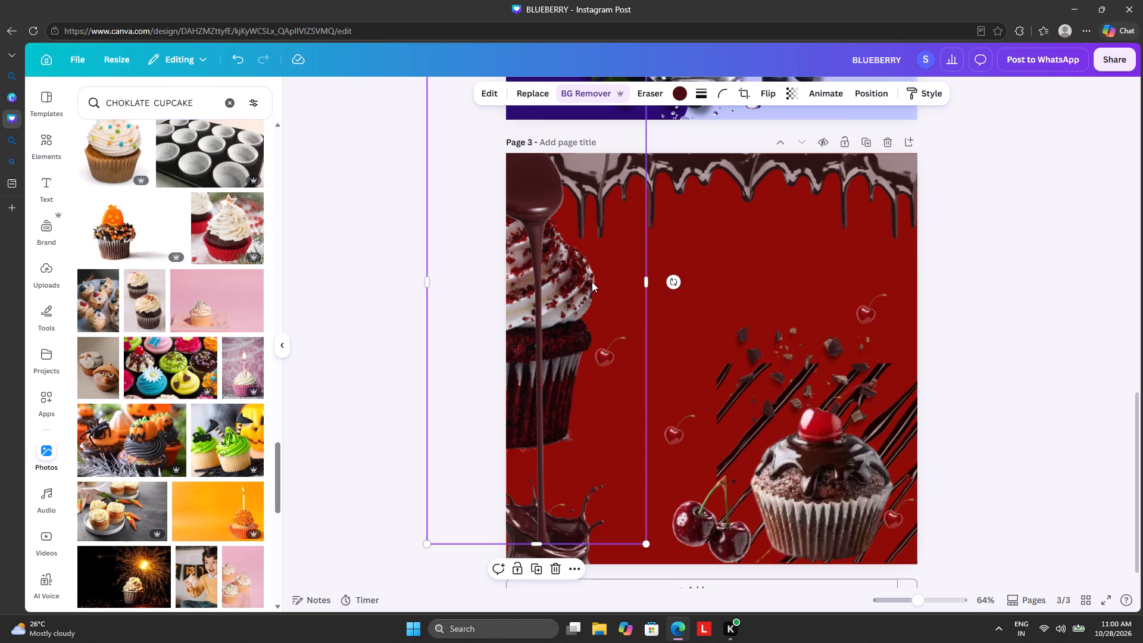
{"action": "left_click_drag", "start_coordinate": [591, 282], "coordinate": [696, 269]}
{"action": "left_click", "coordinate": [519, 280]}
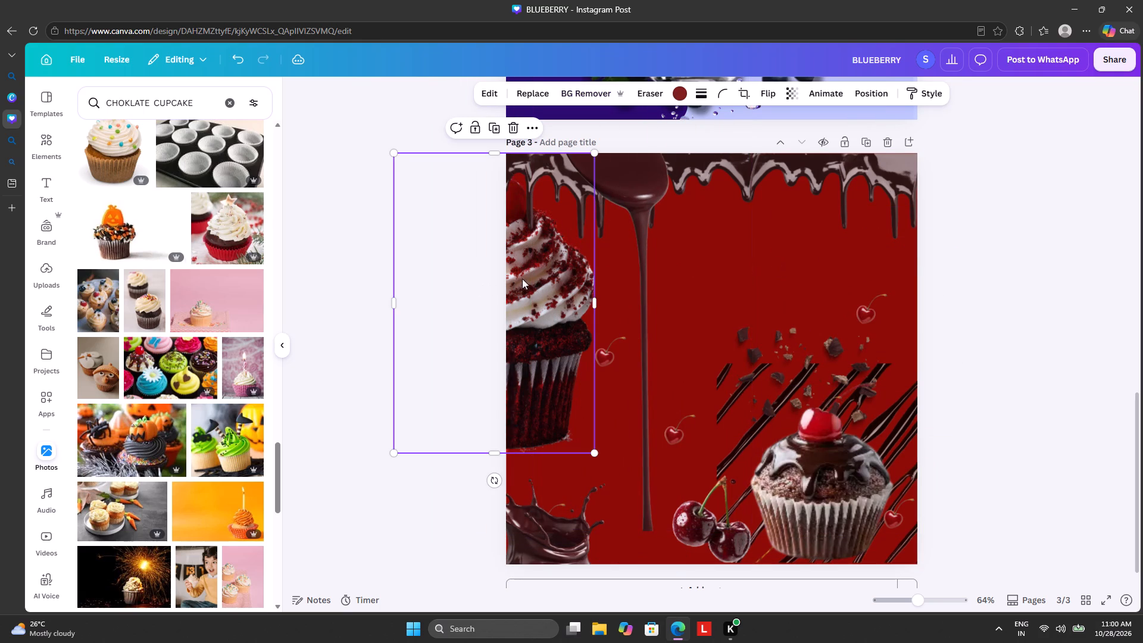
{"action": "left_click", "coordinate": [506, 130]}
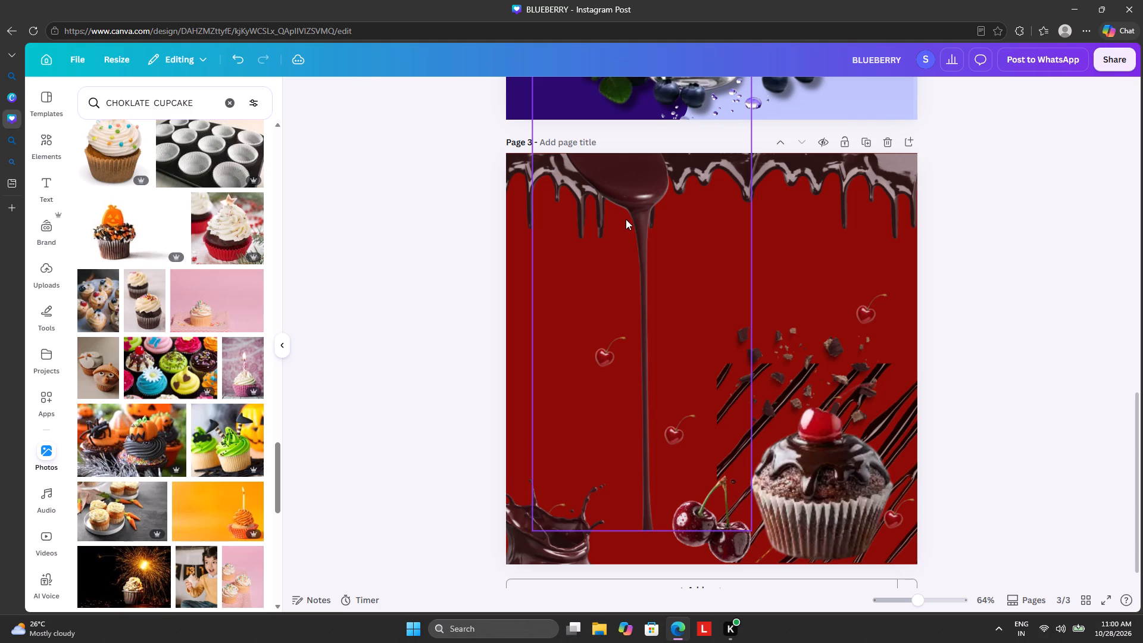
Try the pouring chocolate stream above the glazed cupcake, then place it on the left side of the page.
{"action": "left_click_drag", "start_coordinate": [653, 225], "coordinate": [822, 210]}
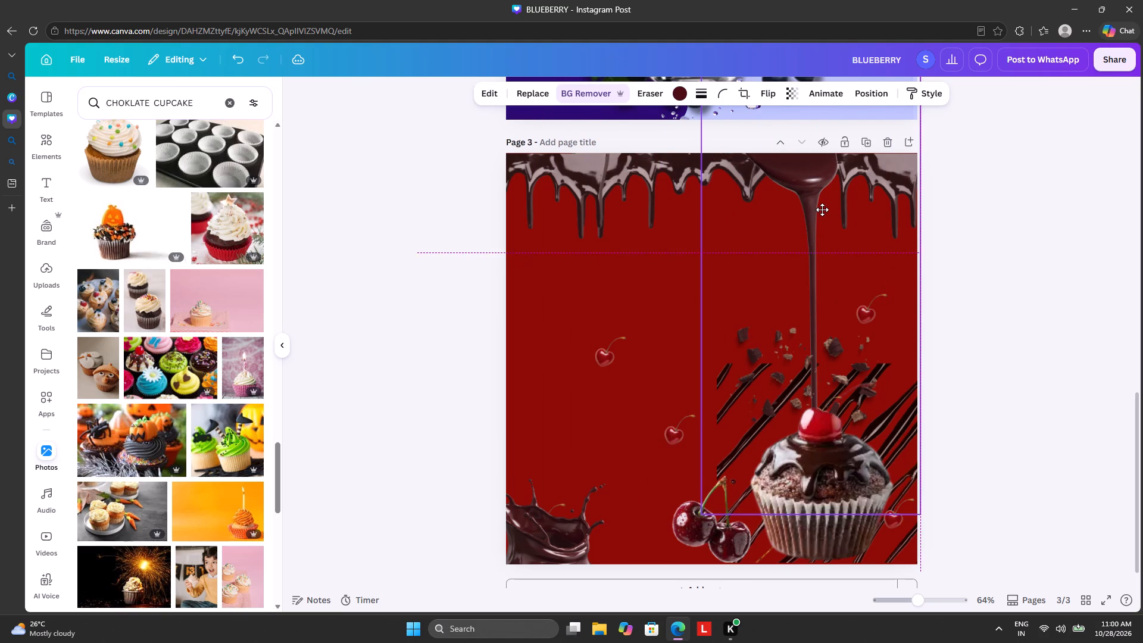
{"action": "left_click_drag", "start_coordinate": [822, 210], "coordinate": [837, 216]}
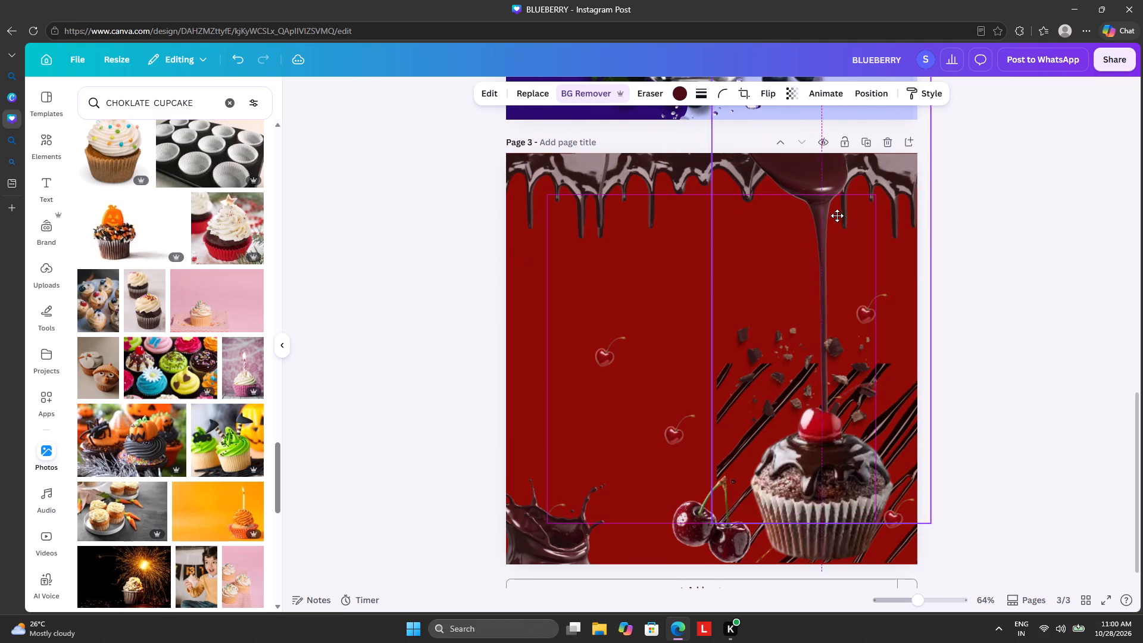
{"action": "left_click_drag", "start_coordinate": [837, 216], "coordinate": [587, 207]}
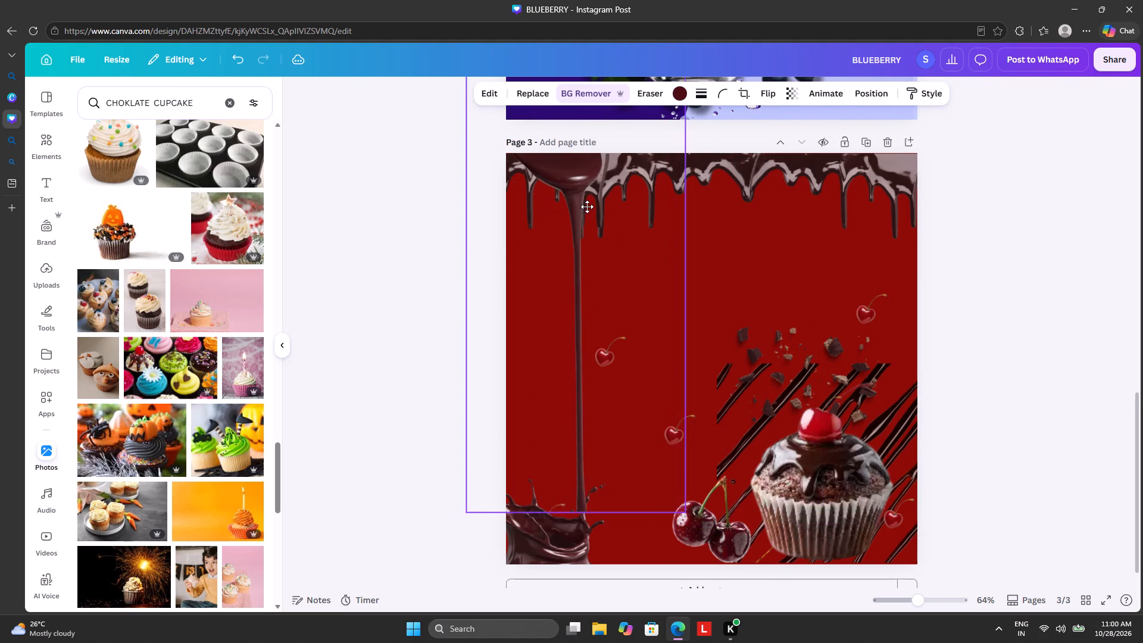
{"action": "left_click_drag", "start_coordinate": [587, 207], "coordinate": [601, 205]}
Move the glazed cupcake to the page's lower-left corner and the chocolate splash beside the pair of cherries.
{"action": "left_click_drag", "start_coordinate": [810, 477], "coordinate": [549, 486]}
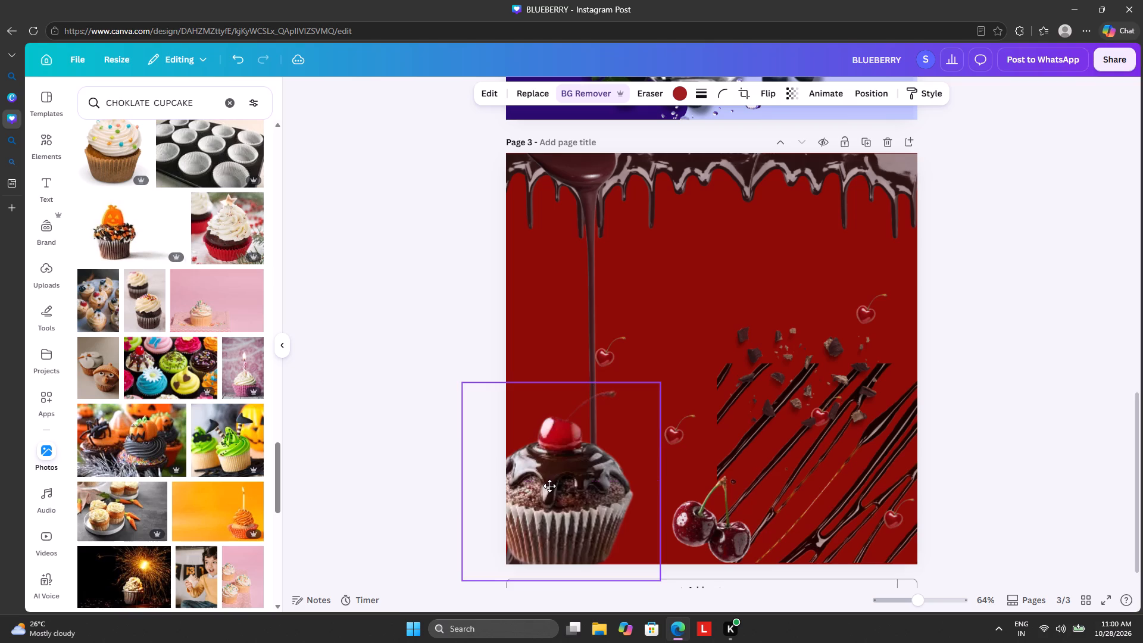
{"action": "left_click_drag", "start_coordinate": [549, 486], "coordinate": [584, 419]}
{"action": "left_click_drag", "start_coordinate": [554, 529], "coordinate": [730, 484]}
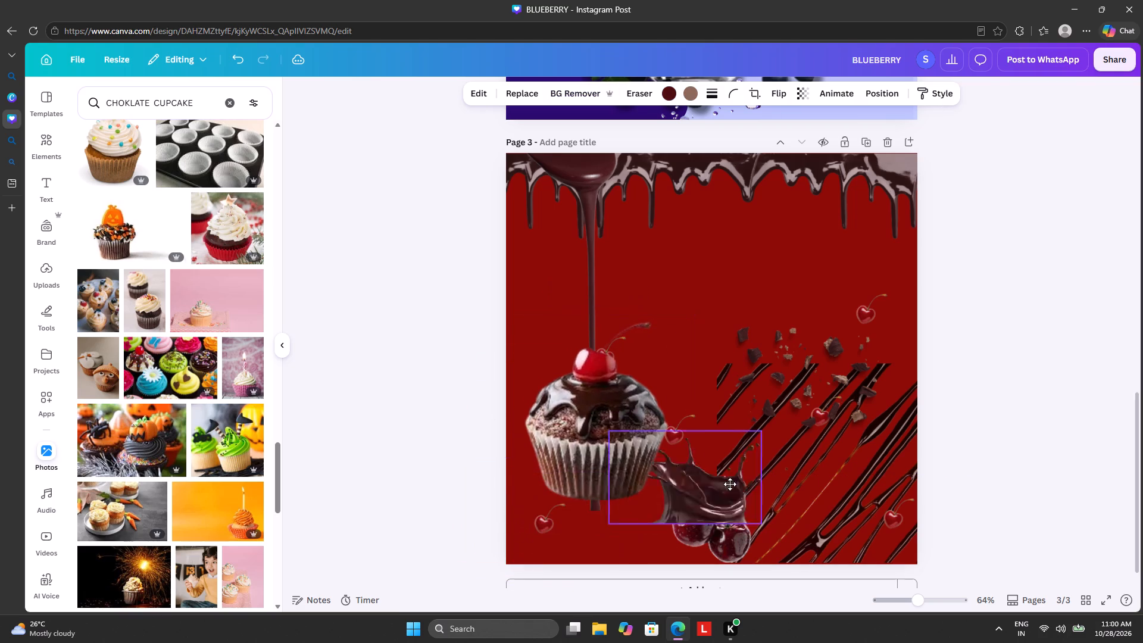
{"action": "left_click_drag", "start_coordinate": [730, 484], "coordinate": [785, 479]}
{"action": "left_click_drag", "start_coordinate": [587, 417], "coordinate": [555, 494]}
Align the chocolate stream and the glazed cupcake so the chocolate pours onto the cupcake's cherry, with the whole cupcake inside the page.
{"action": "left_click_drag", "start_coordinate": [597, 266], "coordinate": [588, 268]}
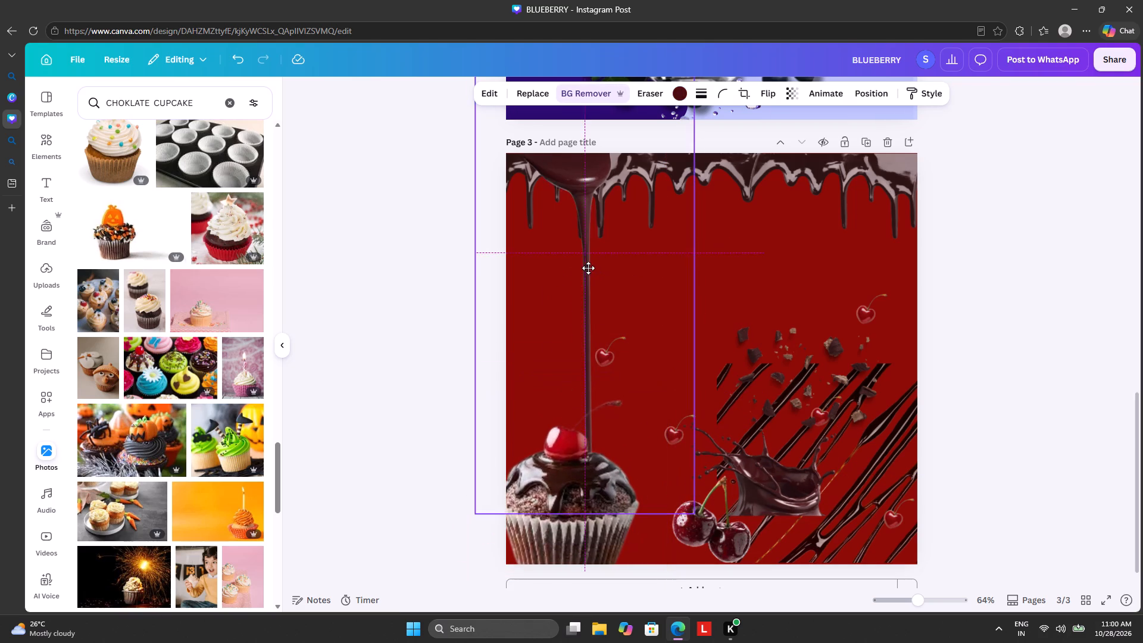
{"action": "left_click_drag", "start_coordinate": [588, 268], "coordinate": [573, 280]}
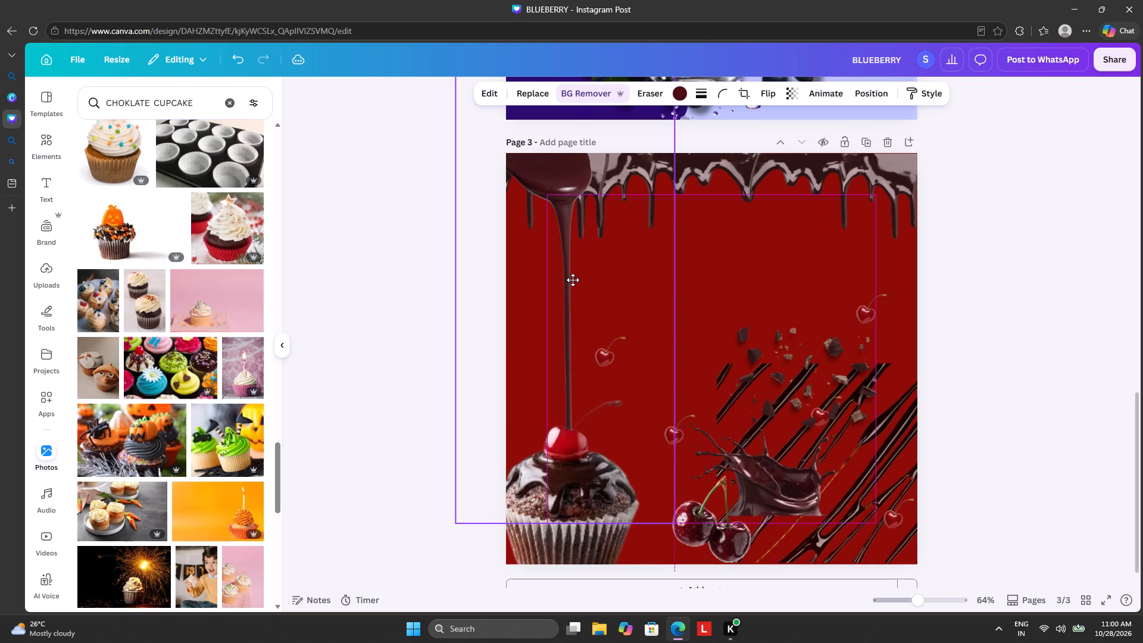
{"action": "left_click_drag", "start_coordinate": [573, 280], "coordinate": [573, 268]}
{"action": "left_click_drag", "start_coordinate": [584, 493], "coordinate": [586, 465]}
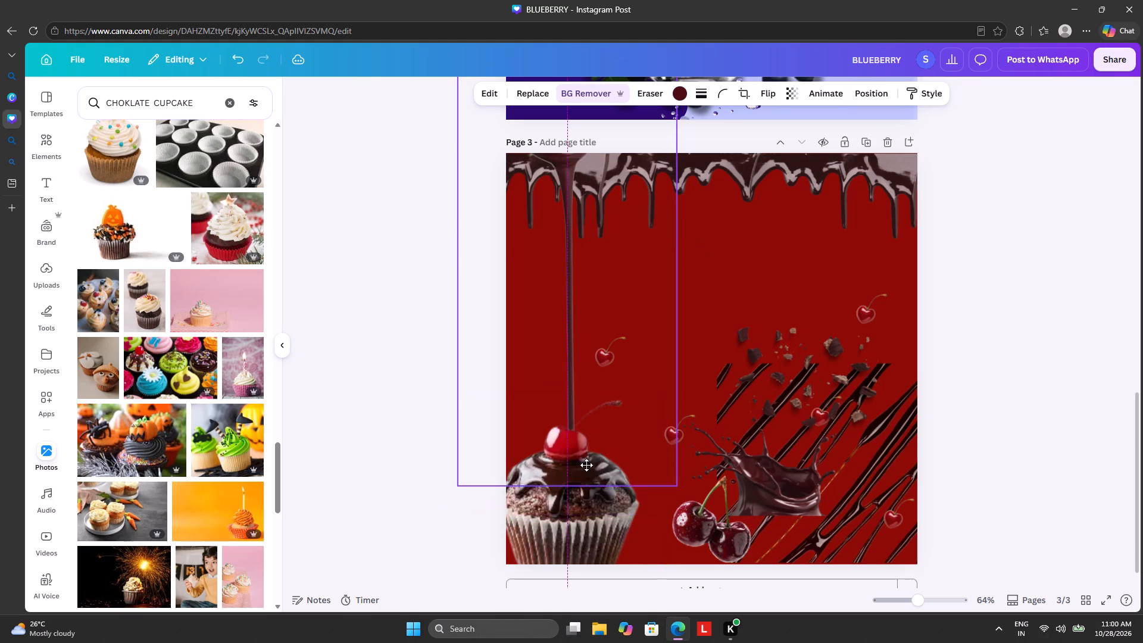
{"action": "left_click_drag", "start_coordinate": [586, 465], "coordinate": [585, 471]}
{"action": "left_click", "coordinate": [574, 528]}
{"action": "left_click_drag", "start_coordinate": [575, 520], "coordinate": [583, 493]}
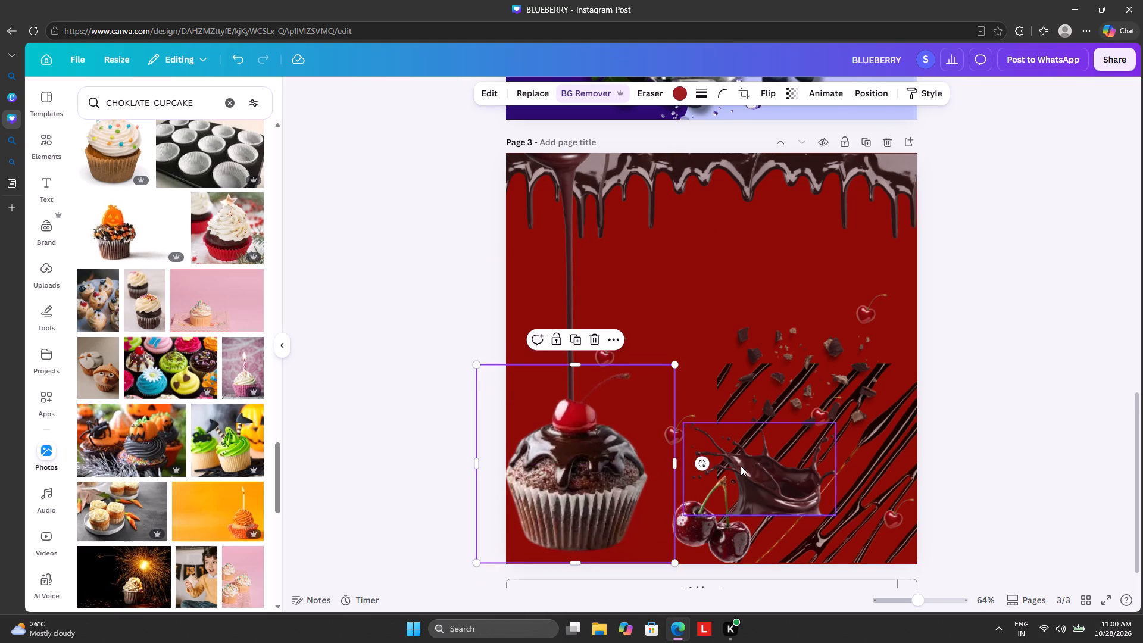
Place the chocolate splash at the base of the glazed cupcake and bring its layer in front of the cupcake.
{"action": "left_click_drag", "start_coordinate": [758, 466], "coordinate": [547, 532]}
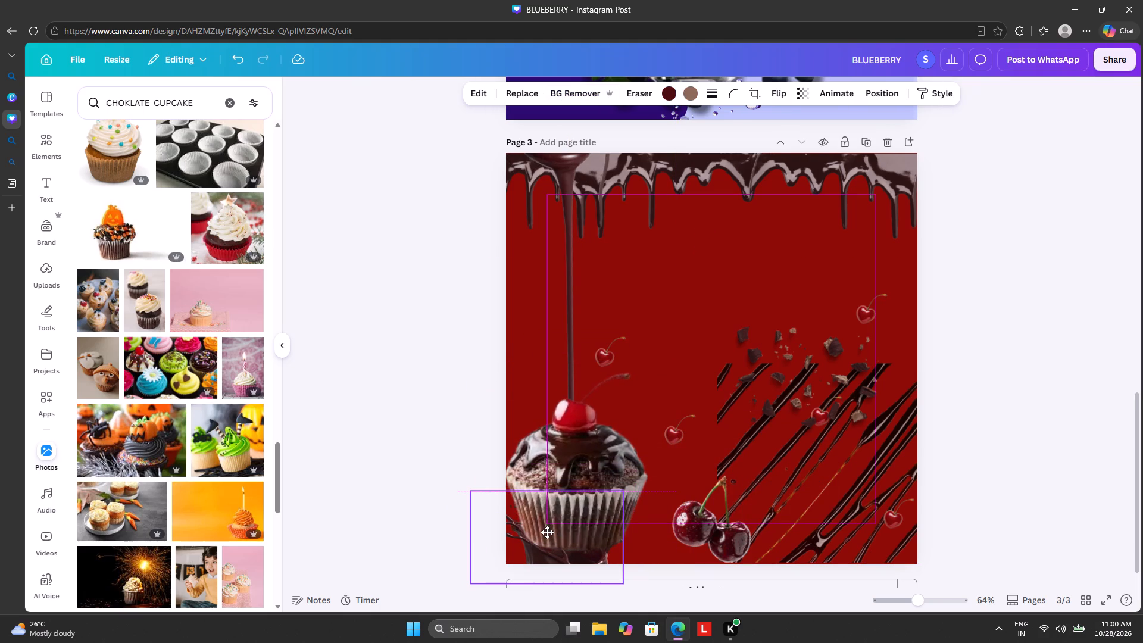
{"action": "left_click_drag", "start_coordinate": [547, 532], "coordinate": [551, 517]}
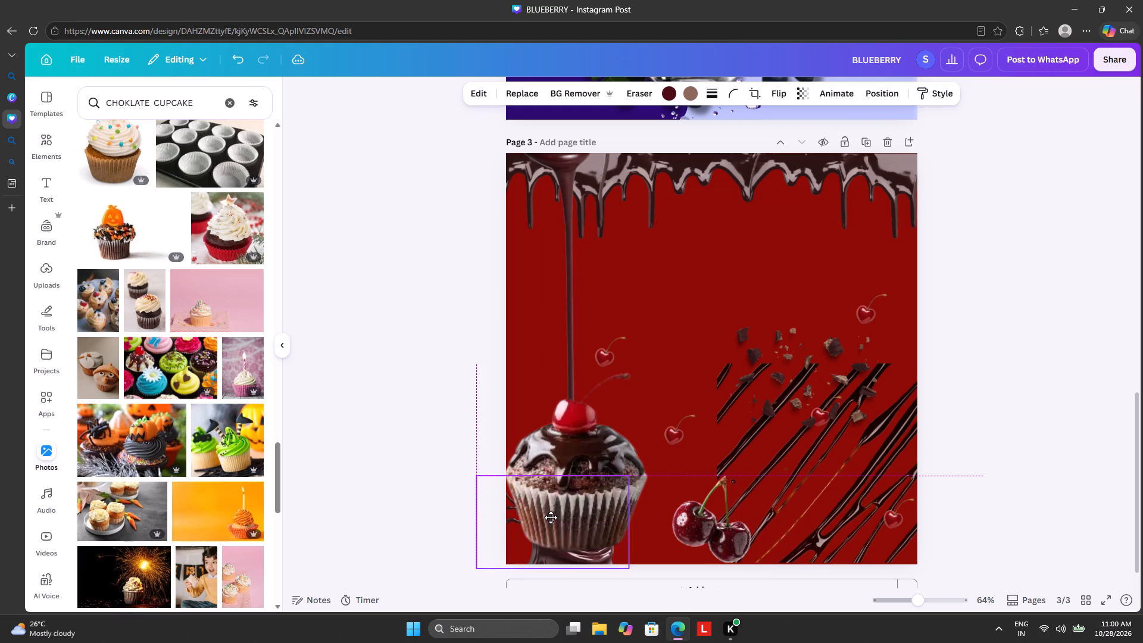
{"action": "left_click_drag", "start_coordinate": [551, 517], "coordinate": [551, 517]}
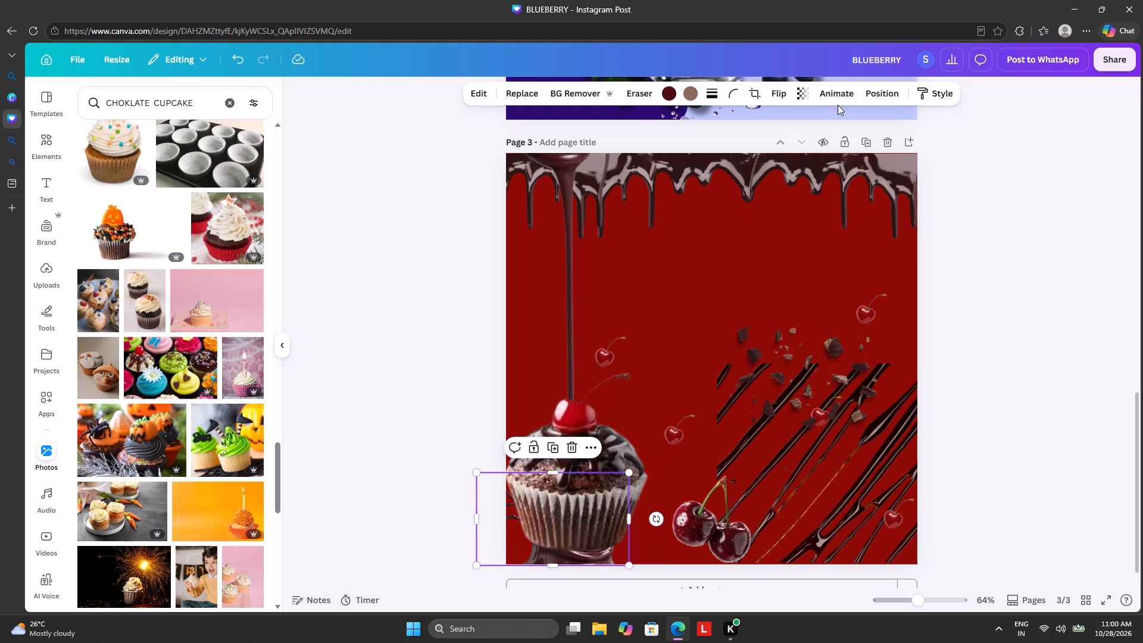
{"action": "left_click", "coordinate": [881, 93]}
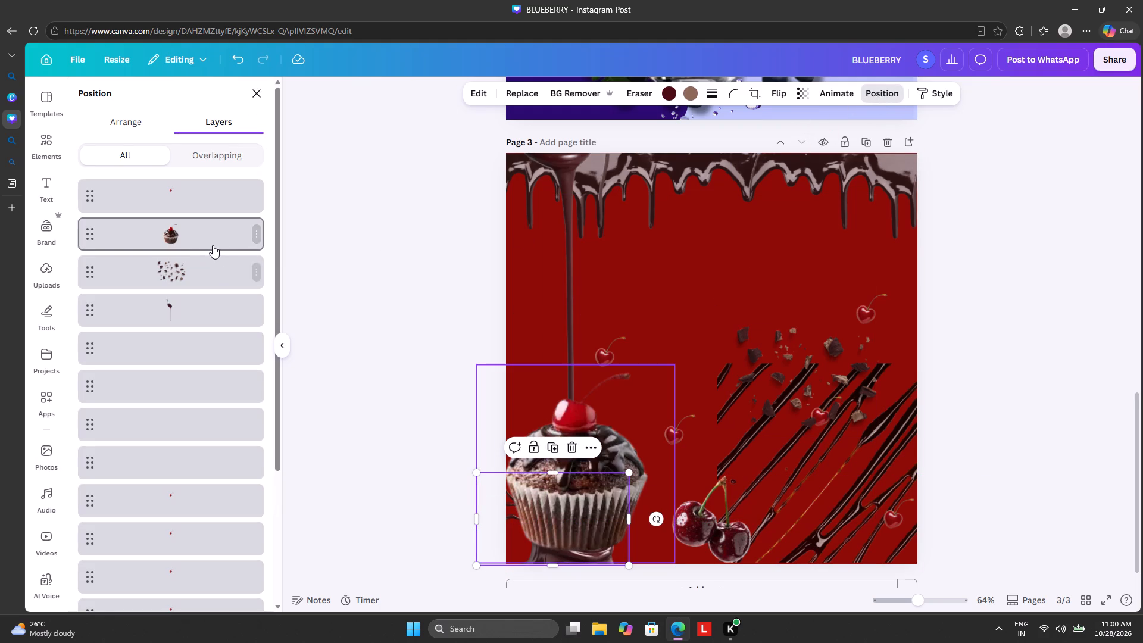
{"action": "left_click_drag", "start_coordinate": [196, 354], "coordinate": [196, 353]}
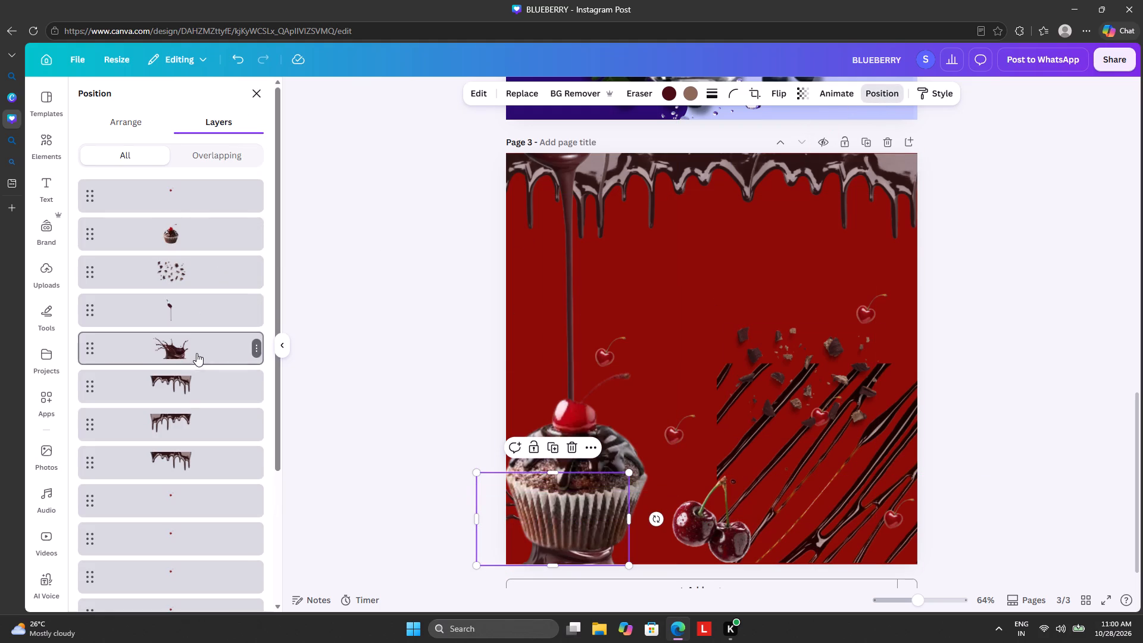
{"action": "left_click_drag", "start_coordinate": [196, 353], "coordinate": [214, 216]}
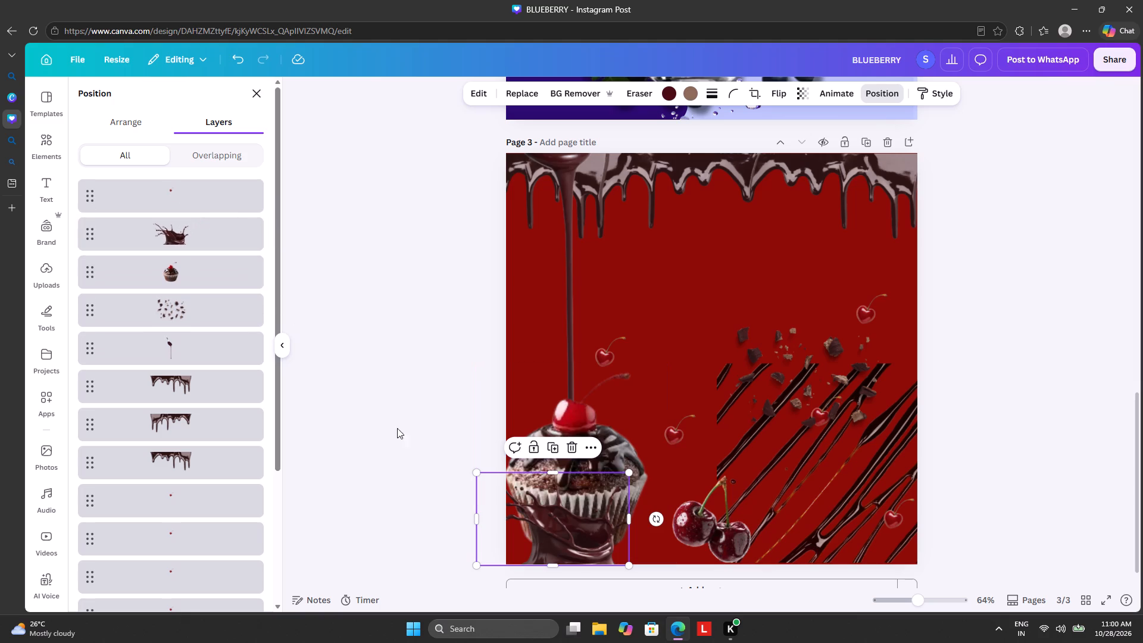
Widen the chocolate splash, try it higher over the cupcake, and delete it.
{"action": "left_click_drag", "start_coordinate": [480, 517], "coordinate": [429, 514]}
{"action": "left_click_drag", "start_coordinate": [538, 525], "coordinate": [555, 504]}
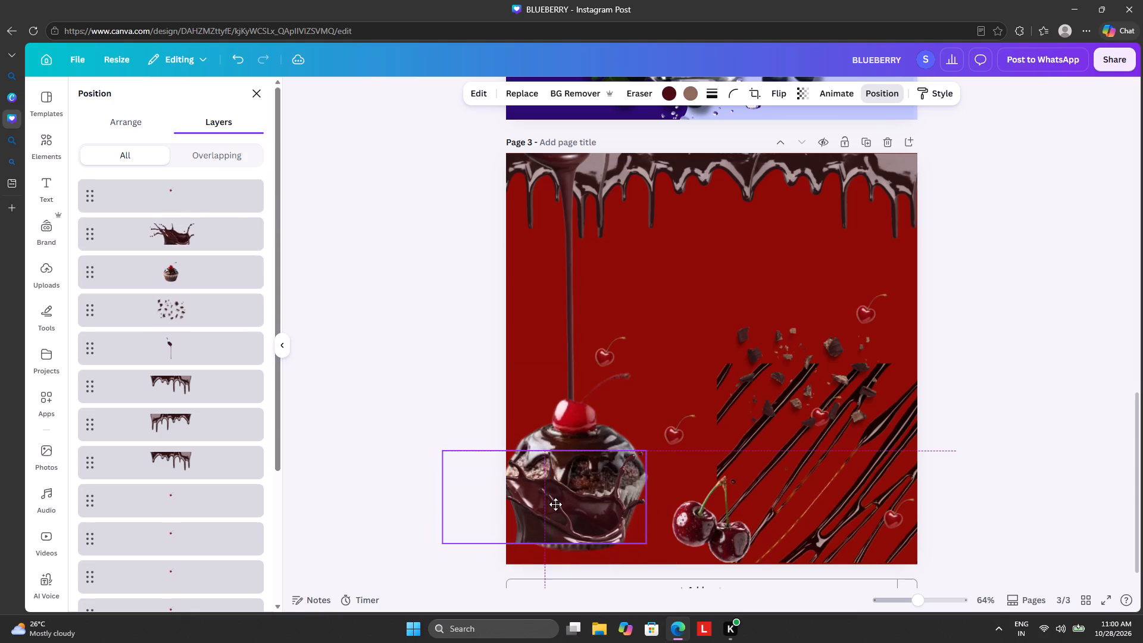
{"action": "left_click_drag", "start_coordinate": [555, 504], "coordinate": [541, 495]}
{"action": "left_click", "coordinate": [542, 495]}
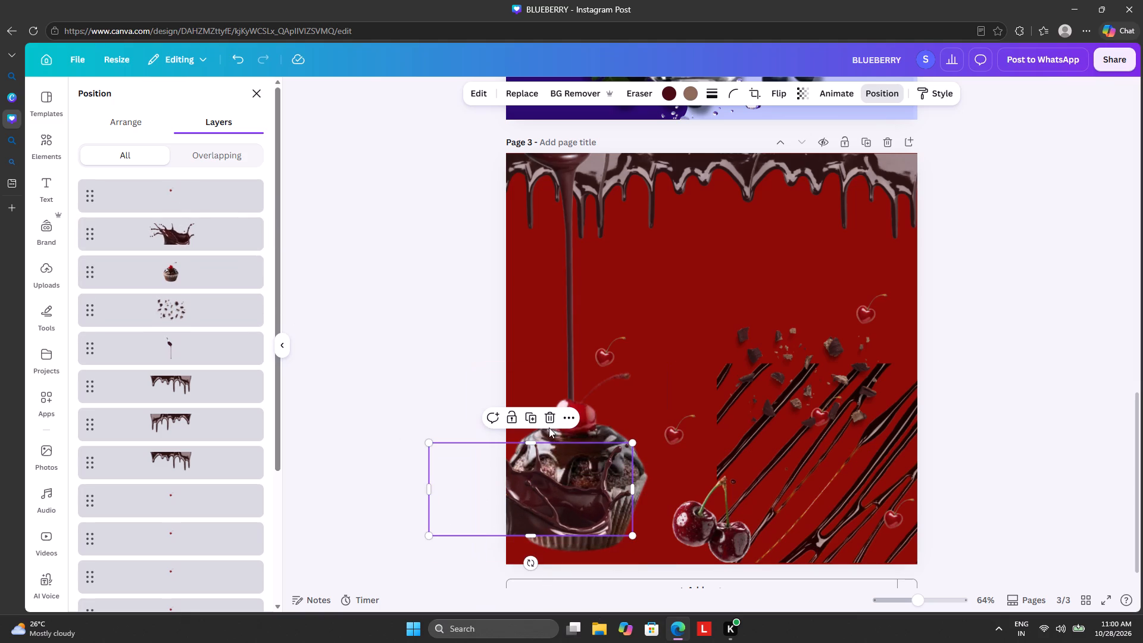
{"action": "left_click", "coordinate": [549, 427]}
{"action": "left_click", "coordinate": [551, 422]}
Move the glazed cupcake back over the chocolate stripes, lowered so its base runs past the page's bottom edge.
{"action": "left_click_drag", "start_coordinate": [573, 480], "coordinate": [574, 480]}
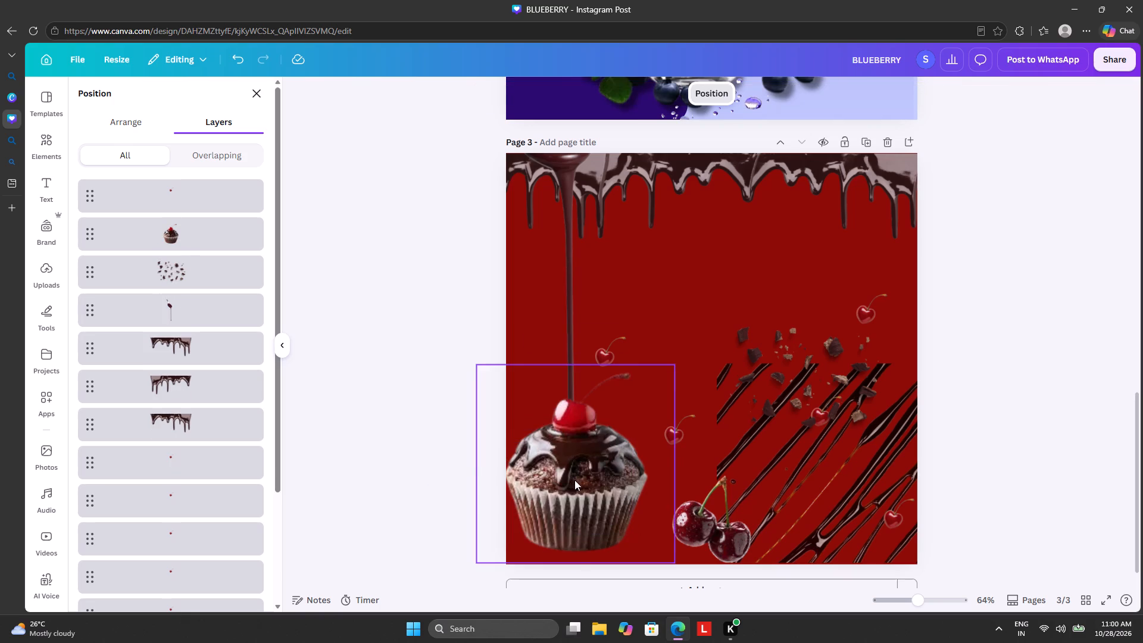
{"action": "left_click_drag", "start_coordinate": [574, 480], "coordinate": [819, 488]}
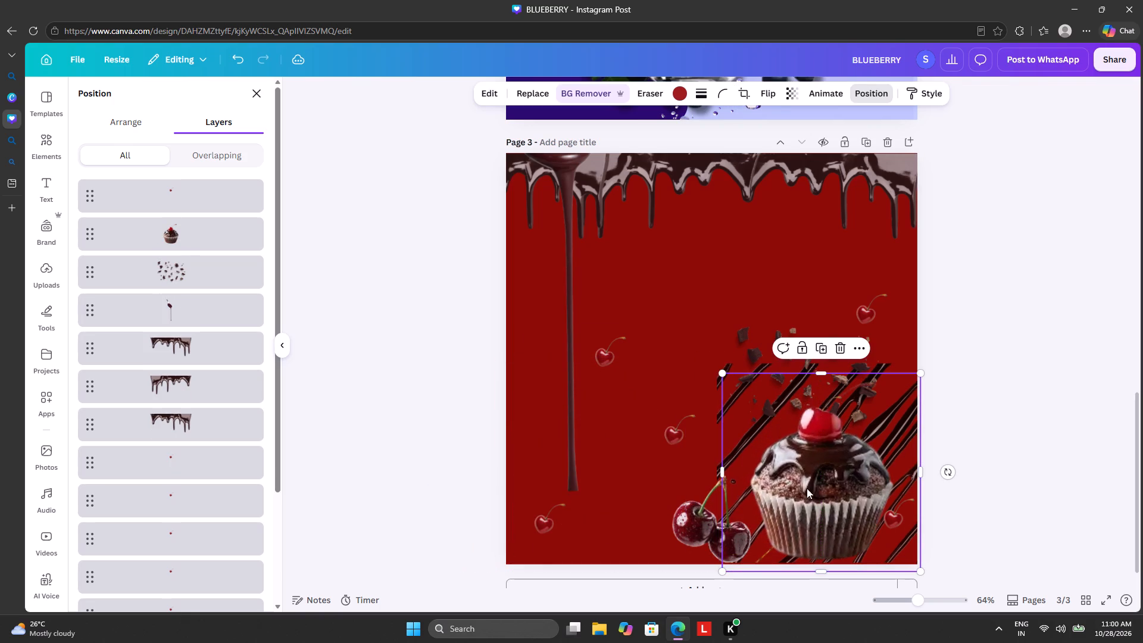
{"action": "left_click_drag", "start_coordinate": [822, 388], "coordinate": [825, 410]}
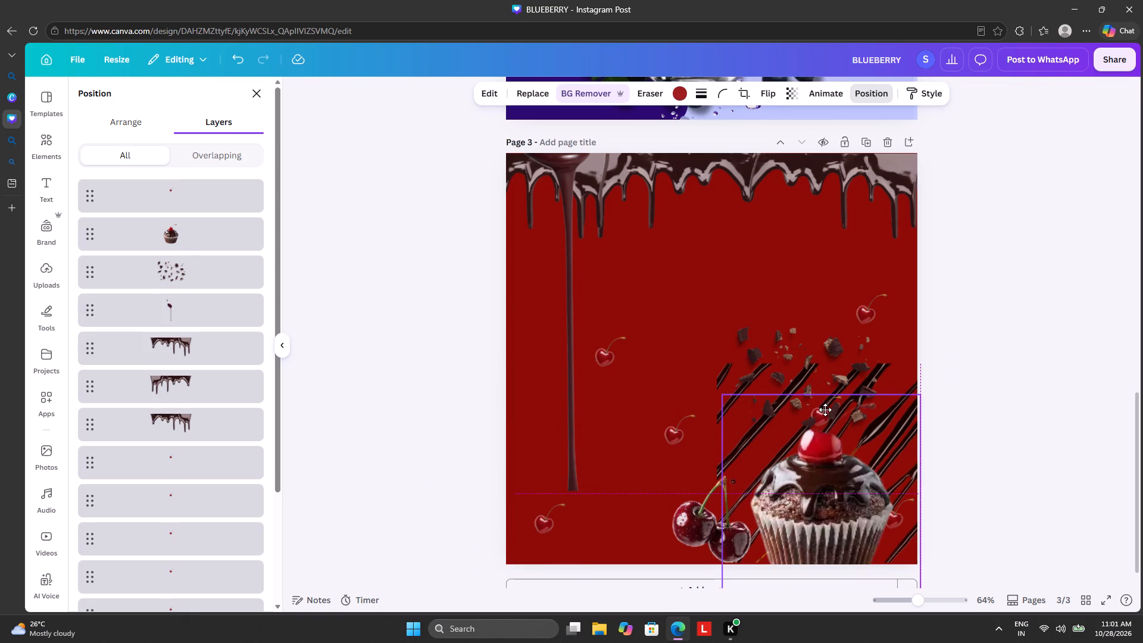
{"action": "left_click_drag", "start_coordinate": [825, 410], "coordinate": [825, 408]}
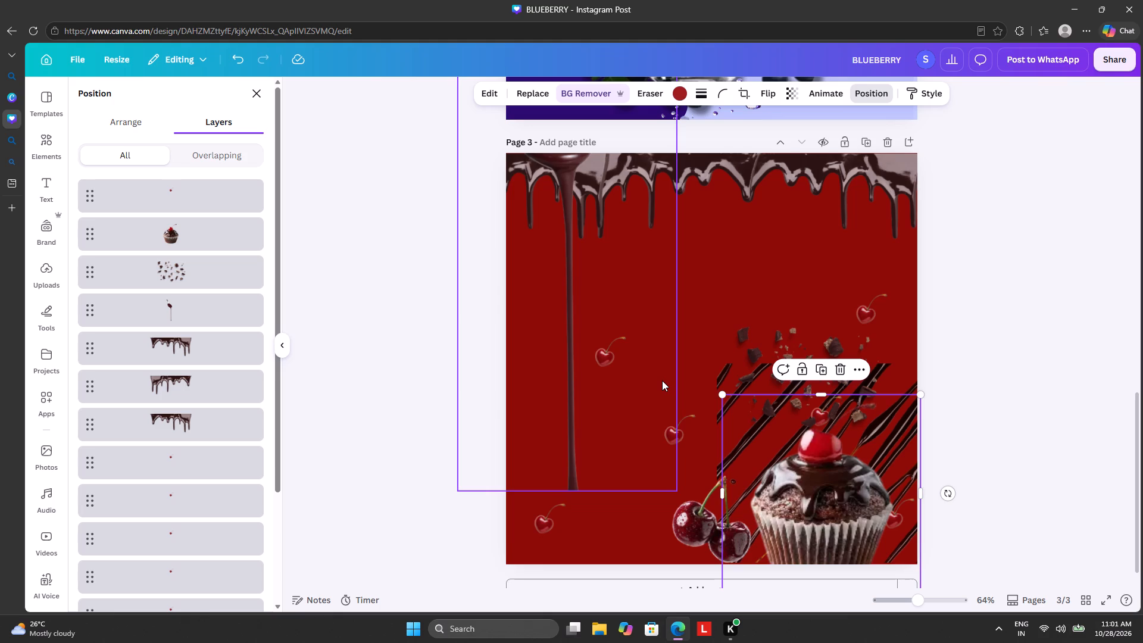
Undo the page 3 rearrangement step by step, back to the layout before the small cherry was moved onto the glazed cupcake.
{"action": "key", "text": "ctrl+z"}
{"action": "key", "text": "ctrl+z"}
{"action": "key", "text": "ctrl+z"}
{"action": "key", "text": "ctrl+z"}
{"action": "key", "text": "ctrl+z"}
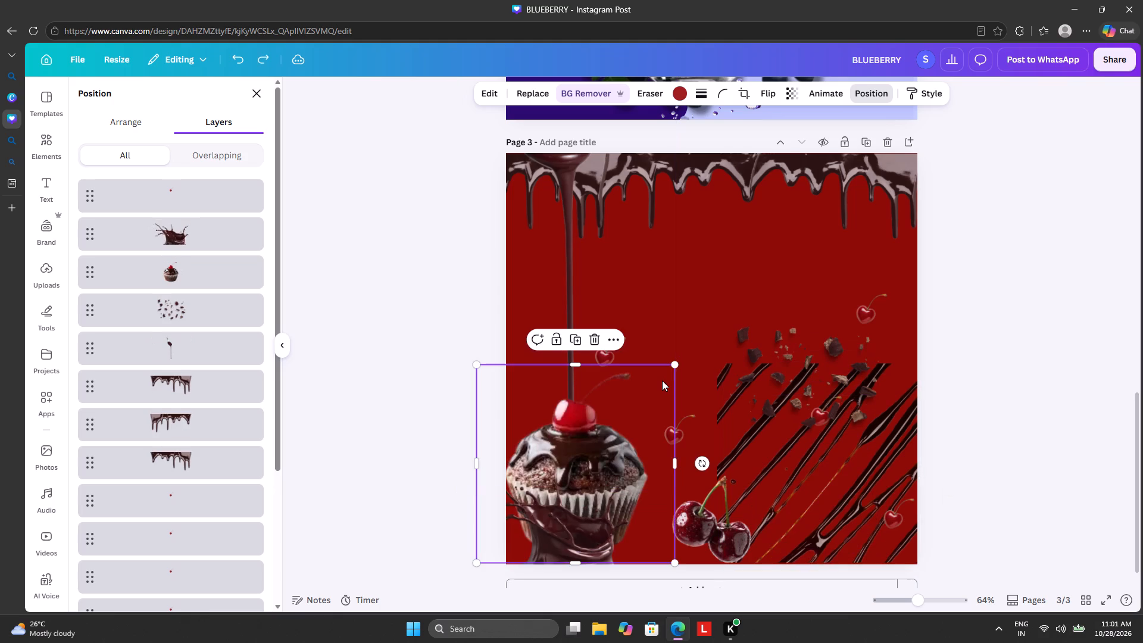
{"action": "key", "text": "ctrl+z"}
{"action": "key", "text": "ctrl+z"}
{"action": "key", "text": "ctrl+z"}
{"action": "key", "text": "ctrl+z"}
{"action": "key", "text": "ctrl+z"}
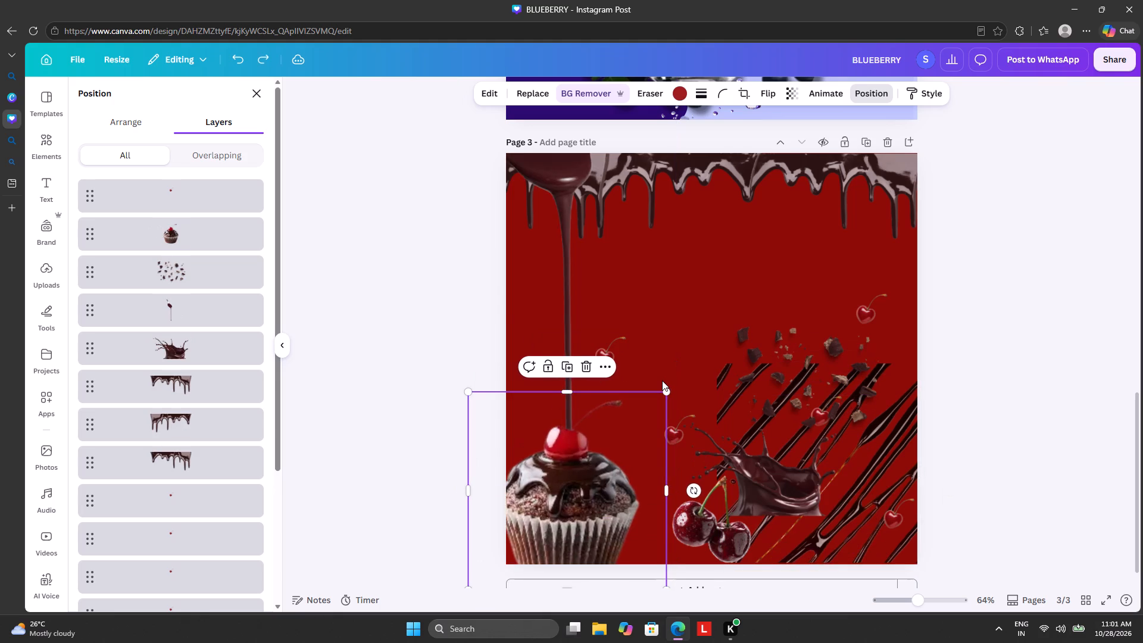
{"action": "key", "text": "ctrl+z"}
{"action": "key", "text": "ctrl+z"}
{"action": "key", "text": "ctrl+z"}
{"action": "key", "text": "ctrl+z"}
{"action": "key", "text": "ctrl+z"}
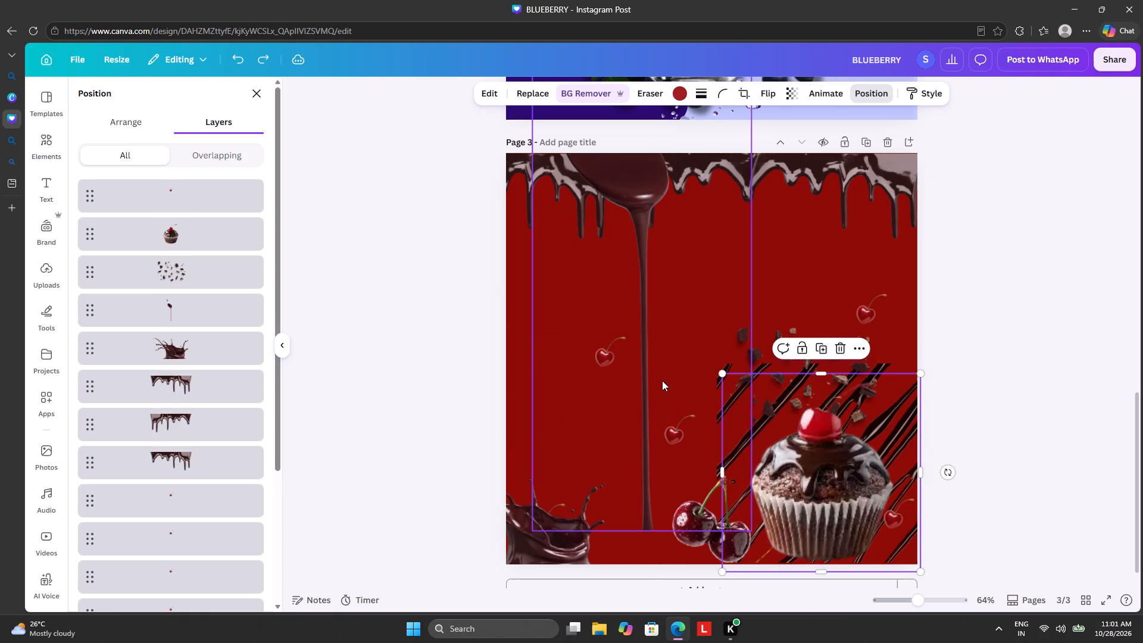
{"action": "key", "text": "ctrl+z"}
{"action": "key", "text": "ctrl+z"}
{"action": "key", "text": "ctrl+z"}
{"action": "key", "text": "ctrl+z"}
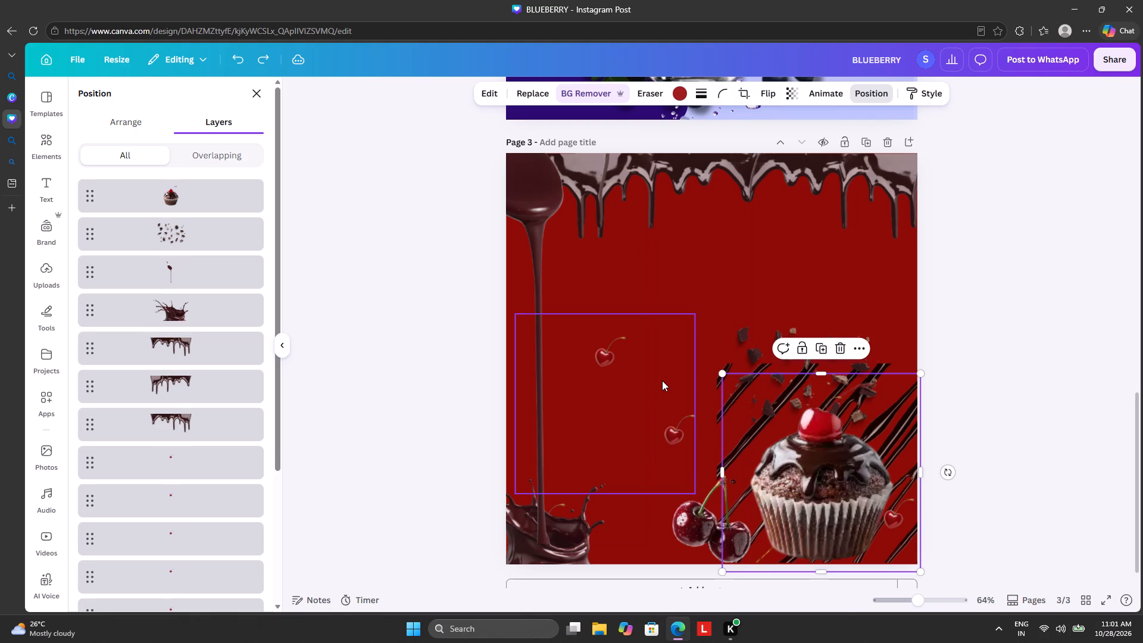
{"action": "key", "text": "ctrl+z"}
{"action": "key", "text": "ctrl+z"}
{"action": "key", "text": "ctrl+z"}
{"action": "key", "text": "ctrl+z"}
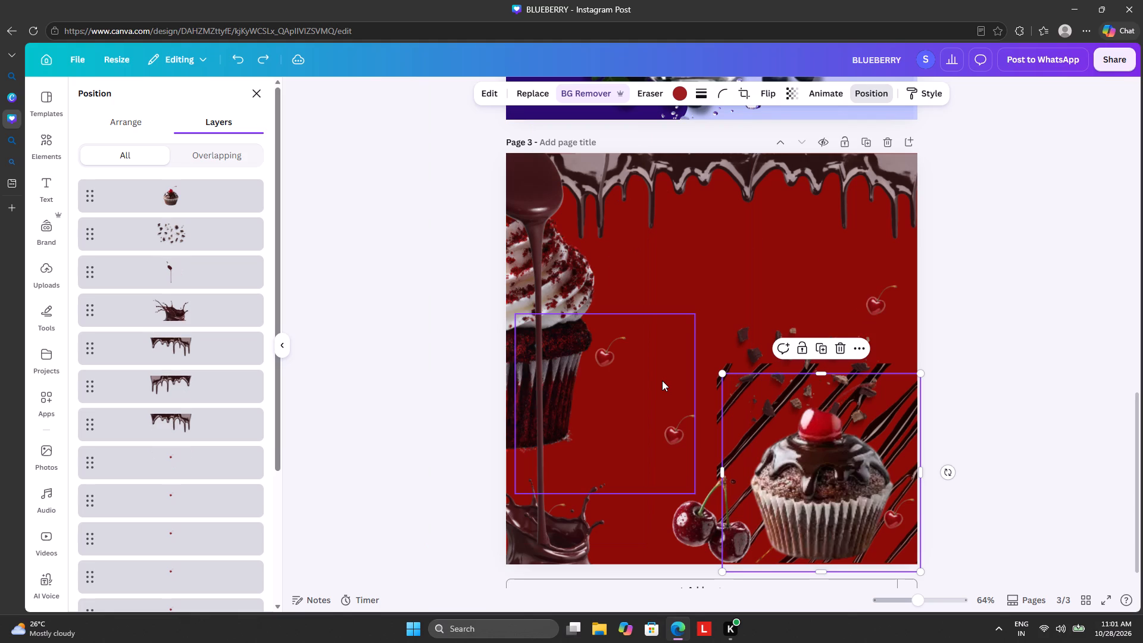
Undo the addition of the glazed cupcake and the frosted cupcake's move to the left side of page 3.
{"action": "key", "text": "ctrl+z"}
{"action": "key", "text": "ctrl+z"}
{"action": "key", "text": "ctrl+z"}
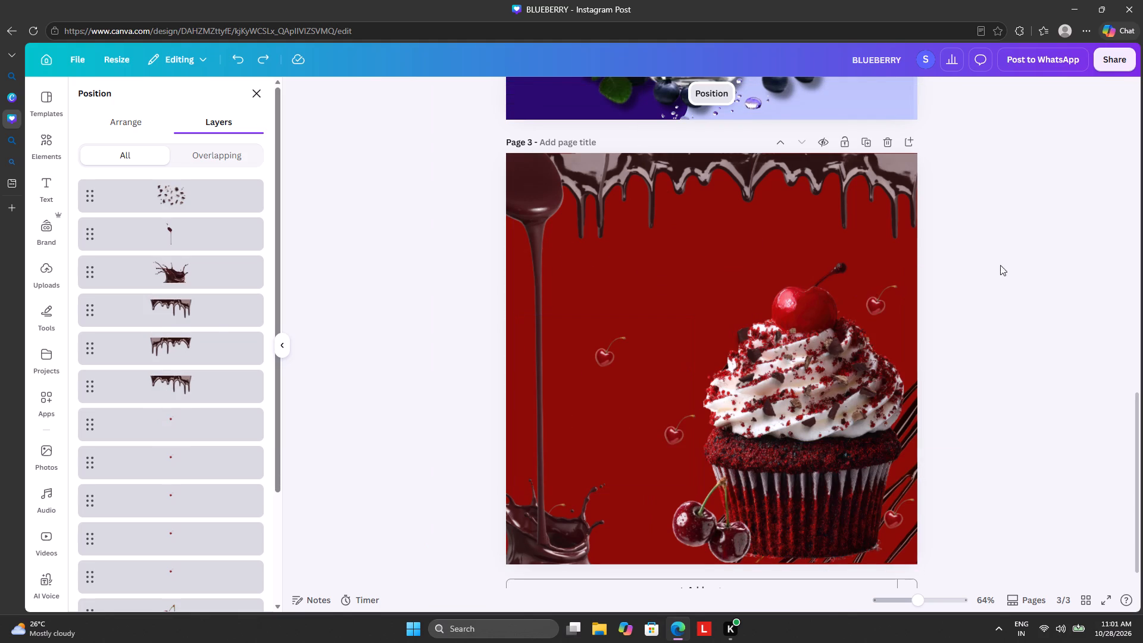
{"action": "left_click", "coordinate": [1042, 248]}
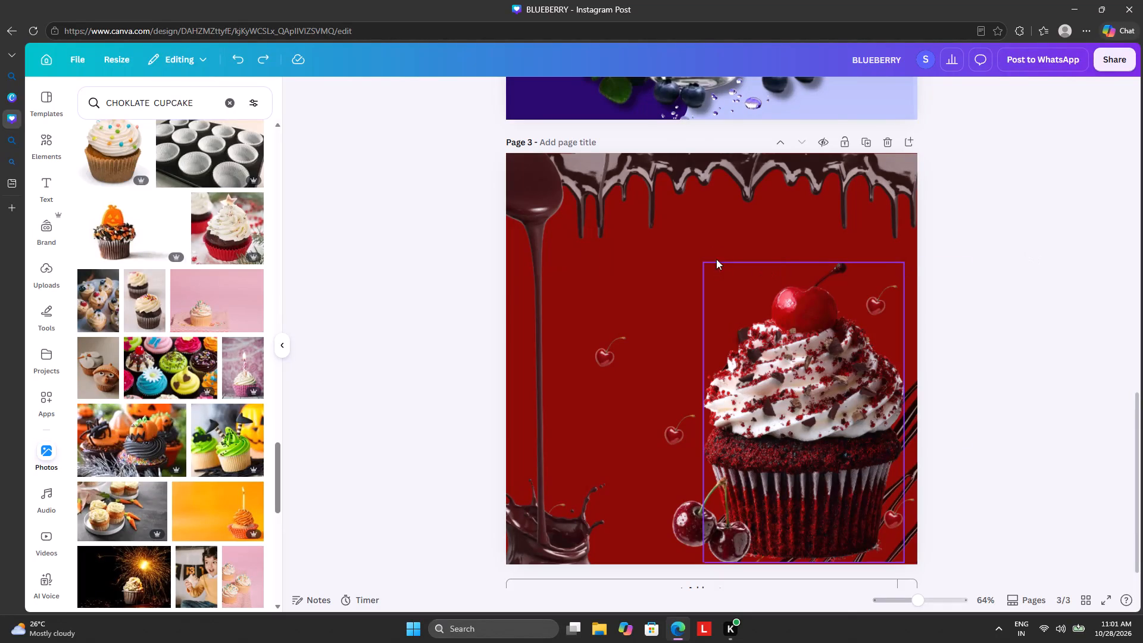
Raise the tall chocolate pour and nudge it left so its stream ends just inside the splash.
{"action": "left_click_drag", "start_coordinate": [533, 214], "coordinate": [533, 209]}
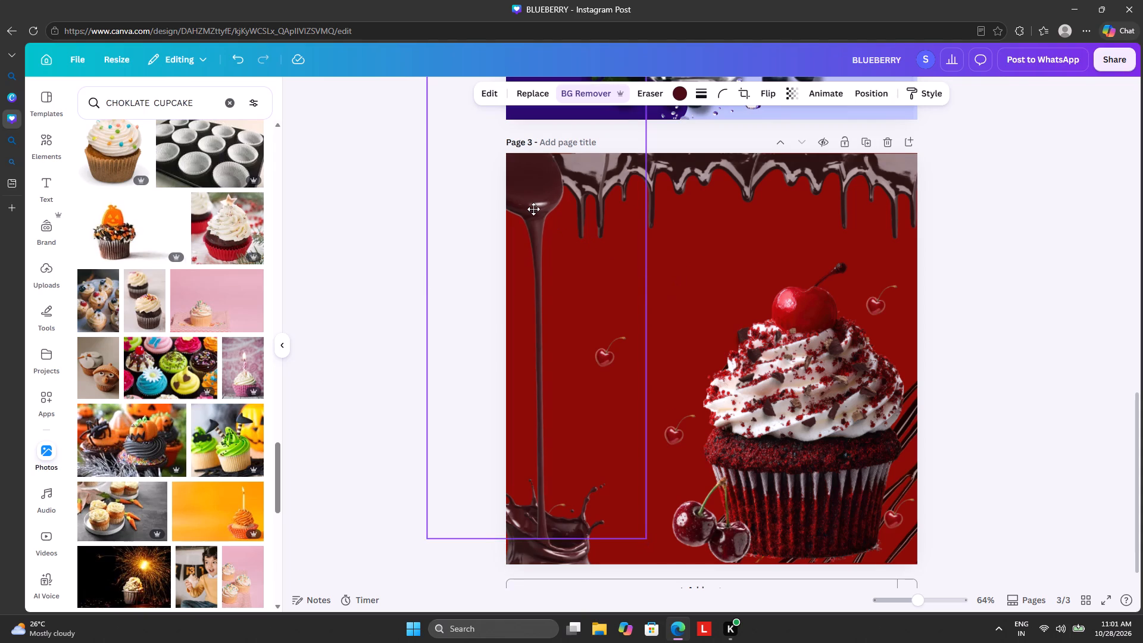
{"action": "left_click_drag", "start_coordinate": [533, 209], "coordinate": [530, 186]}
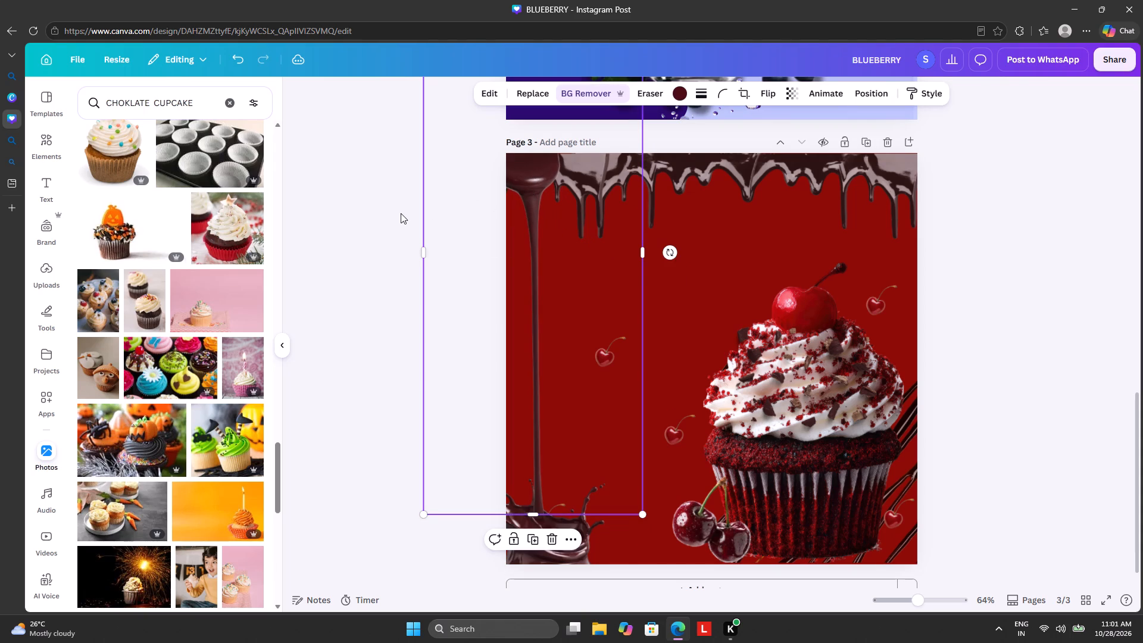
{"action": "left_click", "coordinate": [394, 213]}
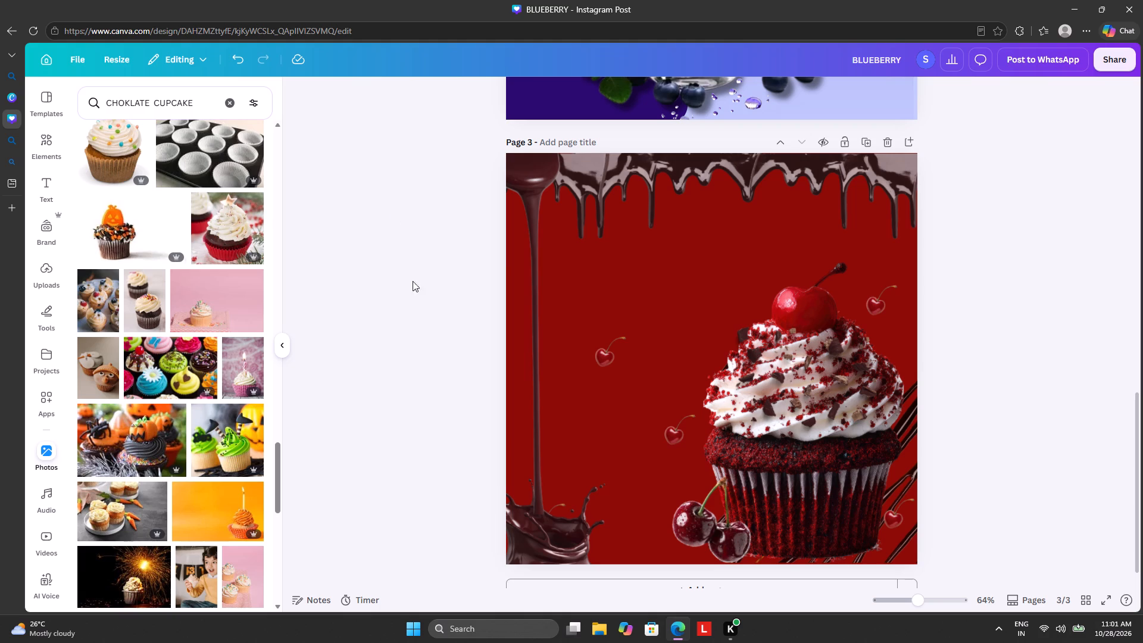
Shift the diagonal chocolate stripes slightly left behind the frosted cupcake, near the page's bottom edge.
{"action": "left_click_drag", "start_coordinate": [916, 472], "coordinate": [910, 467]}
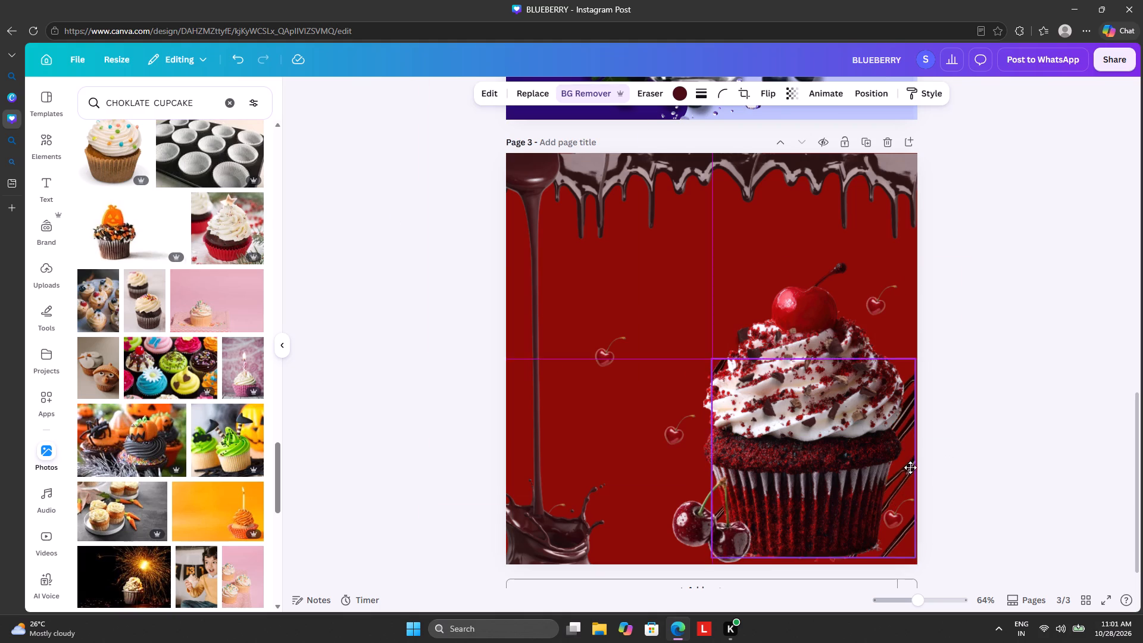
{"action": "left_click_drag", "start_coordinate": [910, 467], "coordinate": [911, 463]}
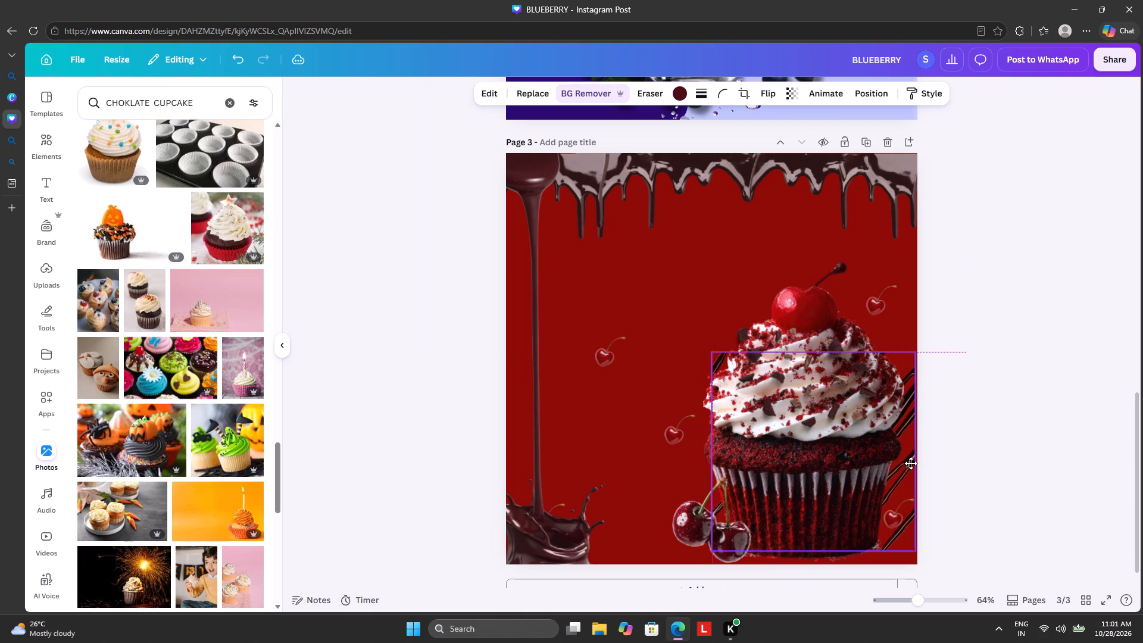
{"action": "left_click_drag", "start_coordinate": [911, 463], "coordinate": [913, 465]}
{"action": "left_click_drag", "start_coordinate": [804, 459], "coordinate": [824, 473]}
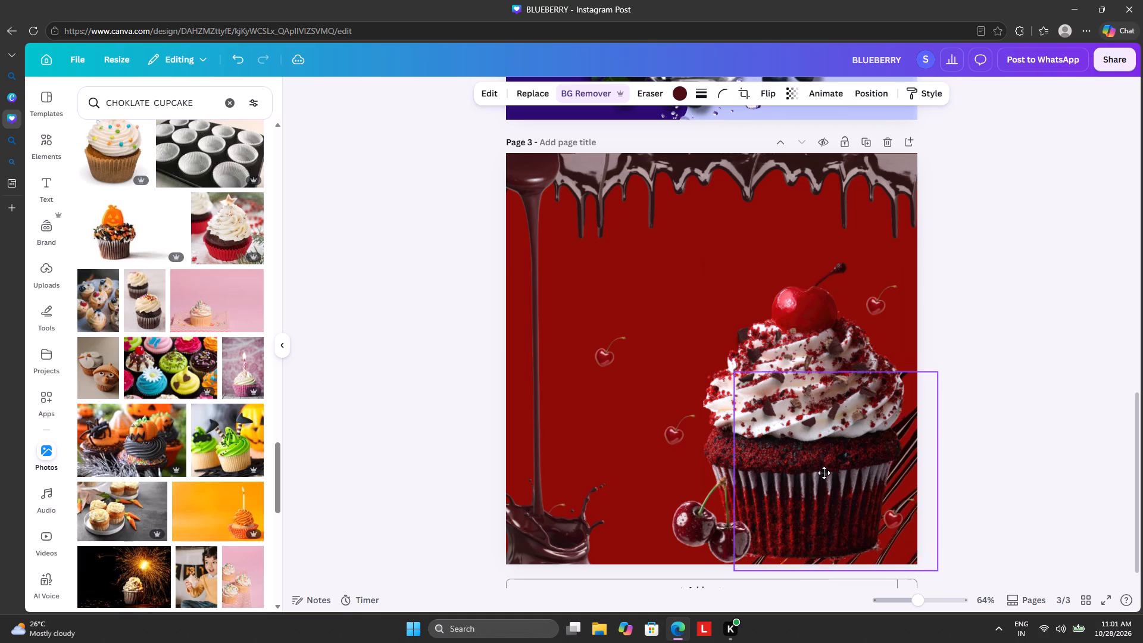
{"action": "left_click_drag", "start_coordinate": [824, 473], "coordinate": [797, 469]}
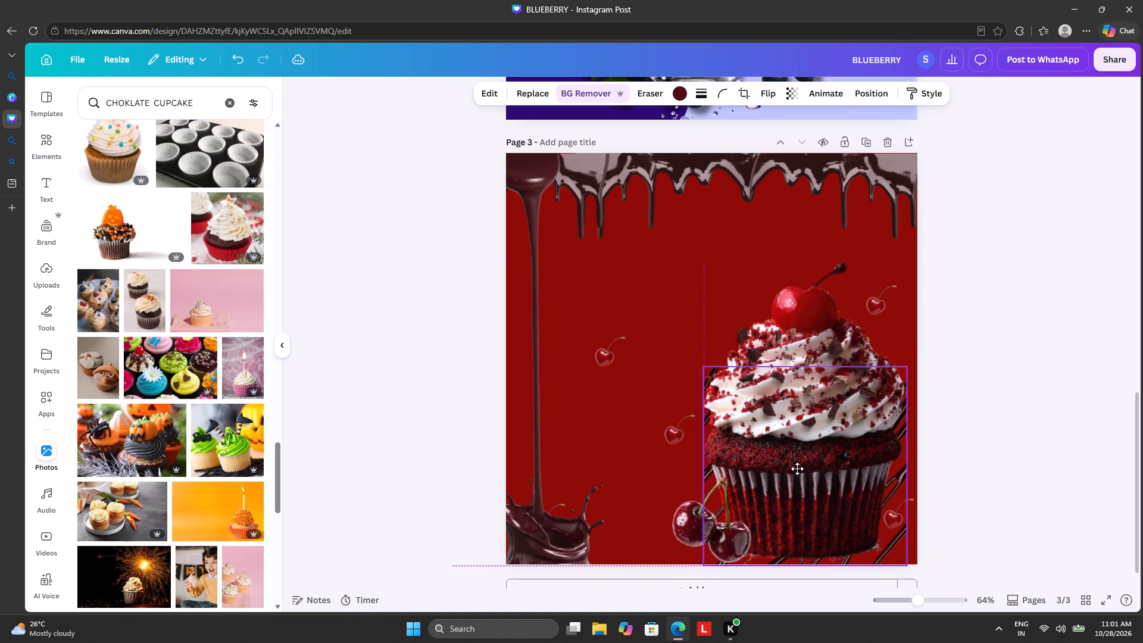
{"action": "left_click_drag", "start_coordinate": [797, 469], "coordinate": [802, 467]}
Move the frosted cupcake slightly down and right so its base runs just past page 3's bottom edge.
{"action": "left_click_drag", "start_coordinate": [777, 317], "coordinate": [780, 323]}
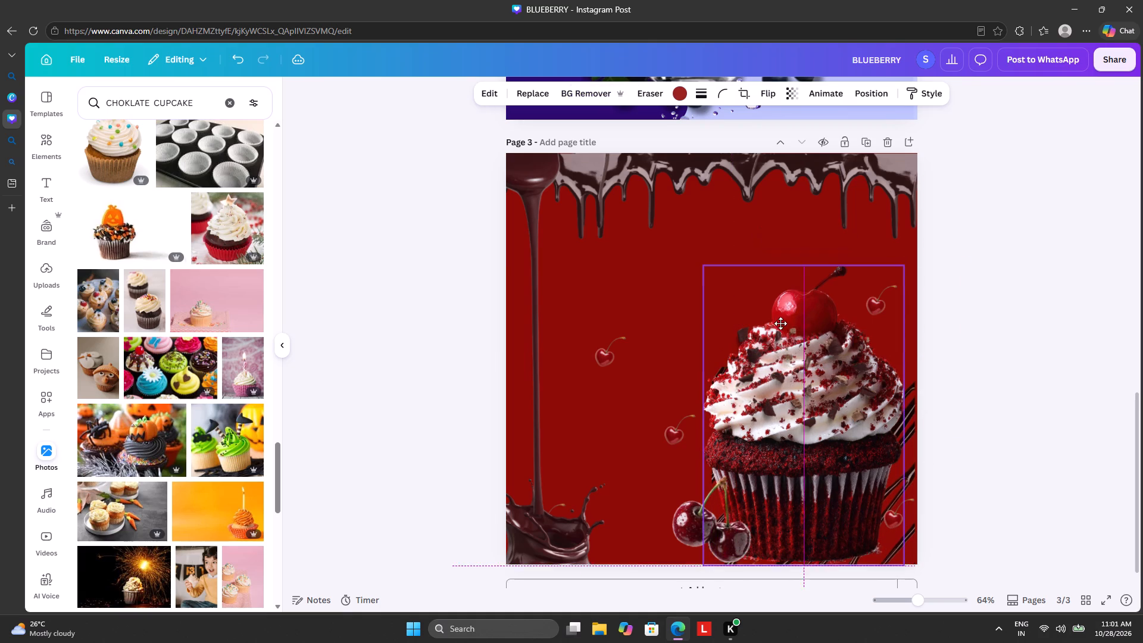
{"action": "left_click_drag", "start_coordinate": [780, 323], "coordinate": [786, 327]}
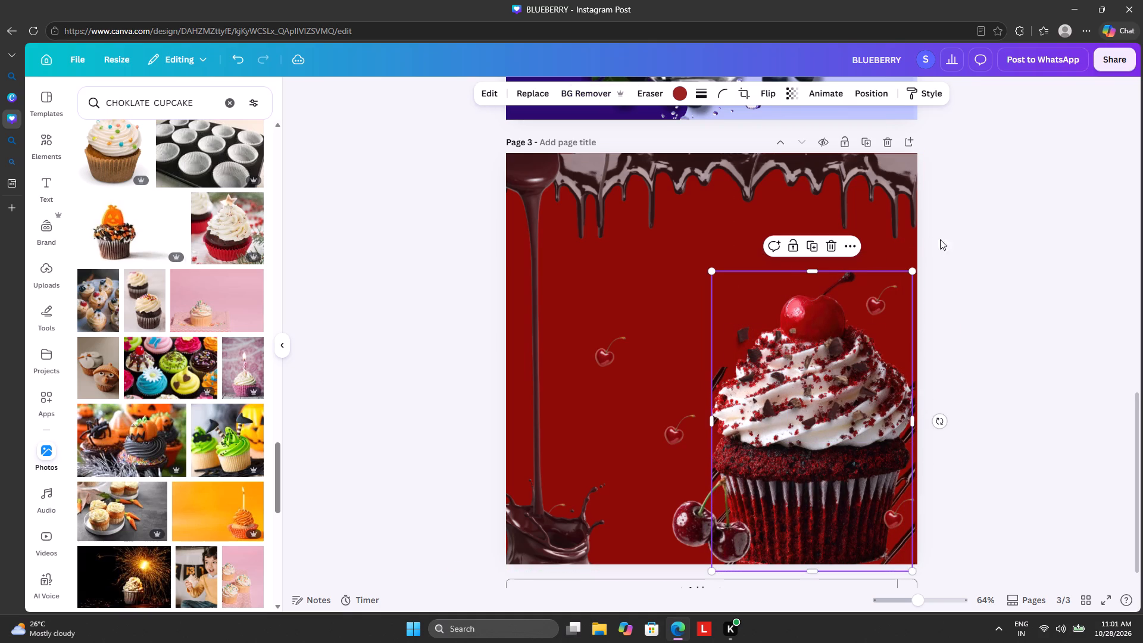
{"action": "left_click", "coordinate": [959, 237]}
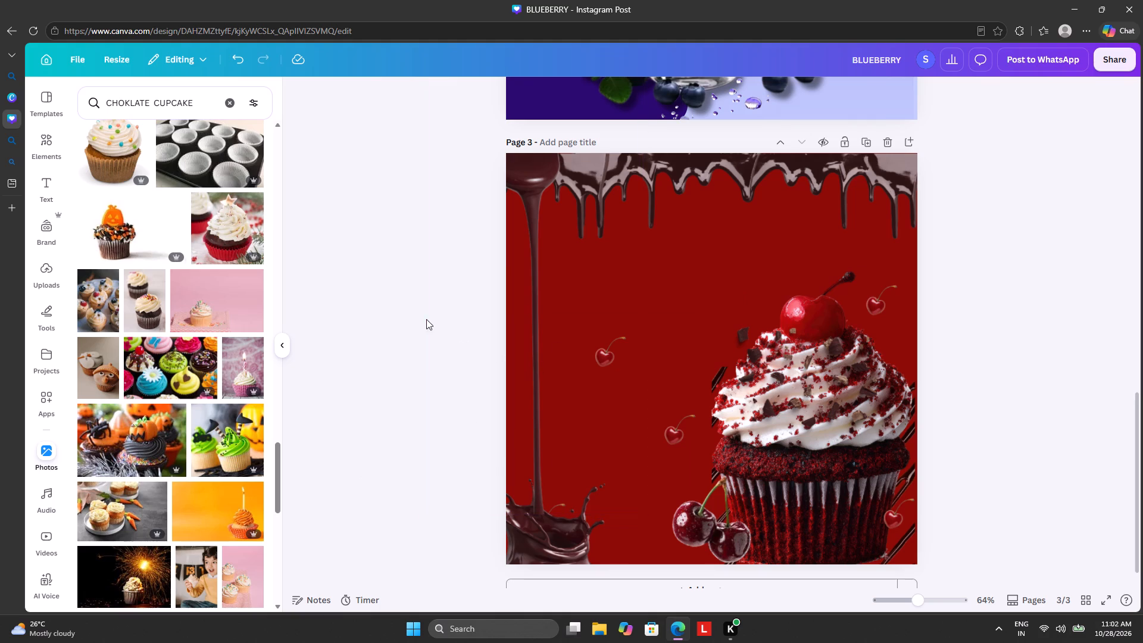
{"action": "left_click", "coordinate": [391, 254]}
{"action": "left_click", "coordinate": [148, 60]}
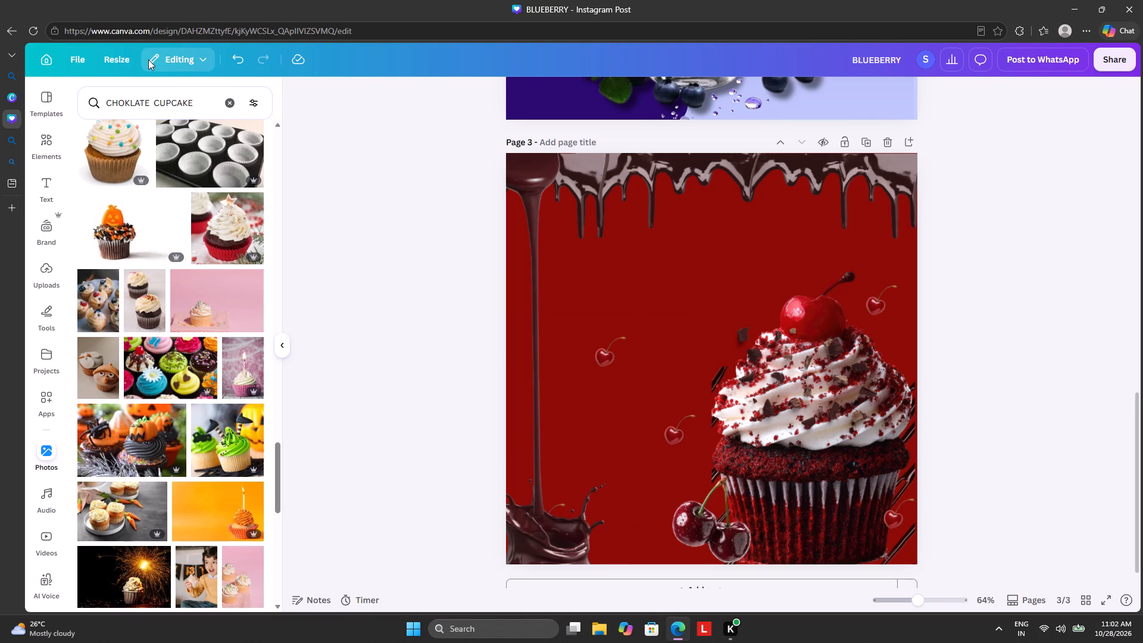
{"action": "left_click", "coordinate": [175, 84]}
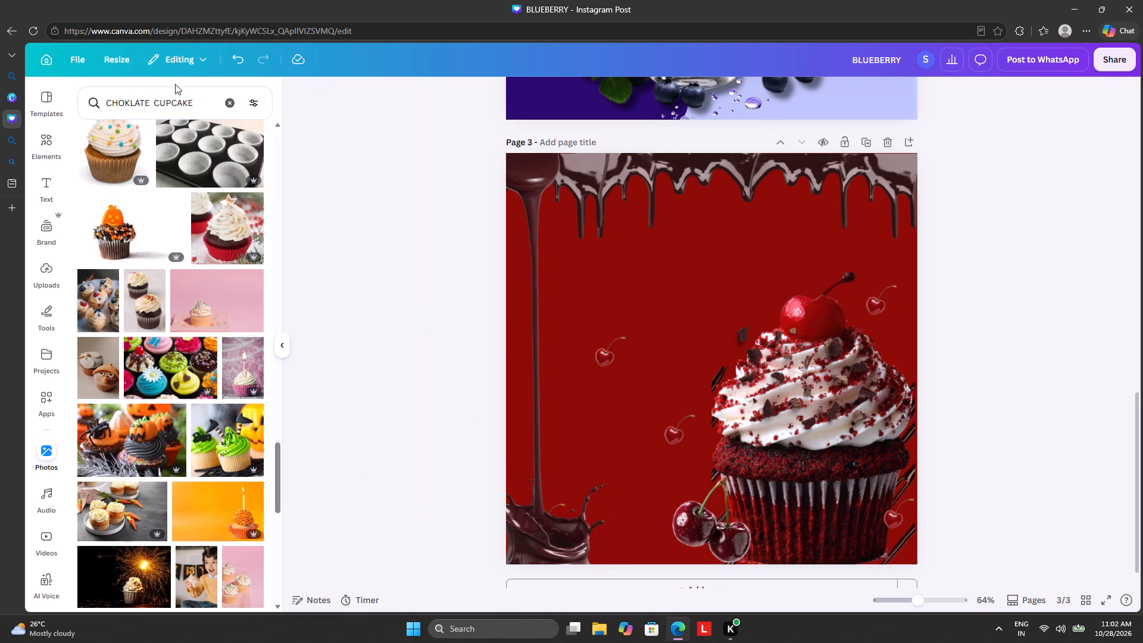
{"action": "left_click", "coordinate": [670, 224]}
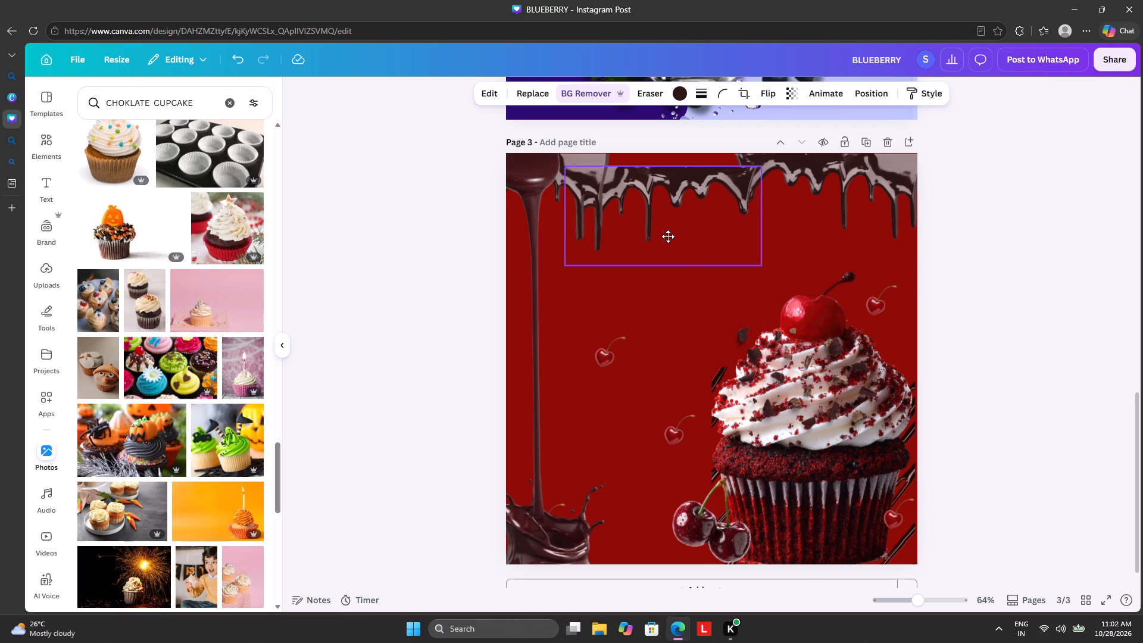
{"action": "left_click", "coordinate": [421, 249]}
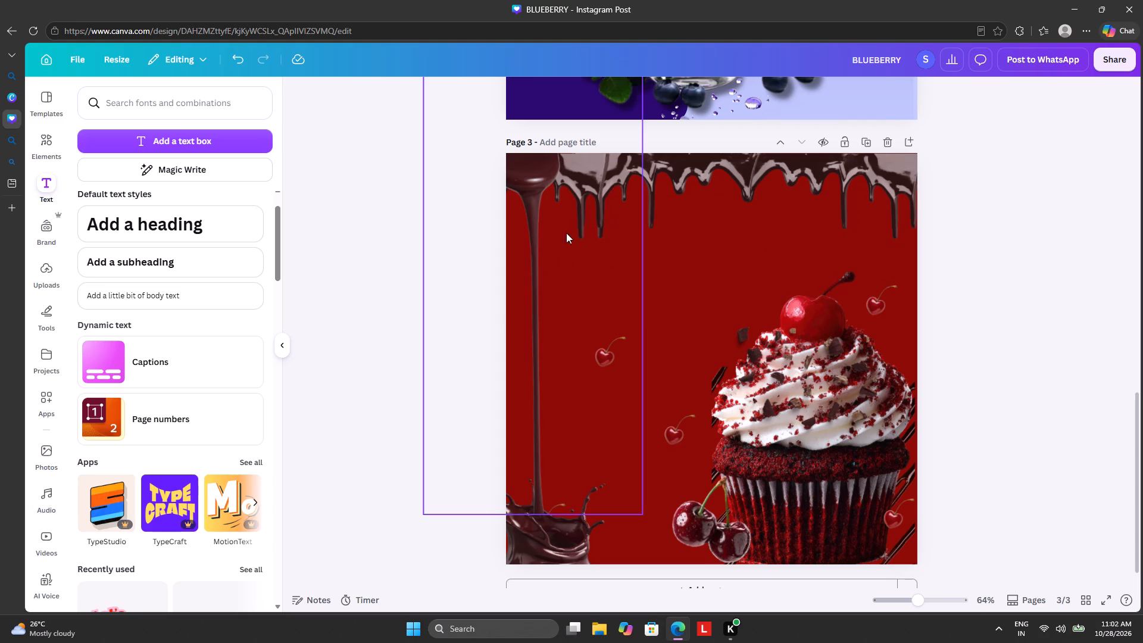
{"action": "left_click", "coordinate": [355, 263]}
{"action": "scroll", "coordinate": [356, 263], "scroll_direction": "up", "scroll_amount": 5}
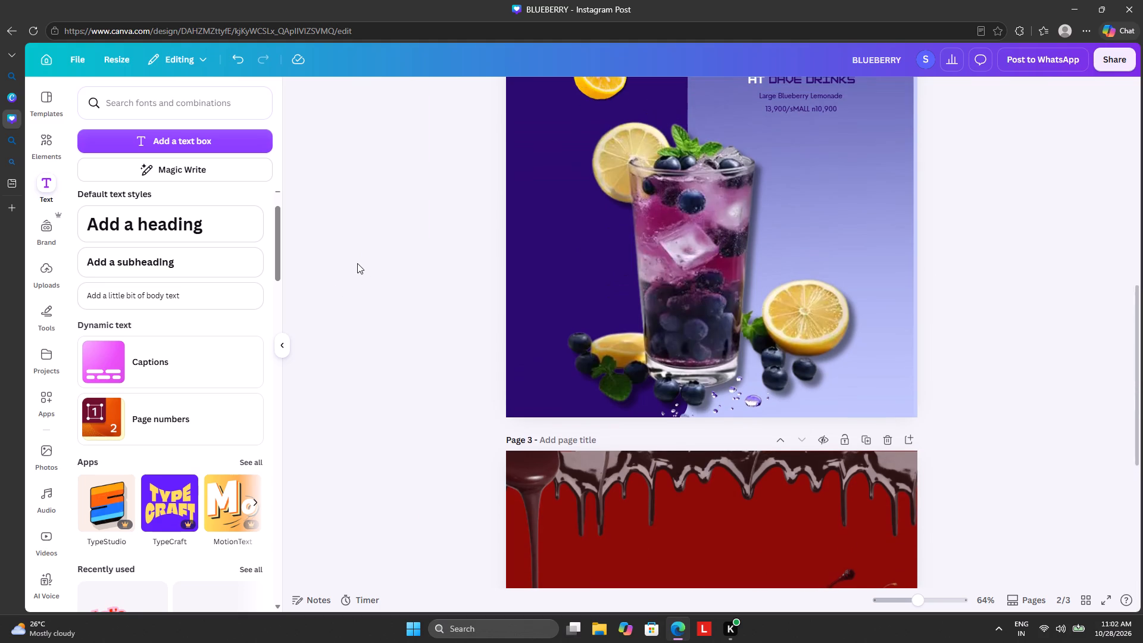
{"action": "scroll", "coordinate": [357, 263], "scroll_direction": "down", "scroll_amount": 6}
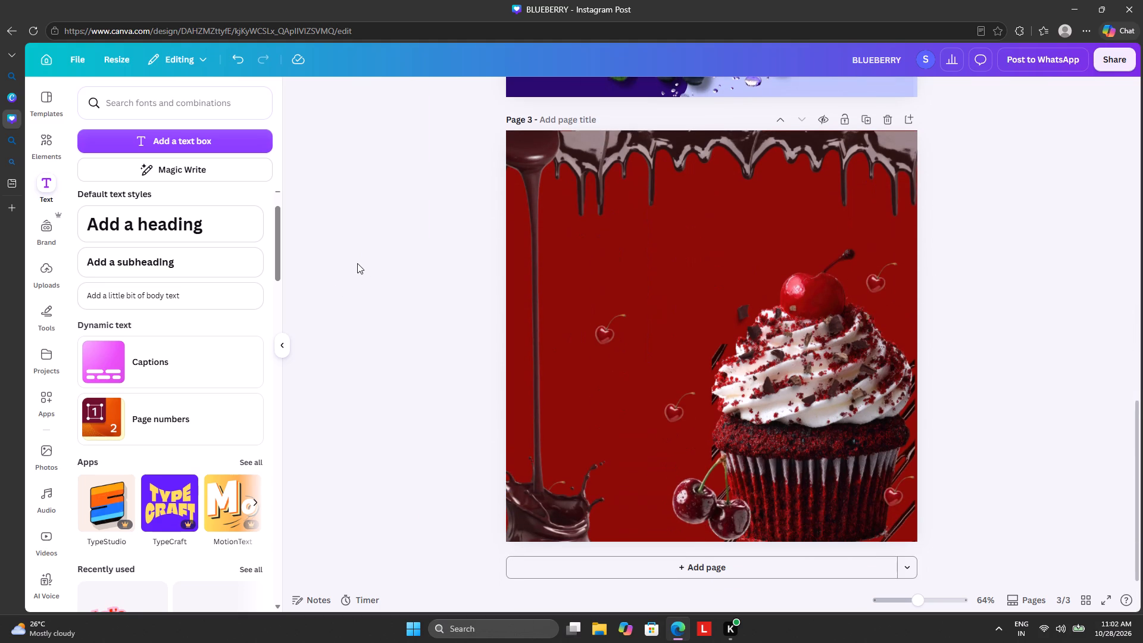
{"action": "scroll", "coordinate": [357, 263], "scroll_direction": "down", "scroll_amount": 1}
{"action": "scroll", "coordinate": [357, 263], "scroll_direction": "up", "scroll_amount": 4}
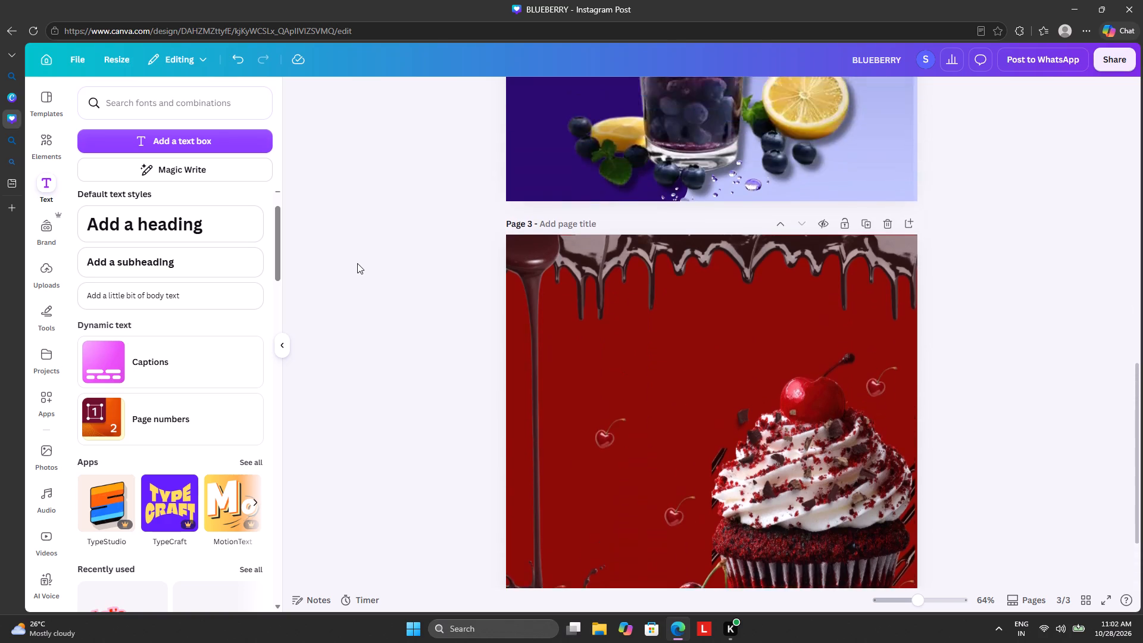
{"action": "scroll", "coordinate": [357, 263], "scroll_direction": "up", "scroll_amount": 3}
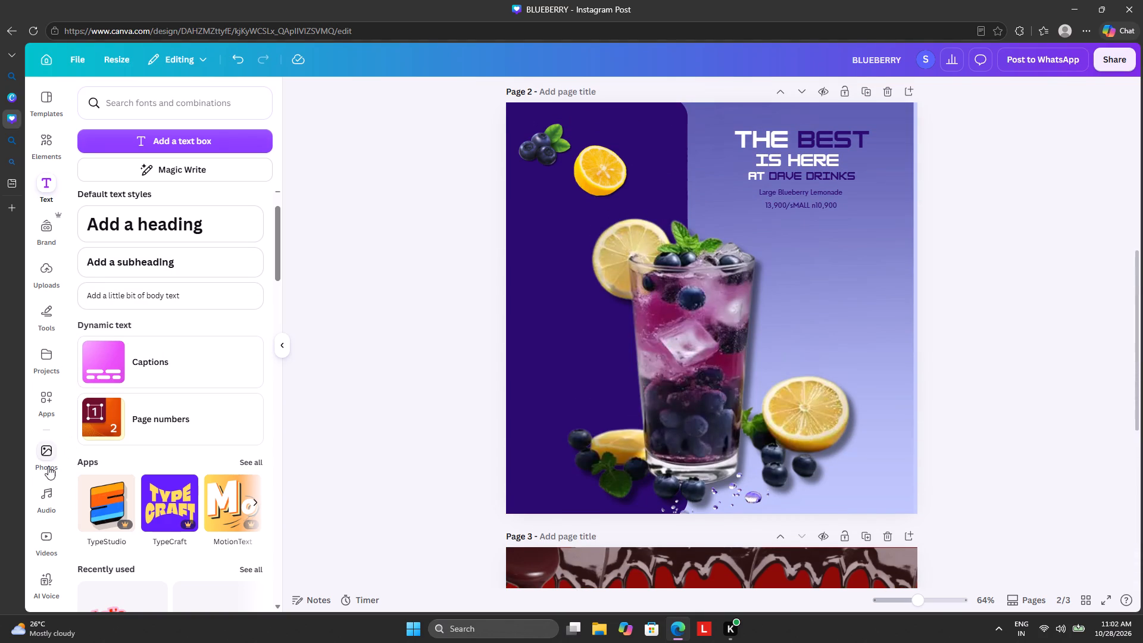
Search the photos for "white background" and add the pale geometric background photo to the middle of page 3.
{"action": "left_click", "coordinate": [48, 466]}
{"action": "left_click", "coordinate": [233, 105]}
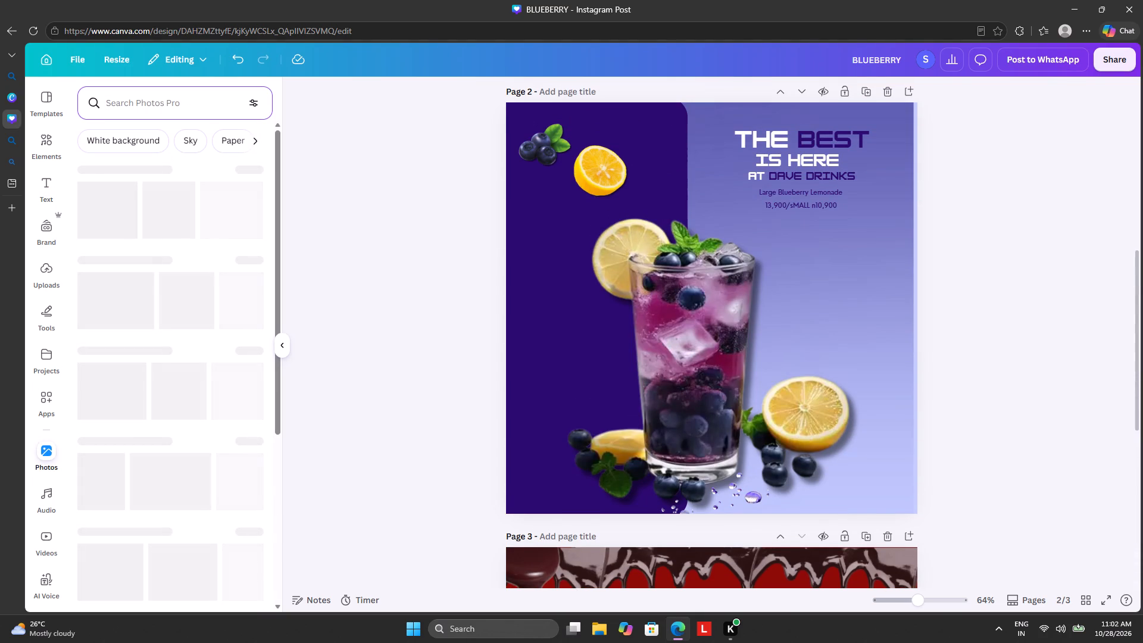
{"action": "type", "text": "BACK GR"}
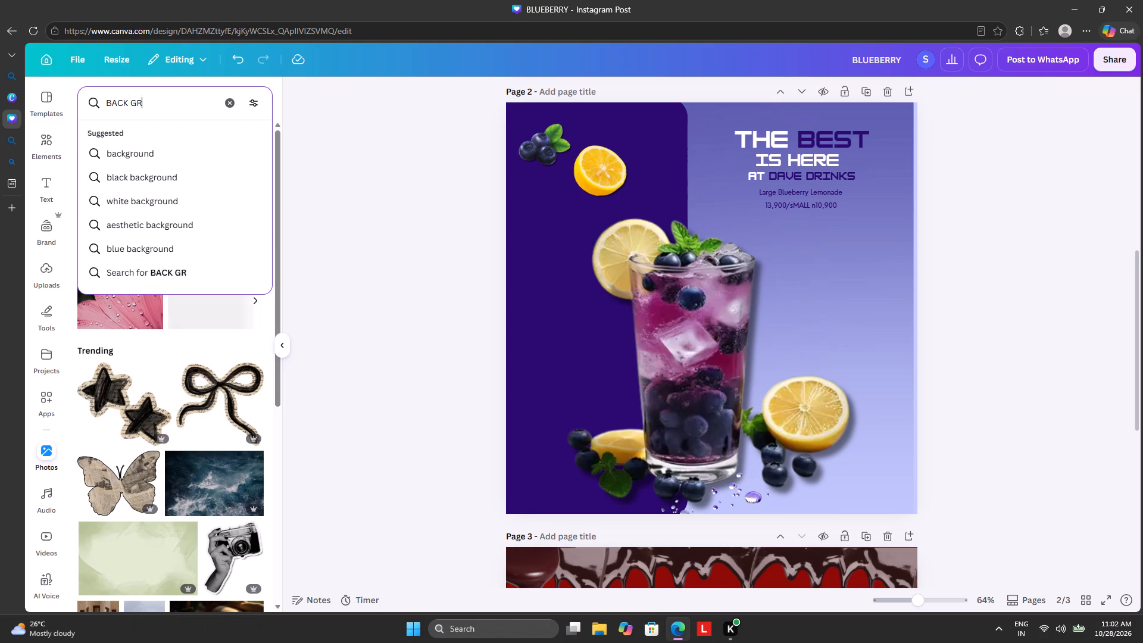
{"action": "type", "text": "AUNG"}
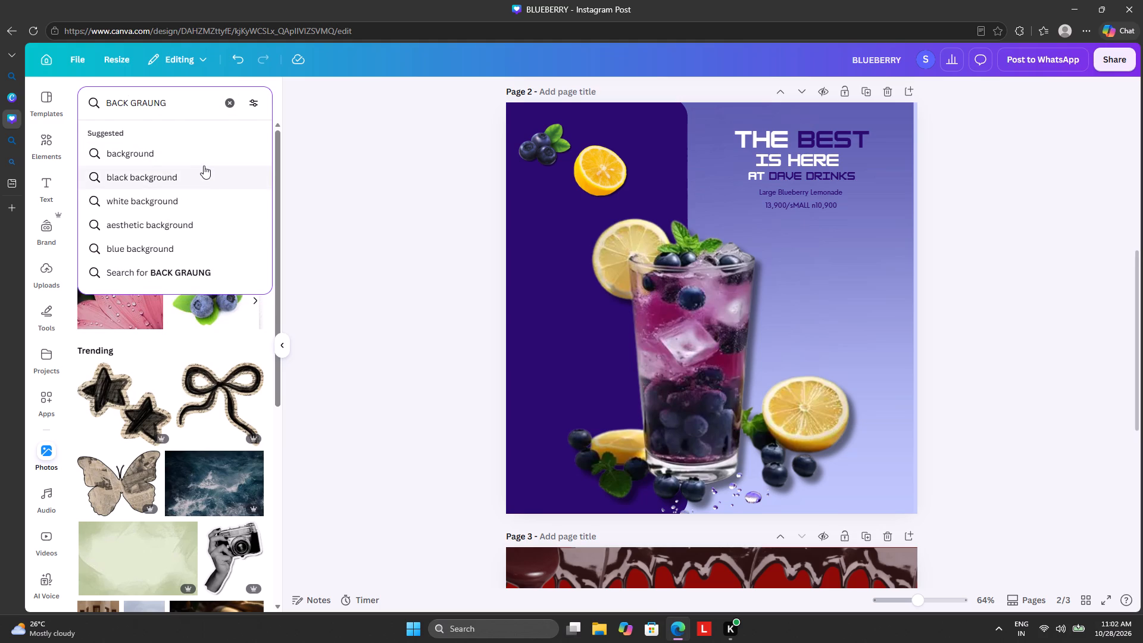
{"action": "left_click", "coordinate": [195, 195]}
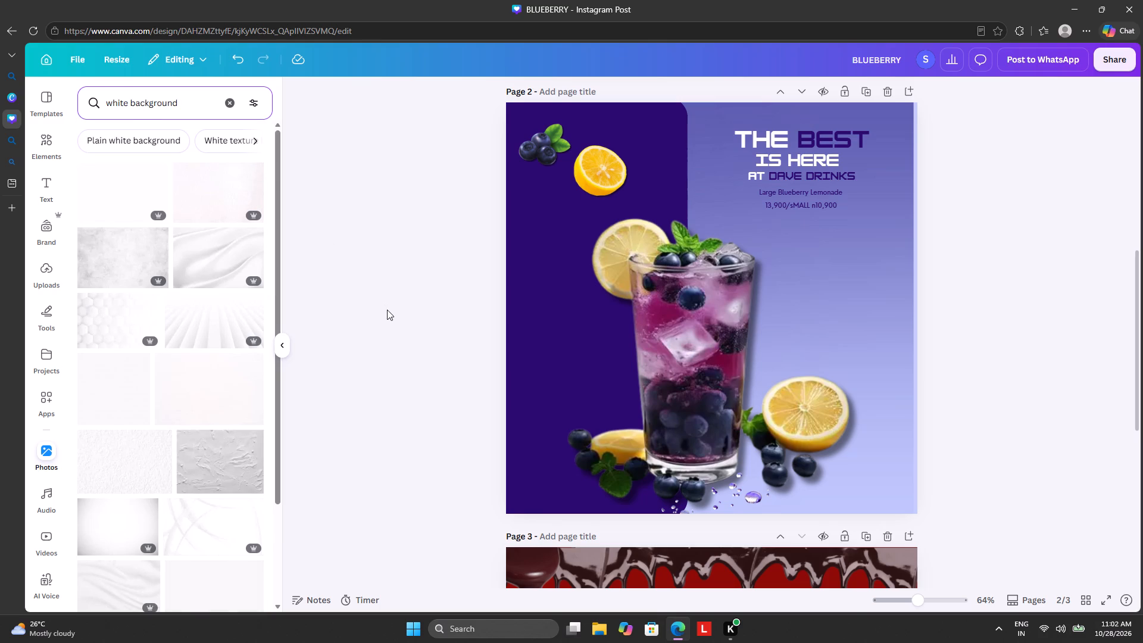
{"action": "scroll", "coordinate": [662, 355], "scroll_direction": "down", "scroll_amount": 4}
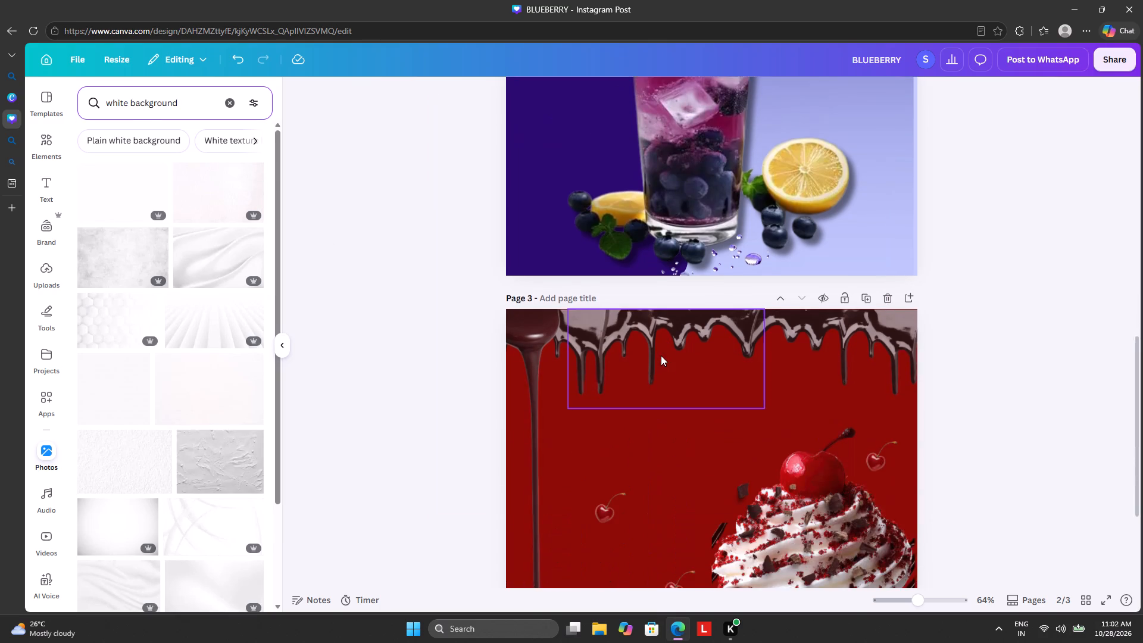
{"action": "scroll", "coordinate": [661, 355], "scroll_direction": "down", "scroll_amount": 5}
{"action": "scroll", "coordinate": [183, 351], "scroll_direction": "down", "scroll_amount": 5}
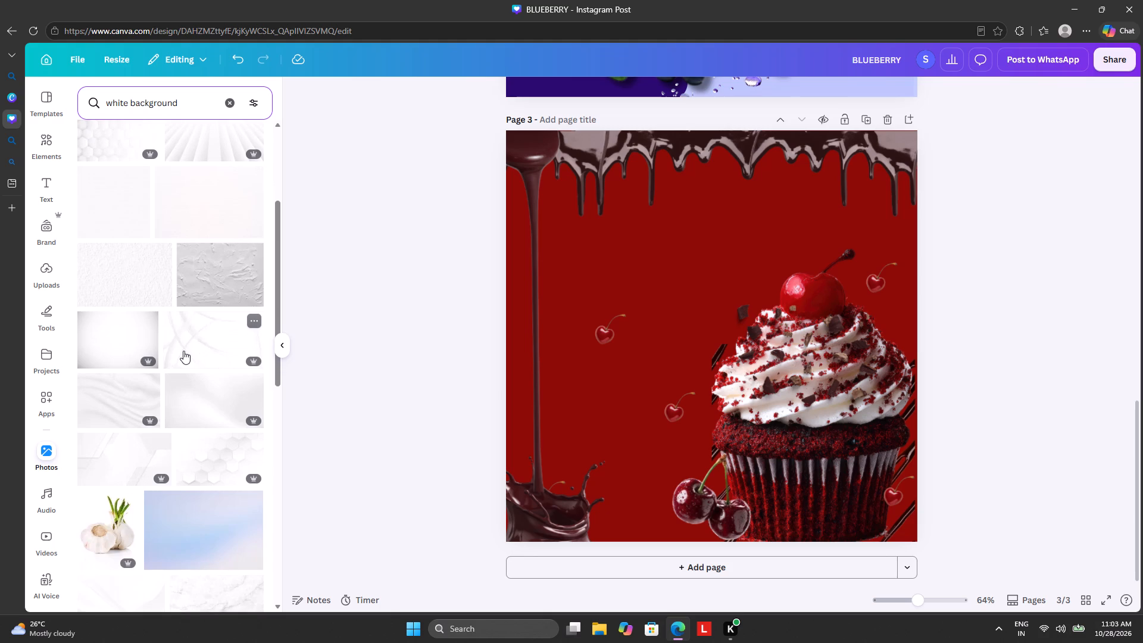
{"action": "scroll", "coordinate": [189, 377], "scroll_direction": "down", "scroll_amount": 2}
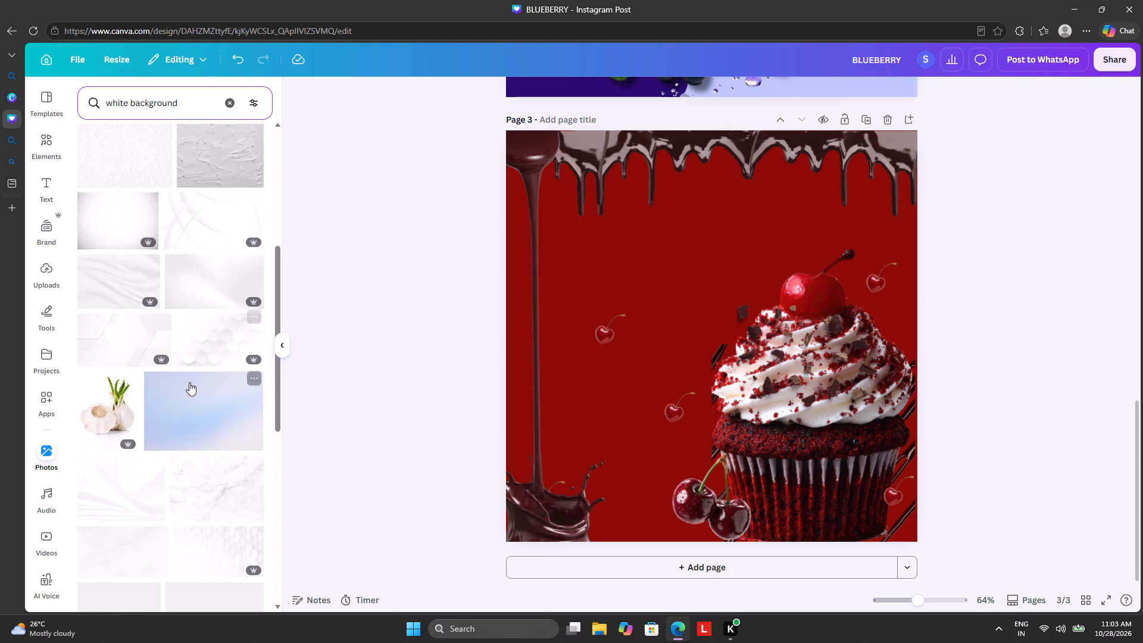
{"action": "left_click", "coordinate": [134, 355]}
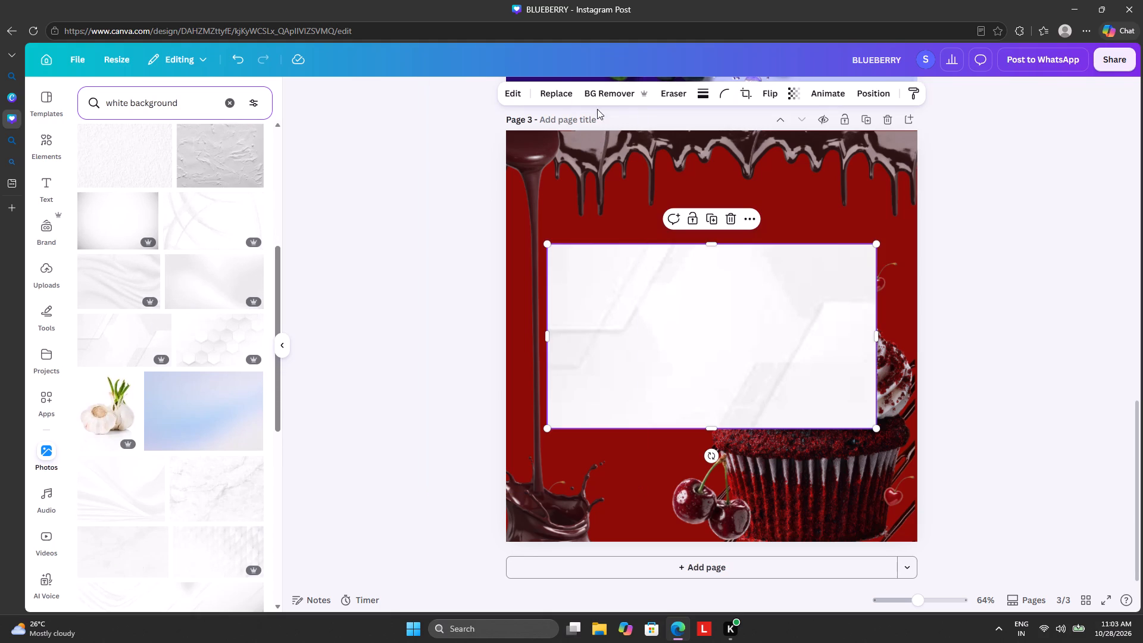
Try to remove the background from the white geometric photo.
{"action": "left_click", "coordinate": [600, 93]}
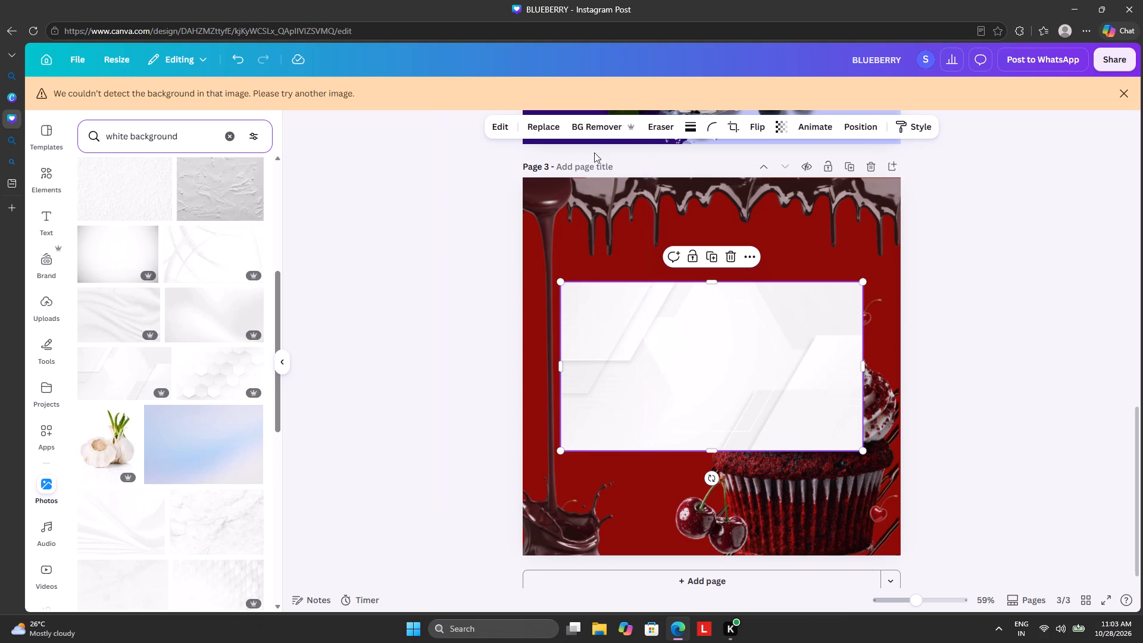
Delete the white geometric background photo from the middle of page 3.
{"action": "left_click", "coordinate": [589, 130]}
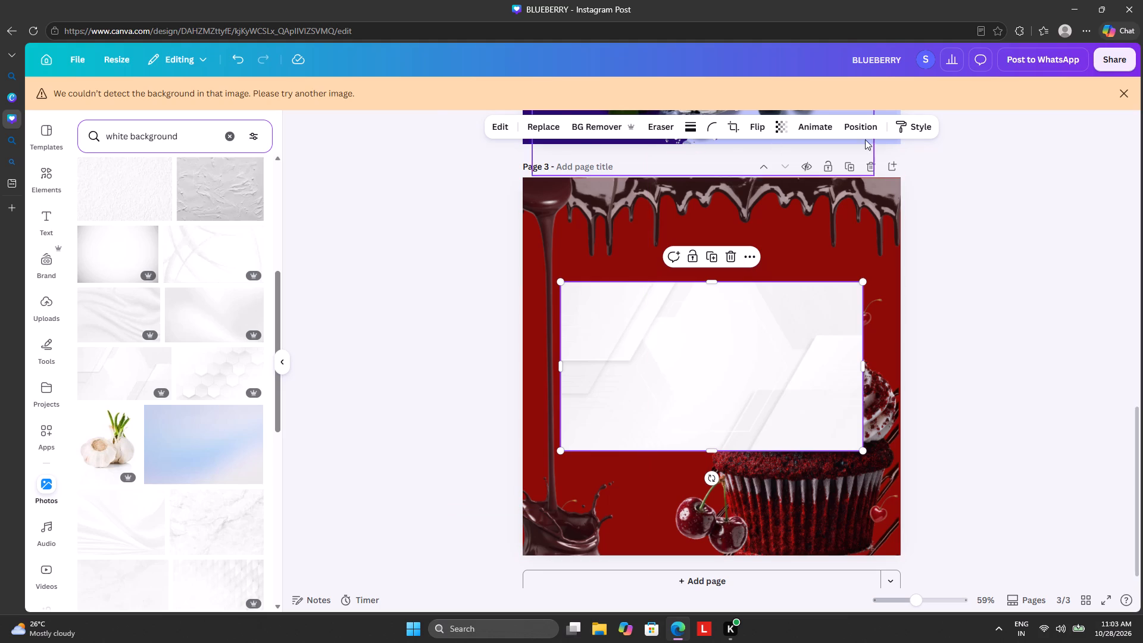
{"action": "left_click", "coordinate": [729, 257]}
Move the small cherry between the chocolate pour and the cupcake slightly upward.
{"action": "left_click_drag", "start_coordinate": [710, 527], "coordinate": [703, 524]}
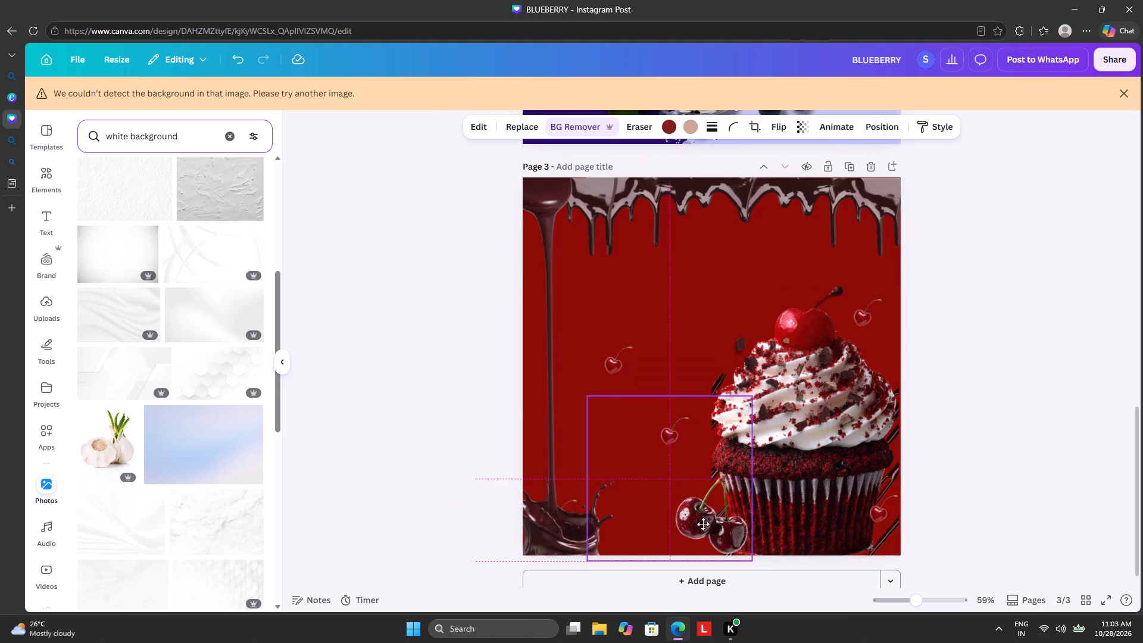
{"action": "left_click_drag", "start_coordinate": [703, 524], "coordinate": [702, 523]}
{"action": "left_click", "coordinate": [704, 520]}
{"action": "left_click_drag", "start_coordinate": [705, 517], "coordinate": [701, 495]}
Move the large cherry pair at the cupcake's base slightly up and left, just clear of the wrapper.
{"action": "left_click", "coordinate": [715, 533]}
{"action": "left_click", "coordinate": [713, 540]}
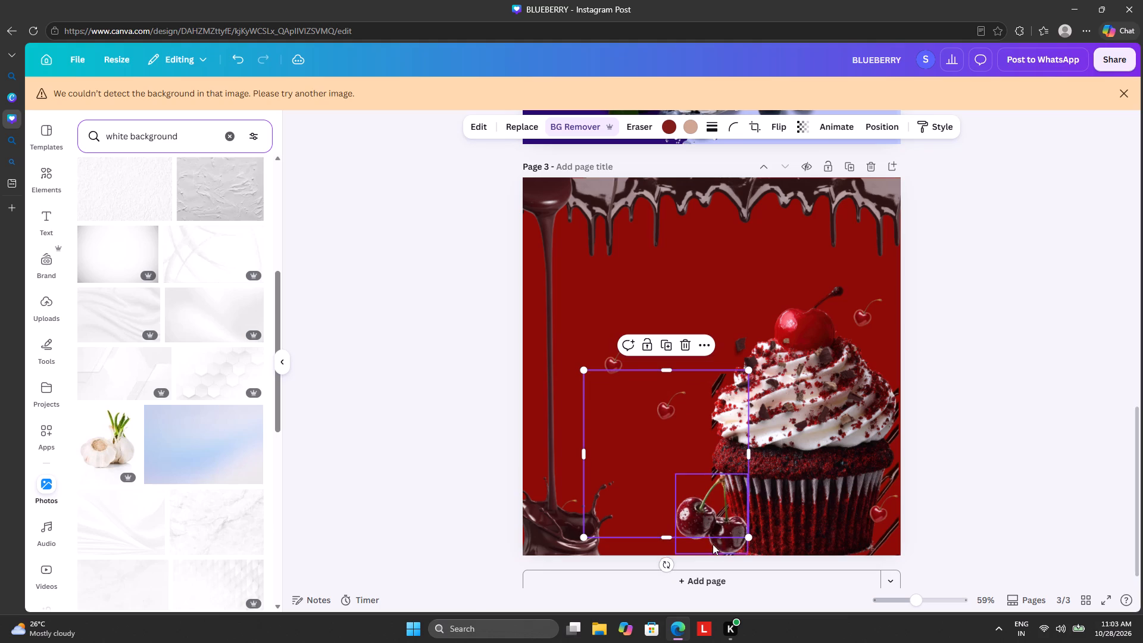
{"action": "left_click_drag", "start_coordinate": [714, 543], "coordinate": [689, 528]}
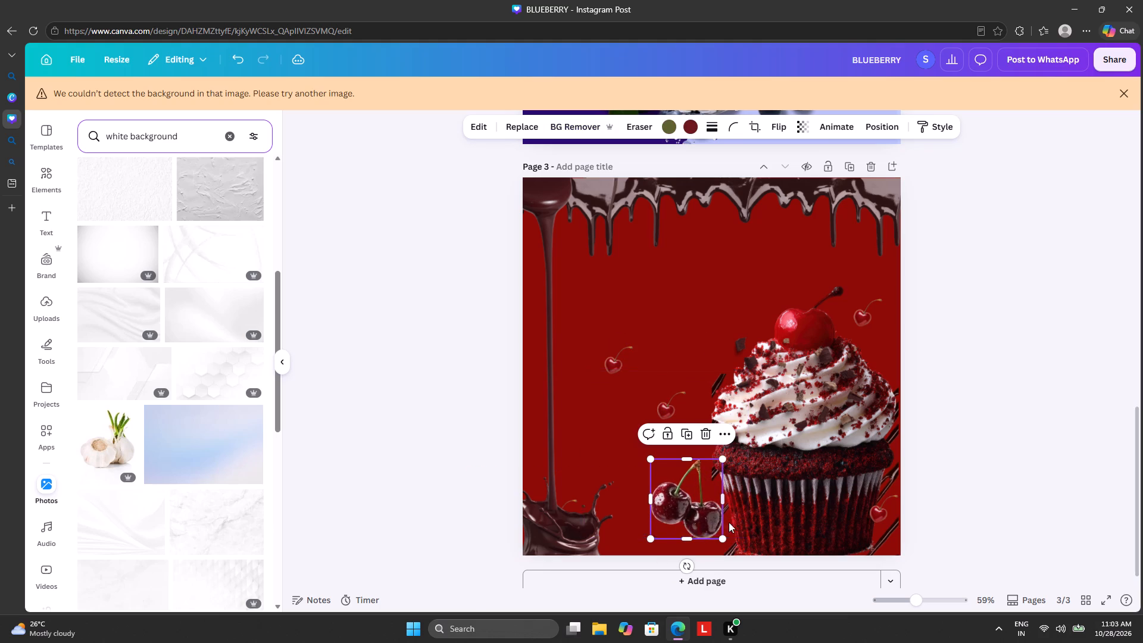
Move the frosted cupcake slightly up and left so its base sits just above page 3's bottom edge.
{"action": "left_click", "coordinate": [782, 489]}
{"action": "left_click_drag", "start_coordinate": [782, 489], "coordinate": [773, 476]}
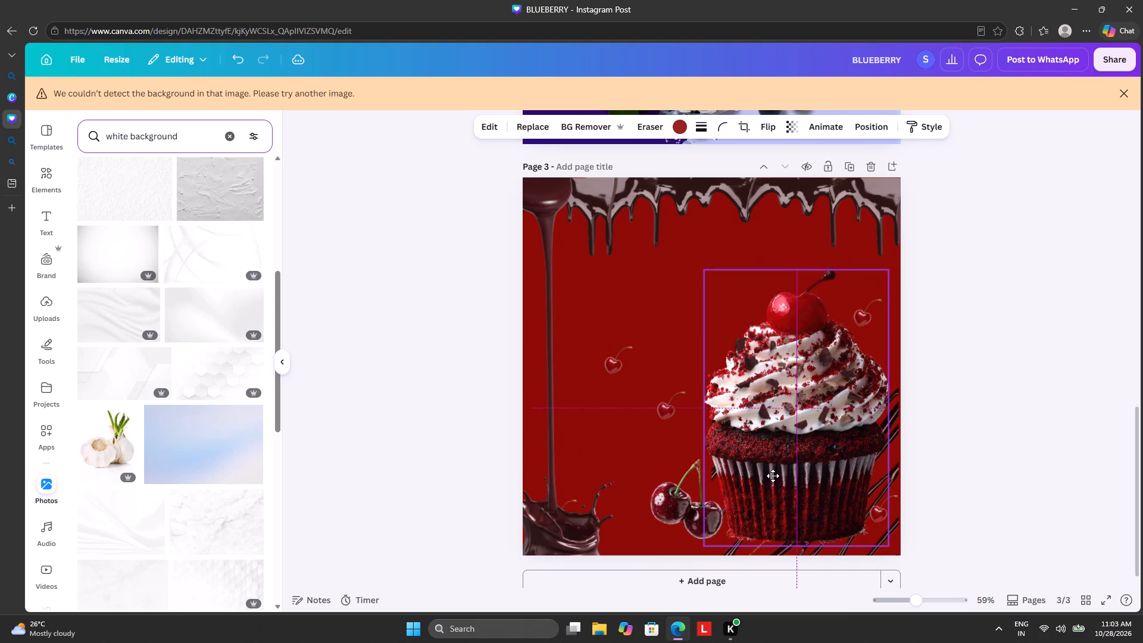
{"action": "left_click_drag", "start_coordinate": [773, 476], "coordinate": [773, 477]}
{"action": "left_click", "coordinate": [983, 349]}
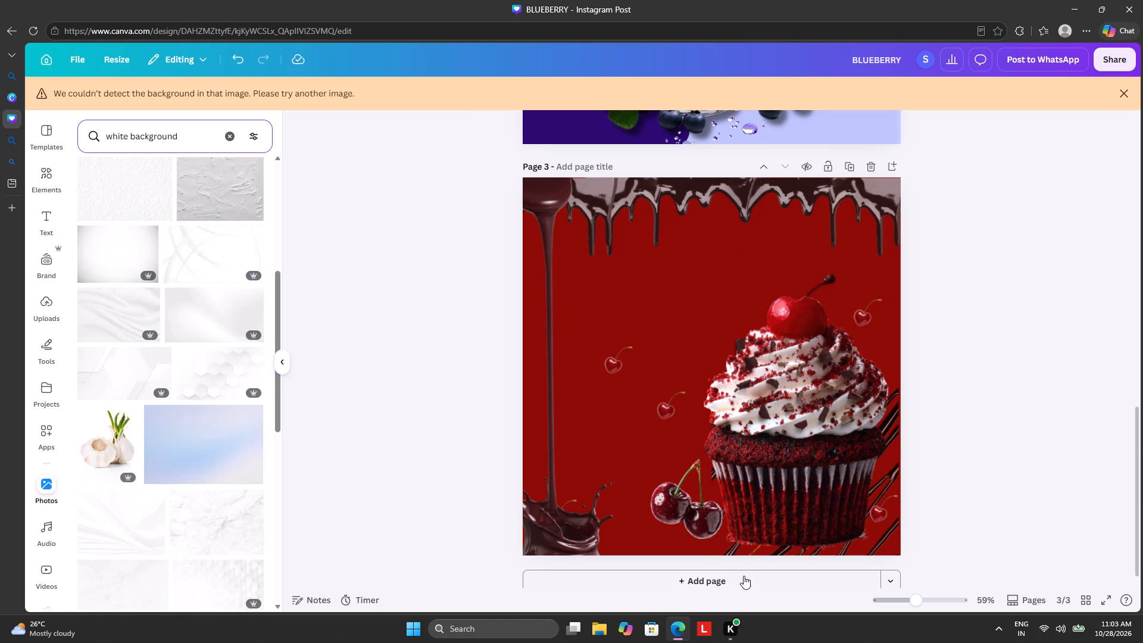
Nudge the small cherry nearest the cupcake's frosting further up and left.
{"action": "left_click_drag", "start_coordinate": [702, 514], "coordinate": [694, 507]}
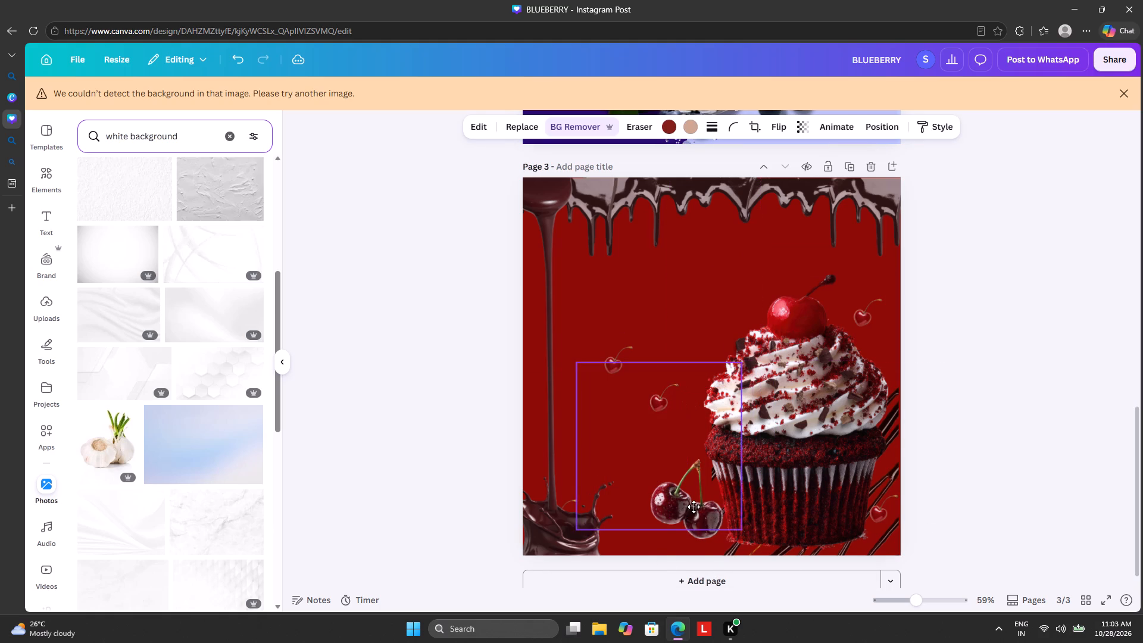
{"action": "left_click_drag", "start_coordinate": [694, 507], "coordinate": [693, 506]}
Move the large cherry pair right so it slightly overlaps the lower left side of the cupcake wrapper.
{"action": "left_click", "coordinate": [697, 538]}
{"action": "left_click_drag", "start_coordinate": [697, 524], "coordinate": [699, 524]}
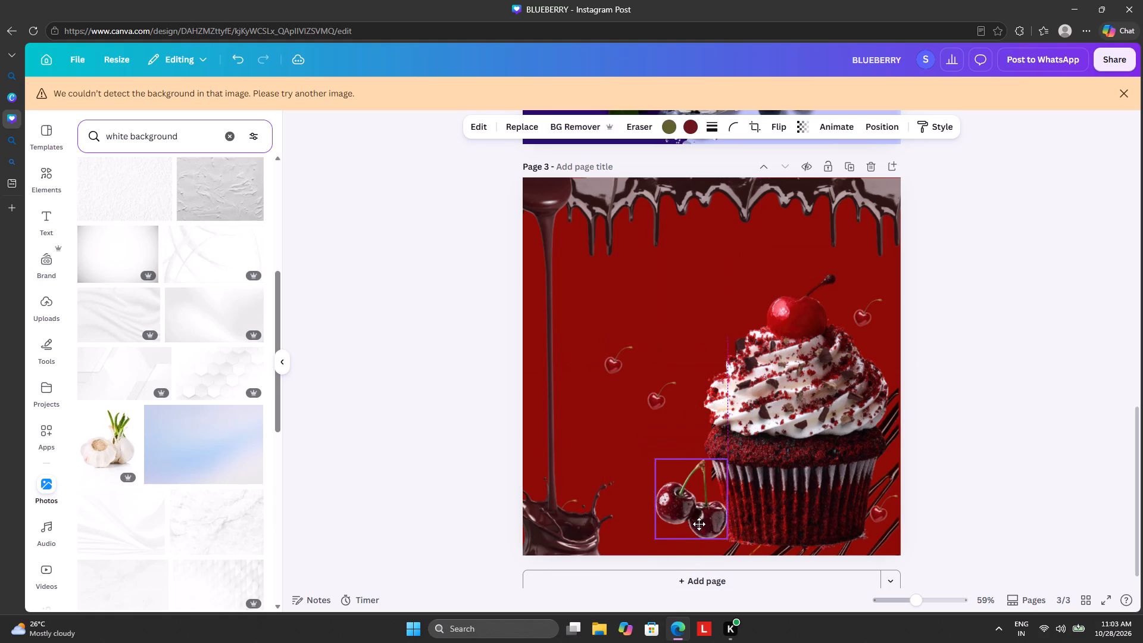
{"action": "left_click_drag", "start_coordinate": [699, 524], "coordinate": [716, 523]}
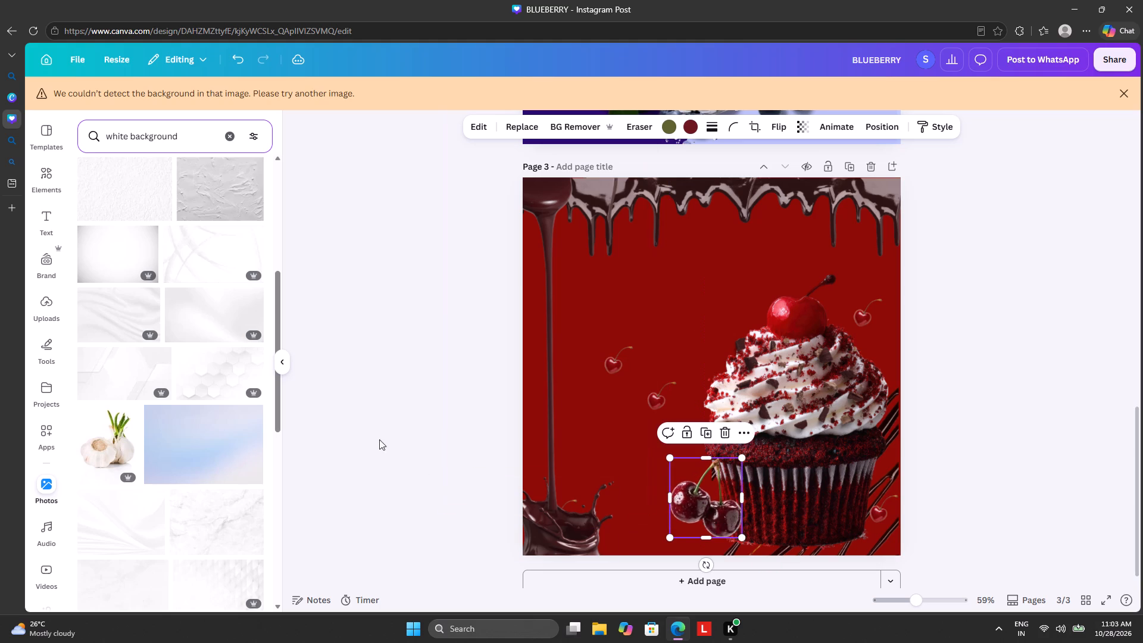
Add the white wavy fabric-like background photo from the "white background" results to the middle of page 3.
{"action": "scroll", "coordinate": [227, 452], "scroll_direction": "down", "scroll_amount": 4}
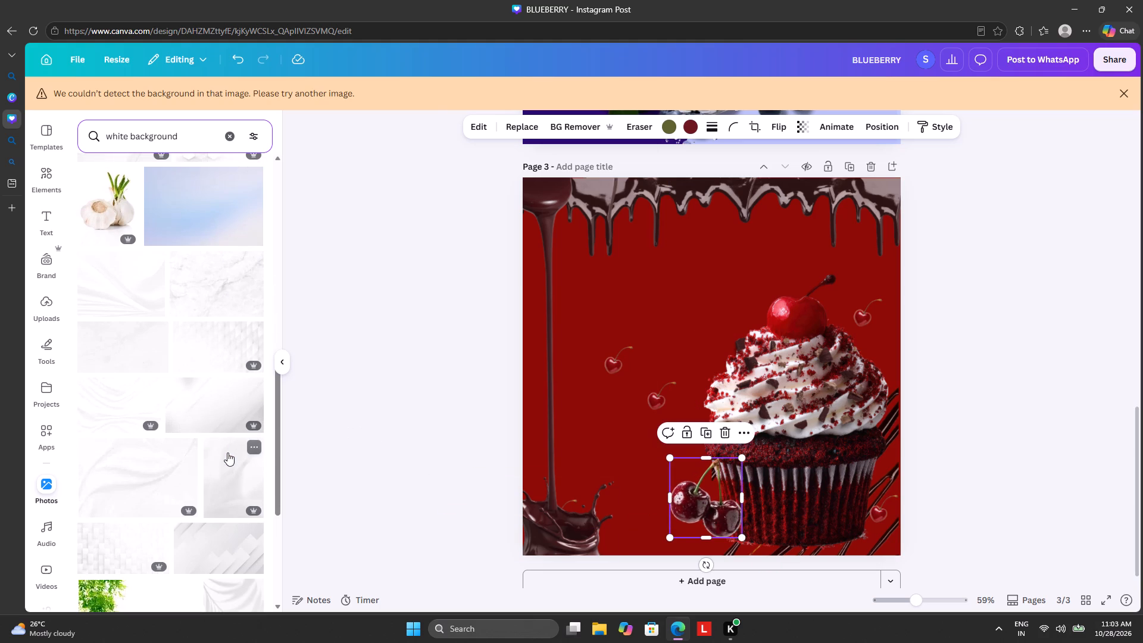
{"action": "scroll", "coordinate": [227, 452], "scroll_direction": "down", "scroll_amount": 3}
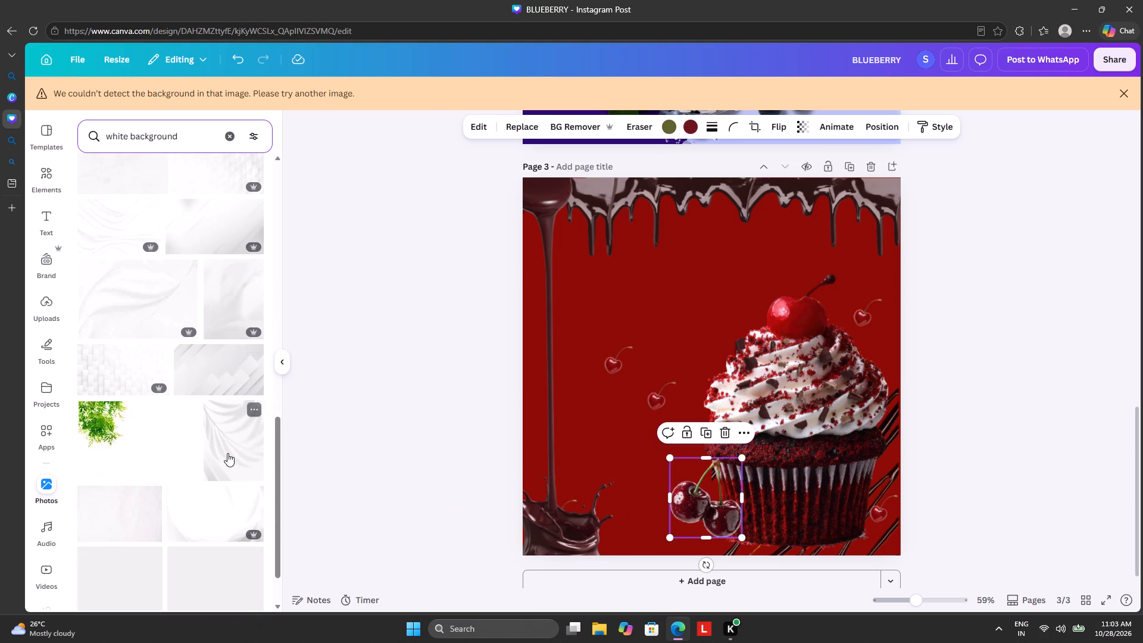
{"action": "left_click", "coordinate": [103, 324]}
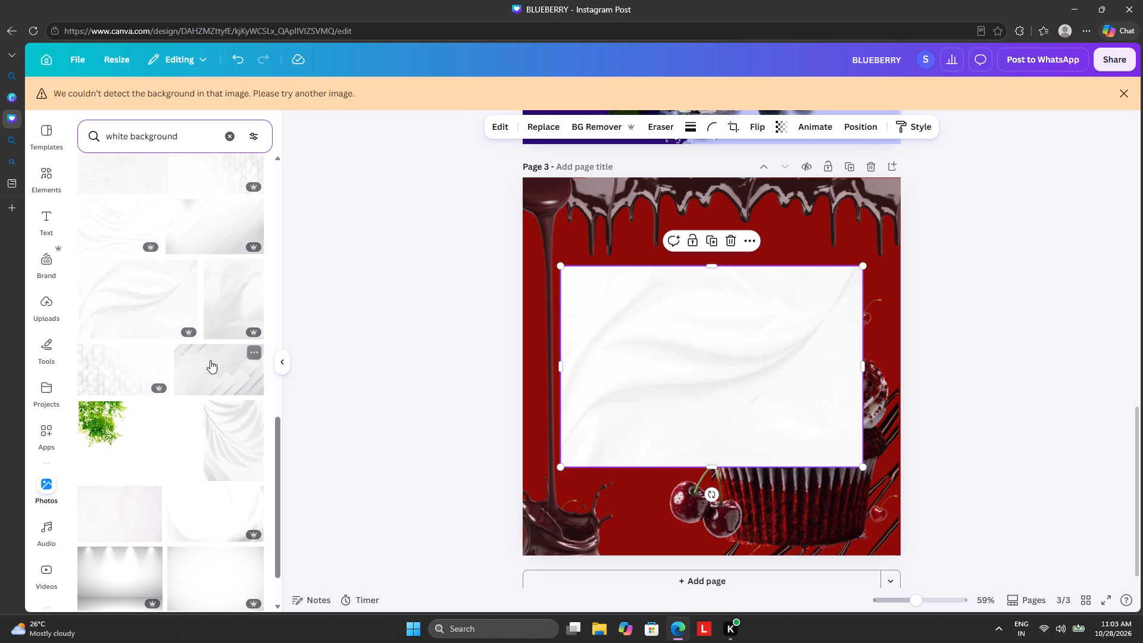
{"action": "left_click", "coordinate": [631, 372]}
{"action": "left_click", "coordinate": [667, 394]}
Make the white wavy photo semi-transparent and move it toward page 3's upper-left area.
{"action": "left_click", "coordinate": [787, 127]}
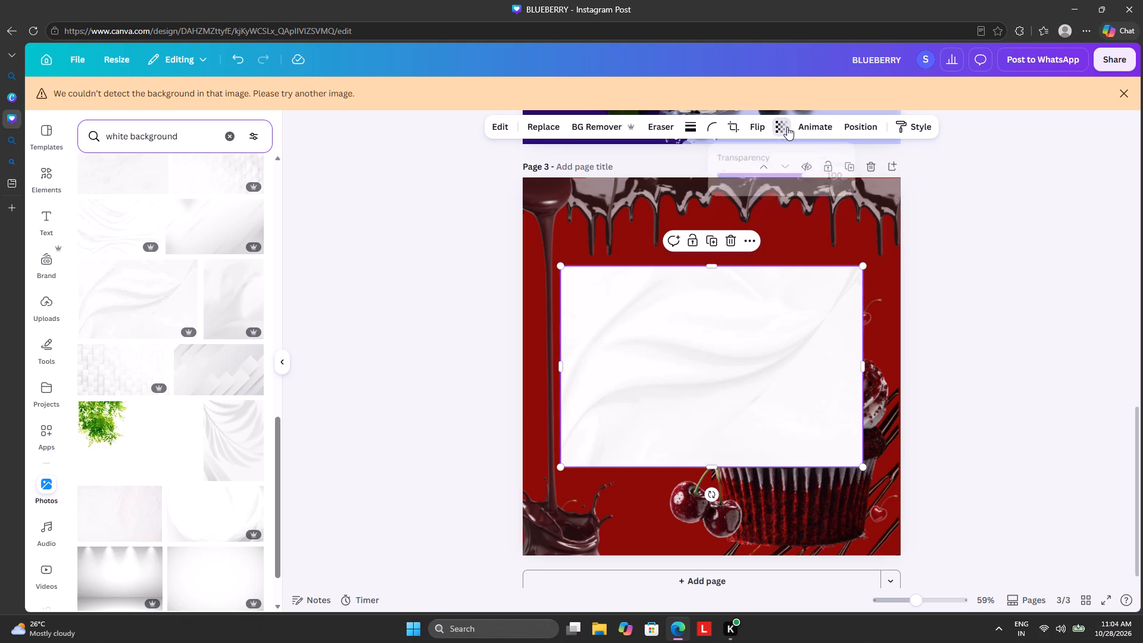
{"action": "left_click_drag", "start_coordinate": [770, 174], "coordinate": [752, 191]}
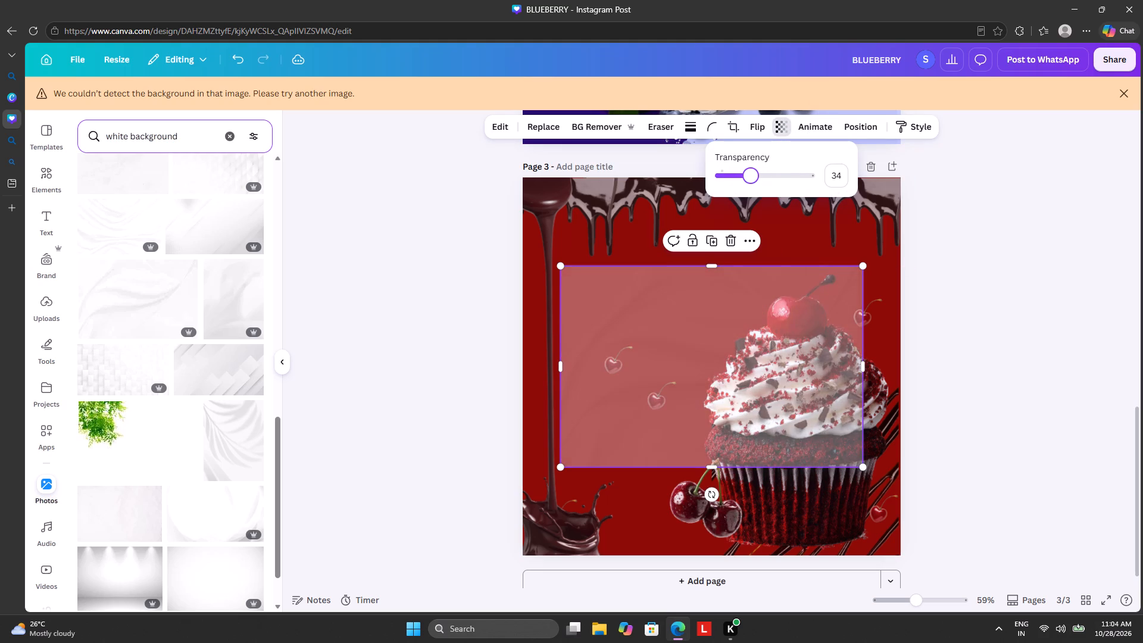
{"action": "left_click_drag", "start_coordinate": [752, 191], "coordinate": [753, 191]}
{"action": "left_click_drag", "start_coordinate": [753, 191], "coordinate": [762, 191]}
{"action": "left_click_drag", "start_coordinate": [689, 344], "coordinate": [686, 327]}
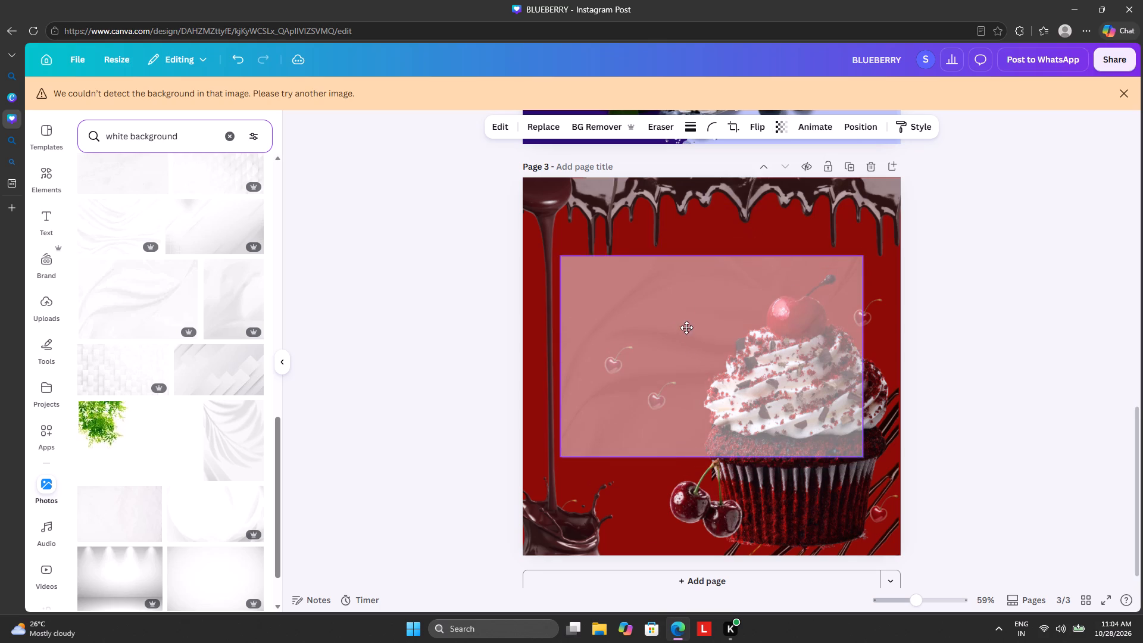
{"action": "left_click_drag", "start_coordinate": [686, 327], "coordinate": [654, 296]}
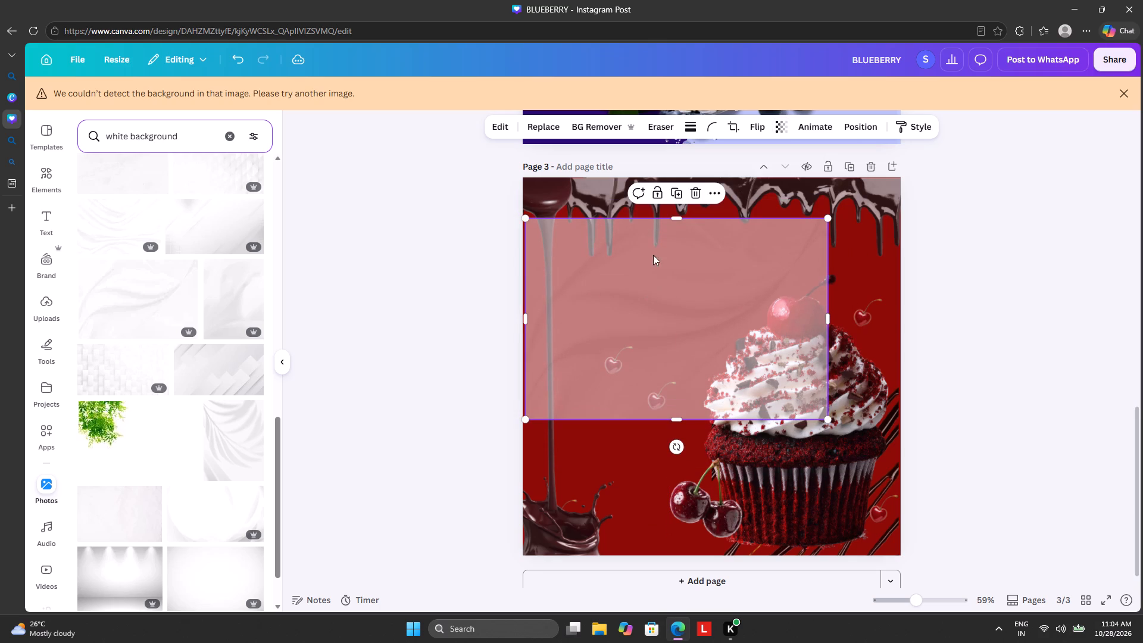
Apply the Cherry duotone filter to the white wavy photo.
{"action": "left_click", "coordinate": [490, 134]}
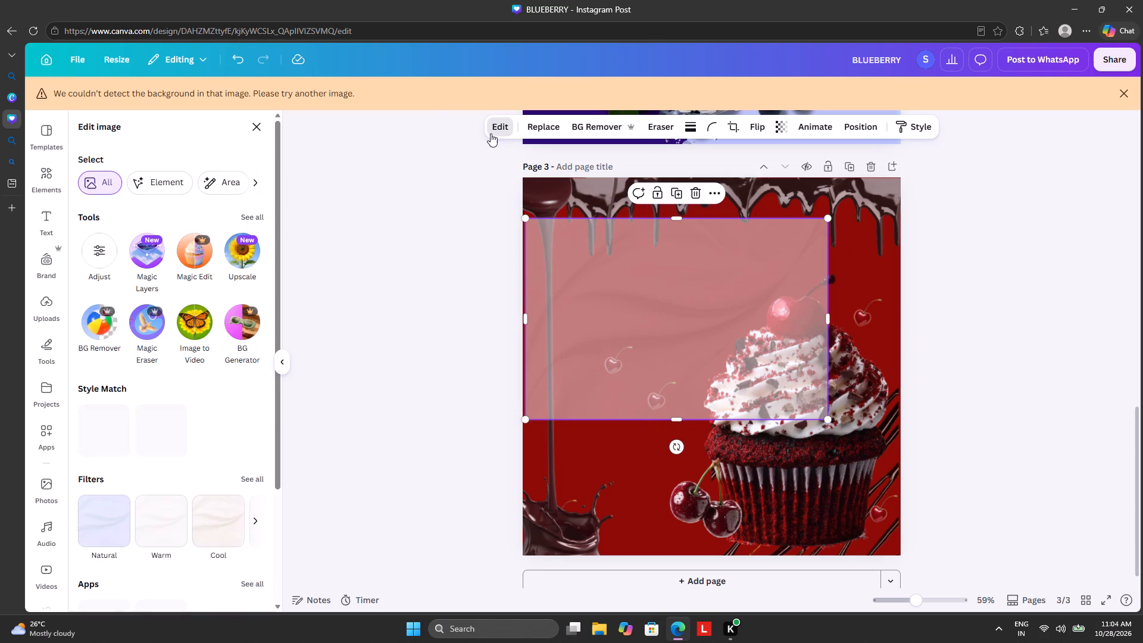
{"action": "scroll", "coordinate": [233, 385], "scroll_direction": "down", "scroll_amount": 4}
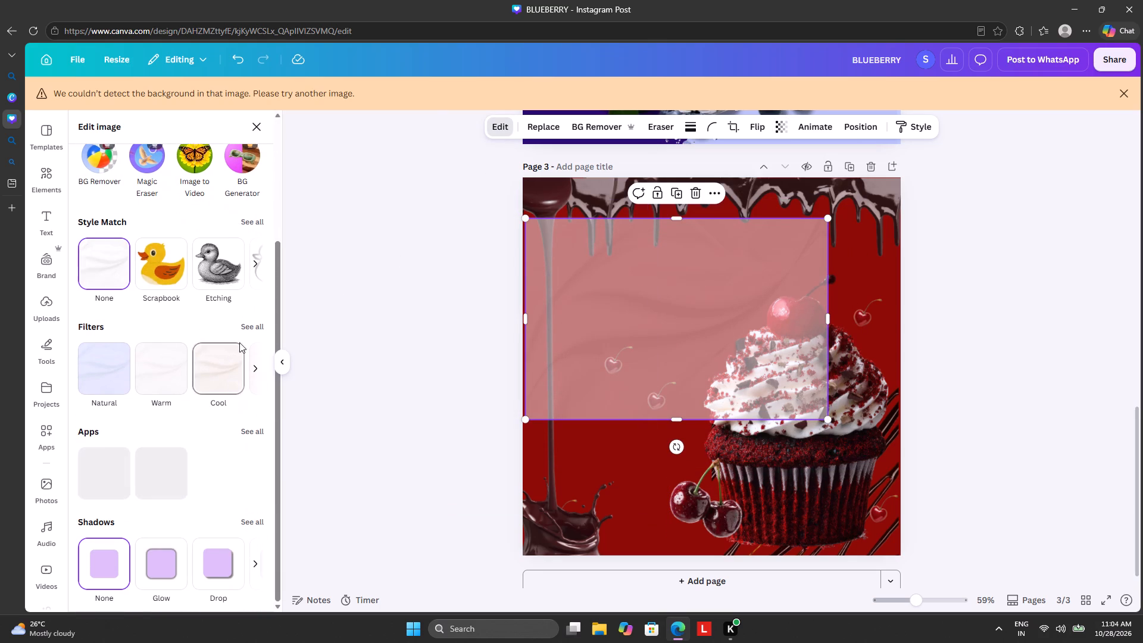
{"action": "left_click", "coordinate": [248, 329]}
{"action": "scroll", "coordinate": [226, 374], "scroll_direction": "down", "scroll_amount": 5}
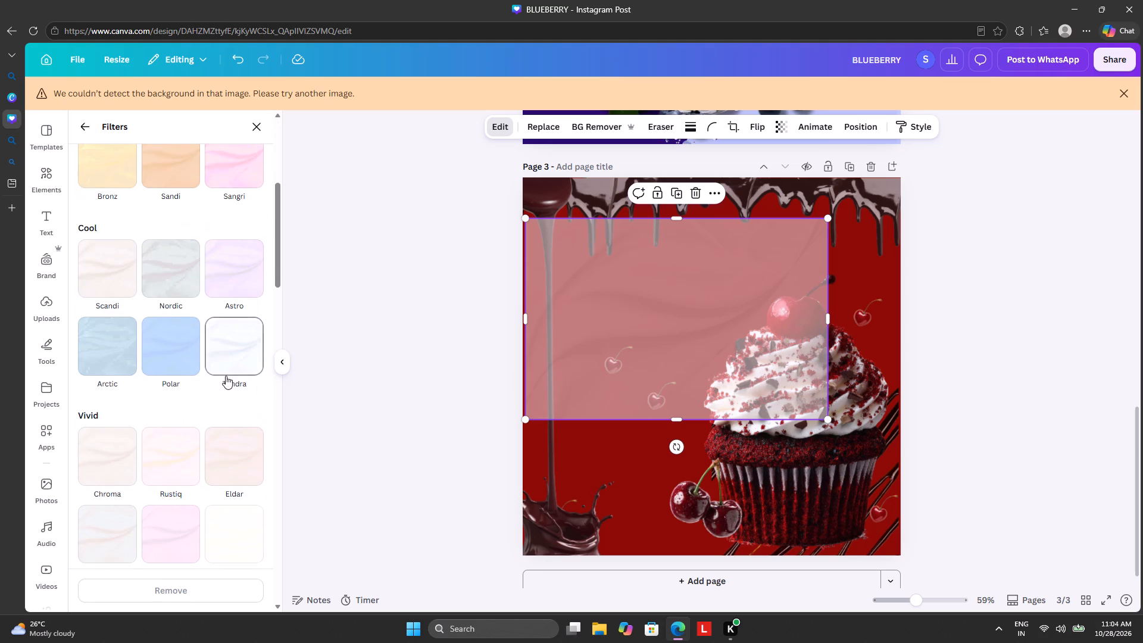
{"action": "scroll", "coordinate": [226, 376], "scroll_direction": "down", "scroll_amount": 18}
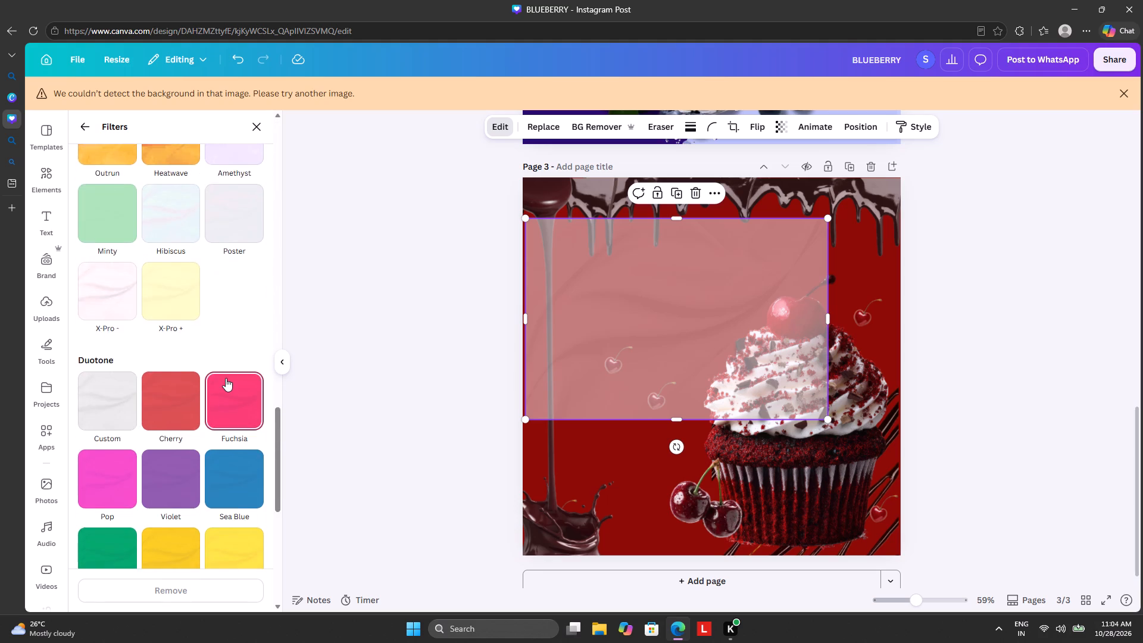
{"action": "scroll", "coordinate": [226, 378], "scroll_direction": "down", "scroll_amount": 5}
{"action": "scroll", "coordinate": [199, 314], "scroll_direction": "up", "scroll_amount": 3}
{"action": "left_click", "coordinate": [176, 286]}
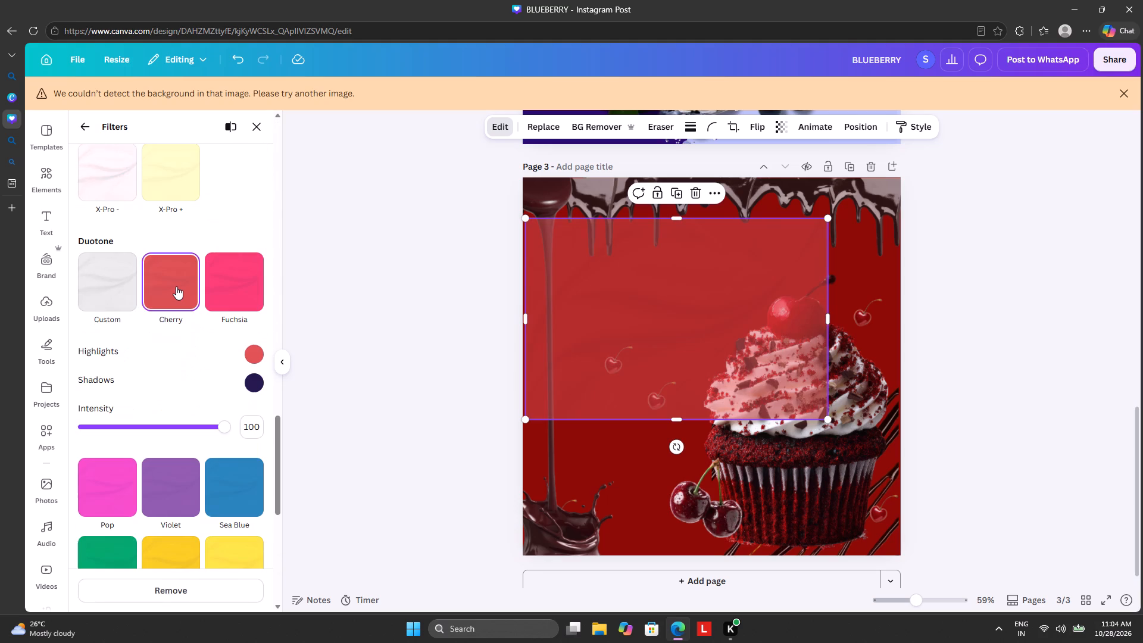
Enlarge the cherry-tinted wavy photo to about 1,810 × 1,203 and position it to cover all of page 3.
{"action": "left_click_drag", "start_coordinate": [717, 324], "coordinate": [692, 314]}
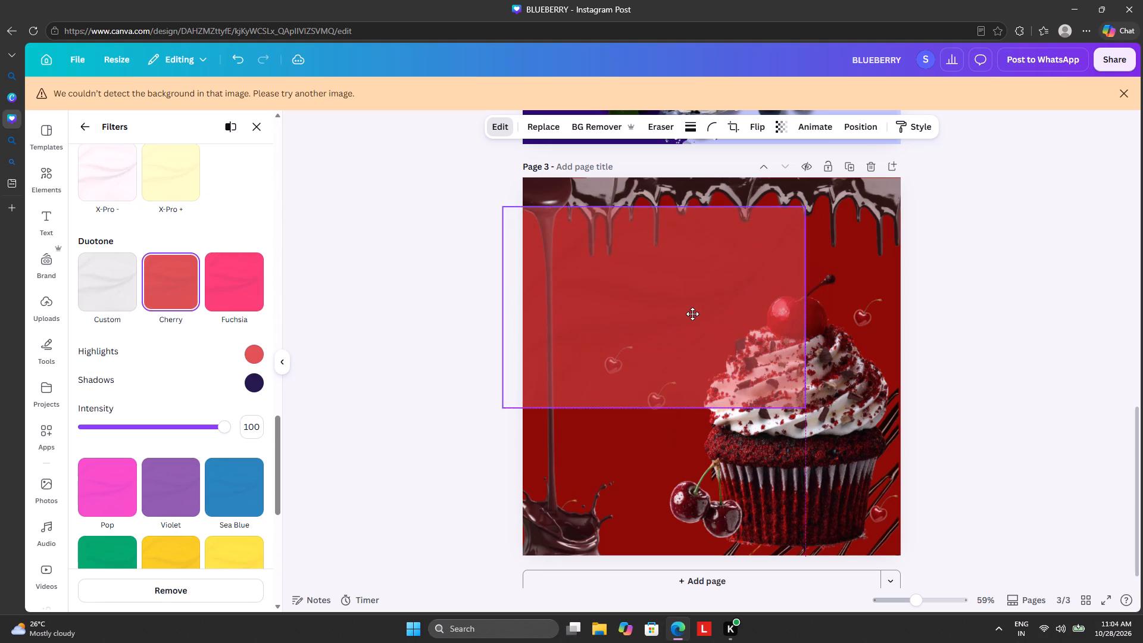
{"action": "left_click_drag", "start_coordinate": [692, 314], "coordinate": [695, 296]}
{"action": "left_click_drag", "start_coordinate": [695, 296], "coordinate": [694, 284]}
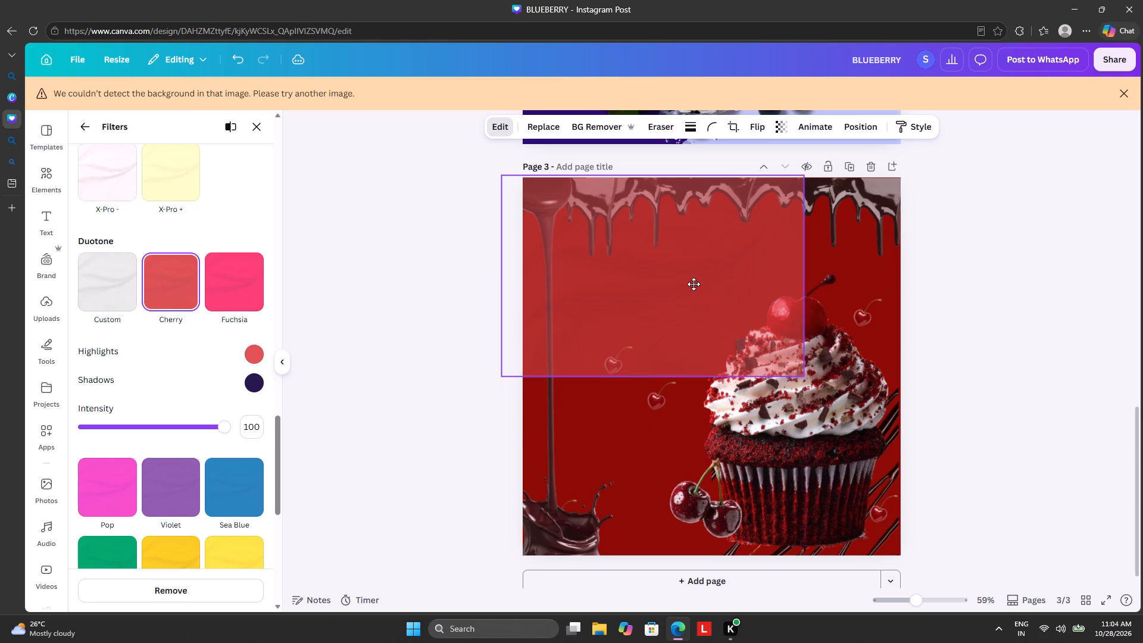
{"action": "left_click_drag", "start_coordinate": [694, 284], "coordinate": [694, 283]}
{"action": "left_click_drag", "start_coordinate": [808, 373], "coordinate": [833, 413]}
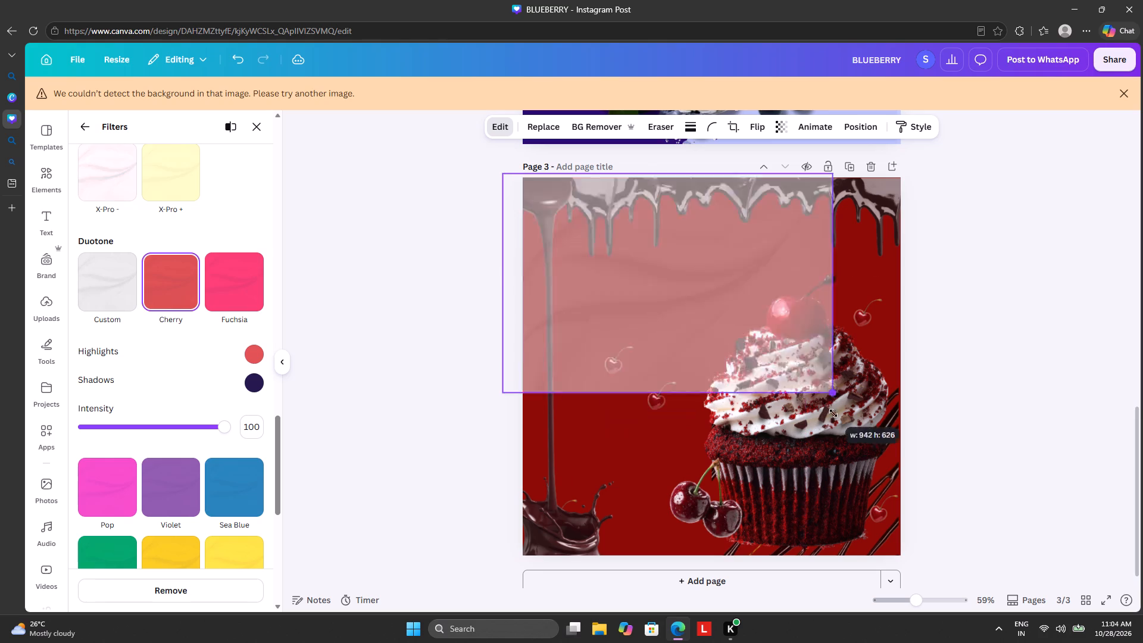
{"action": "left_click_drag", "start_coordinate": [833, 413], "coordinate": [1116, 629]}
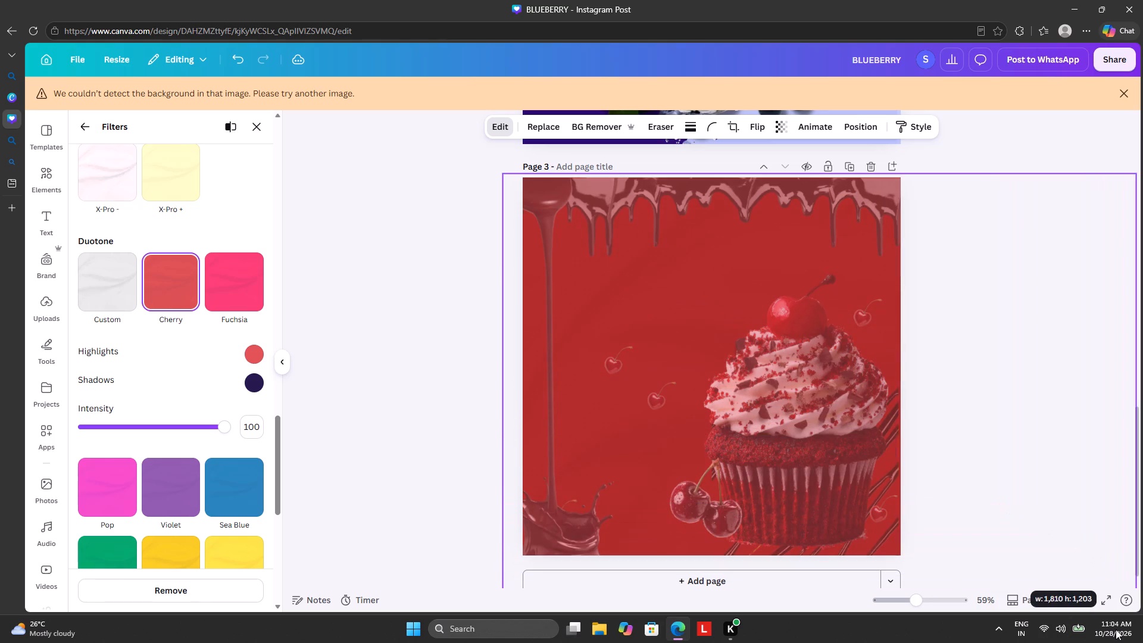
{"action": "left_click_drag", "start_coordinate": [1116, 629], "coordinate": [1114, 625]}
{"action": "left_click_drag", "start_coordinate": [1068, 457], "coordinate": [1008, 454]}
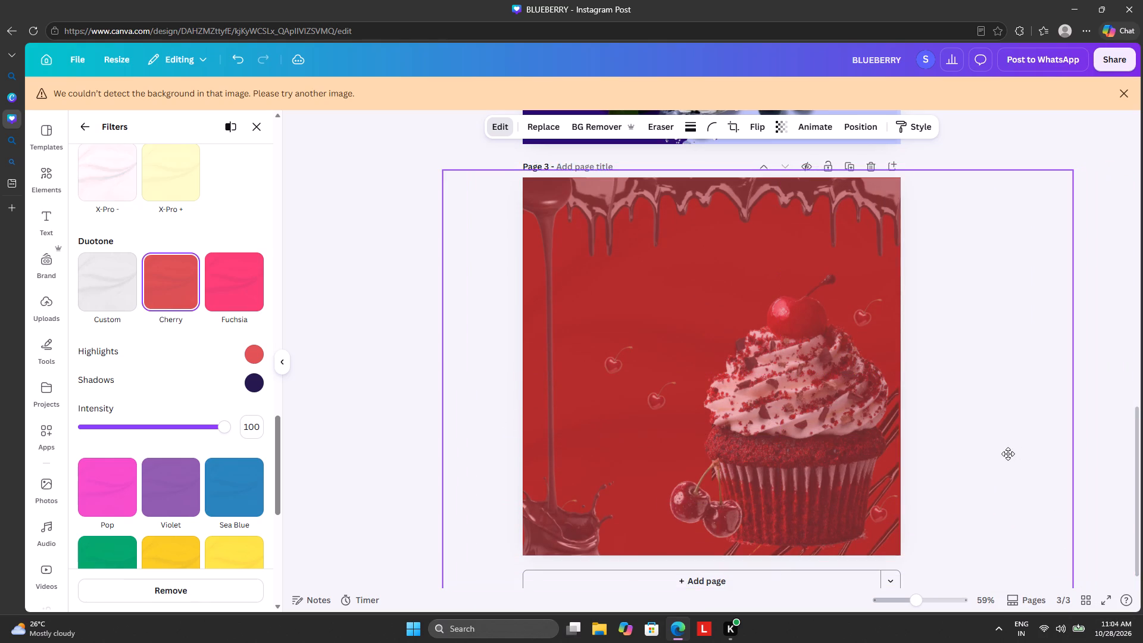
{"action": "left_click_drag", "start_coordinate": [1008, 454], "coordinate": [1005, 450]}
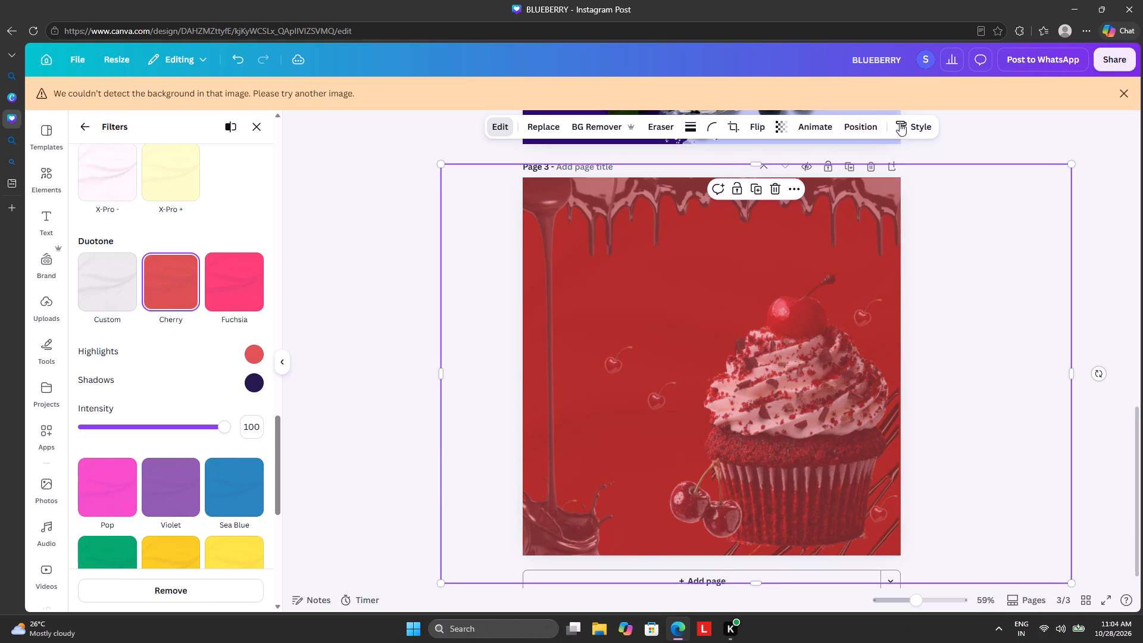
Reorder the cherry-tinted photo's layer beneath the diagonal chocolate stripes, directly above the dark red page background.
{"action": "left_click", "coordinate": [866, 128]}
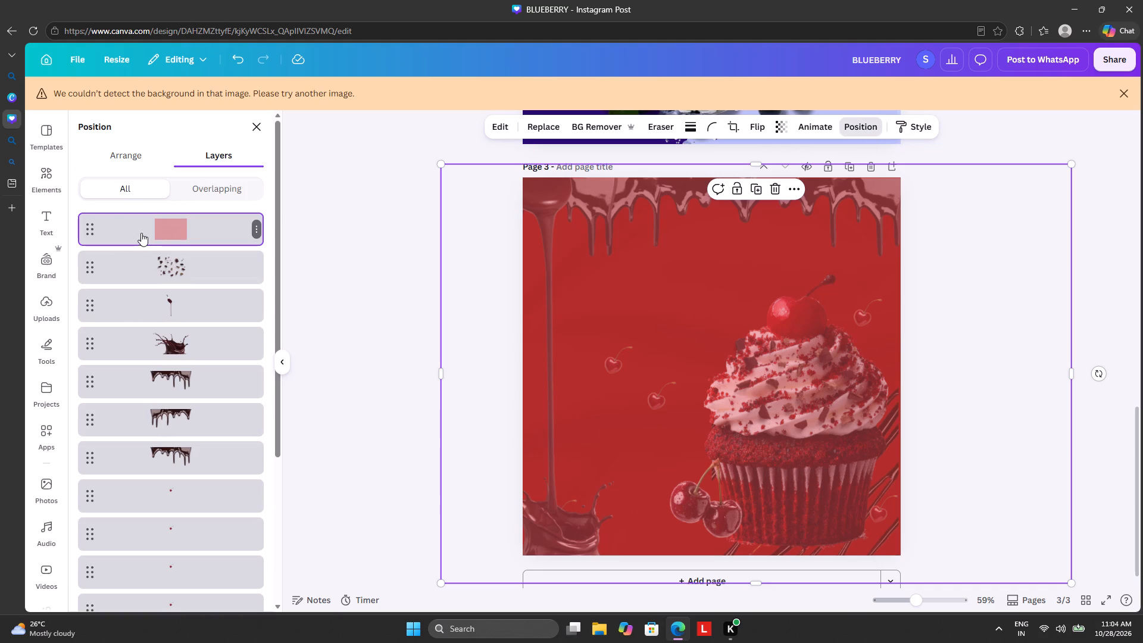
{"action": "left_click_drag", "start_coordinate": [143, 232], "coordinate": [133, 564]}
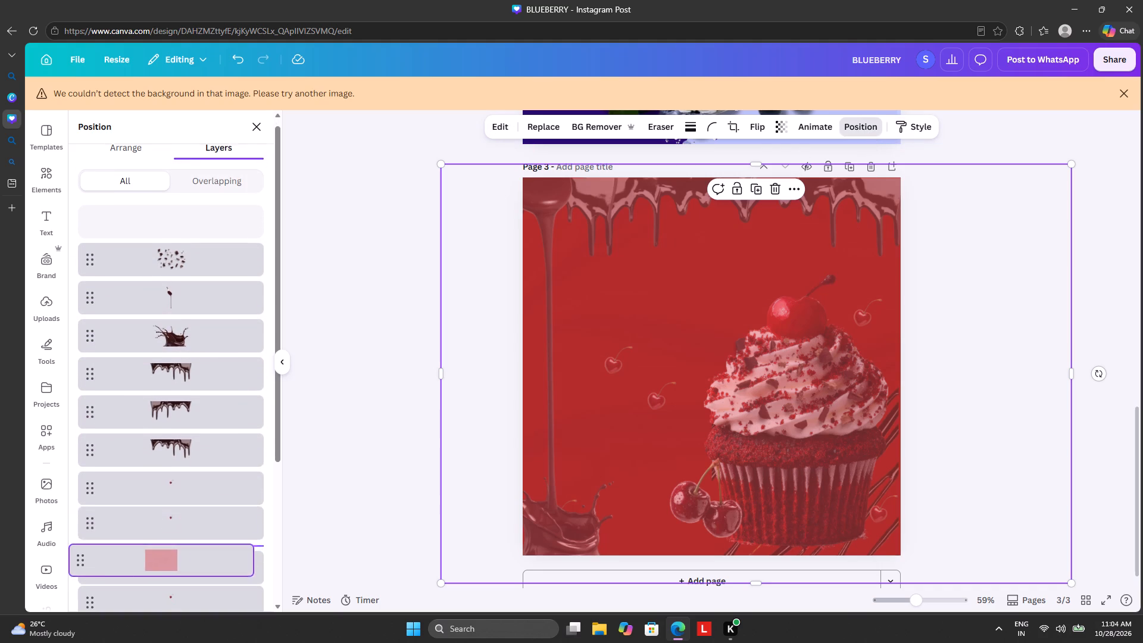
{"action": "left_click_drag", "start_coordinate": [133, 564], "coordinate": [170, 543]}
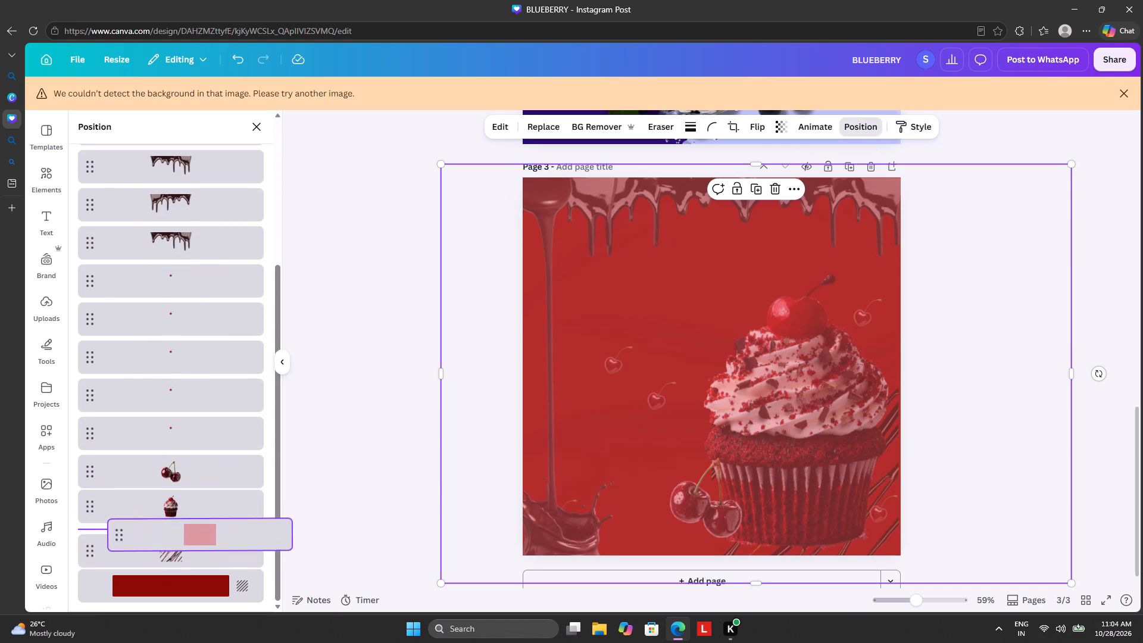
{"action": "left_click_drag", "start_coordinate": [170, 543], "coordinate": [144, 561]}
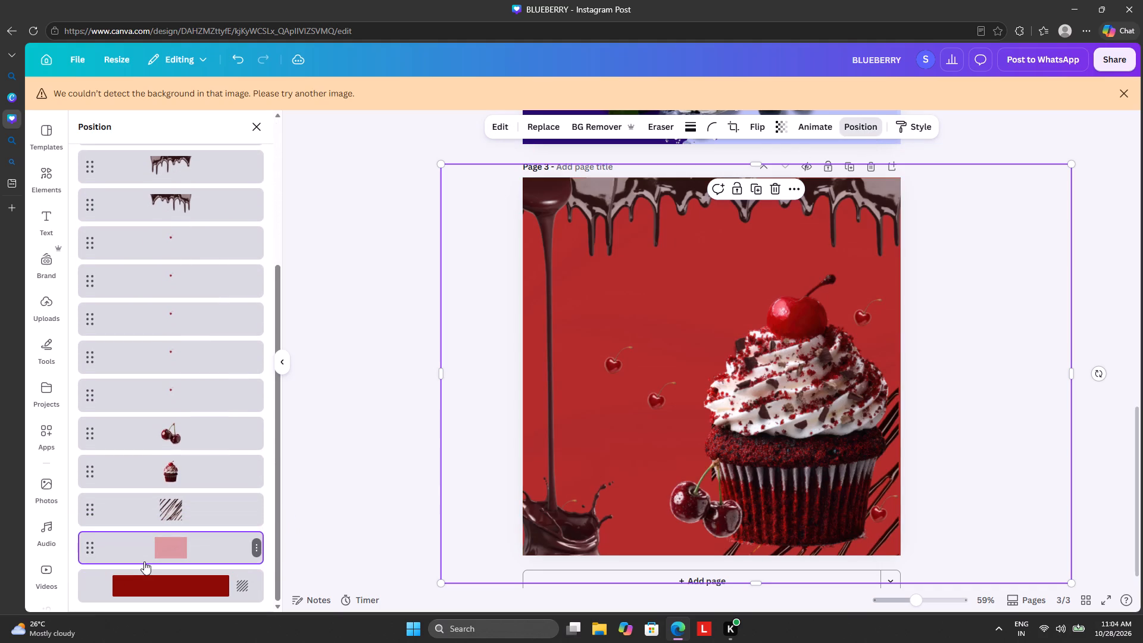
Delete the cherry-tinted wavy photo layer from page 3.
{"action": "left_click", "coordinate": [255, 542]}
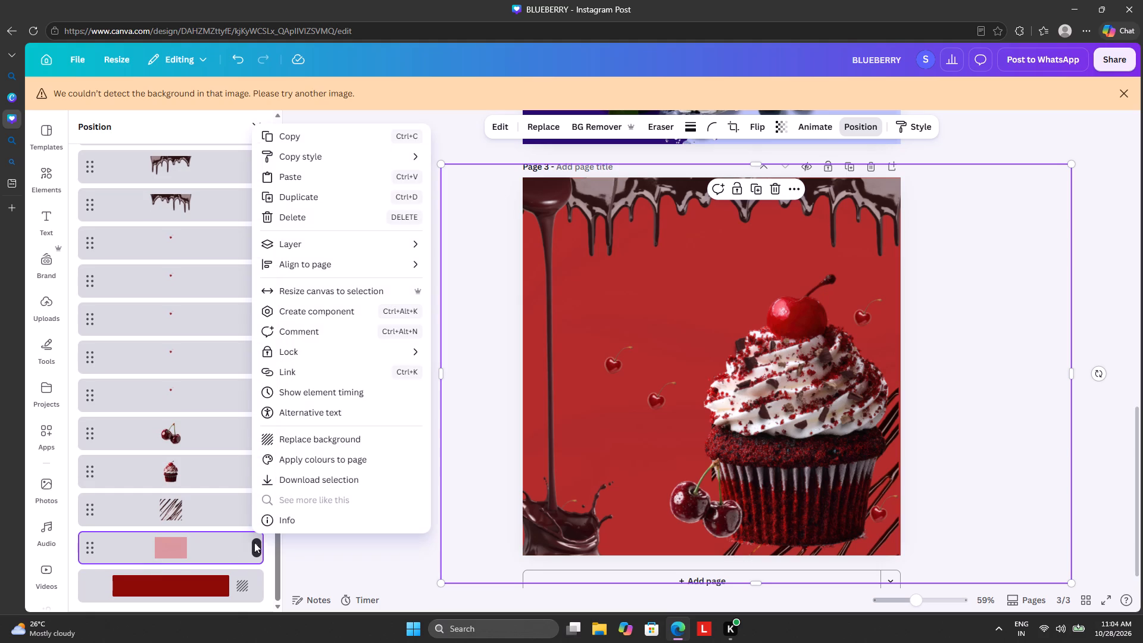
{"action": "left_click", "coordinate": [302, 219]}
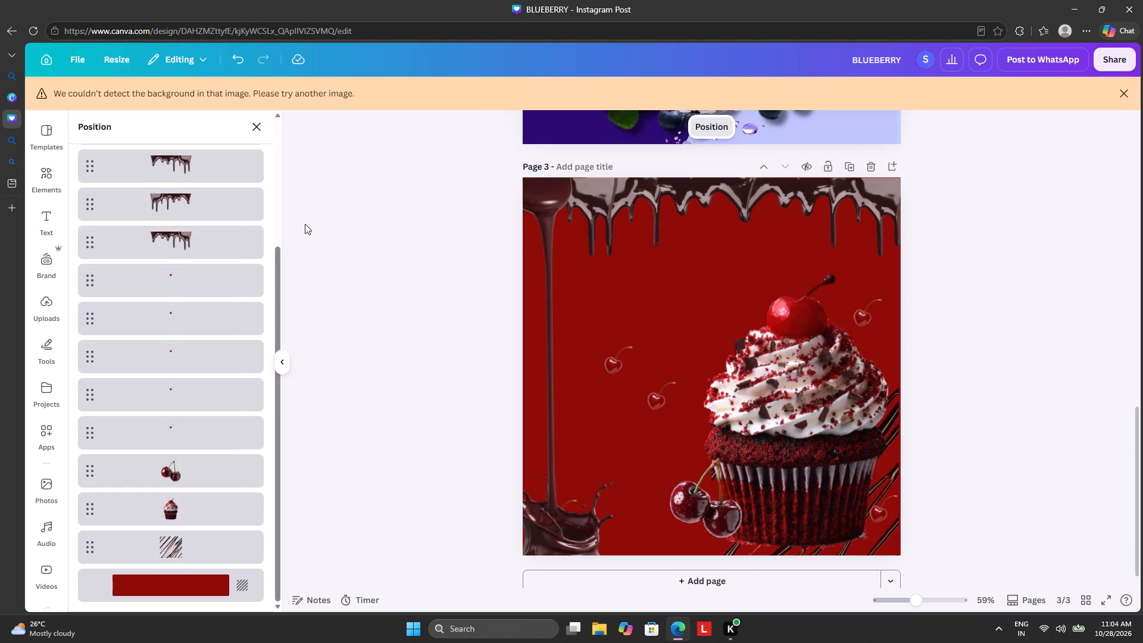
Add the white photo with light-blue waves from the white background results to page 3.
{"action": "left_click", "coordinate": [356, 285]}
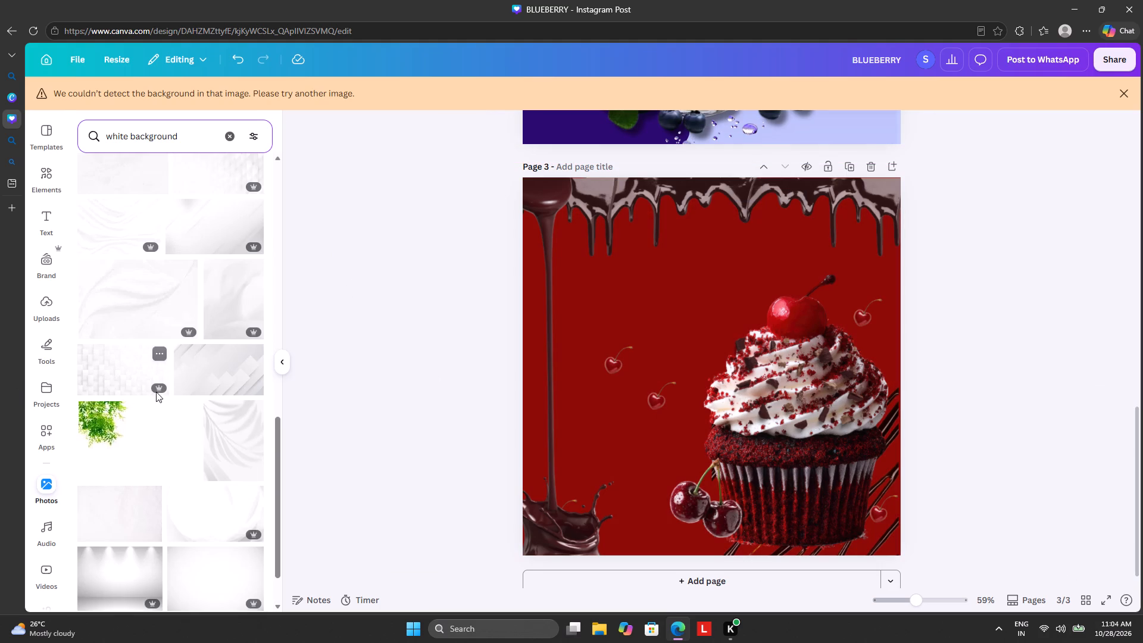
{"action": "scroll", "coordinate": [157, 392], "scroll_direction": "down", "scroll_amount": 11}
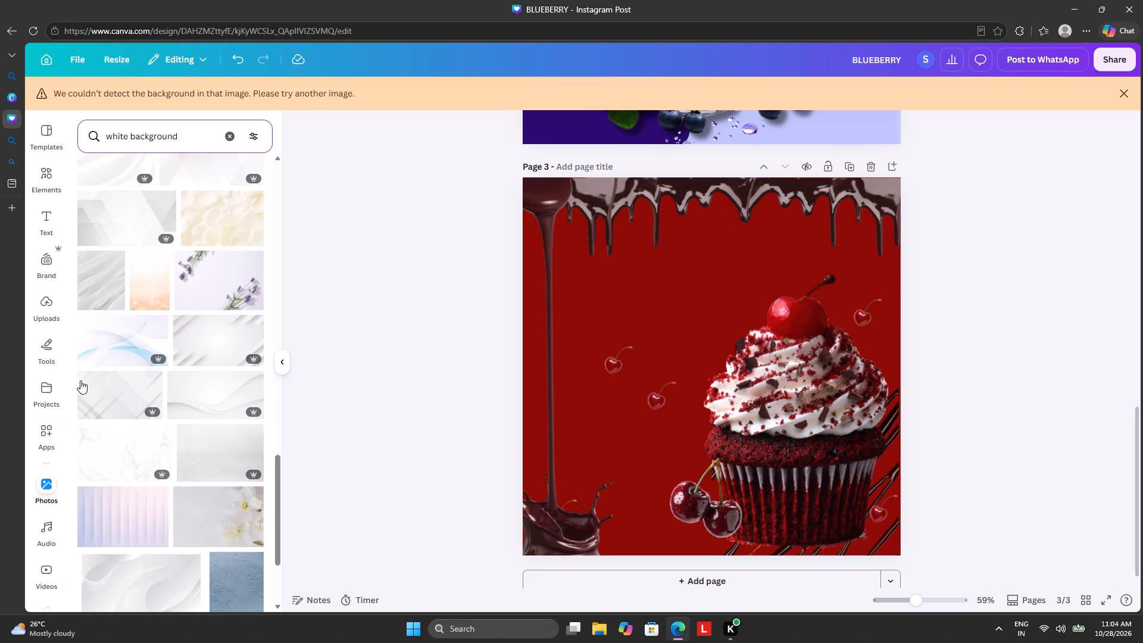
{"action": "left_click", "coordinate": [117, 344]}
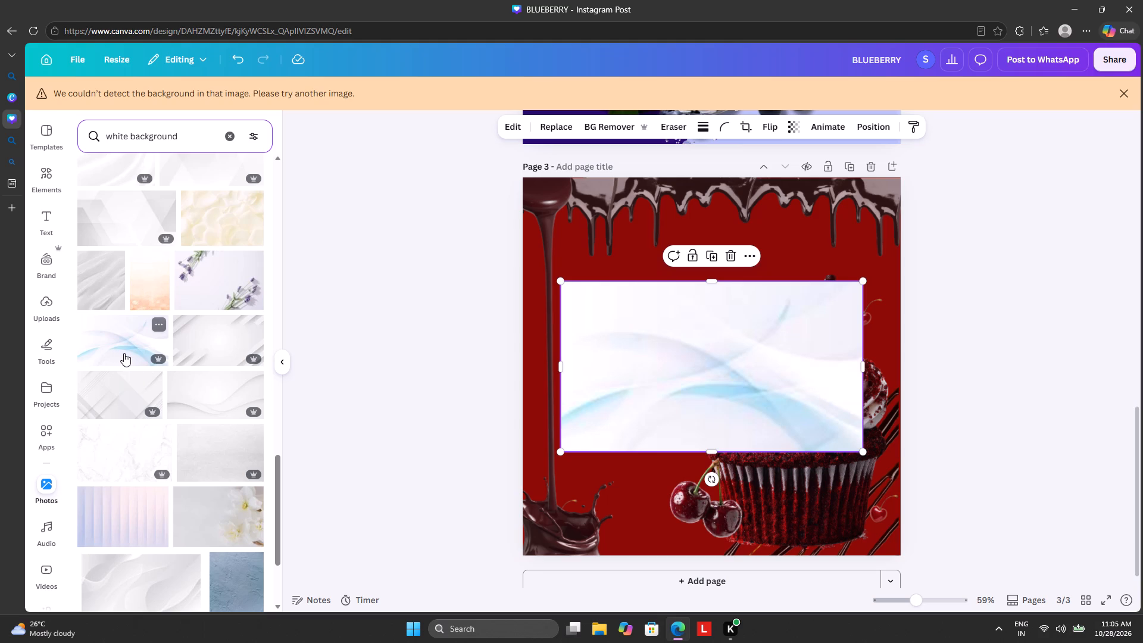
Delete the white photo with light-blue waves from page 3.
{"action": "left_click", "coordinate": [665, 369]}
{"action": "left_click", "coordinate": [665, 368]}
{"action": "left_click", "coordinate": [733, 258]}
Look further through the white background results, replacing them with a photo search for "SMOKE BACKGRAUND".
{"action": "scroll", "coordinate": [128, 436], "scroll_direction": "down", "scroll_amount": 6}
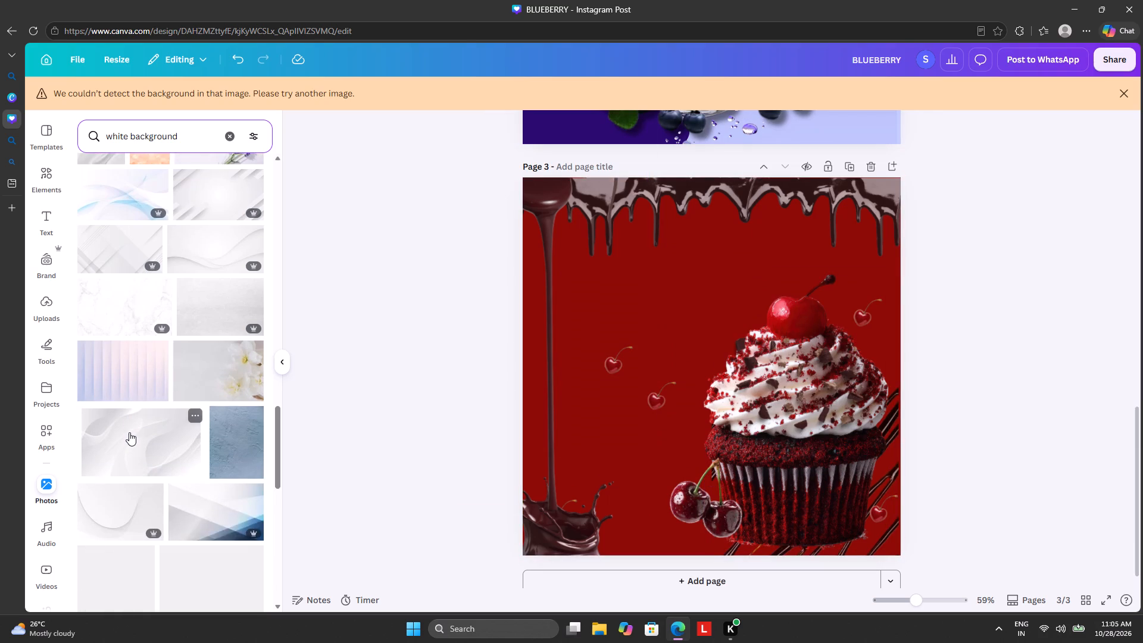
{"action": "scroll", "coordinate": [129, 432], "scroll_direction": "down", "scroll_amount": 5}
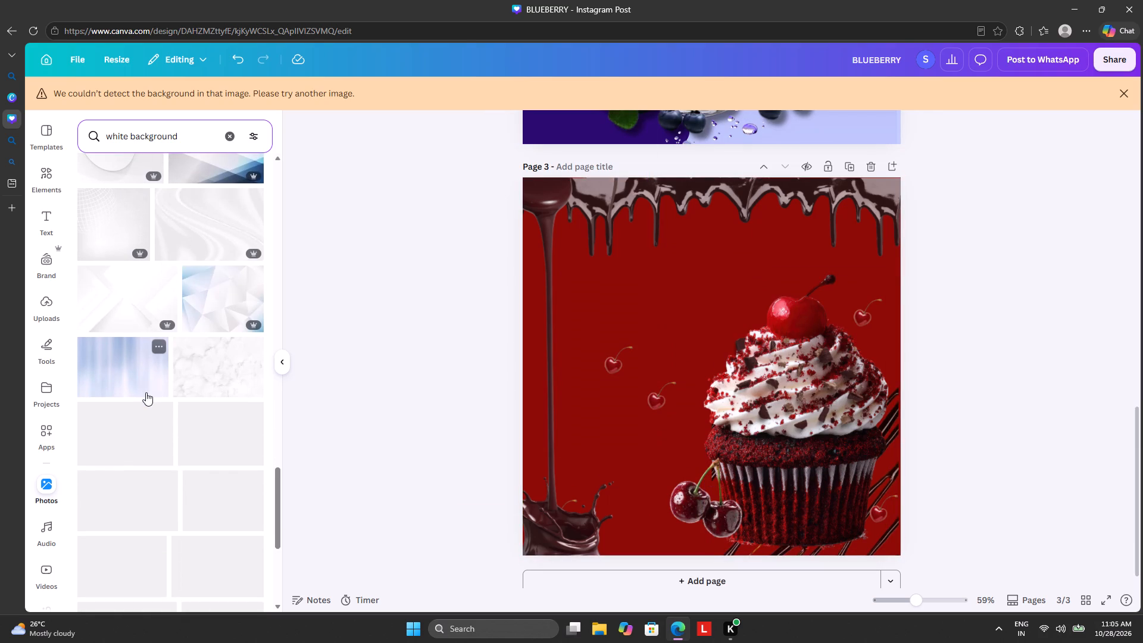
{"action": "scroll", "coordinate": [146, 372], "scroll_direction": "up", "scroll_amount": 1}
{"action": "left_click", "coordinate": [232, 135]}
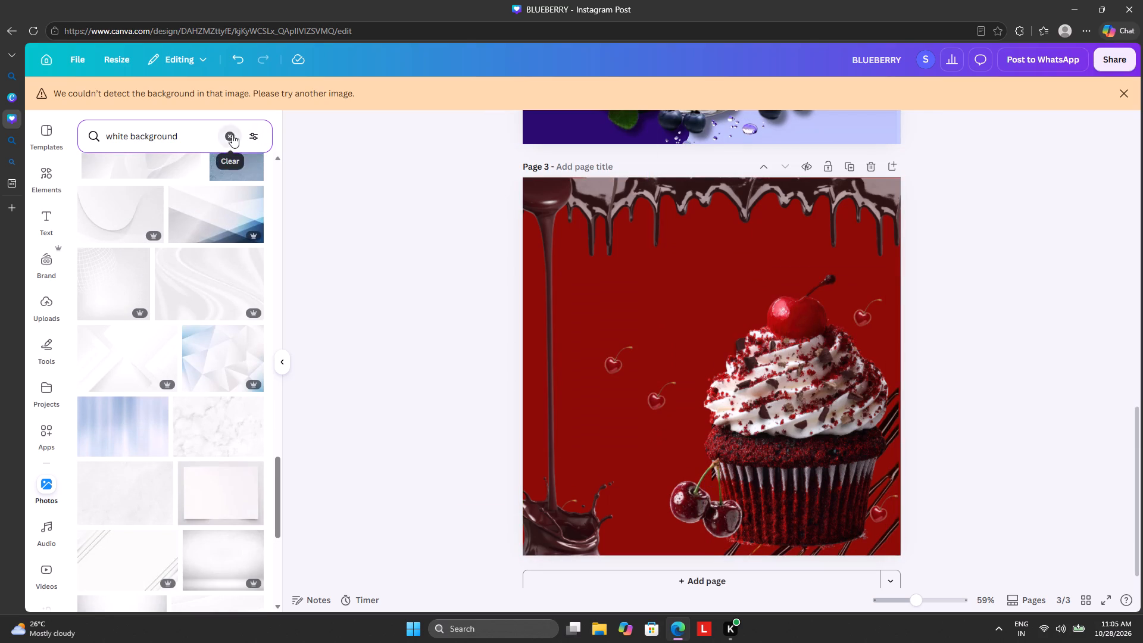
{"action": "key", "text": "s"}
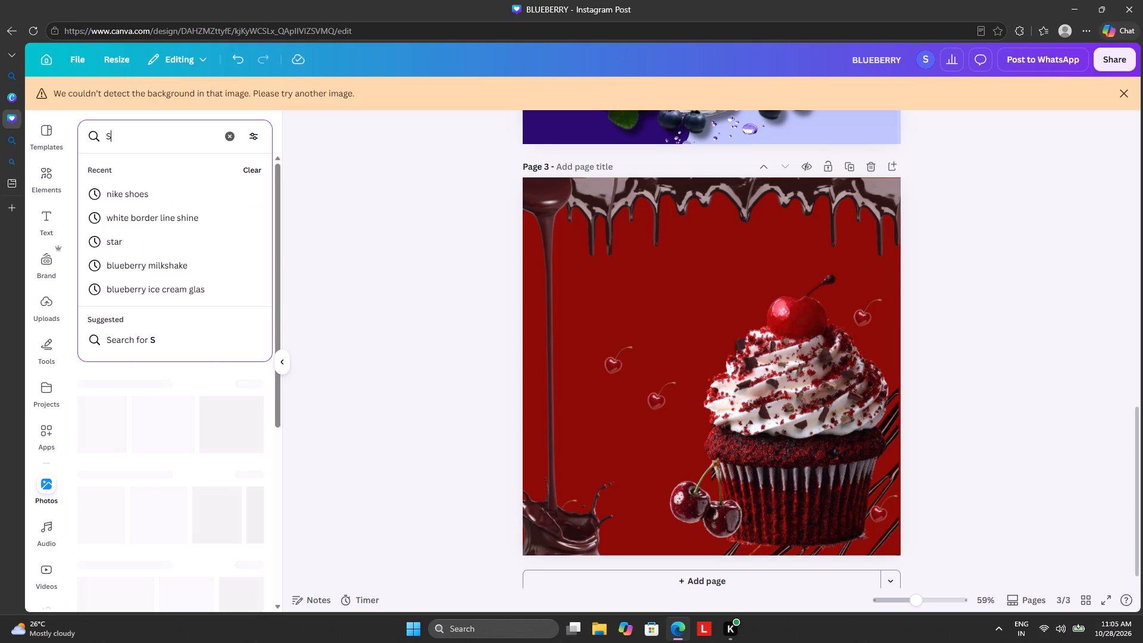
{"action": "type", "text": "MOKE BACKGRAUND"}
{"action": "key", "text": "Return"}
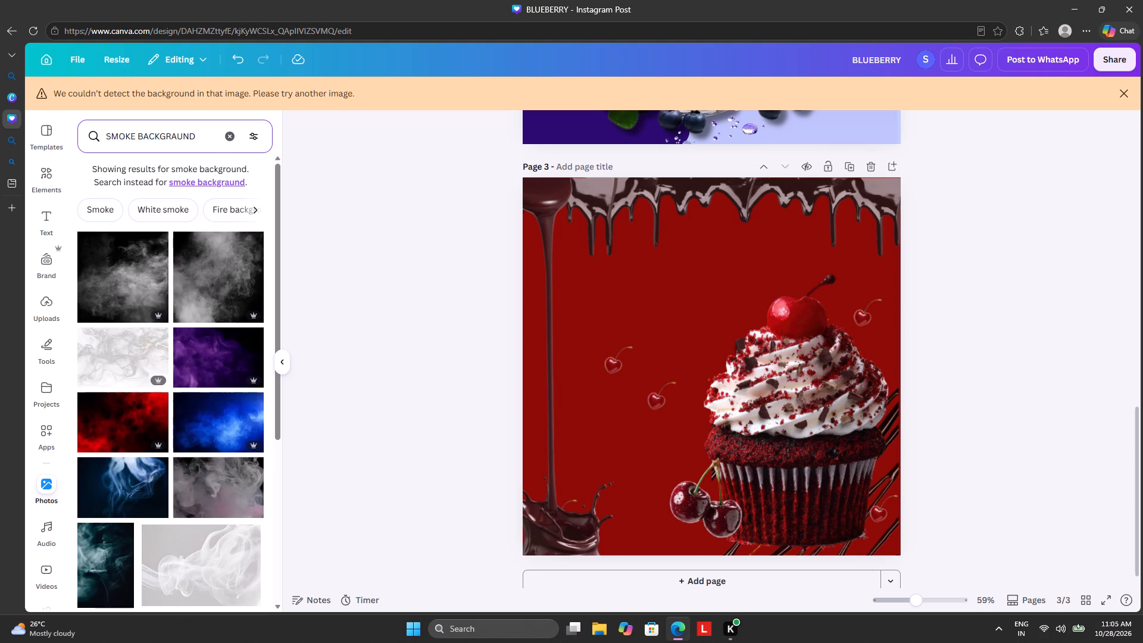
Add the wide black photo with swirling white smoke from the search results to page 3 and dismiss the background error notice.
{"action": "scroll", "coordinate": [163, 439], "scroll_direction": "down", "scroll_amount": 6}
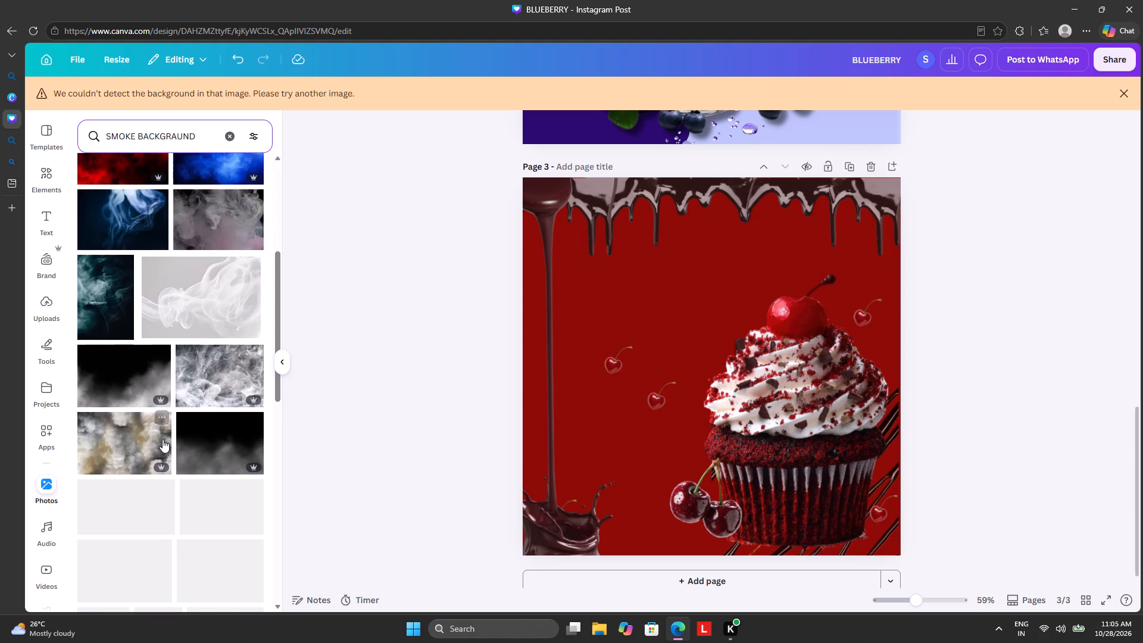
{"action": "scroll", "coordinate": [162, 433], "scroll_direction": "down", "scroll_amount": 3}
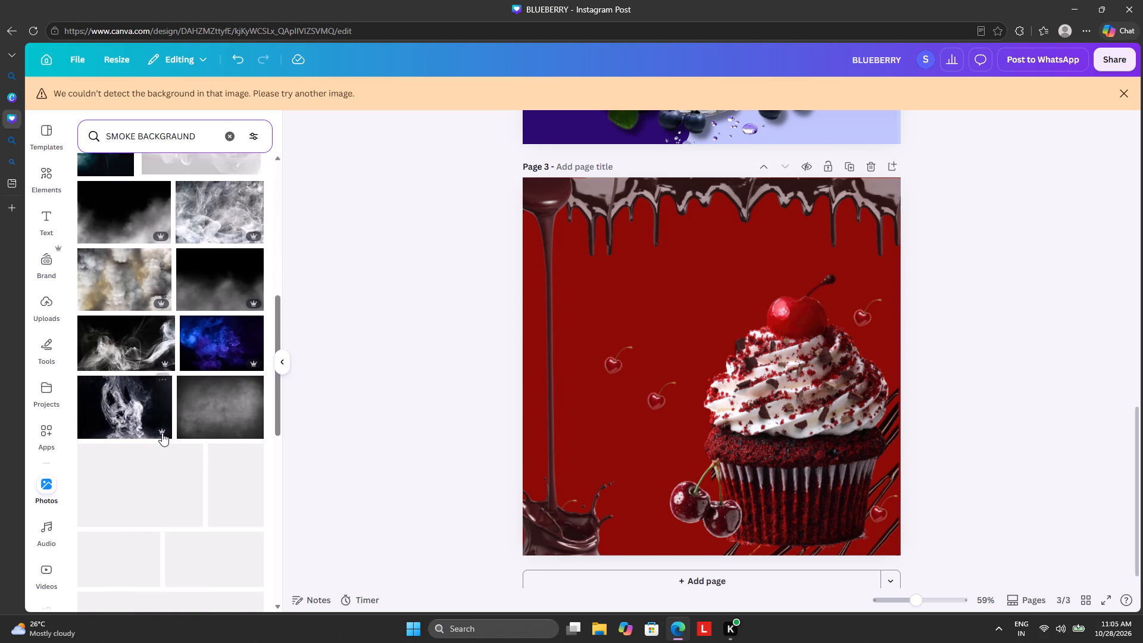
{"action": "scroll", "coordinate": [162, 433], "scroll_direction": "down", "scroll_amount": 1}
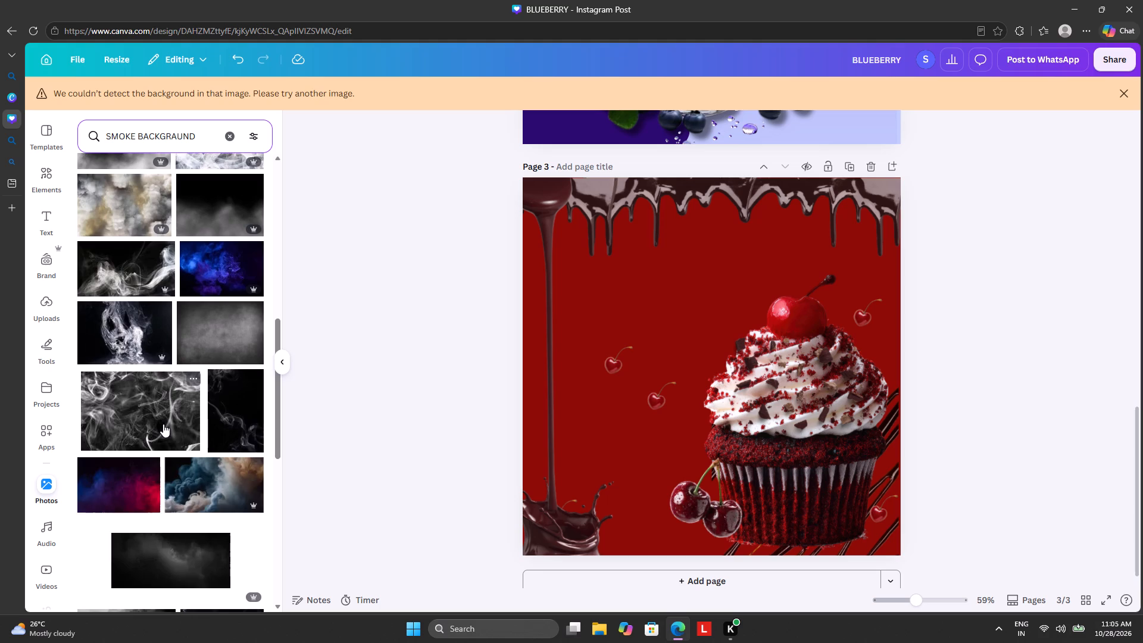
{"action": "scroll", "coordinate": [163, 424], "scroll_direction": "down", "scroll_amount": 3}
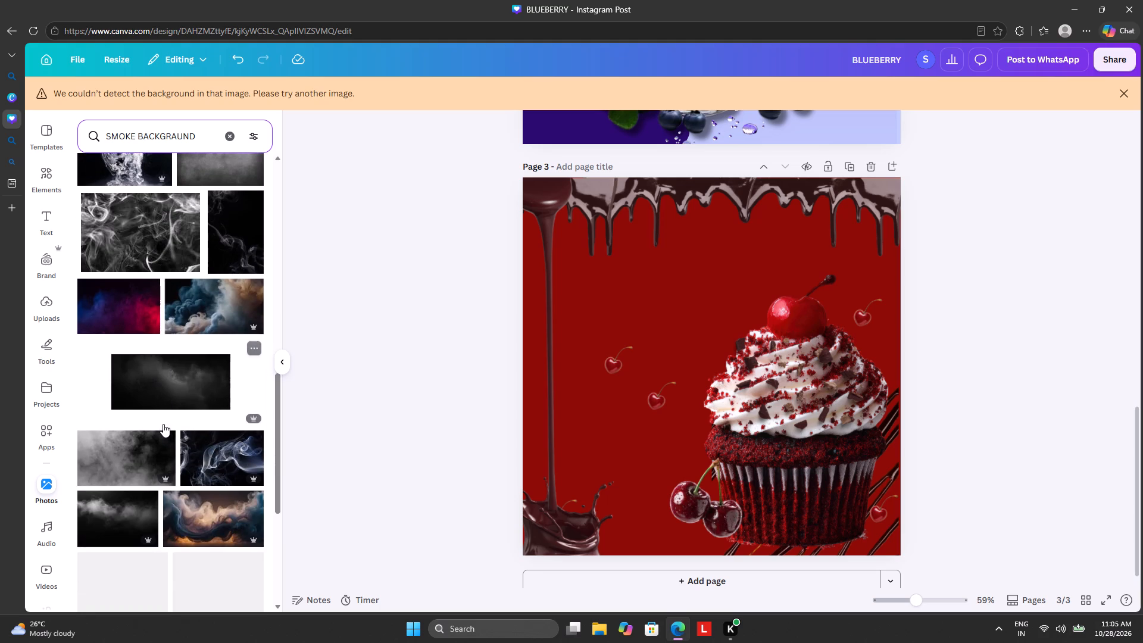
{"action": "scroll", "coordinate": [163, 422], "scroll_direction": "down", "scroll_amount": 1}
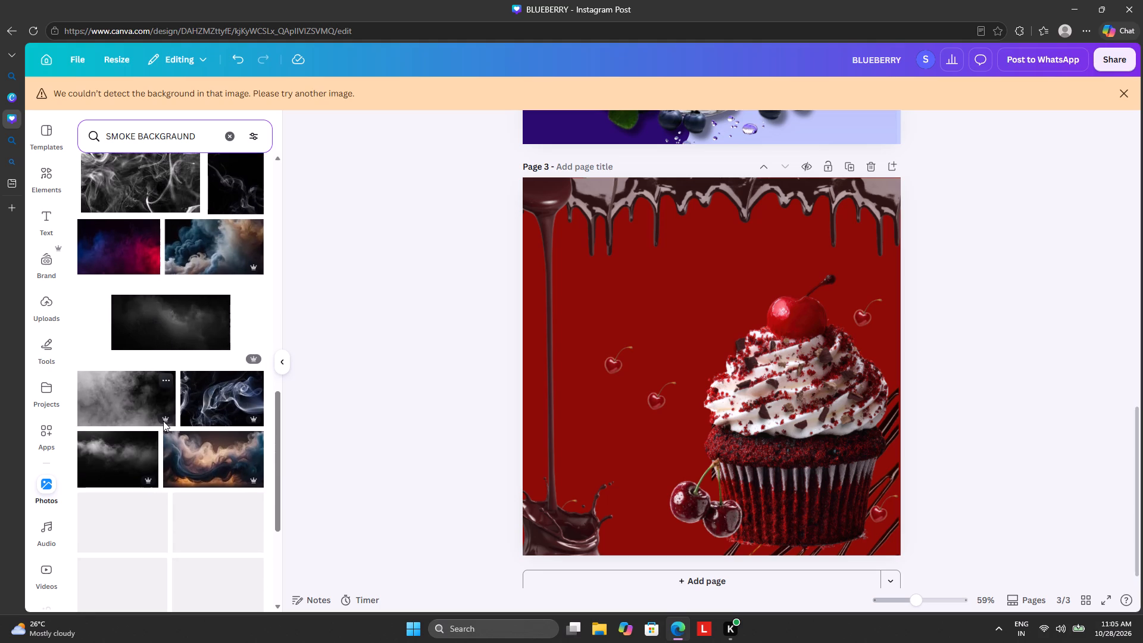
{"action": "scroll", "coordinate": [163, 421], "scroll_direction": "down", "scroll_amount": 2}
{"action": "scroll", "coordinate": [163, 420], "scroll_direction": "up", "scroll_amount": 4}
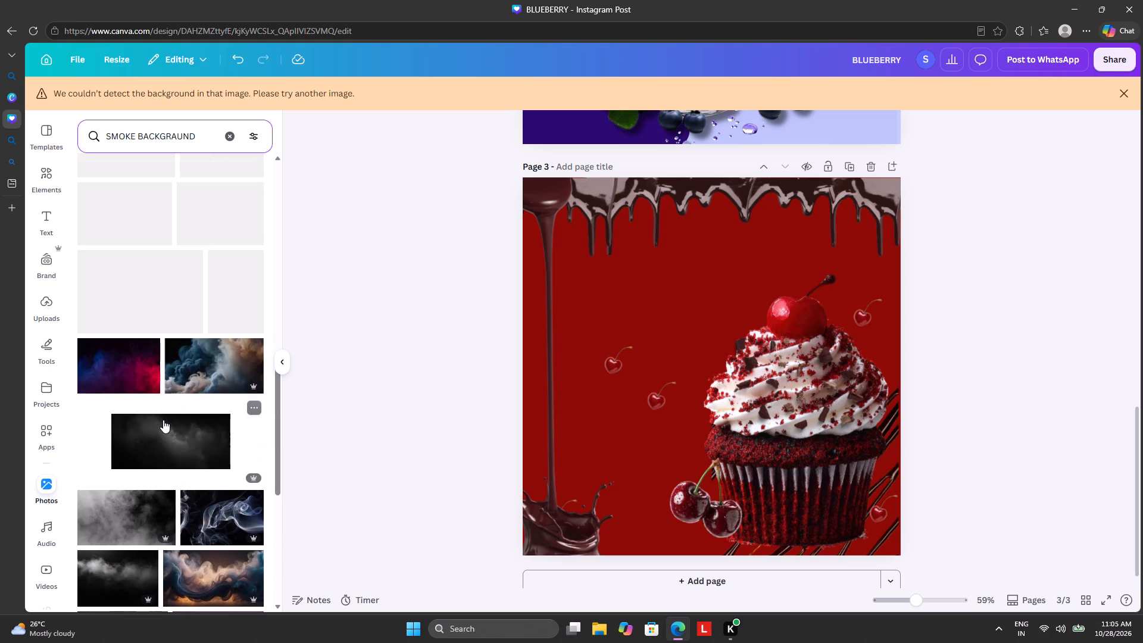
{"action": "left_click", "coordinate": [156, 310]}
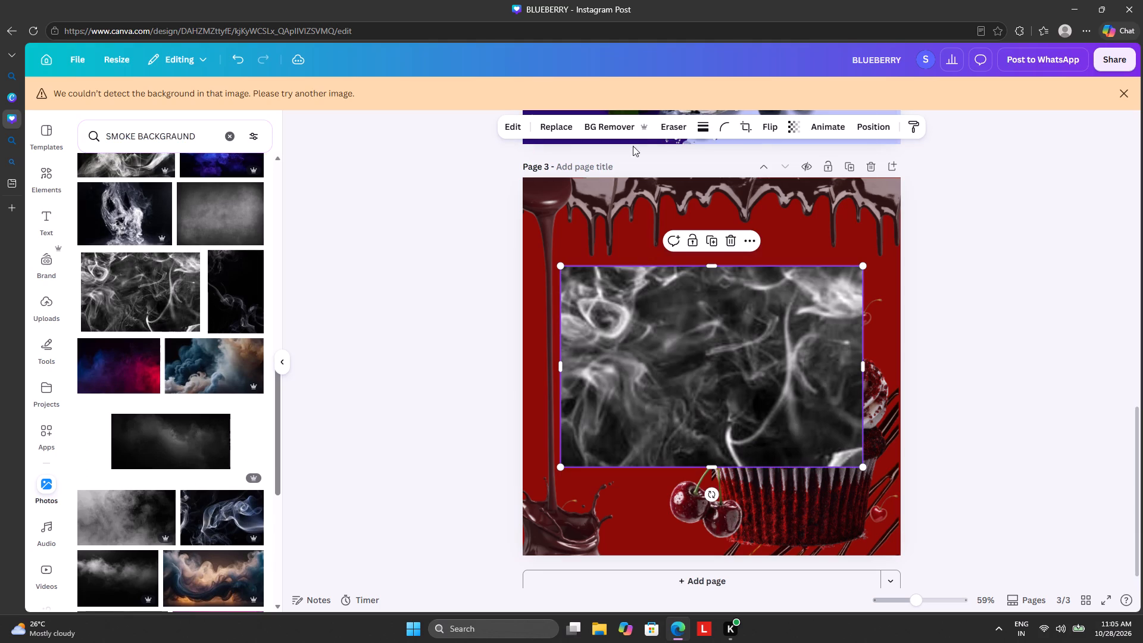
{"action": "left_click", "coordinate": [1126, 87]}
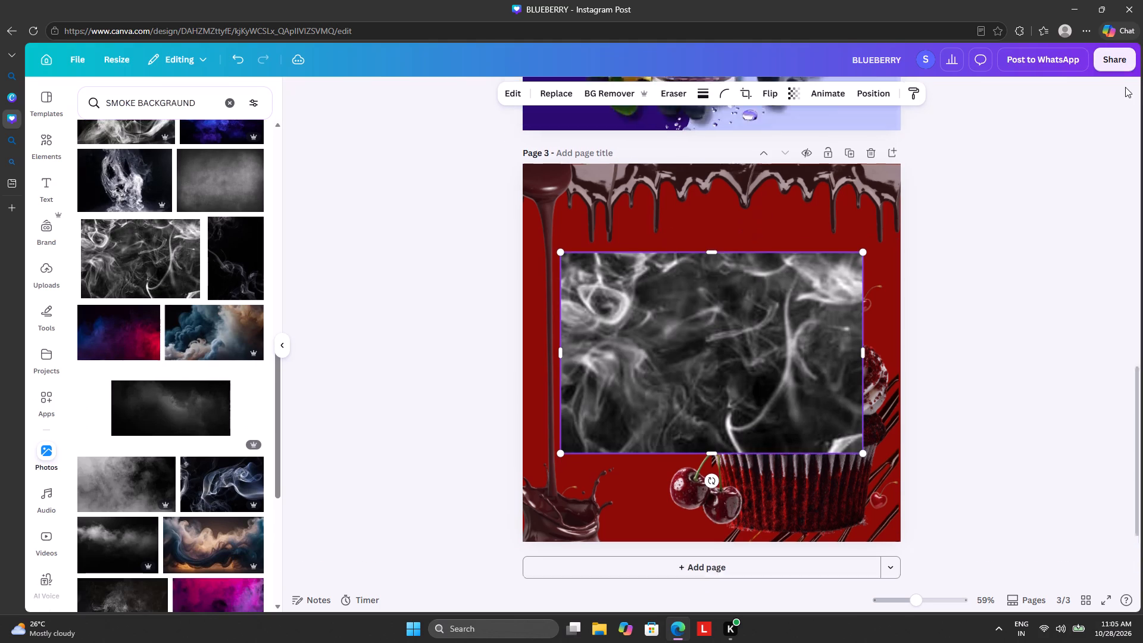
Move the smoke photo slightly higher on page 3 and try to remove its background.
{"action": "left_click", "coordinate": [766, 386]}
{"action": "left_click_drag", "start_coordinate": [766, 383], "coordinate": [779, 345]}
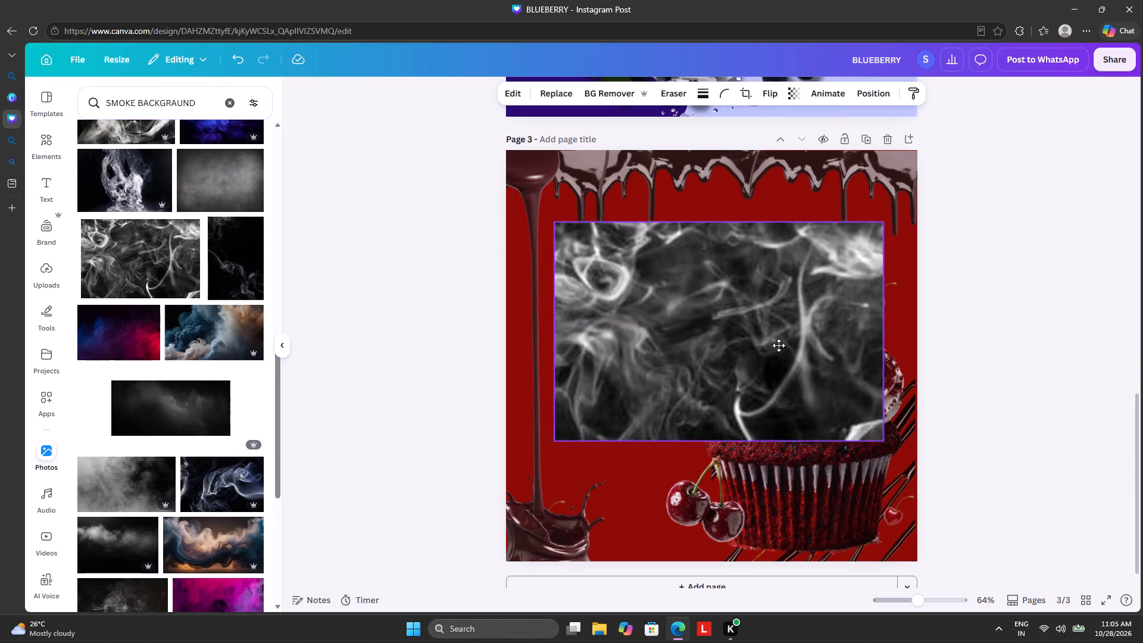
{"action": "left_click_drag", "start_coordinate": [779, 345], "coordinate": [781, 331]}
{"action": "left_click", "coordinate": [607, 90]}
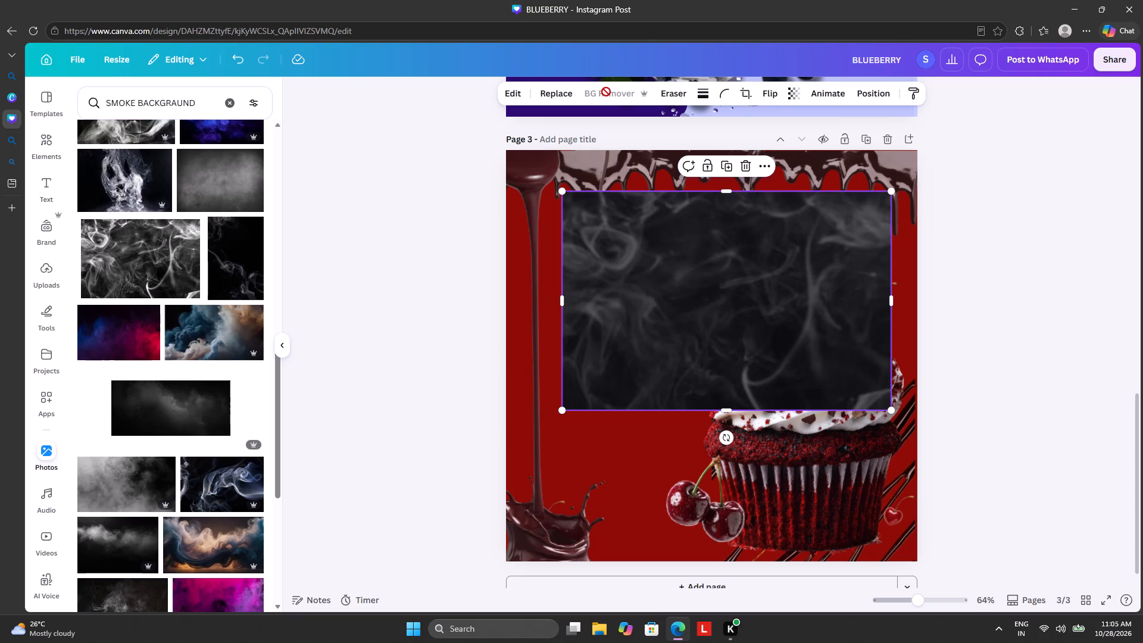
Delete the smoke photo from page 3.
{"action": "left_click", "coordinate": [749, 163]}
Reposition the spoon pouring chocolate at page 3's upper-left corner, slightly further right, with its stream falling into the chocolate splash.
{"action": "left_click_drag", "start_coordinate": [539, 198], "coordinate": [502, 240]}
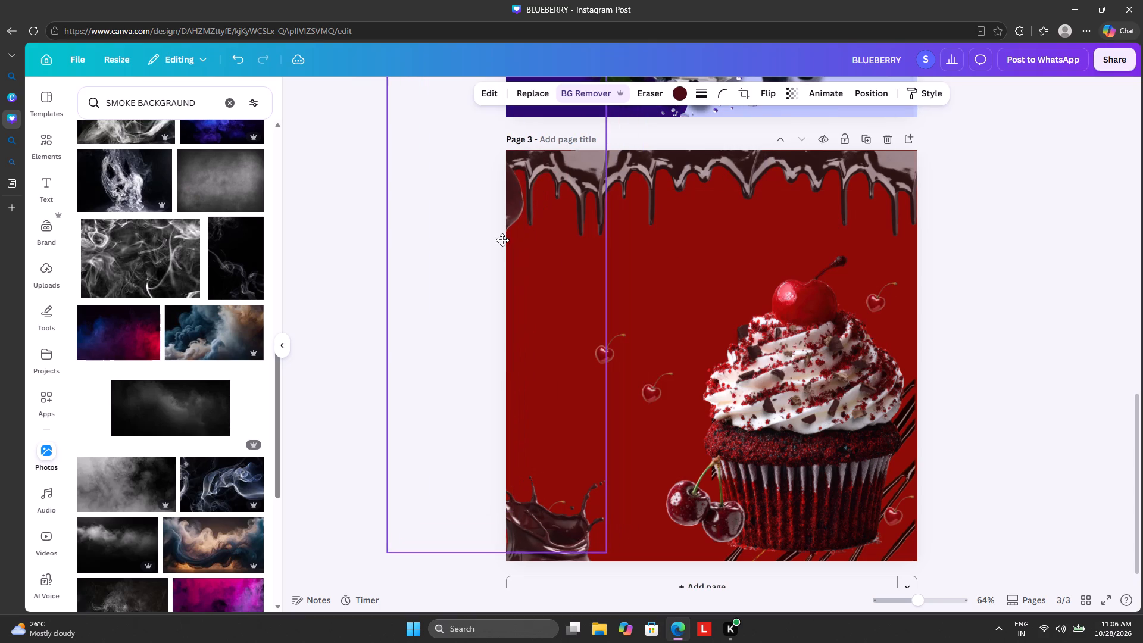
{"action": "left_click_drag", "start_coordinate": [502, 240], "coordinate": [545, 155]}
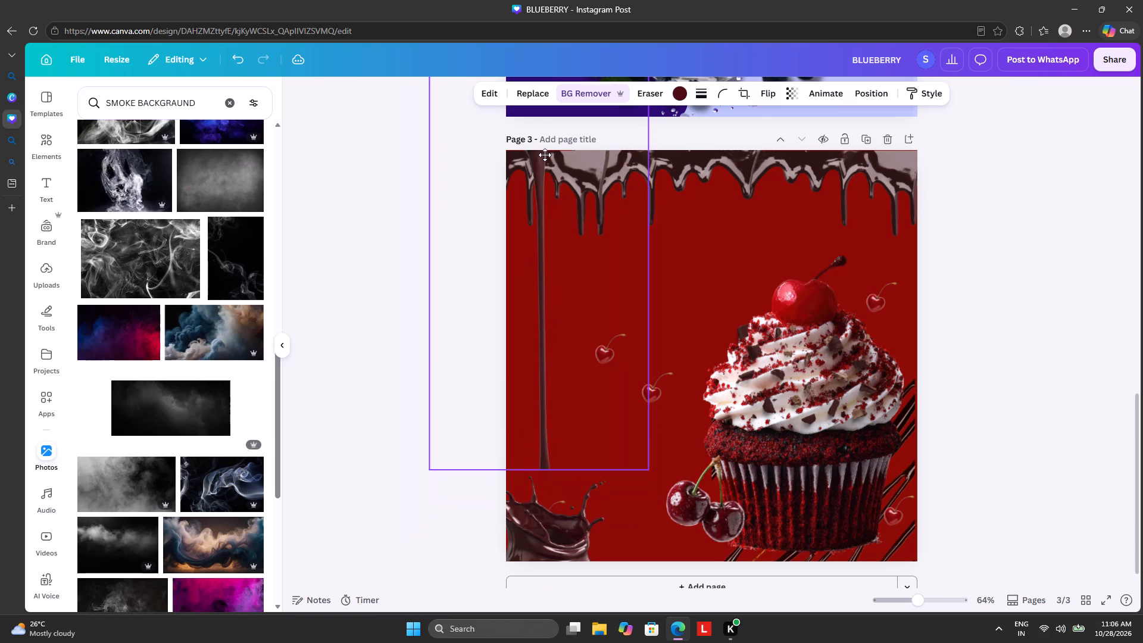
{"action": "left_click_drag", "start_coordinate": [545, 155], "coordinate": [537, 151]}
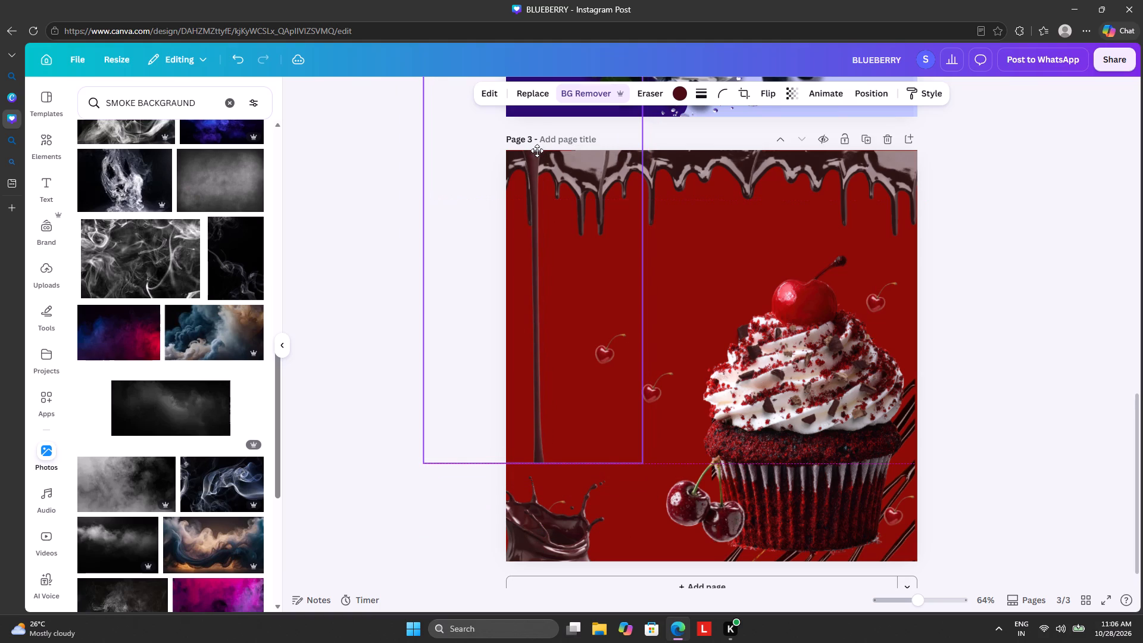
{"action": "left_click_drag", "start_coordinate": [537, 151], "coordinate": [541, 230]}
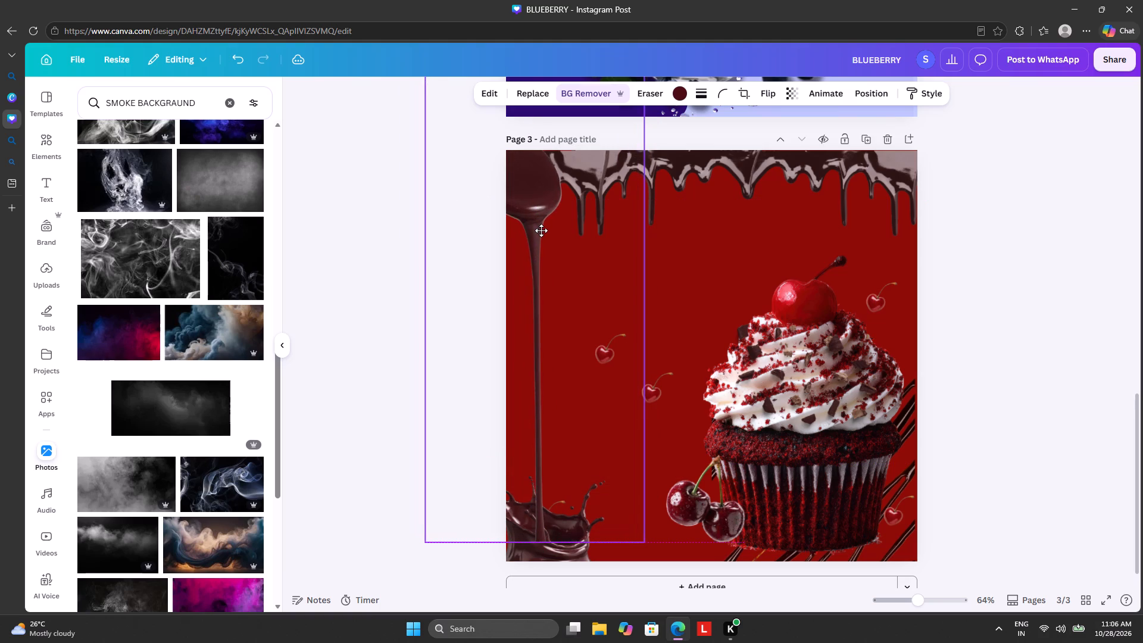
{"action": "left_click_drag", "start_coordinate": [541, 230], "coordinate": [898, 233]}
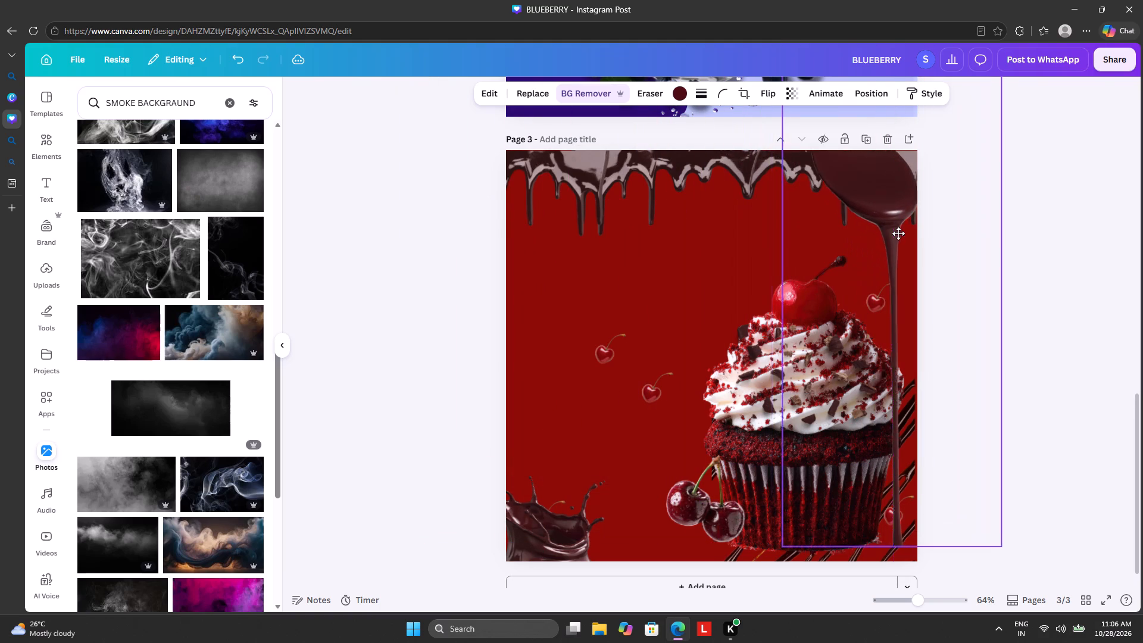
{"action": "left_click_drag", "start_coordinate": [898, 233], "coordinate": [736, 284]}
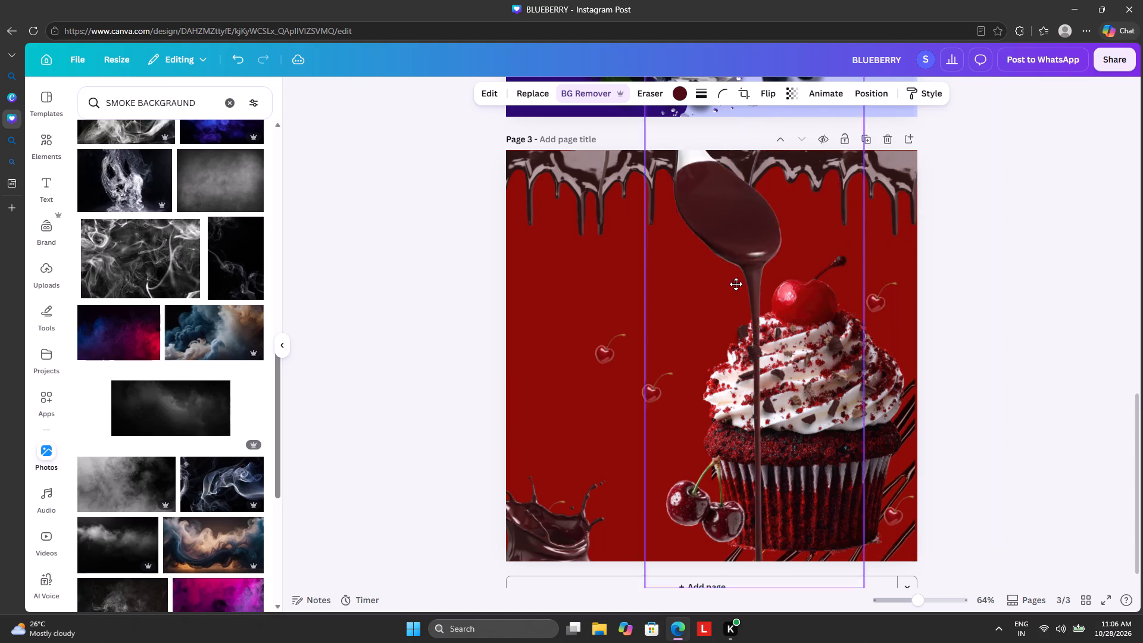
{"action": "left_click_drag", "start_coordinate": [736, 284], "coordinate": [574, 260]}
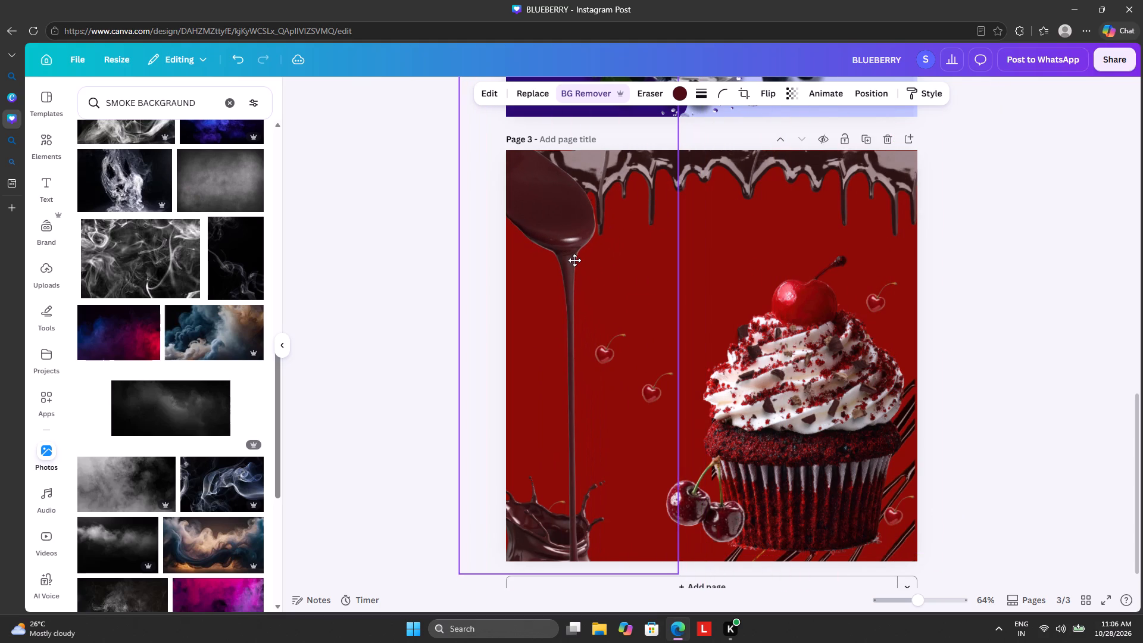
{"action": "left_click_drag", "start_coordinate": [574, 260], "coordinate": [570, 228]}
{"action": "left_click", "coordinate": [396, 230]}
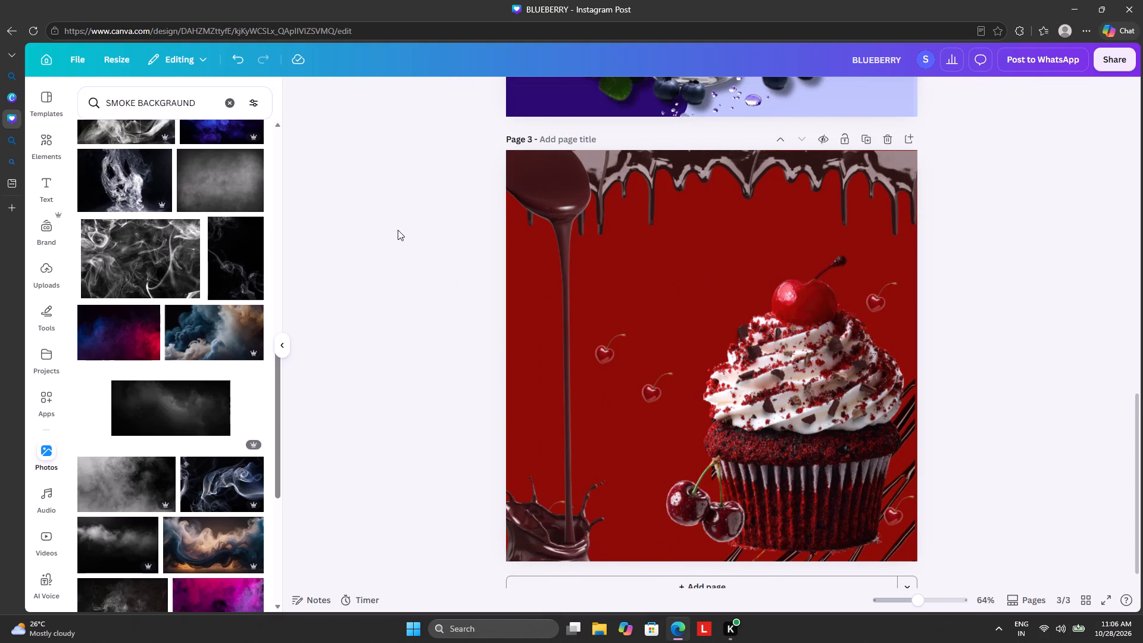
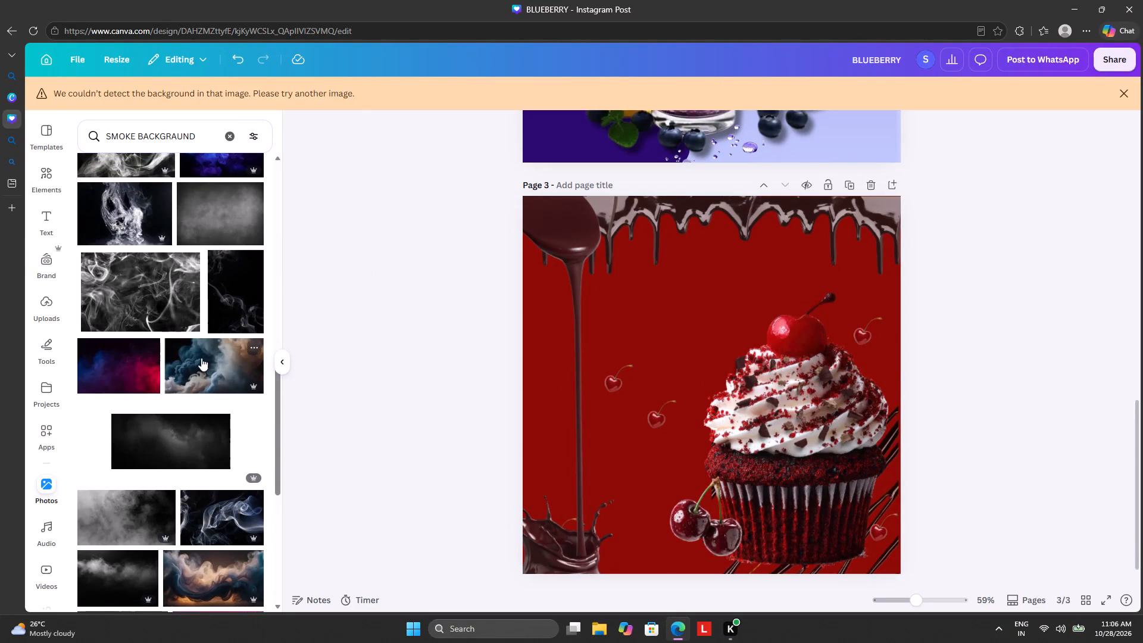
Replace the smoke photo search with a search for BACKGRAND.
{"action": "scroll", "coordinate": [153, 359], "scroll_direction": "down", "scroll_amount": 6}
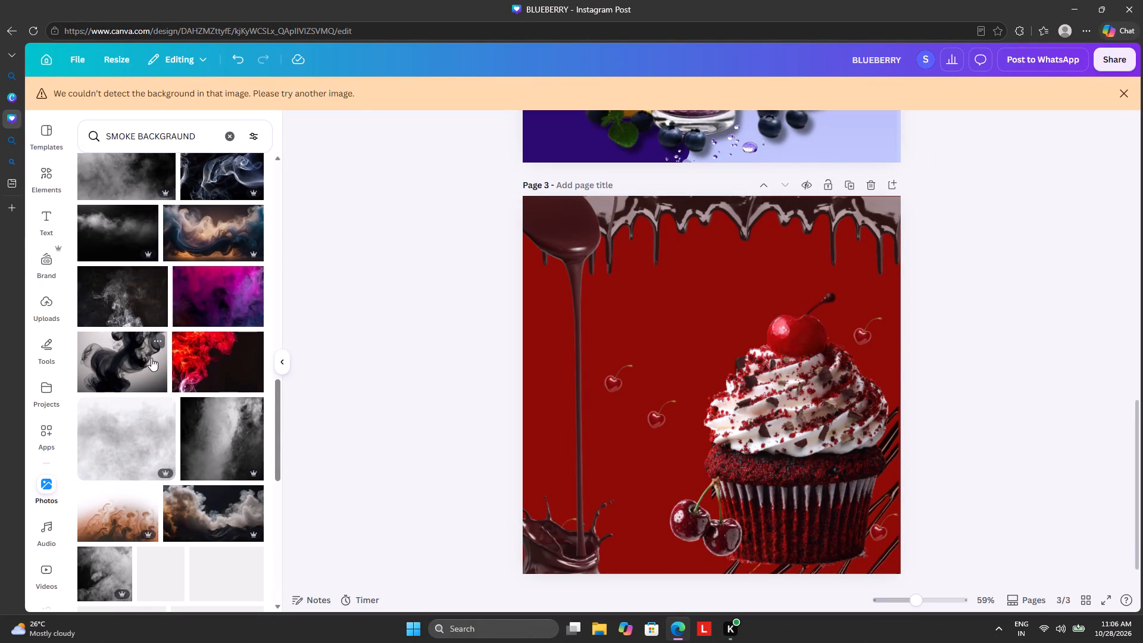
{"action": "left_click", "coordinate": [235, 137]}
{"action": "type", "text": "BACKG"}
{"action": "type", "text": "RAND"}
{"action": "key", "text": "Return"}
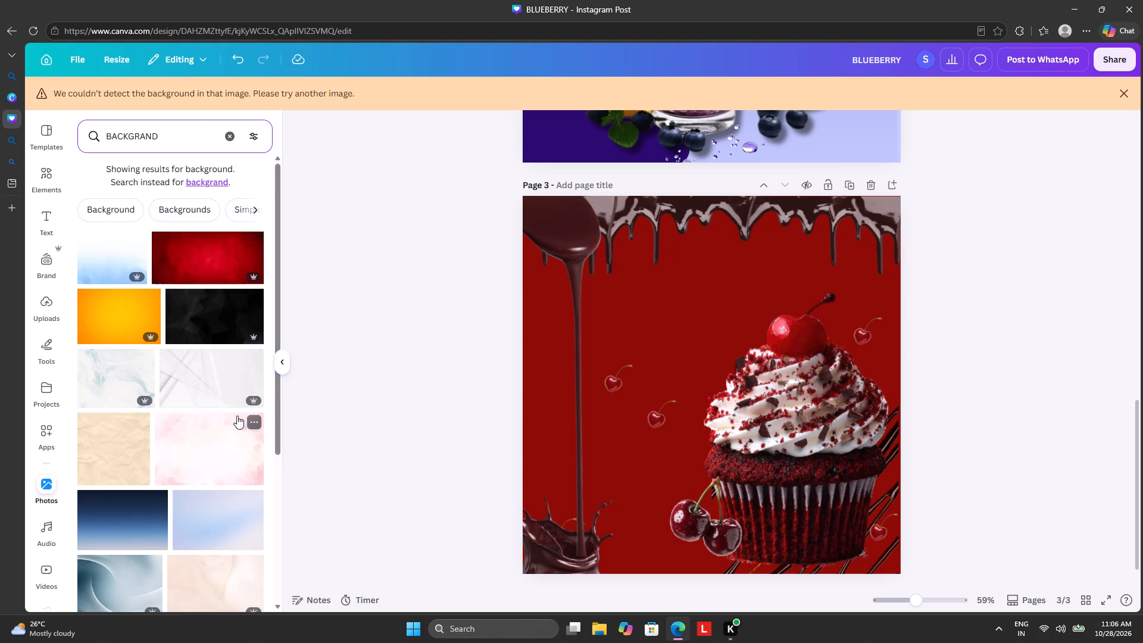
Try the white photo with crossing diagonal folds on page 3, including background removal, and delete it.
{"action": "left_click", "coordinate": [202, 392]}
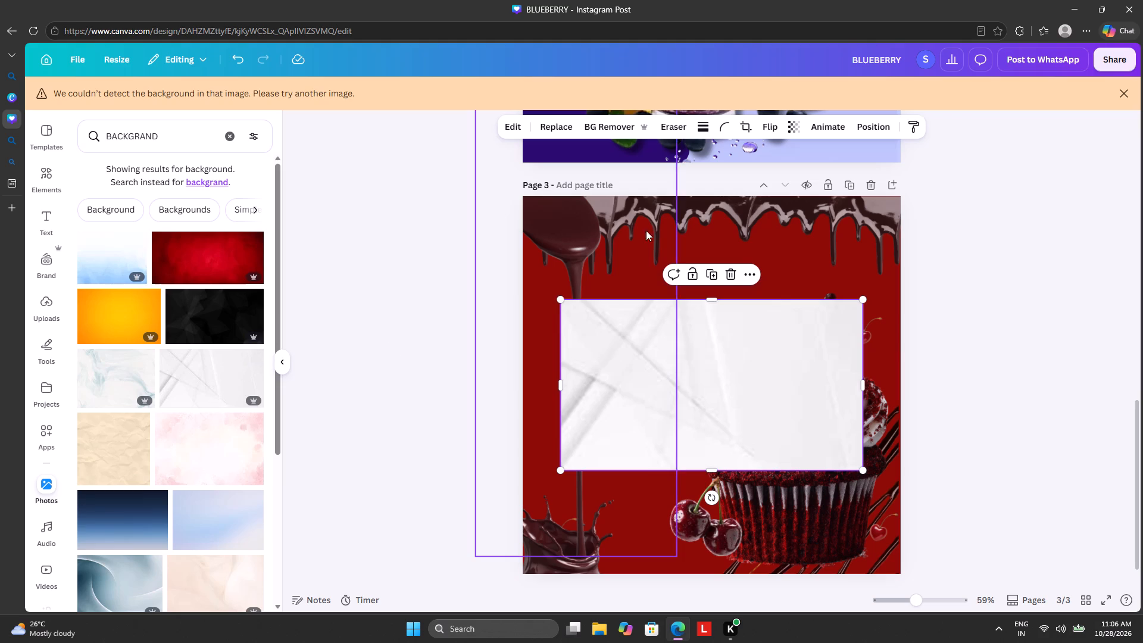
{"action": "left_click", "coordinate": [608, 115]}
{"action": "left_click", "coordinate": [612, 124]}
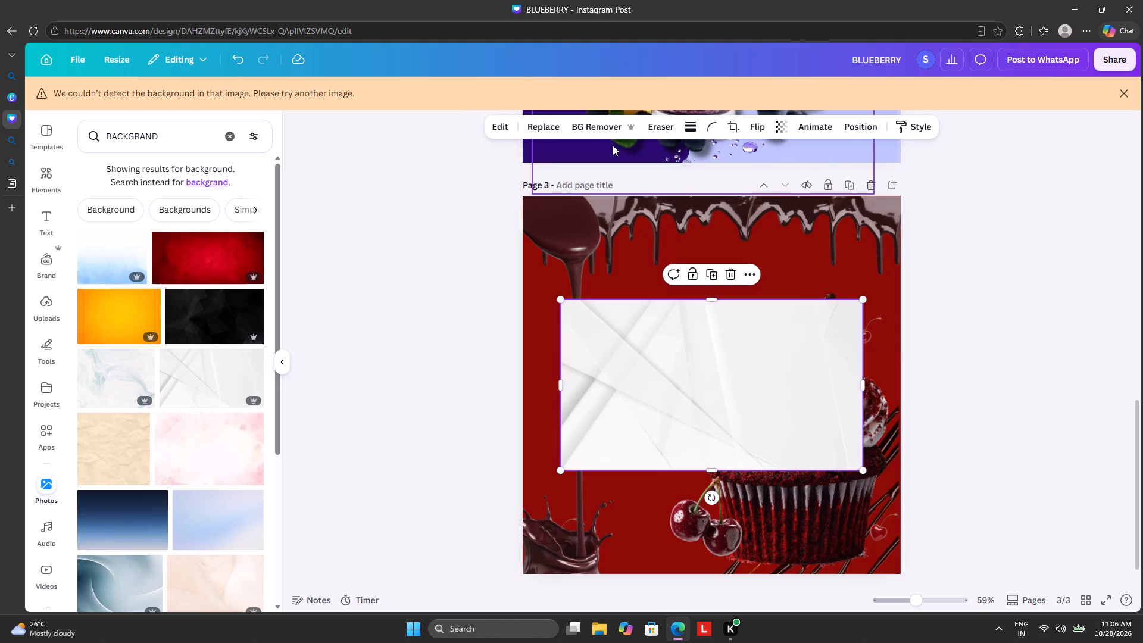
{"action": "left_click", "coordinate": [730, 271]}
Add the dark blue photo with glowing curves to page 3 and recolour it dark maroon from the design's colours.
{"action": "scroll", "coordinate": [197, 397], "scroll_direction": "down", "scroll_amount": 10}
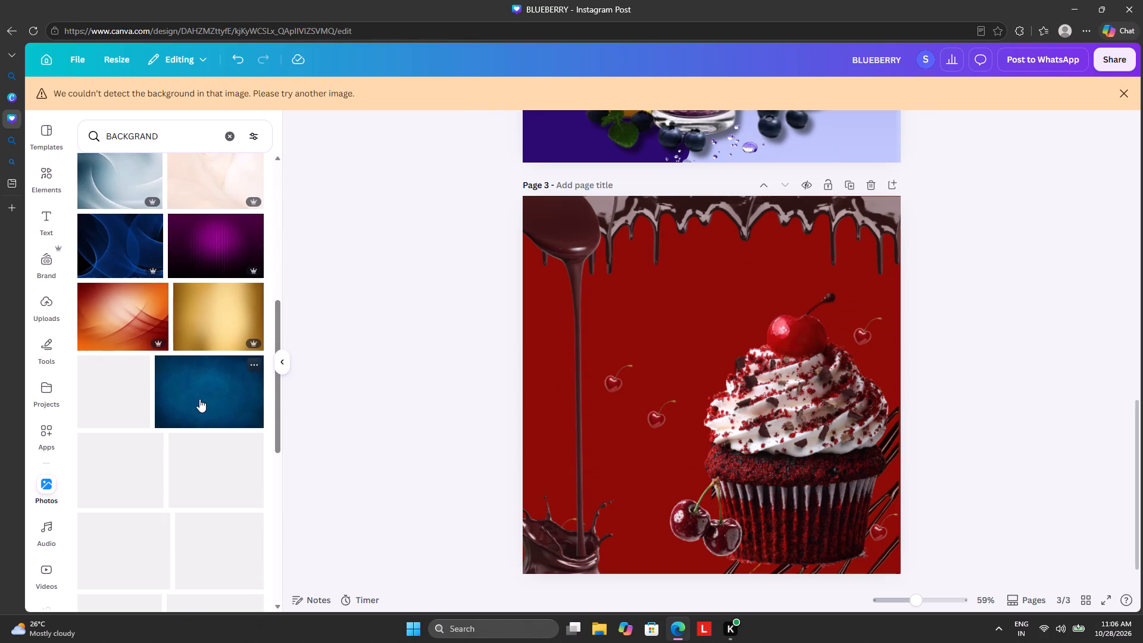
{"action": "left_click", "coordinate": [119, 246]}
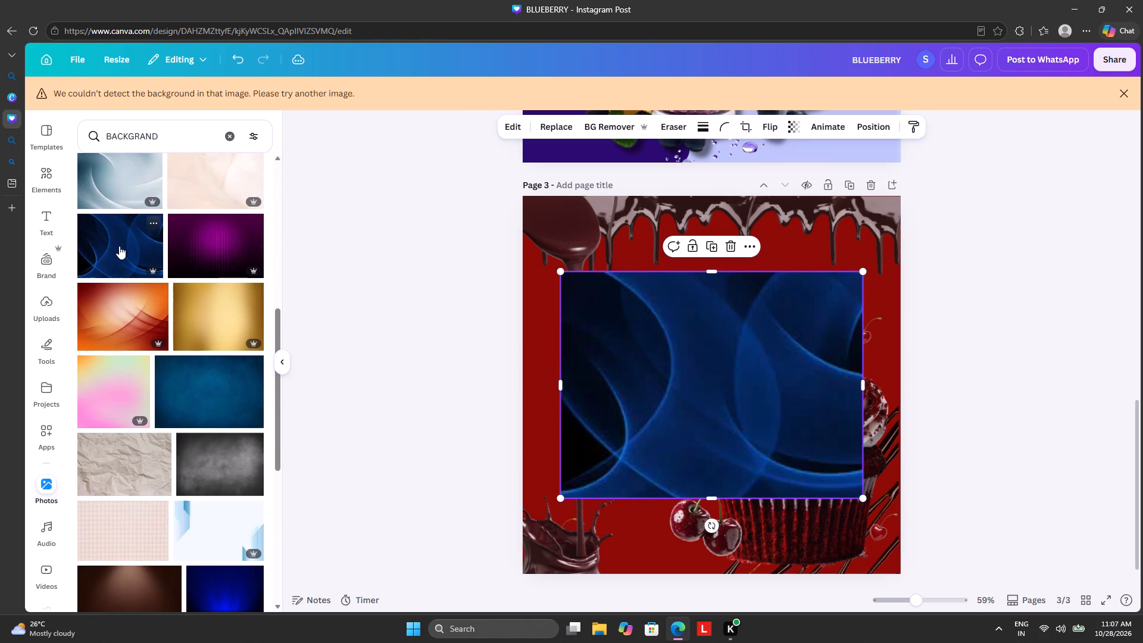
{"action": "left_click", "coordinate": [726, 336]}
{"action": "left_click", "coordinate": [705, 341]}
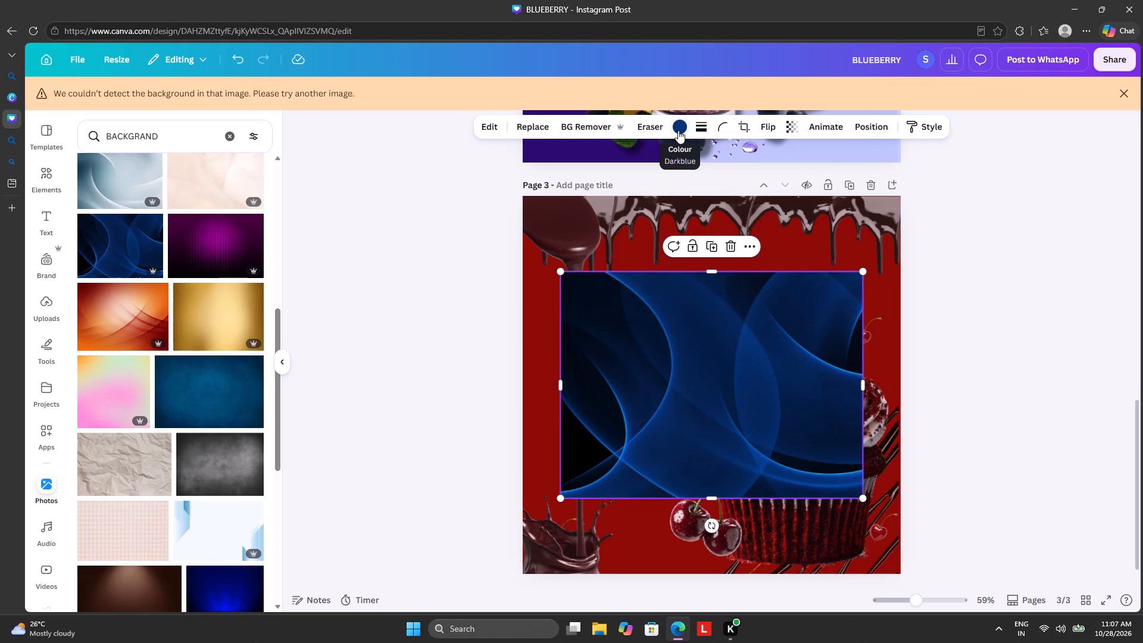
{"action": "left_click", "coordinate": [681, 130]}
{"action": "left_click", "coordinate": [92, 270]}
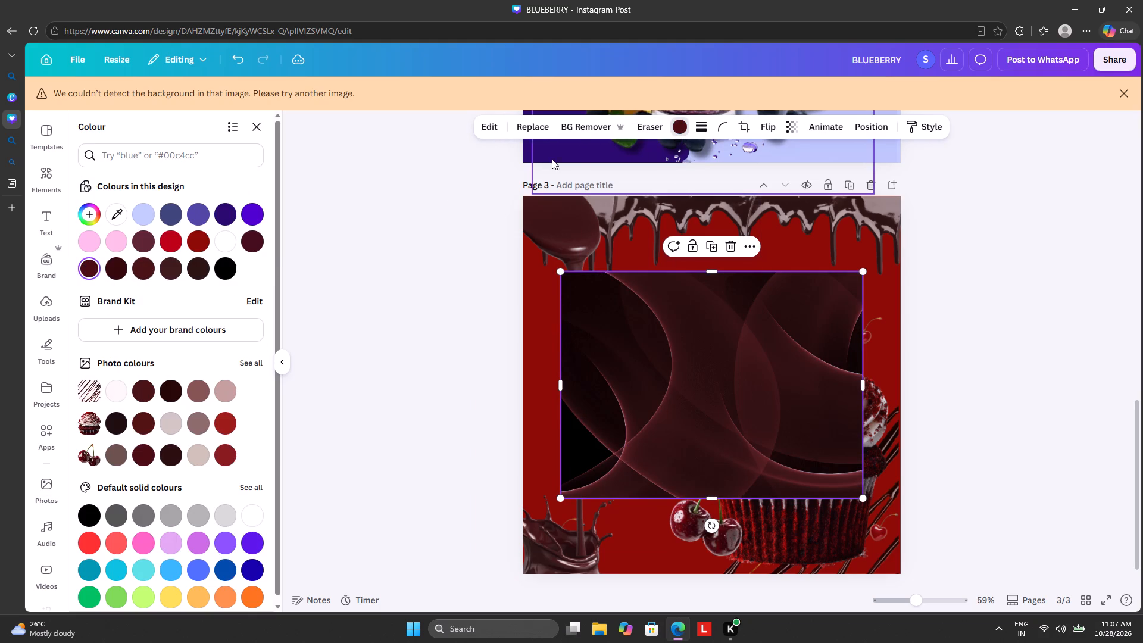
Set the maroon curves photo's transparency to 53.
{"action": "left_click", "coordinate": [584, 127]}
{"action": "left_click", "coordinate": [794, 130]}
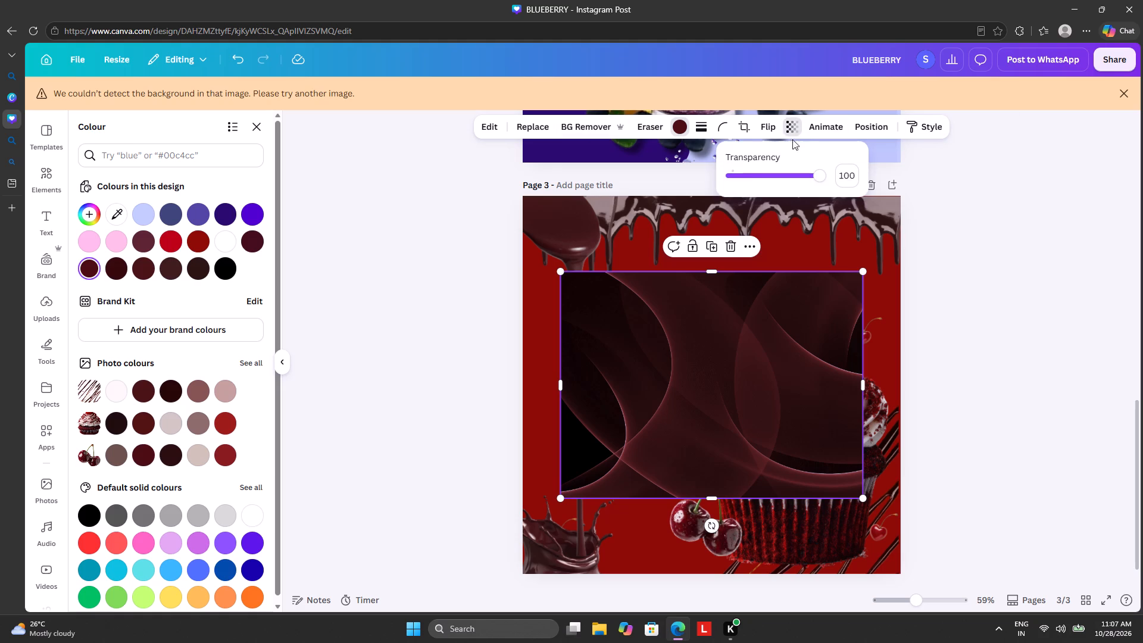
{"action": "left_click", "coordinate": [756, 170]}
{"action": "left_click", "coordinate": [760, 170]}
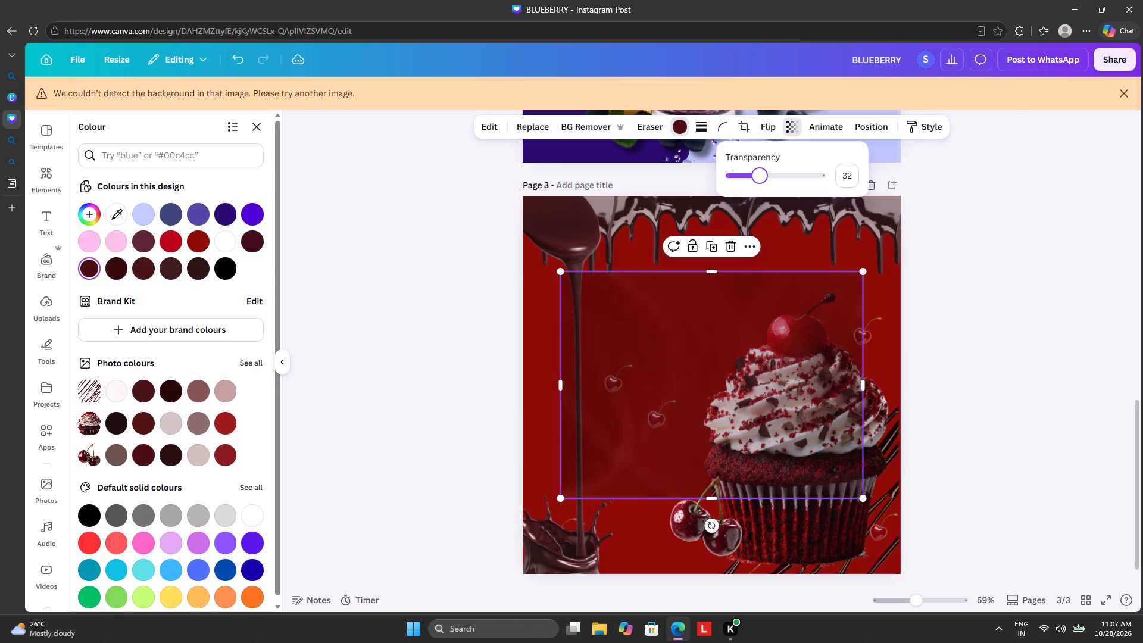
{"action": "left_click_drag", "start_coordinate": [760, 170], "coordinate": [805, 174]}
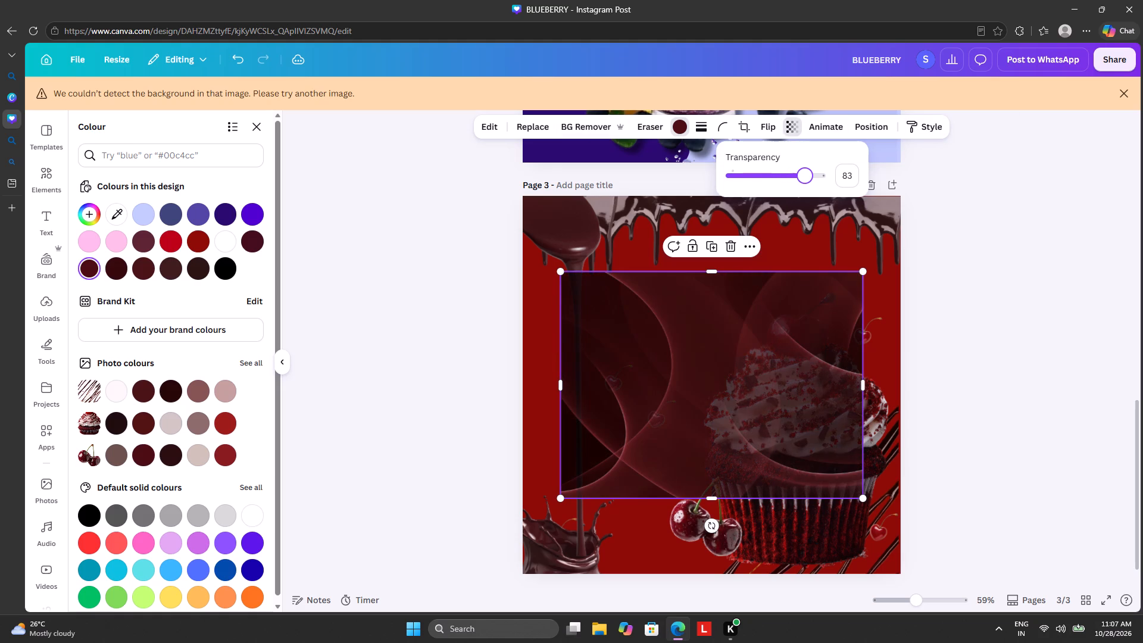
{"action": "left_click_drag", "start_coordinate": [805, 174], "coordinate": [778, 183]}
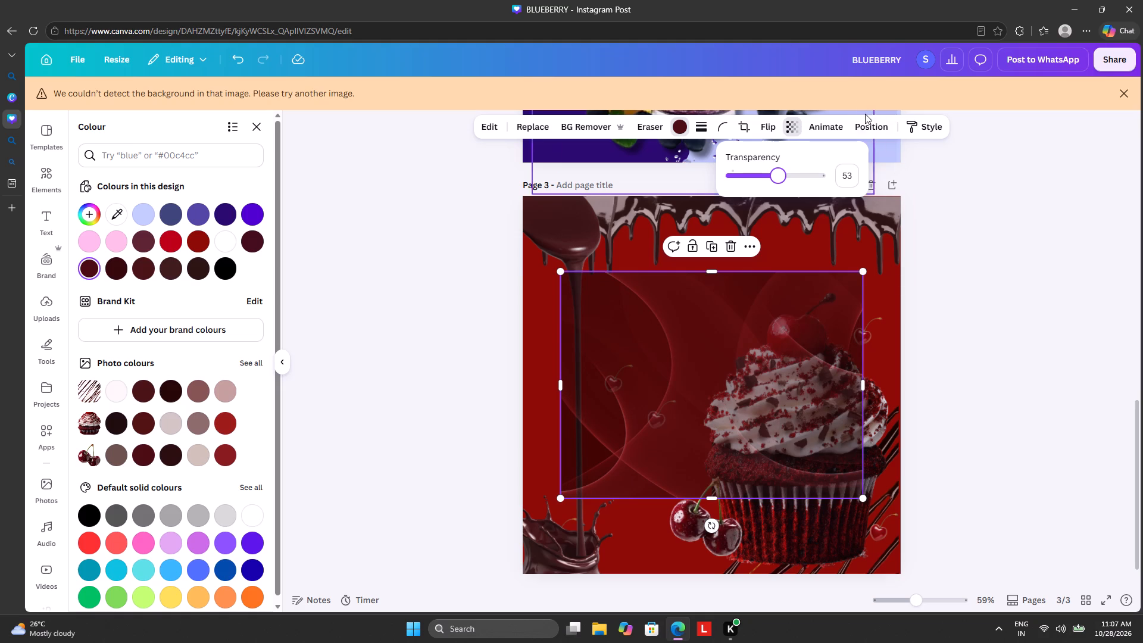
Move the maroon curves photo down the layer order to just above the red page background, beneath the diagonal chocolate stripes.
{"action": "left_click", "coordinate": [864, 122]}
{"action": "left_click_drag", "start_coordinate": [209, 222], "coordinate": [210, 222]}
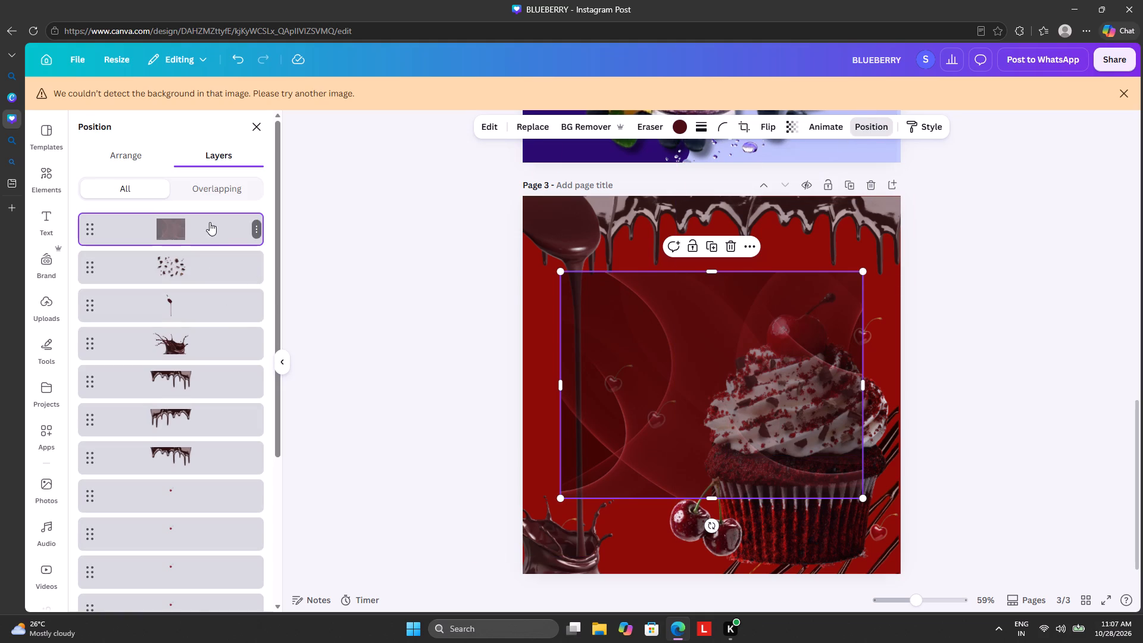
{"action": "left_click_drag", "start_coordinate": [210, 222], "coordinate": [191, 561]}
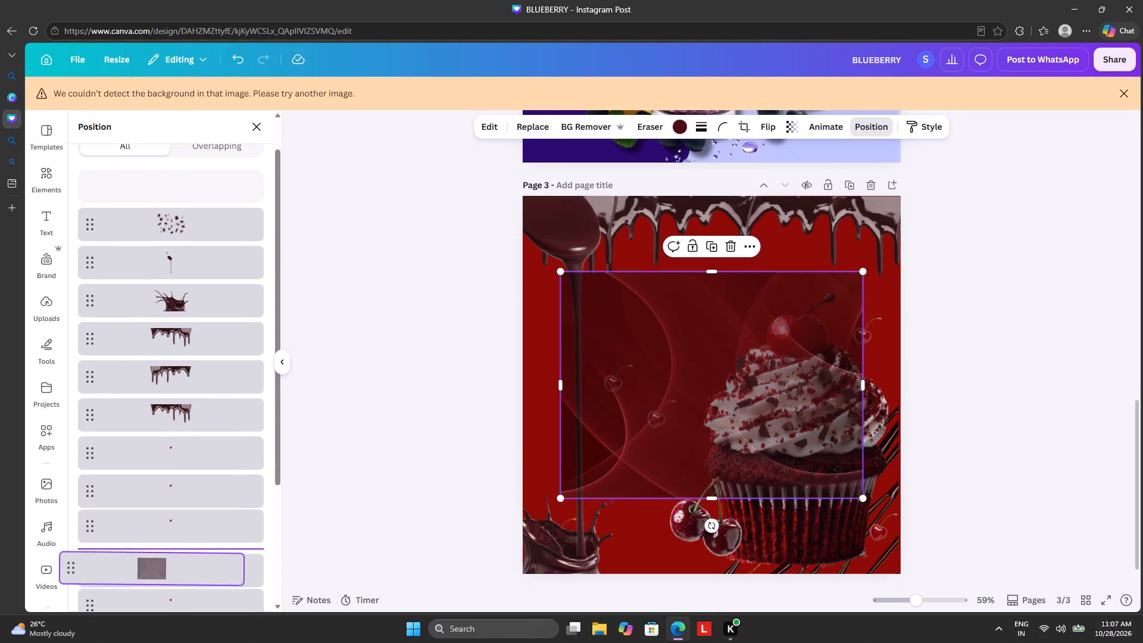
{"action": "left_click_drag", "start_coordinate": [191, 561], "coordinate": [216, 576]}
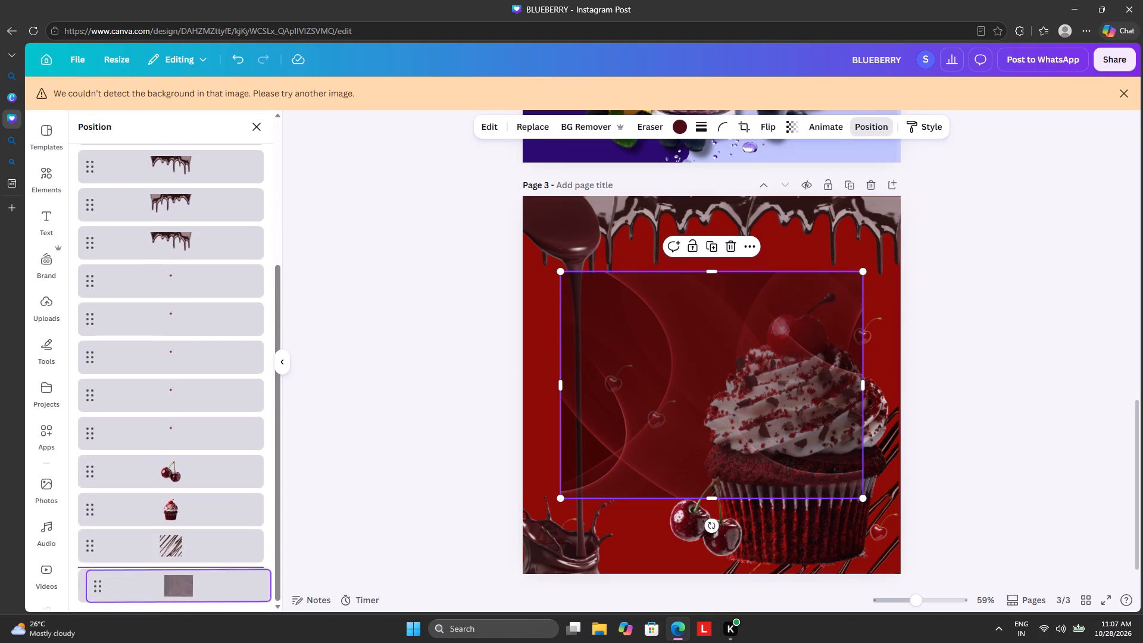
{"action": "left_click_drag", "start_coordinate": [216, 576], "coordinate": [213, 551]}
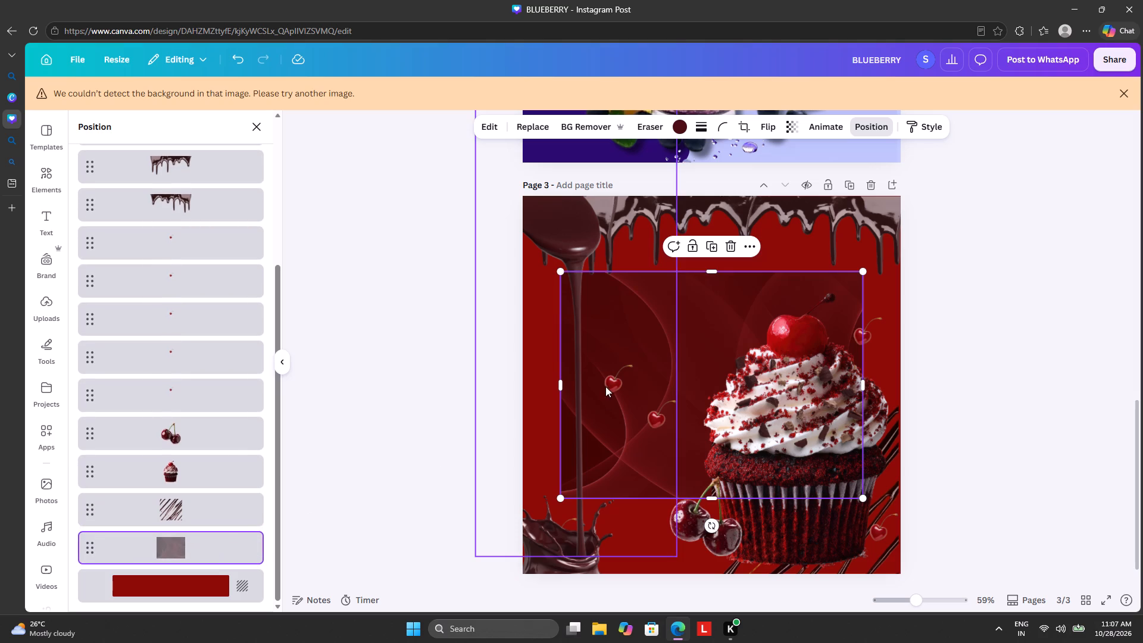
Stretch the maroon curves photo beyond all four edges of page 3, to about 1,116 wide by 1,141 high.
{"action": "left_click_drag", "start_coordinate": [557, 385], "coordinate": [513, 389]}
{"action": "left_click_drag", "start_coordinate": [688, 270], "coordinate": [729, 189]}
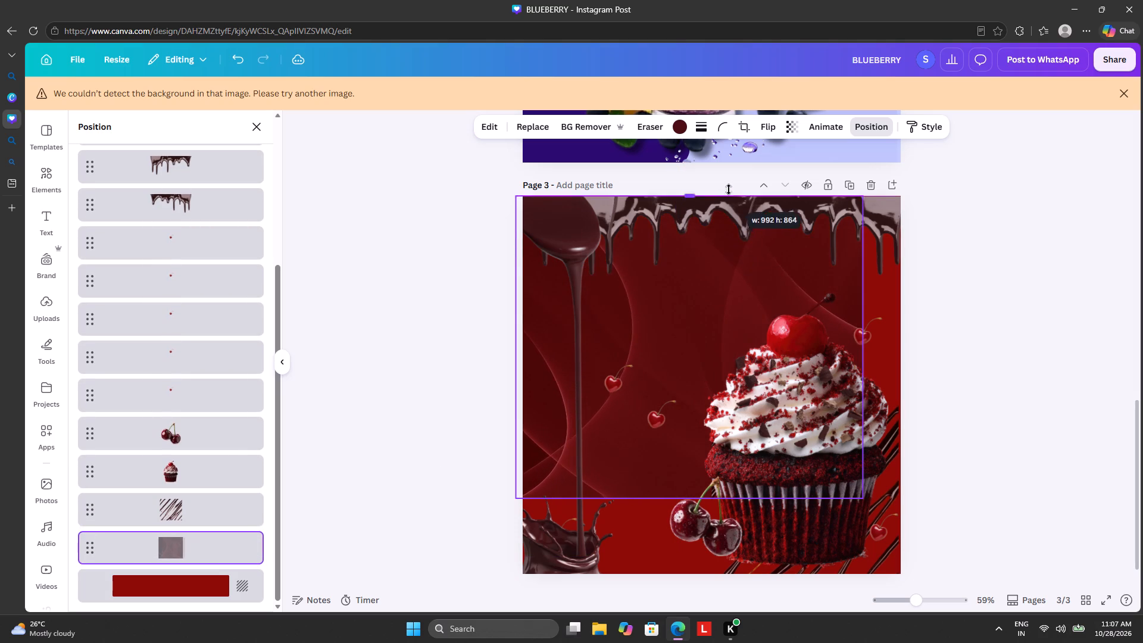
{"action": "left_click_drag", "start_coordinate": [729, 189], "coordinate": [745, 179]}
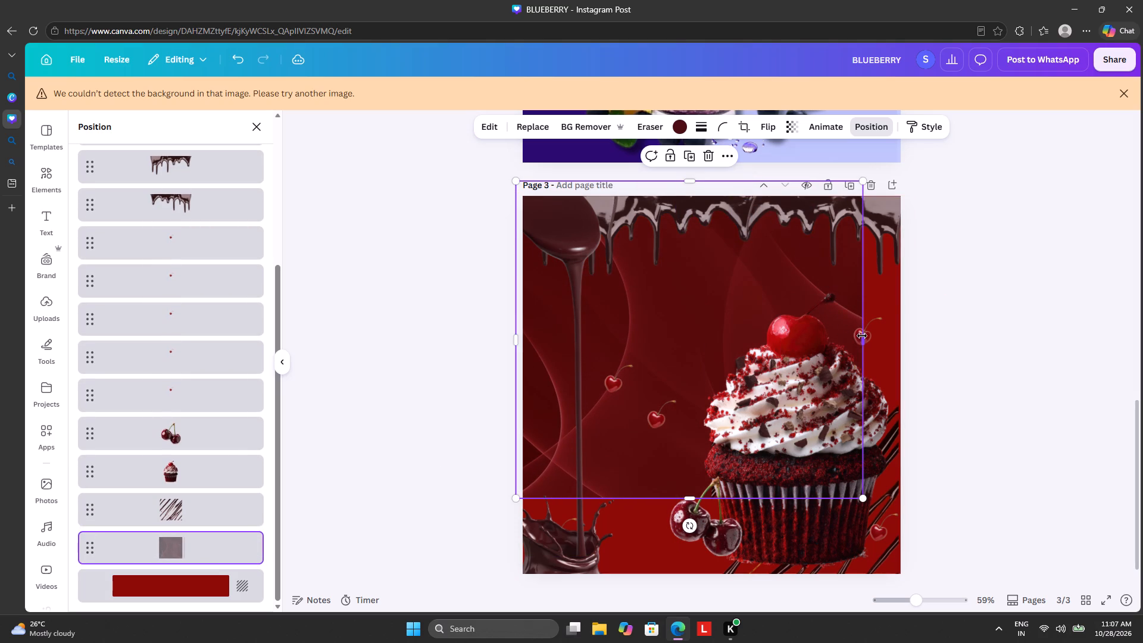
{"action": "left_click_drag", "start_coordinate": [866, 336], "coordinate": [909, 324]}
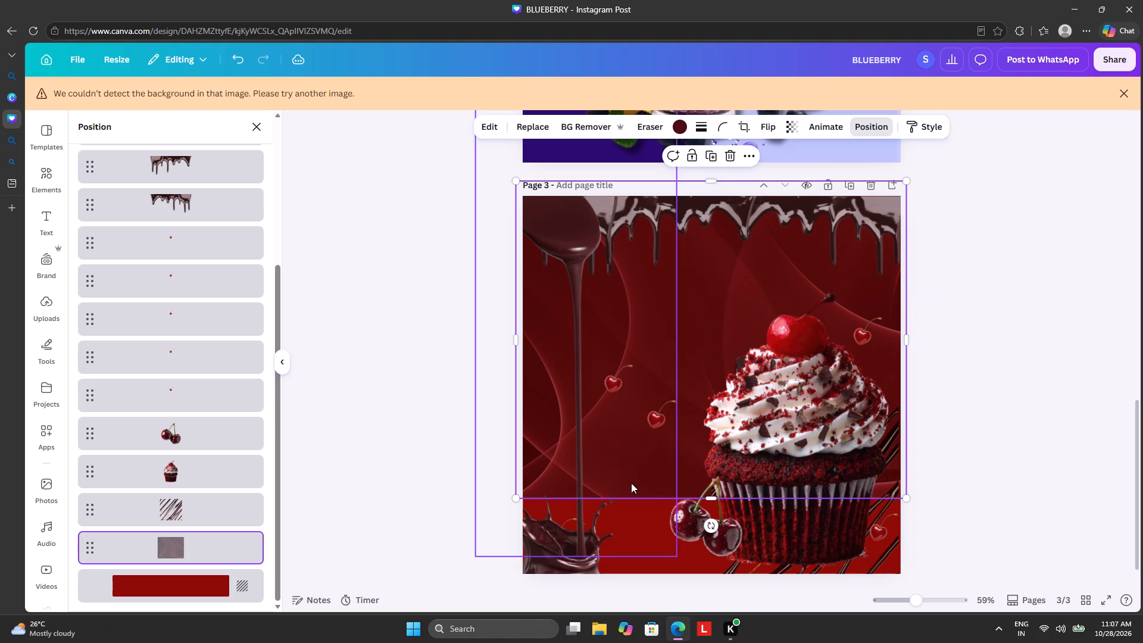
{"action": "left_click_drag", "start_coordinate": [714, 495], "coordinate": [726, 579]}
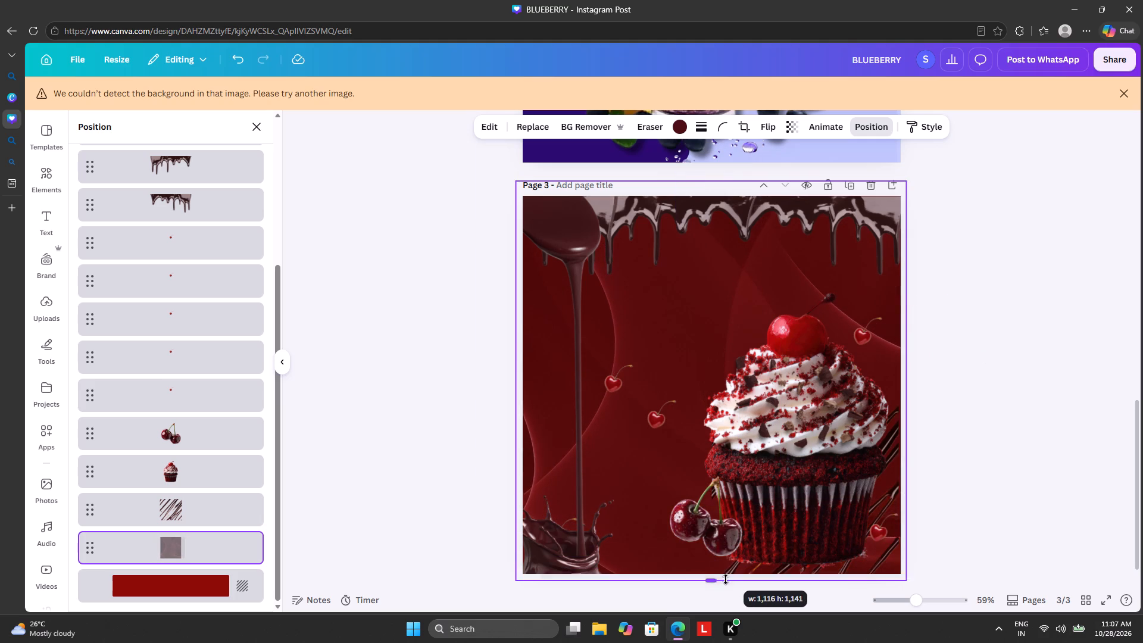
{"action": "left_click_drag", "start_coordinate": [726, 579], "coordinate": [725, 578]}
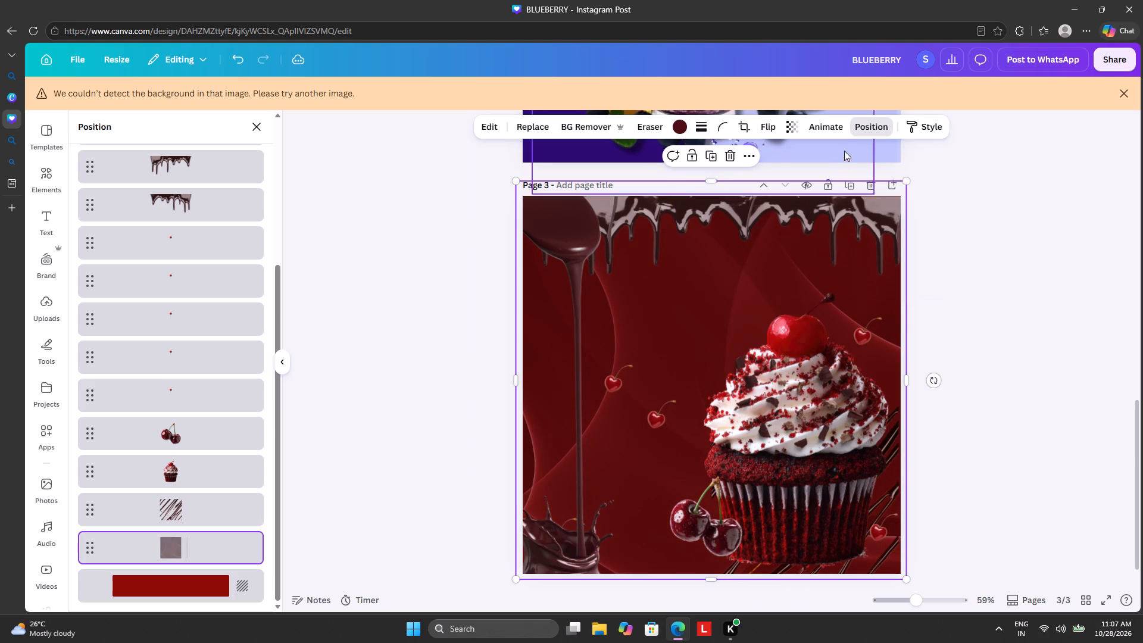
Lower the maroon curves photo's opacity so it blends more softly into the red page, and deselect it.
{"action": "left_click", "coordinate": [790, 128]}
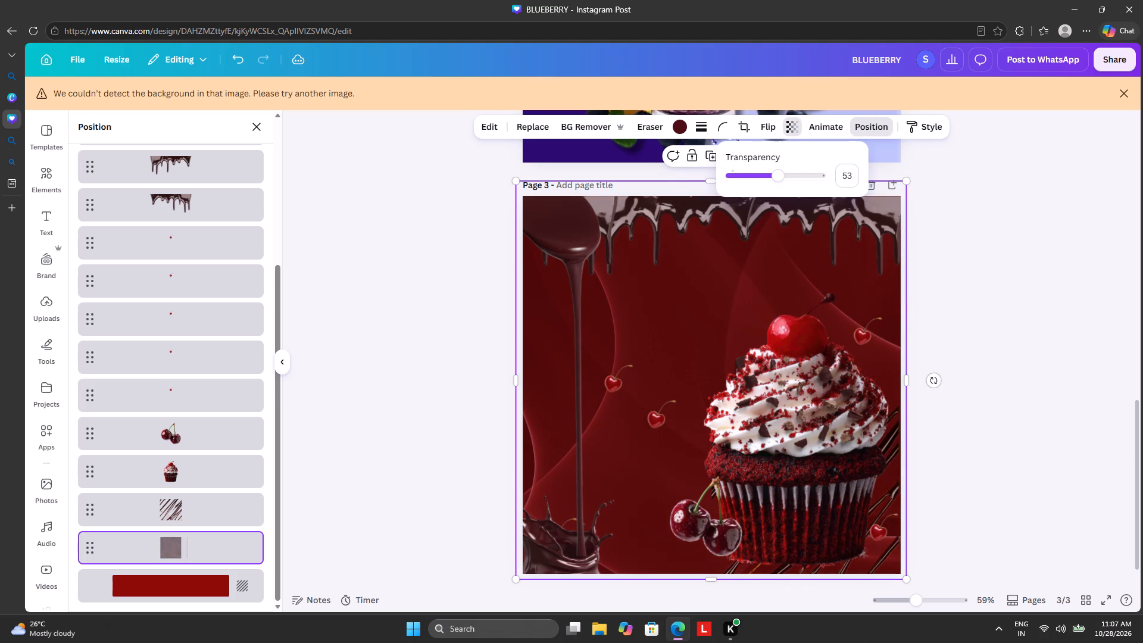
{"action": "left_click_drag", "start_coordinate": [772, 181], "coordinate": [753, 191]}
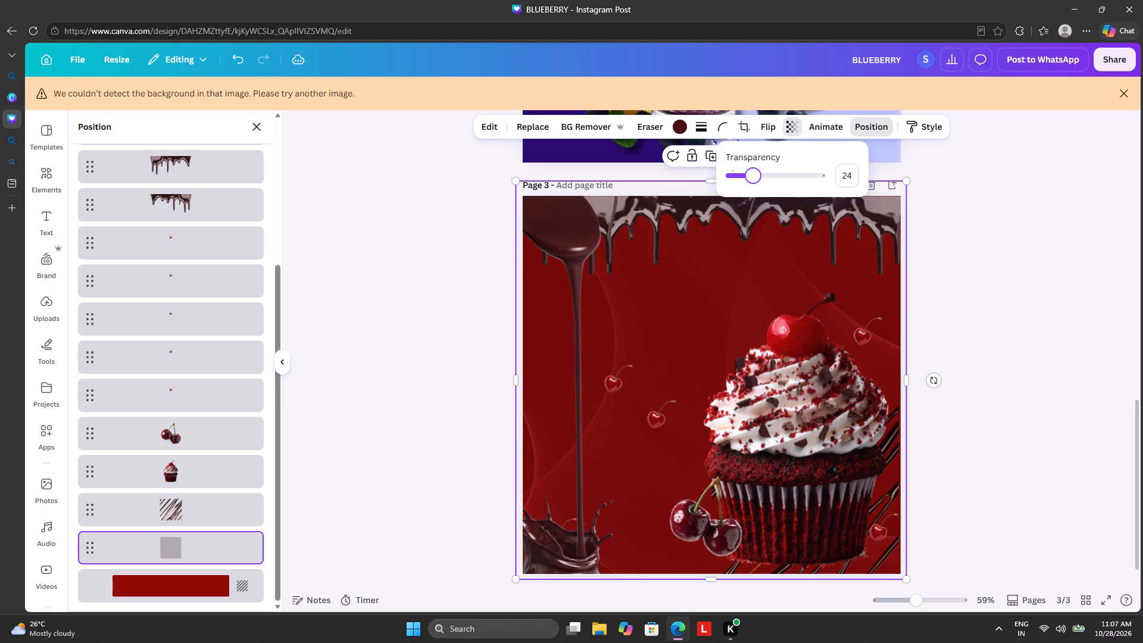
{"action": "left_click_drag", "start_coordinate": [753, 191], "coordinate": [766, 195]}
{"action": "left_click", "coordinate": [1035, 205]}
{"action": "left_click", "coordinate": [1019, 248]}
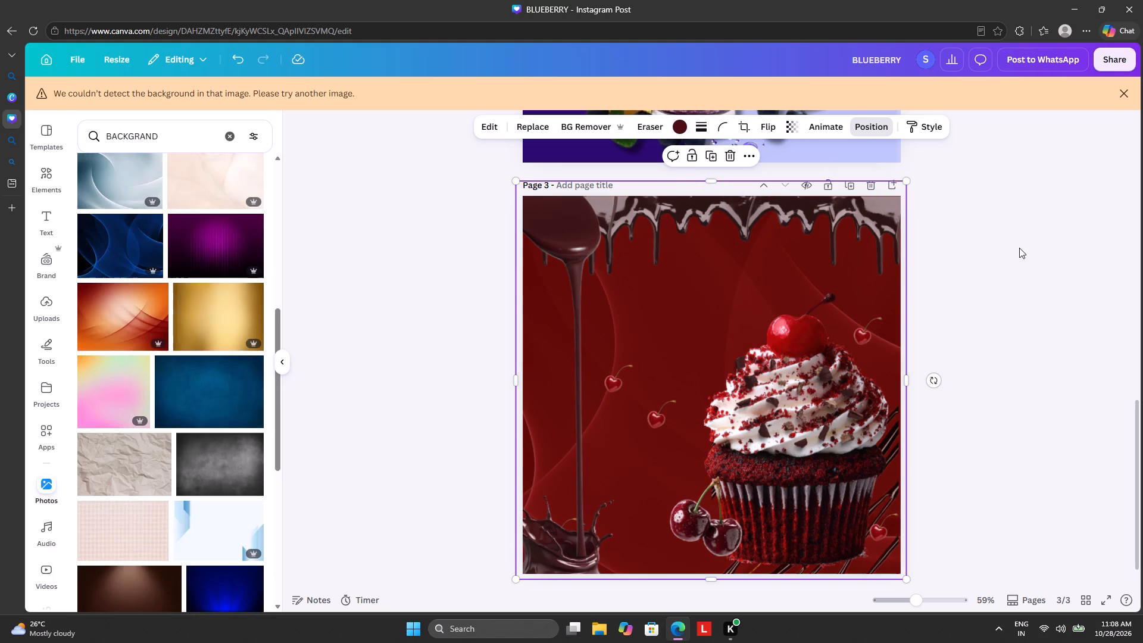
{"action": "left_click", "coordinate": [987, 293]}
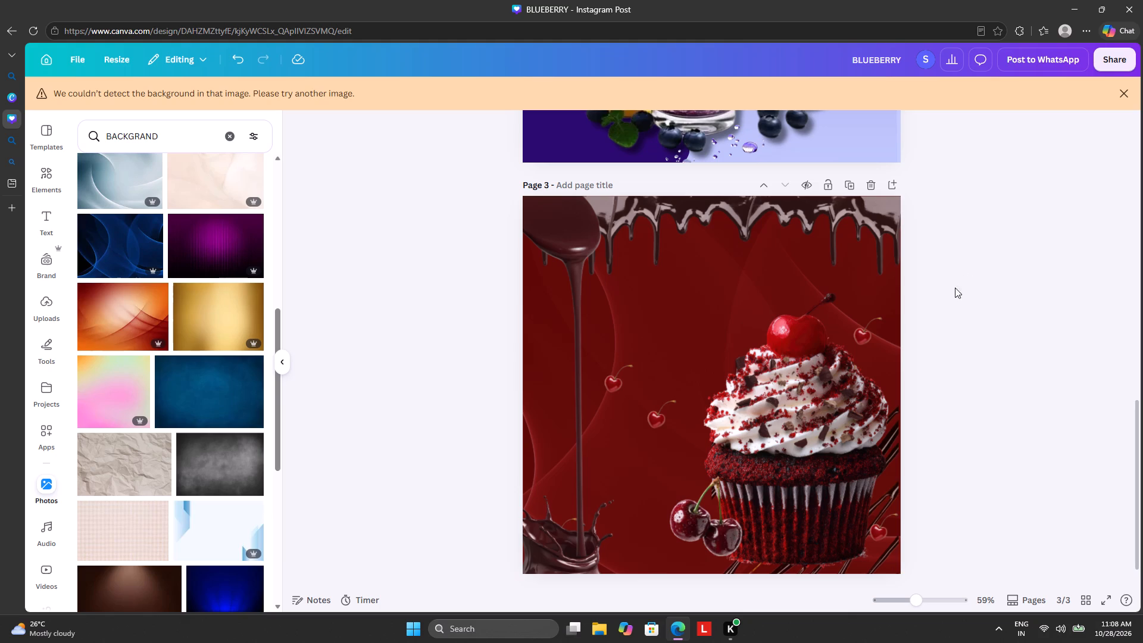
Move the cupcake slightly right and down on page 3, closer to the page's right edge.
{"action": "left_click_drag", "start_coordinate": [776, 517], "coordinate": [778, 519]}
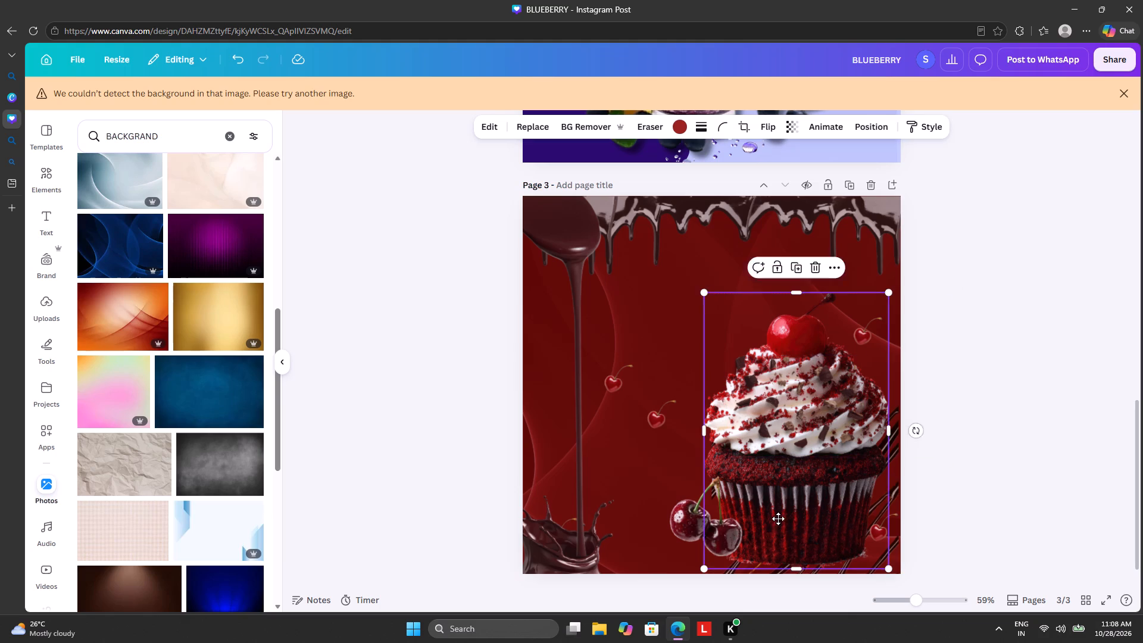
{"action": "left_click_drag", "start_coordinate": [778, 519], "coordinate": [782, 520]}
Recolour the spoon pouring chocolate on page 3 to a warmer reddish brown.
{"action": "left_click", "coordinate": [573, 251]}
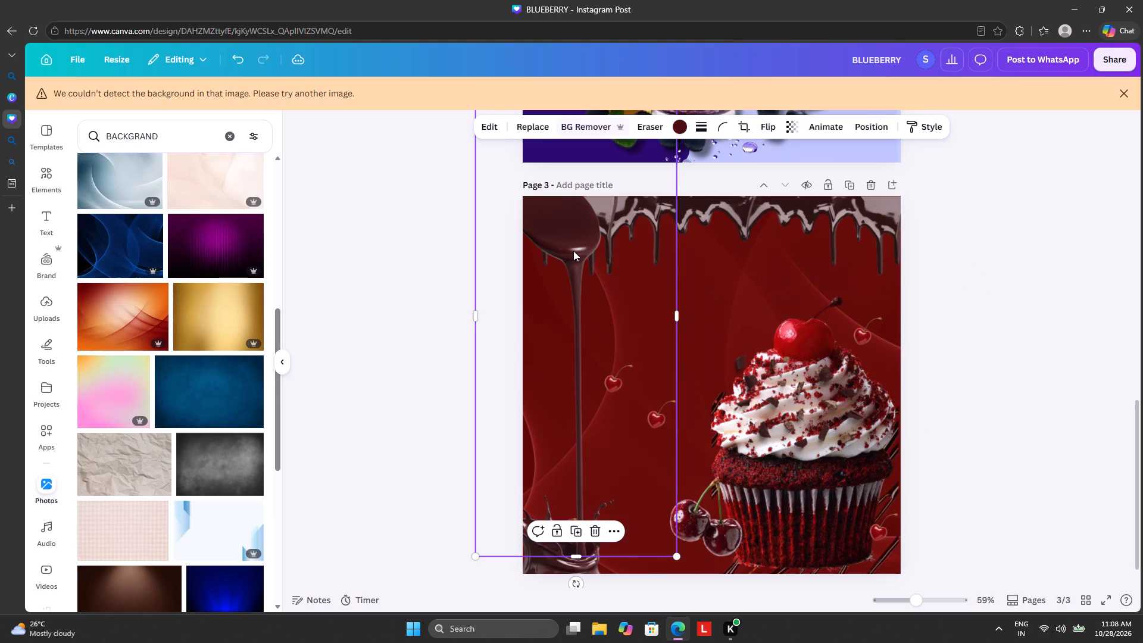
{"action": "left_click", "coordinate": [683, 123]}
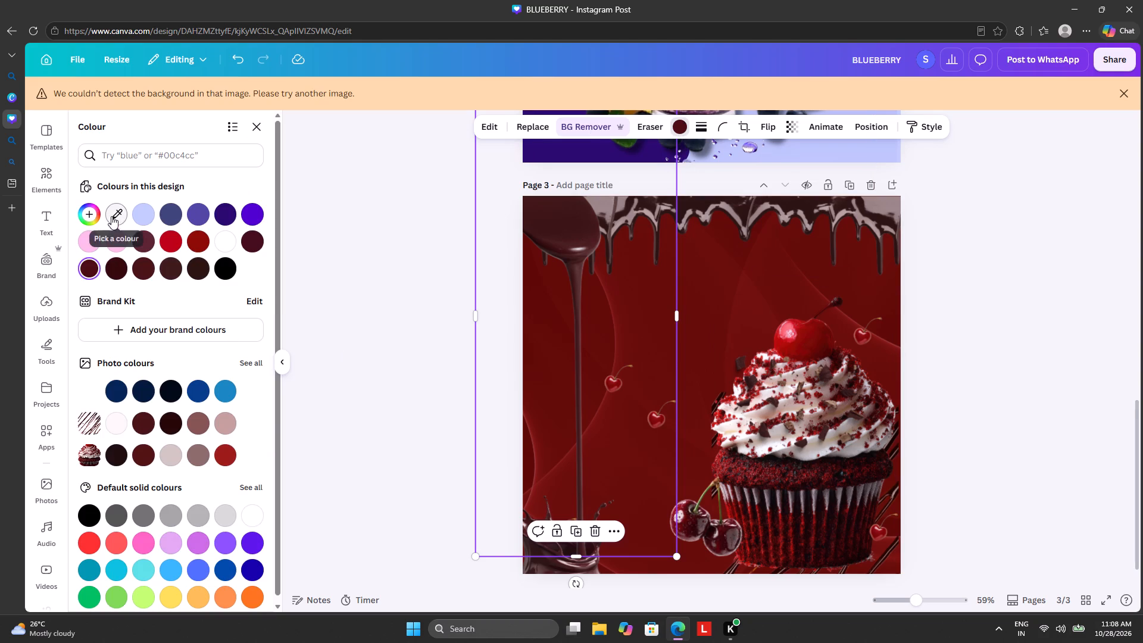
Recolour the spoon pouring chocolate on page 3 with a dark red sampled from the page background.
{"action": "left_click", "coordinate": [113, 216]}
{"action": "left_click", "coordinate": [654, 303]}
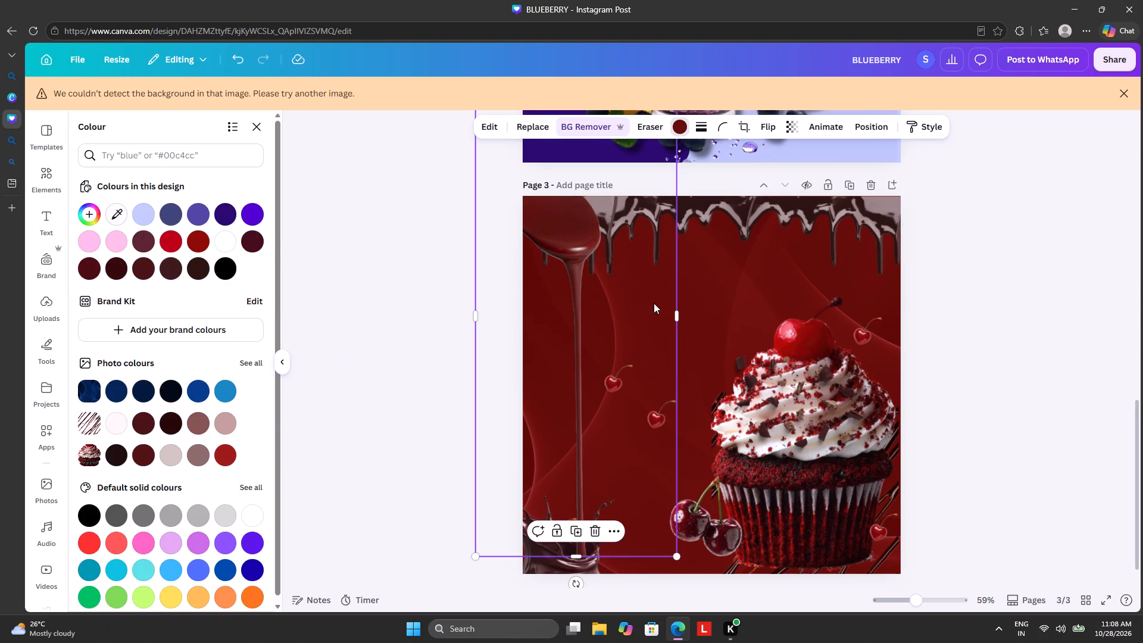
Recolour the chocolate splash at the bottom-left corner of page 3 with a dark red sampled from the page background.
{"action": "left_click", "coordinate": [541, 558]}
{"action": "left_click", "coordinate": [538, 563]}
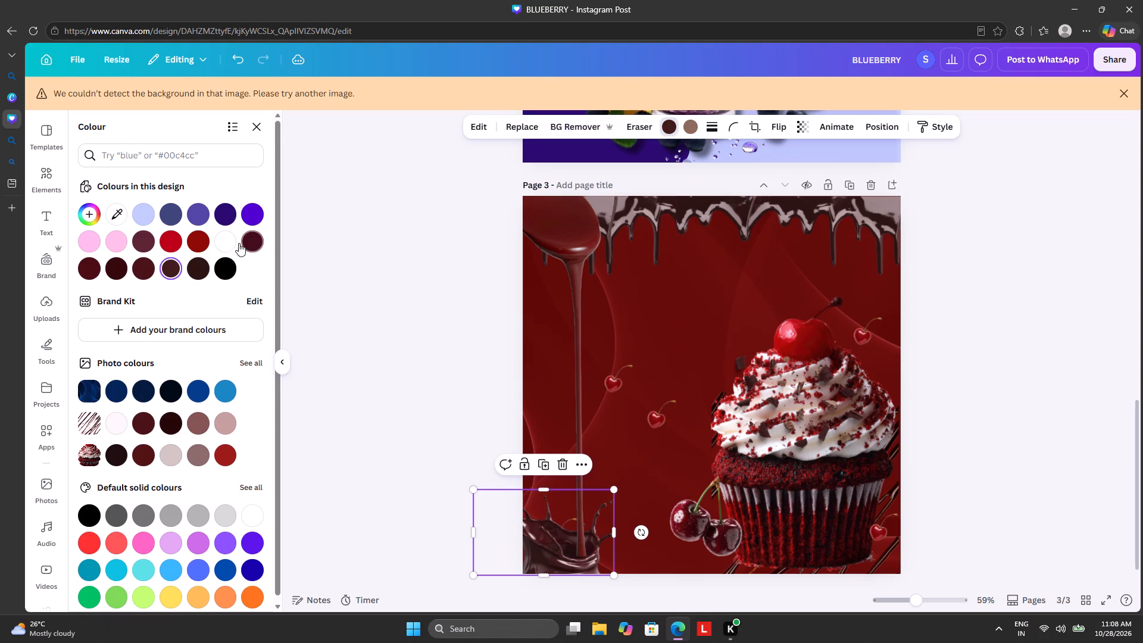
{"action": "left_click", "coordinate": [118, 214]}
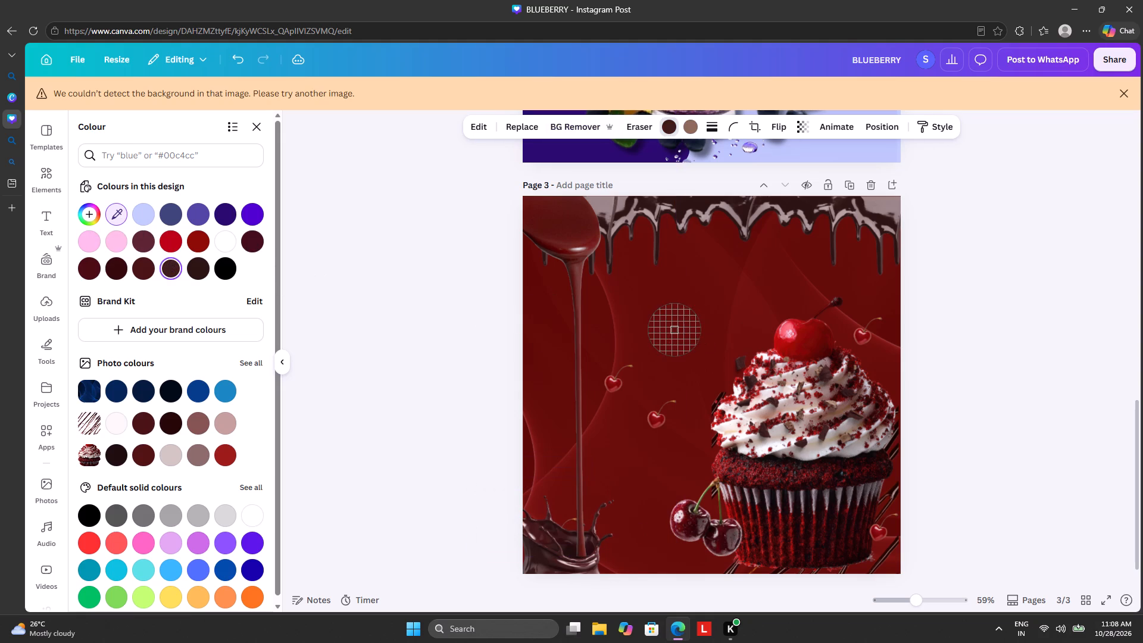
{"action": "left_click", "coordinate": [675, 330]}
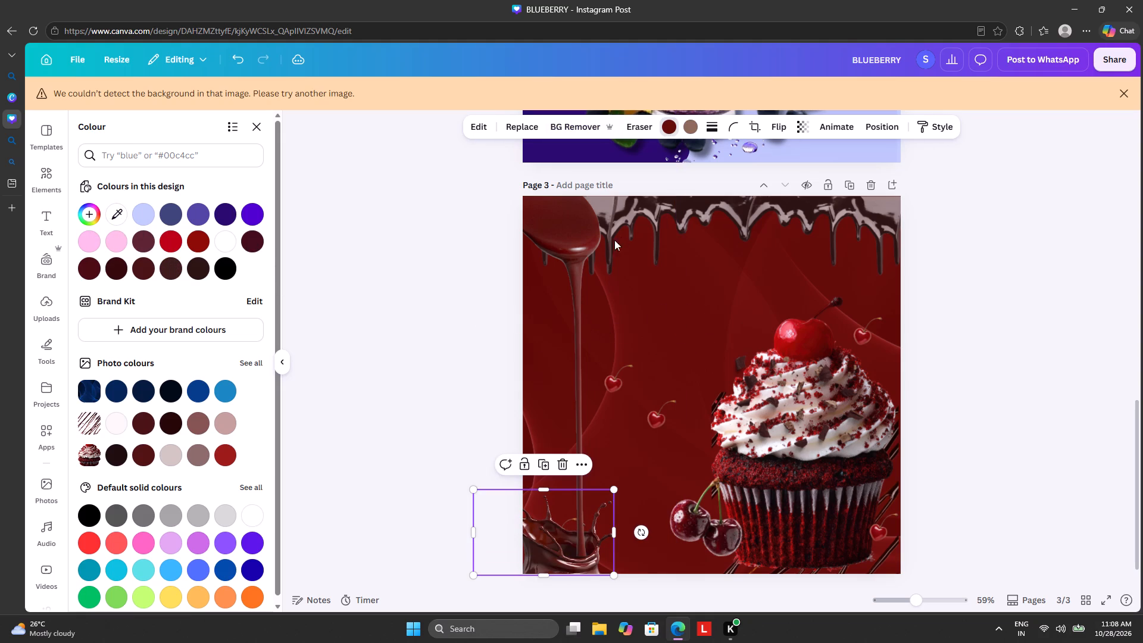
Recolour the spoon pouring chocolate with a reddish brown sampled from its own bowl, and deselect it.
{"action": "left_click", "coordinate": [660, 217]}
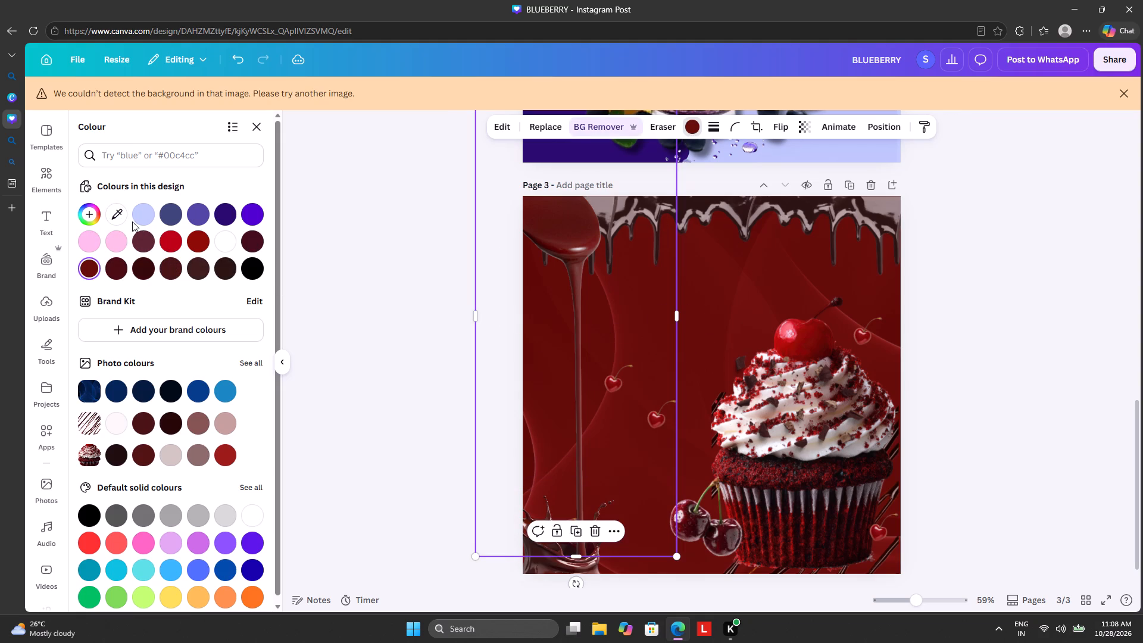
{"action": "left_click", "coordinate": [118, 214]}
{"action": "left_click", "coordinate": [554, 237]}
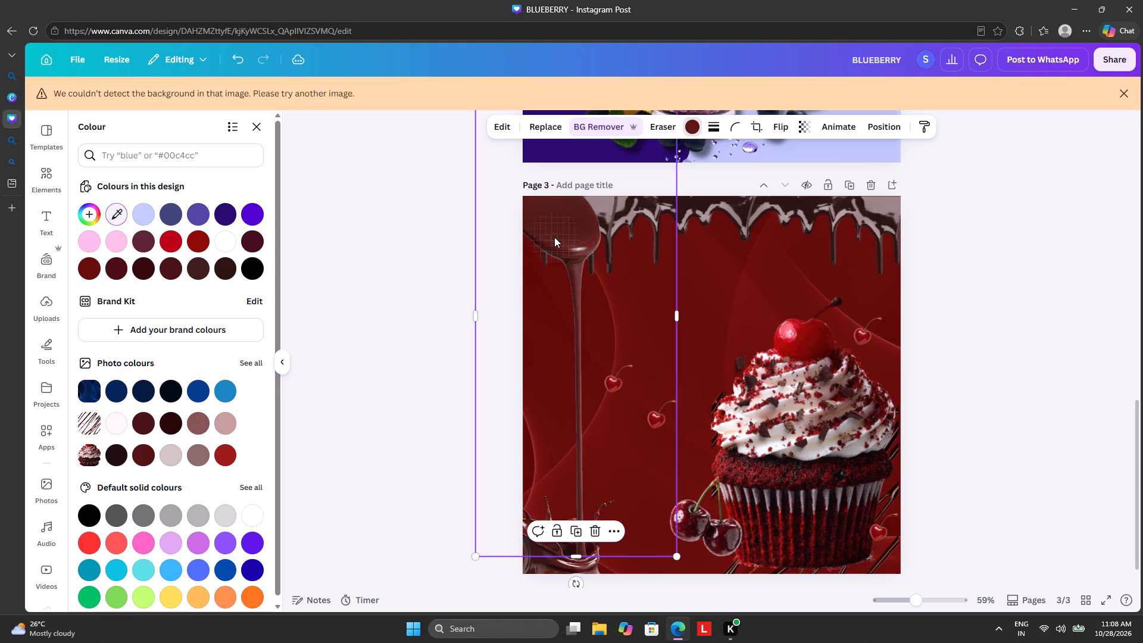
{"action": "left_click", "coordinate": [641, 216]}
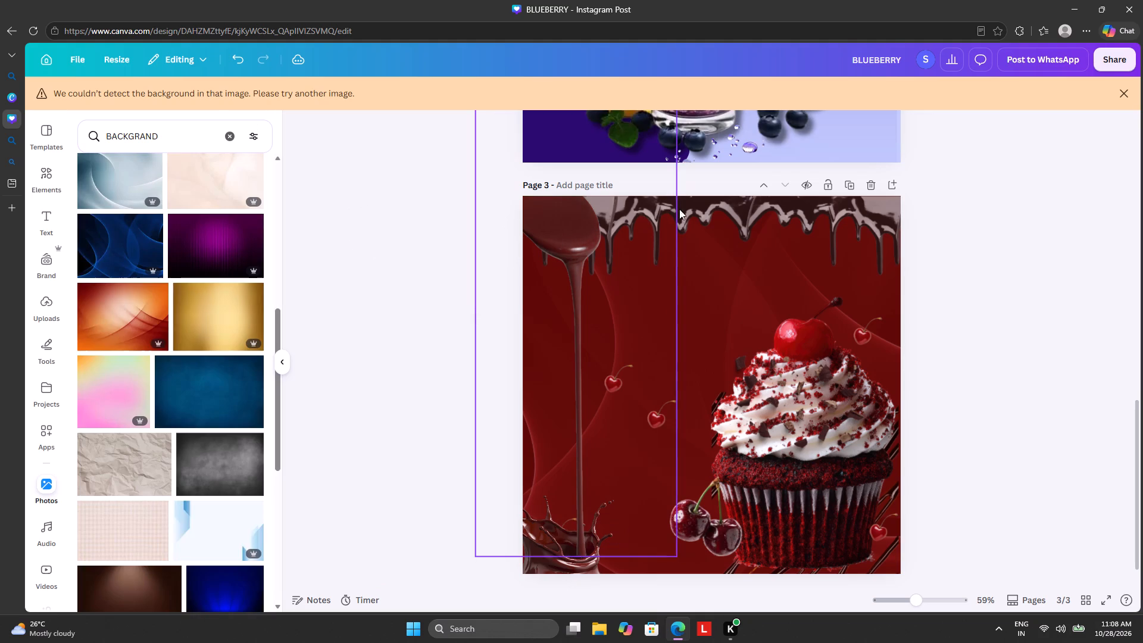
Recolour the middle chocolate drip along page 3's top edge with a reddish brown sampled from the spoon.
{"action": "left_click", "coordinate": [694, 208]}
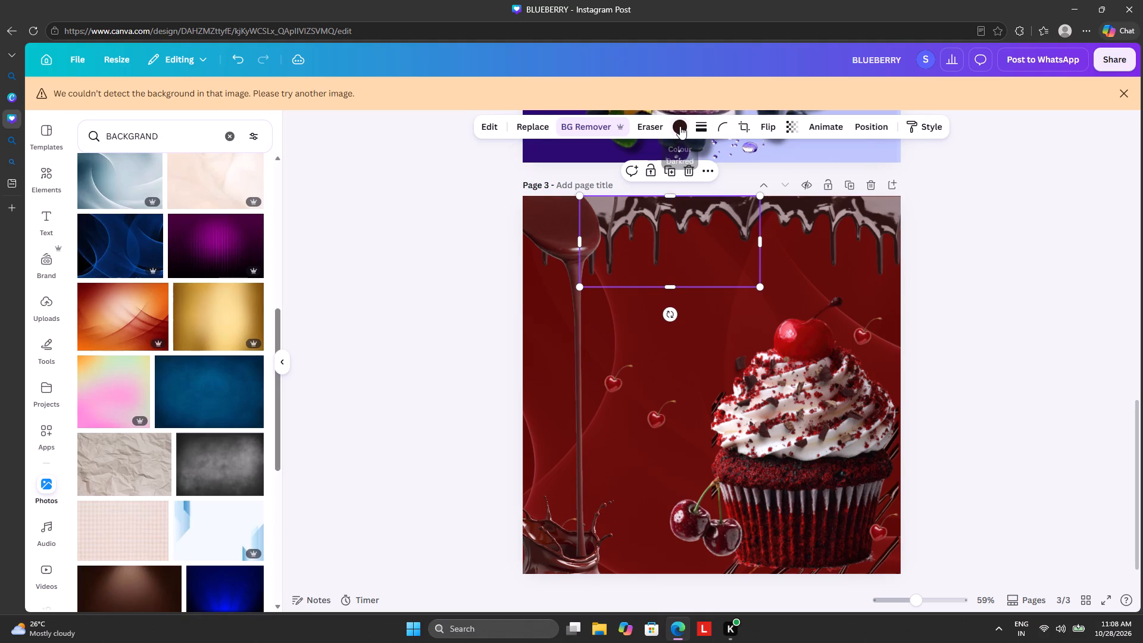
{"action": "left_click", "coordinate": [680, 126]}
{"action": "left_click", "coordinate": [112, 215]}
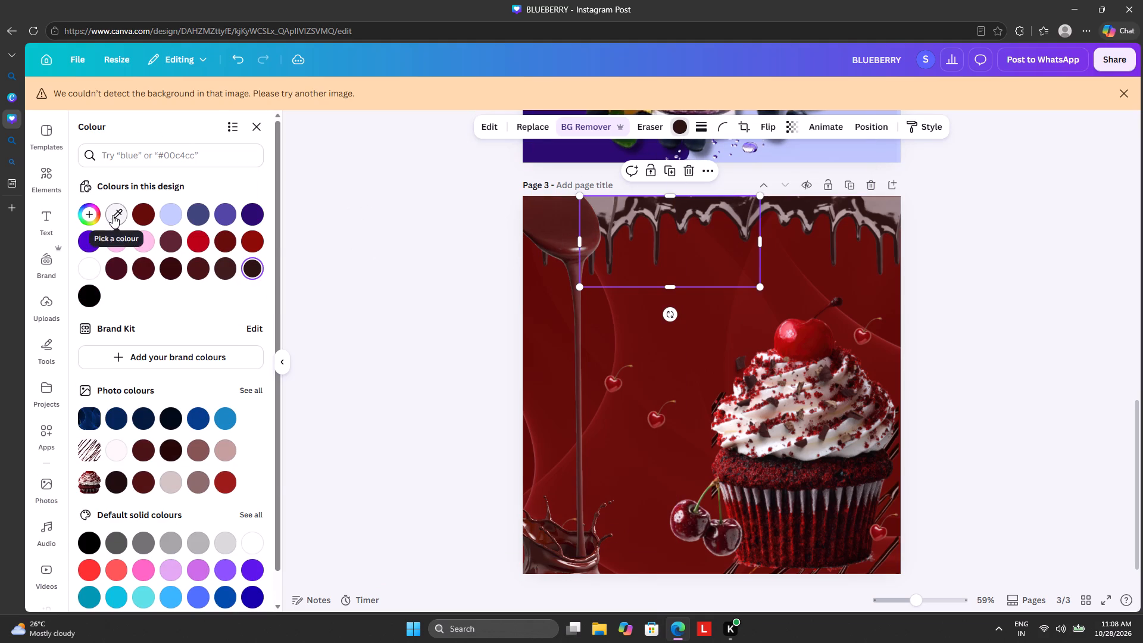
{"action": "left_click", "coordinate": [574, 225]}
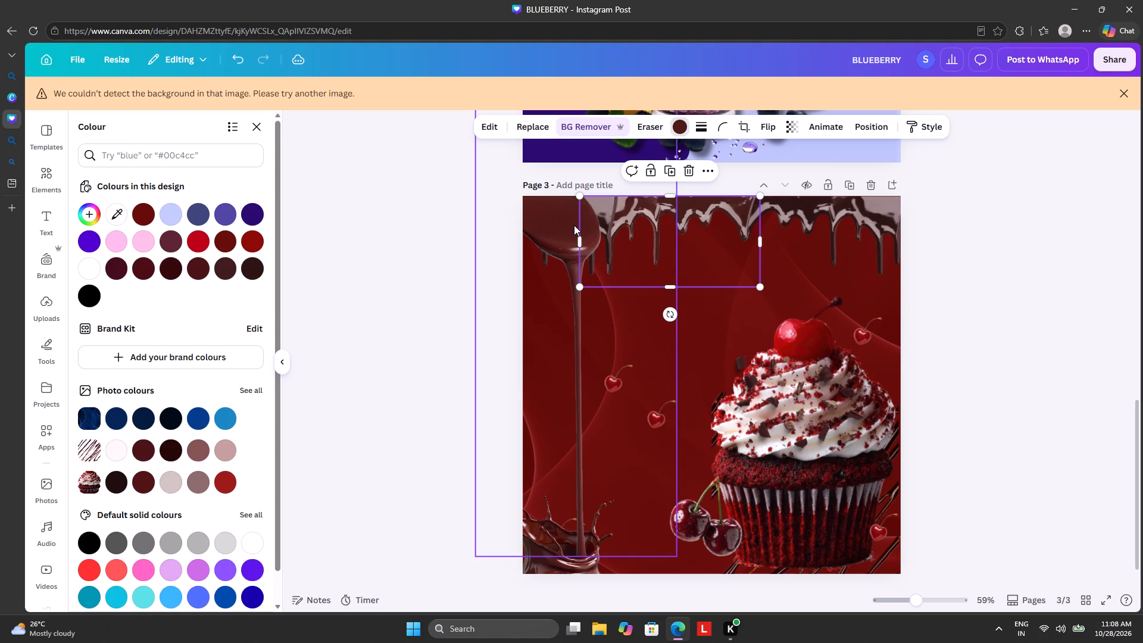
Recolour the chocolate drip at page 3's top-right corner to the design's dark red #660c09.
{"action": "left_click", "coordinate": [797, 206]}
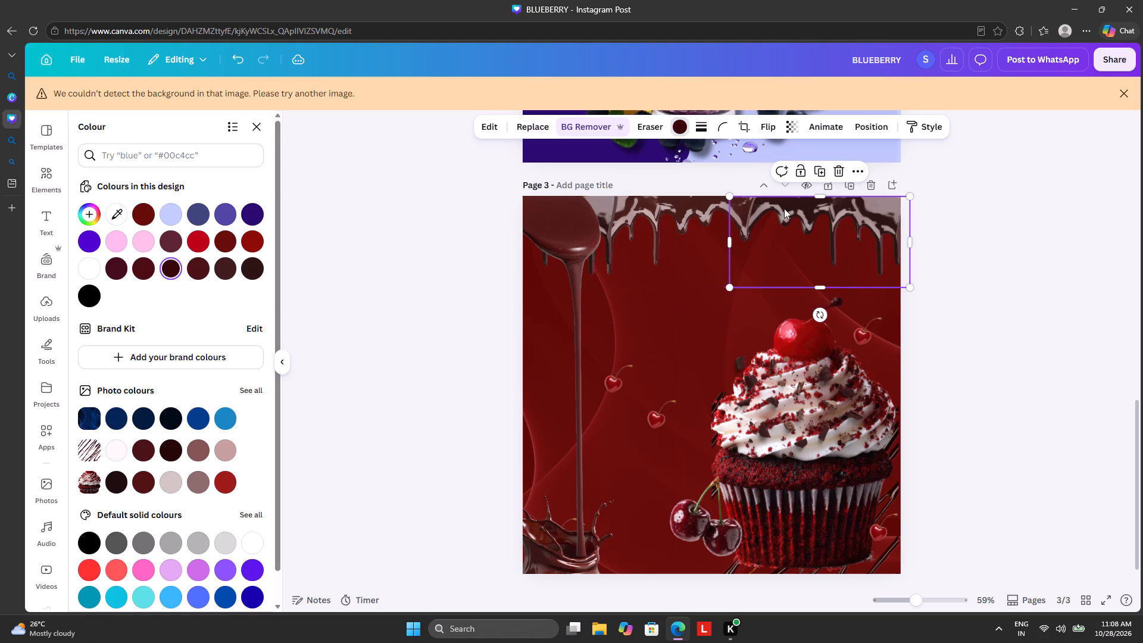
{"action": "left_click", "coordinate": [149, 216]}
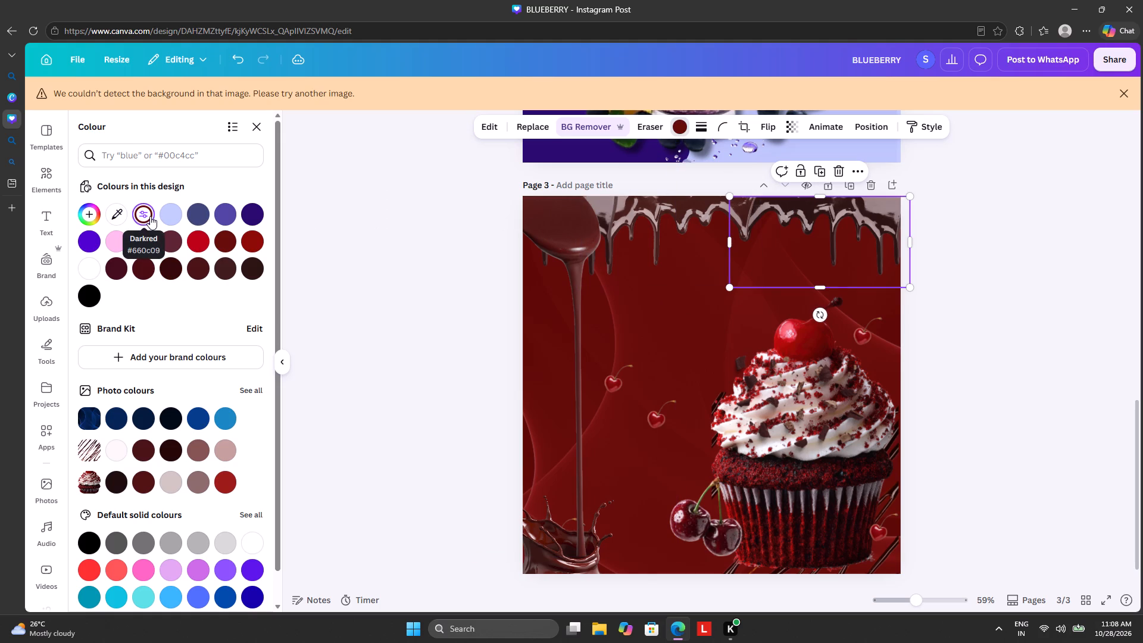
Recolour the chocolate drip at page 3's upper-right corner with a brown sampled from the chocolate spoon.
{"action": "left_click", "coordinate": [117, 218]}
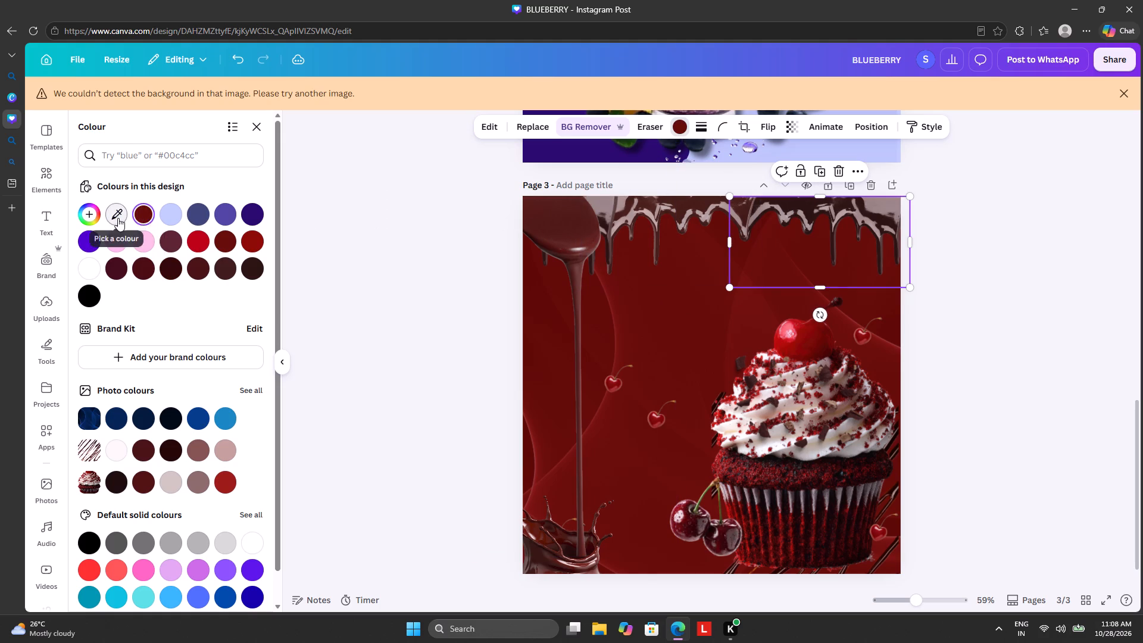
{"action": "left_click", "coordinate": [729, 214]}
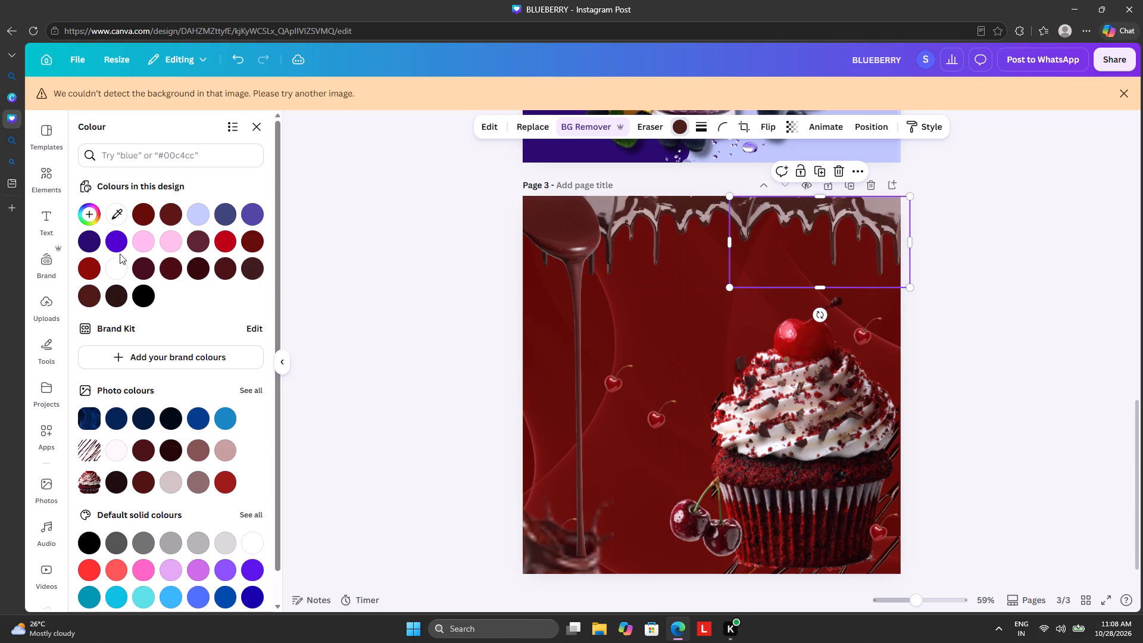
{"action": "left_click", "coordinate": [115, 217]}
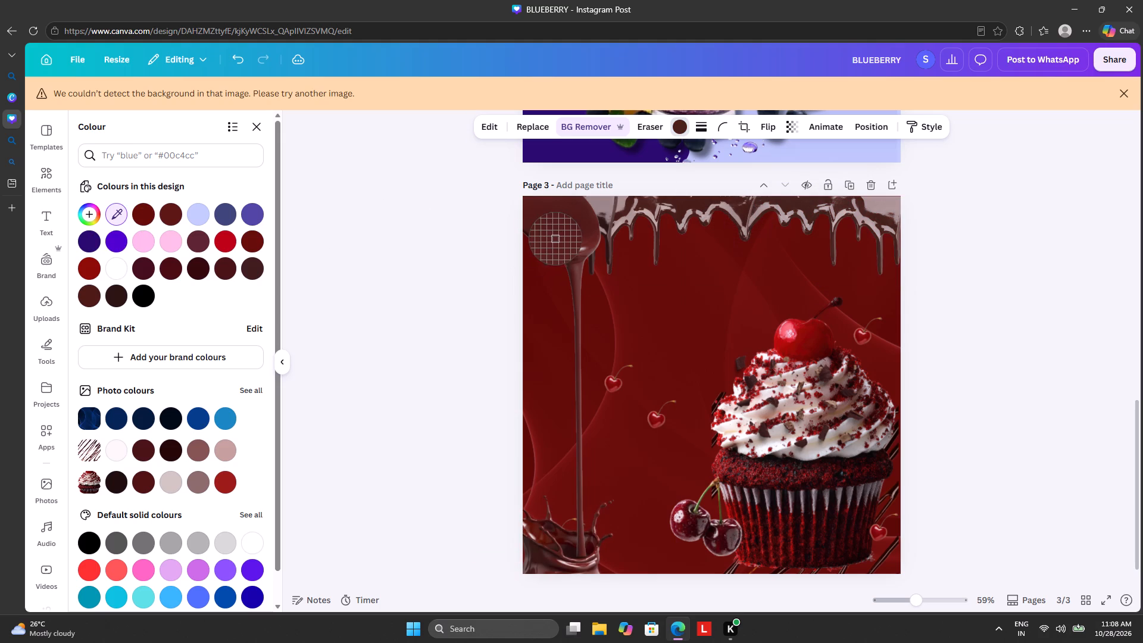
{"action": "left_click", "coordinate": [557, 238]}
{"action": "left_click", "coordinate": [869, 216]}
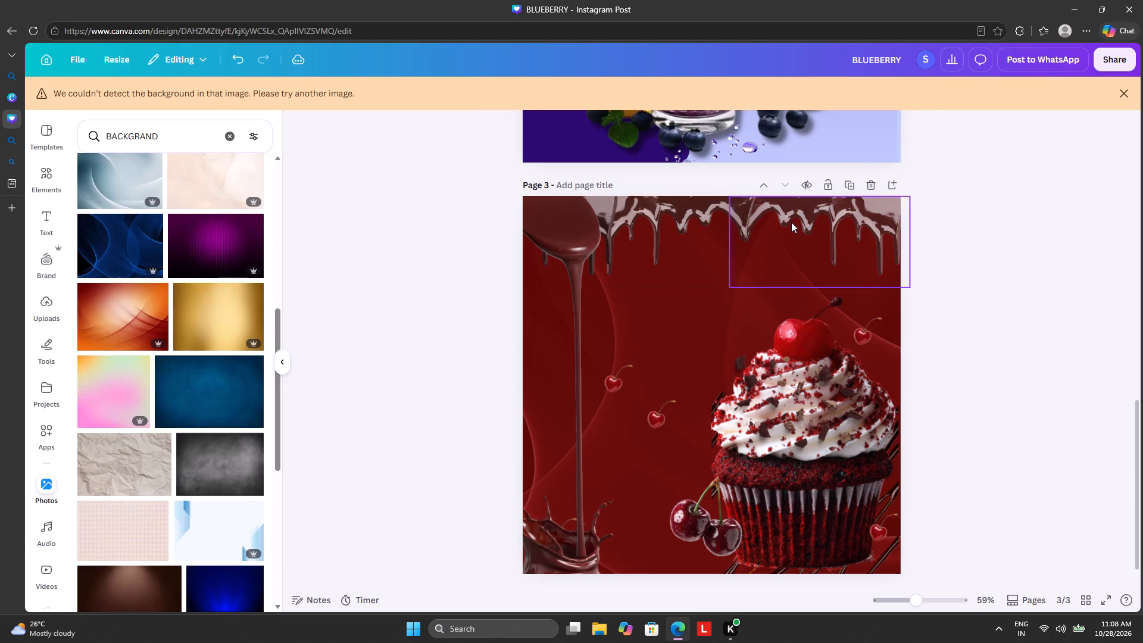
Recolour the chocolate drip at page 3's upper-right corner again, sampling the brown of the spoon's chocolate, and deselect it.
{"action": "left_click", "coordinate": [878, 219]}
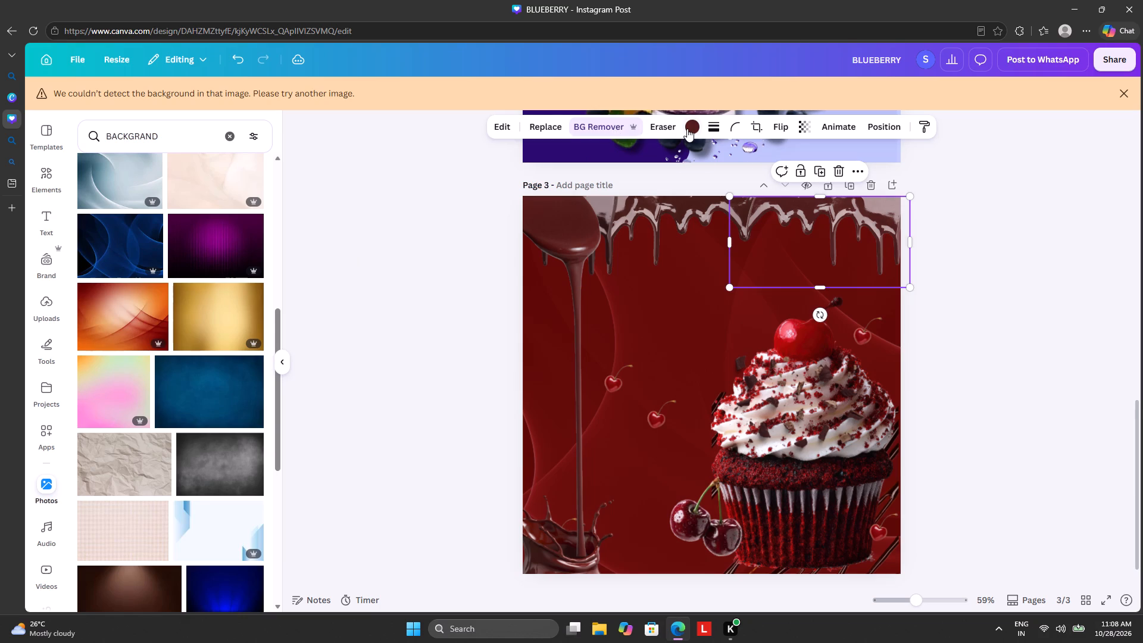
{"action": "left_click", "coordinate": [687, 129]}
{"action": "left_click", "coordinate": [118, 221]}
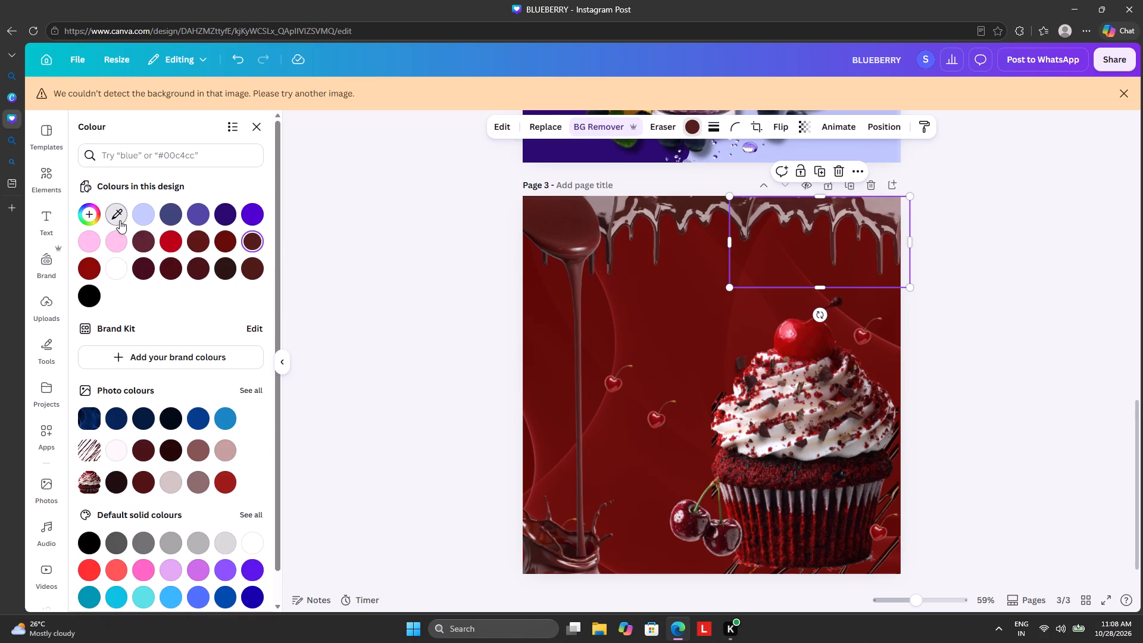
{"action": "left_click", "coordinate": [551, 232]}
{"action": "left_click", "coordinate": [458, 254]}
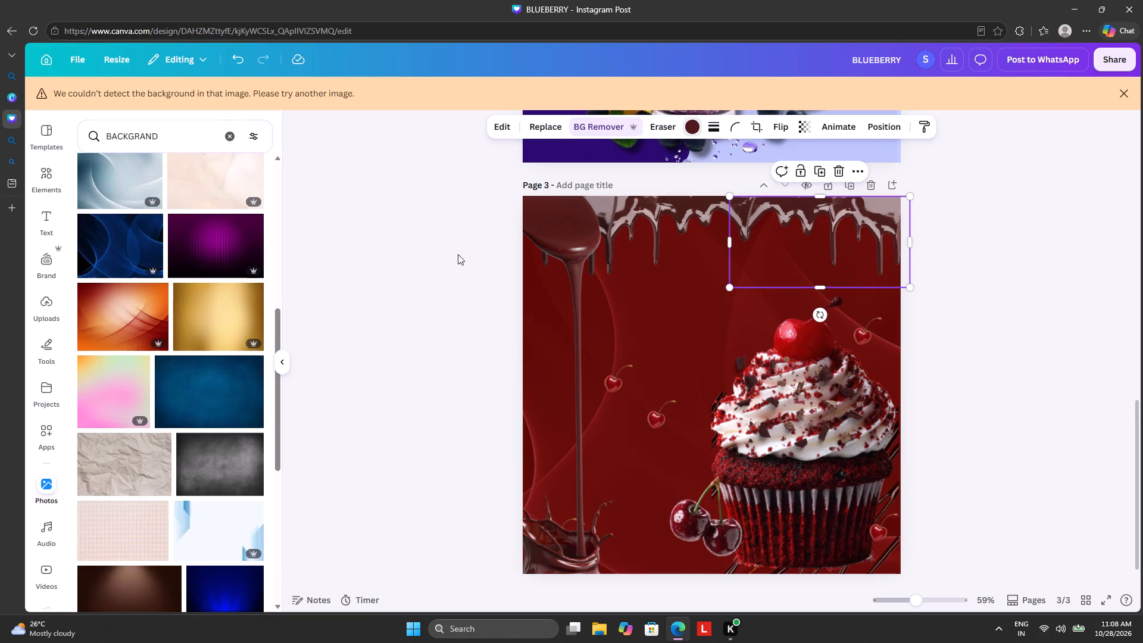
{"action": "left_click", "coordinate": [457, 254]}
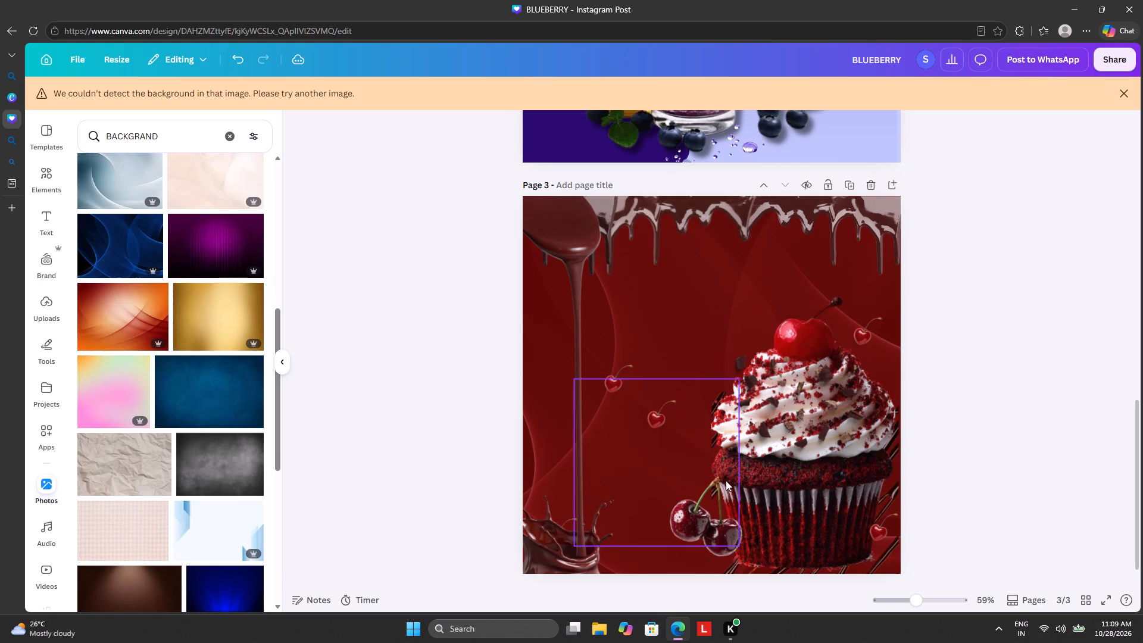
Move the small faint cherry beside the large cupcake's frosting down and slightly left, level with the cupcake's base.
{"action": "left_click_drag", "start_coordinate": [708, 518], "coordinate": [711, 526]}
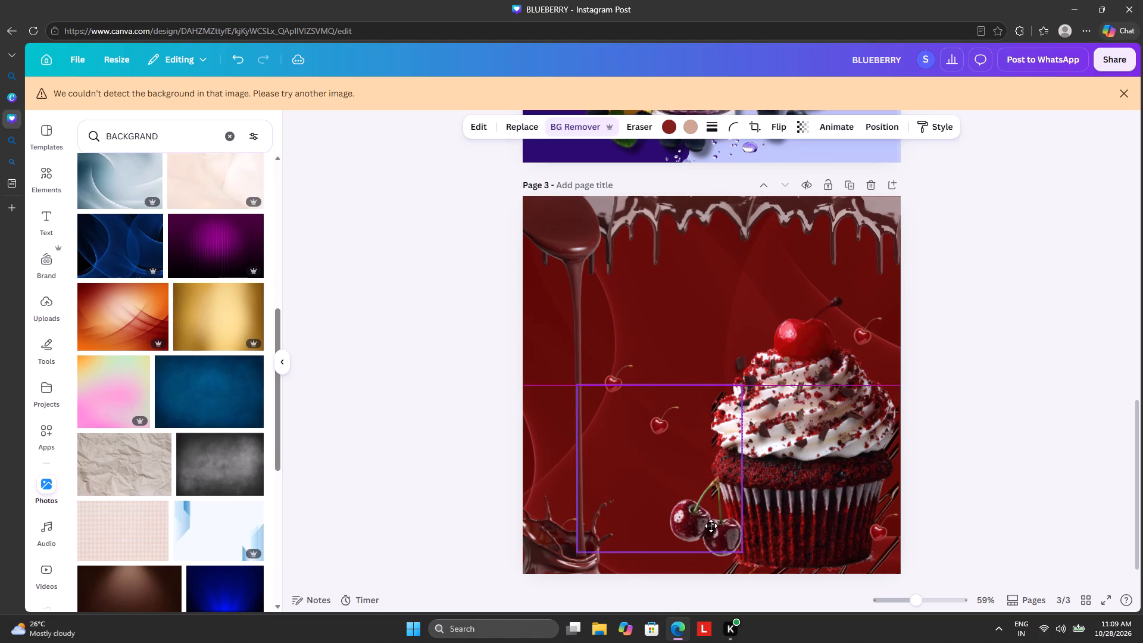
{"action": "left_click_drag", "start_coordinate": [711, 526], "coordinate": [684, 564]}
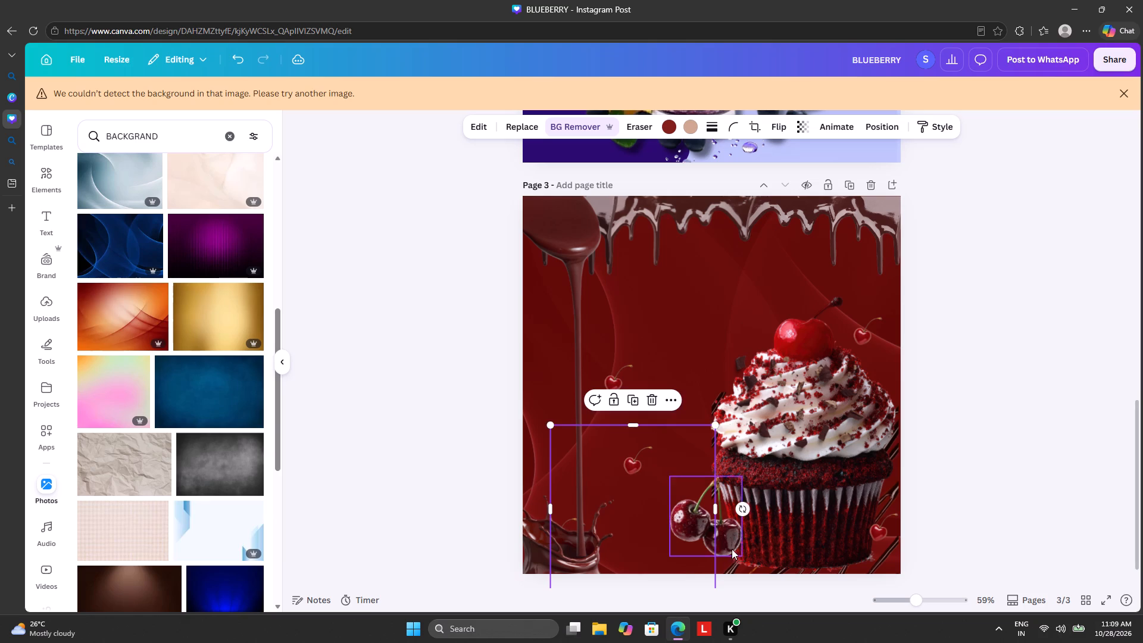
Reposition the cherry pair slightly lower beside the large cupcake's base, just above page 3's bottom edge.
{"action": "left_click", "coordinate": [738, 532]}
{"action": "left_click_drag", "start_coordinate": [718, 536], "coordinate": [744, 551]}
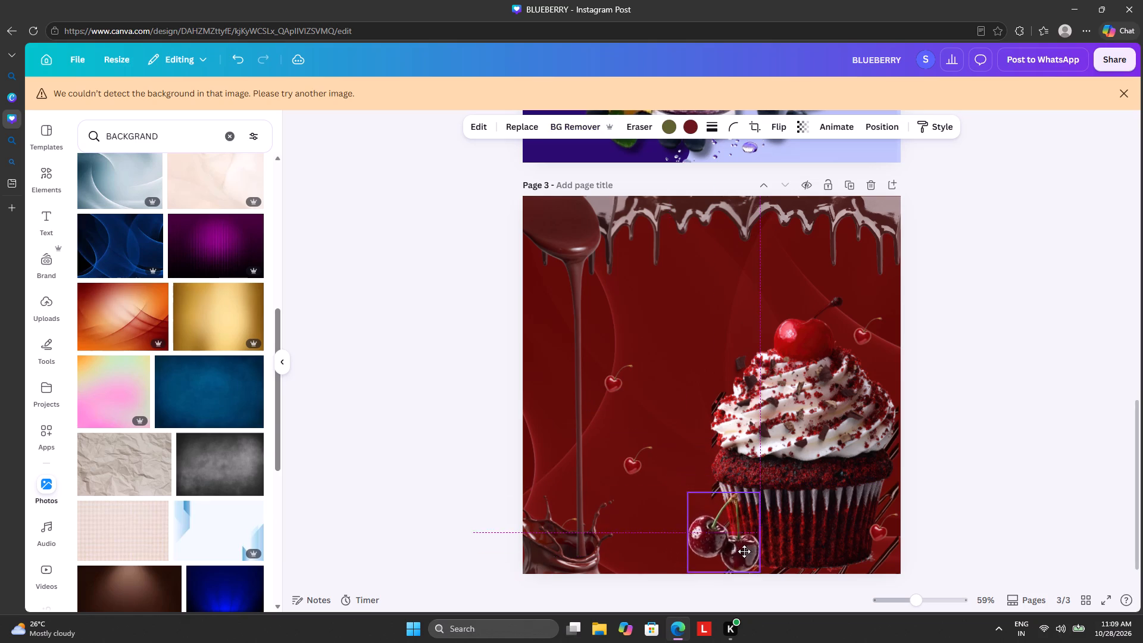
{"action": "left_click_drag", "start_coordinate": [744, 551], "coordinate": [775, 575]}
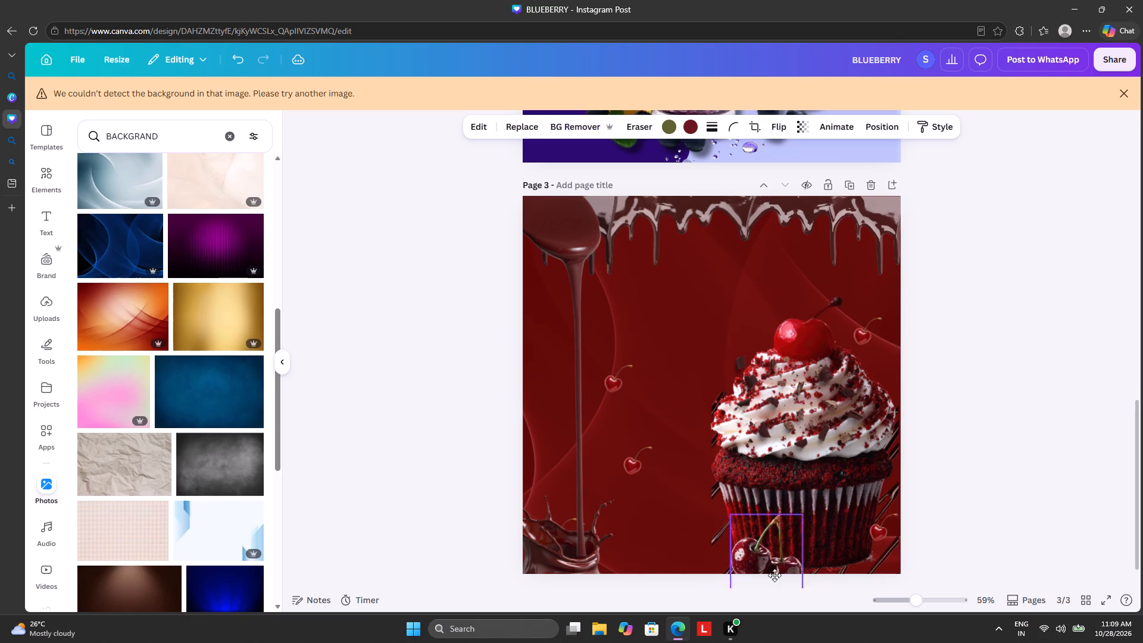
{"action": "left_click_drag", "start_coordinate": [775, 575], "coordinate": [730, 554]}
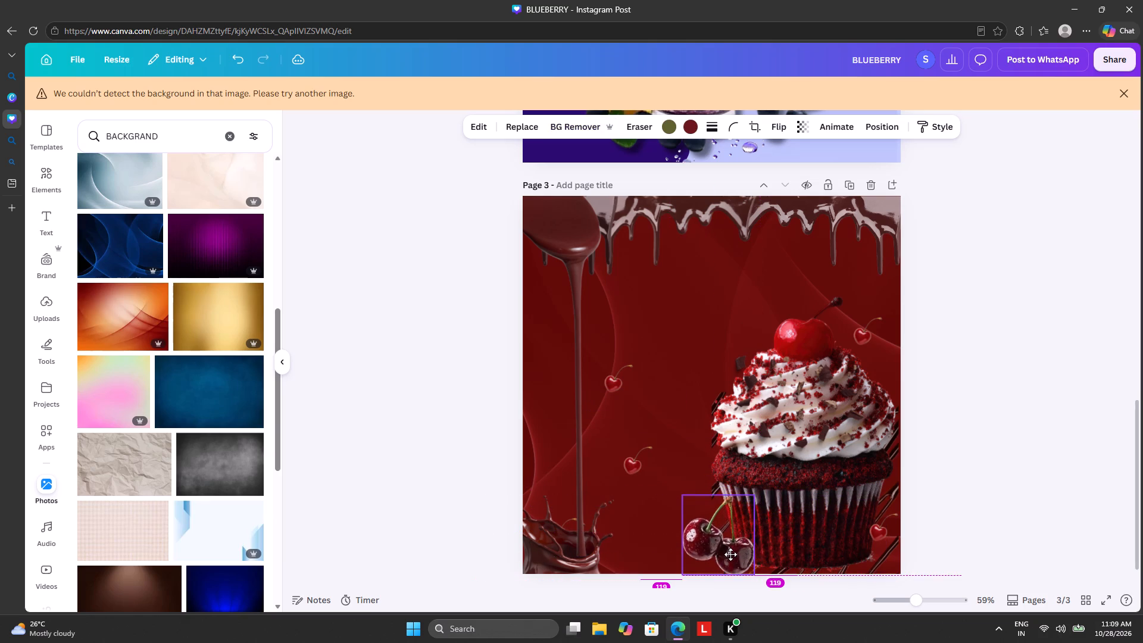
{"action": "left_click_drag", "start_coordinate": [730, 554], "coordinate": [728, 554]}
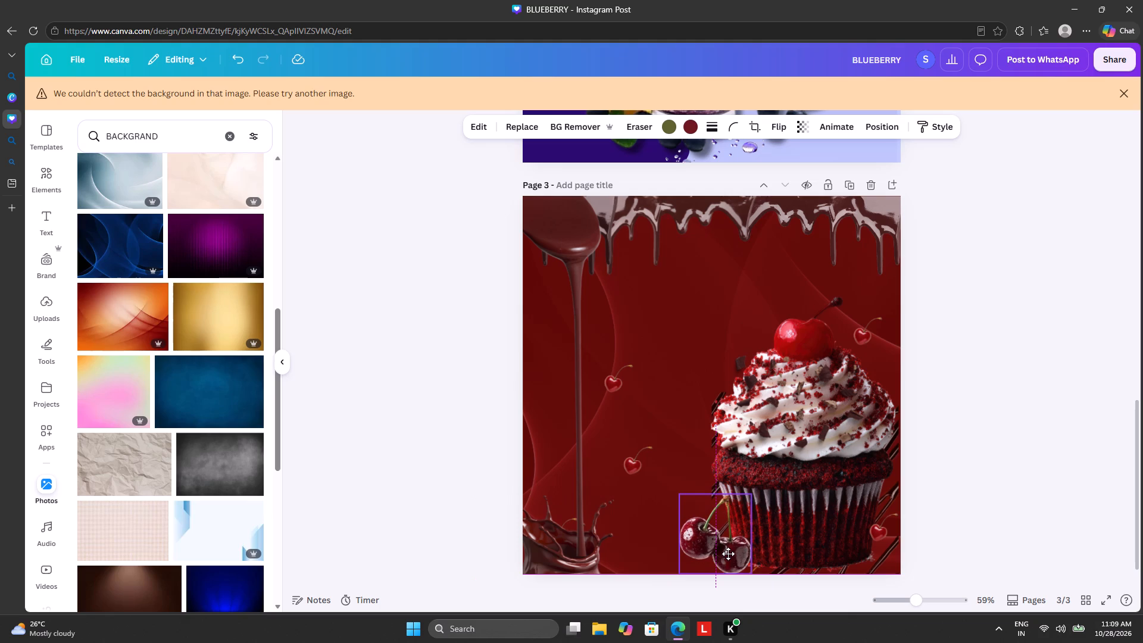
{"action": "left_click_drag", "start_coordinate": [728, 554], "coordinate": [1142, 366]}
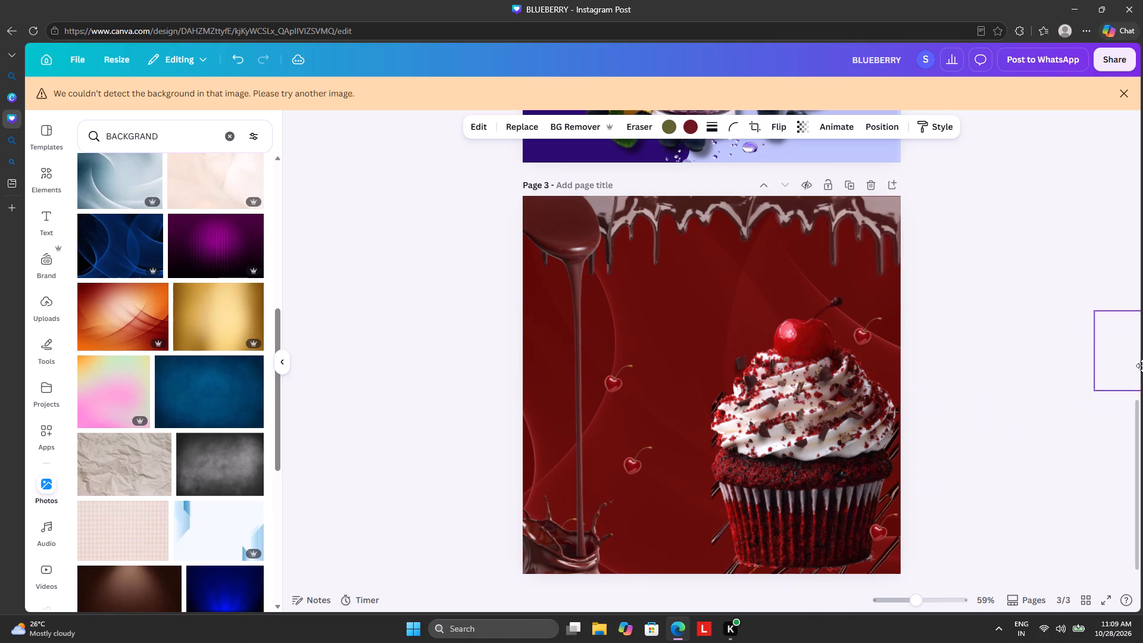
{"action": "left_click_drag", "start_coordinate": [1142, 366], "coordinate": [1142, 358]}
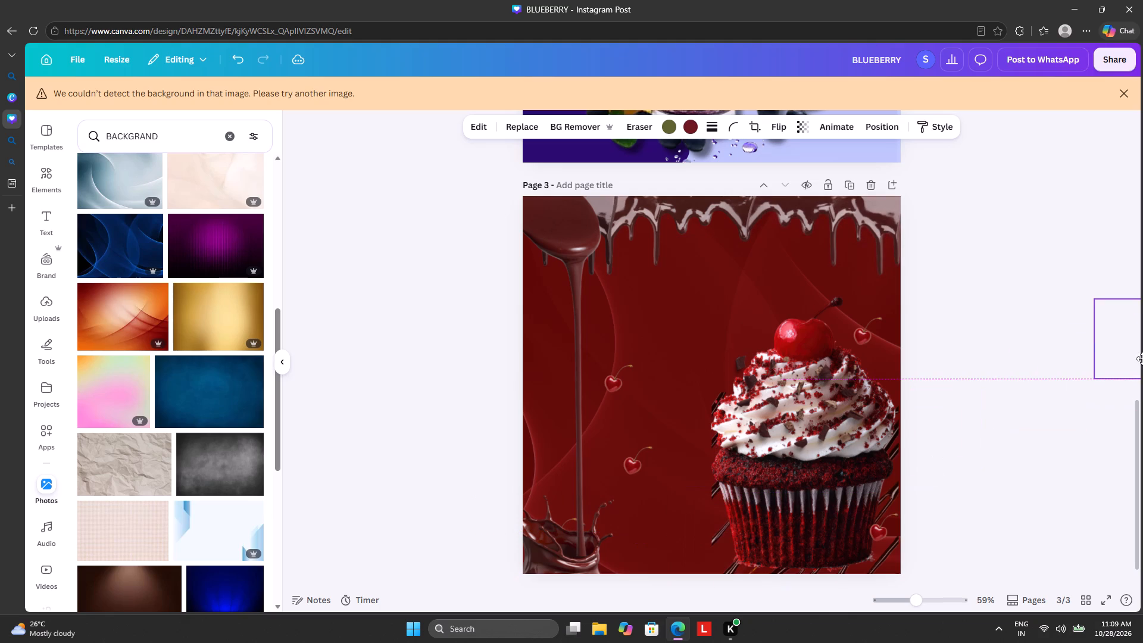
{"action": "left_click_drag", "start_coordinate": [1142, 358], "coordinate": [713, 555]}
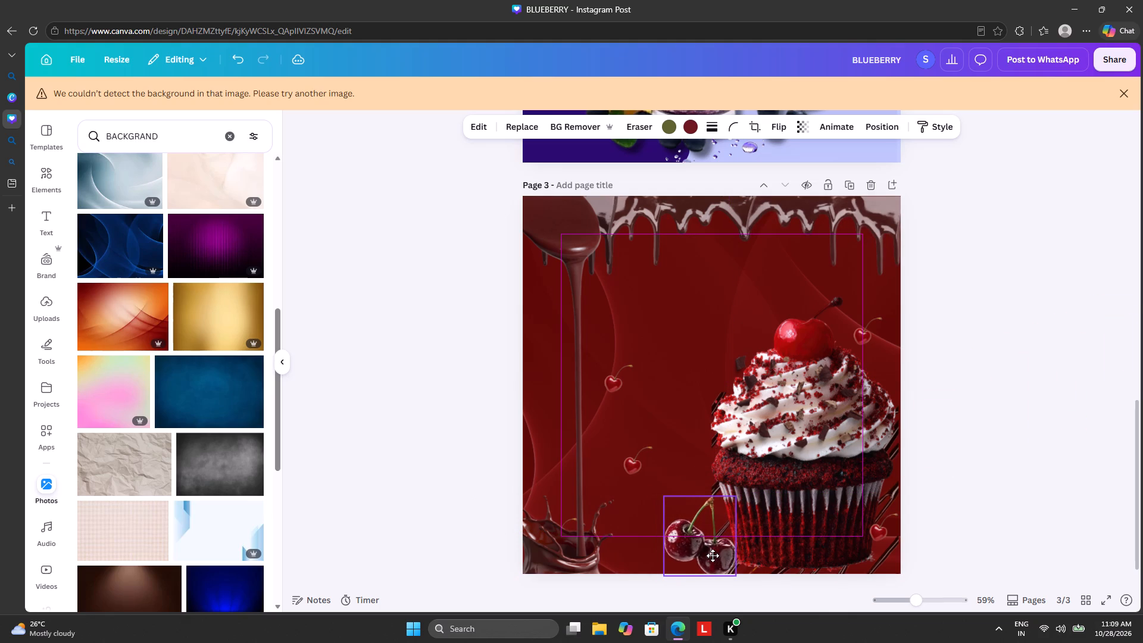
{"action": "left_click_drag", "start_coordinate": [713, 555], "coordinate": [713, 555]}
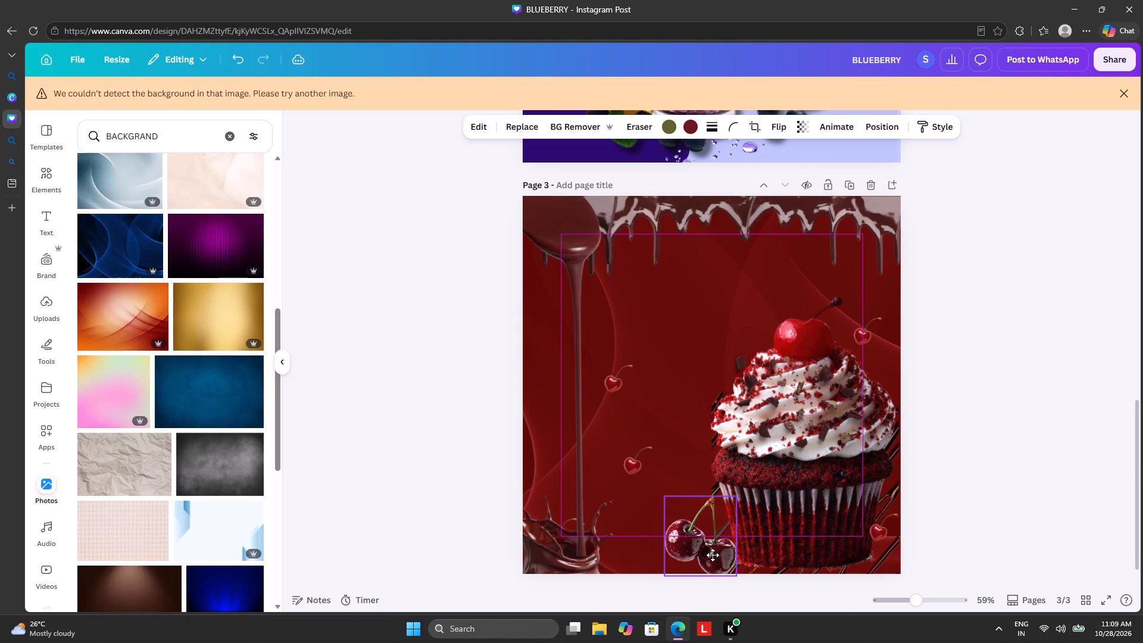
{"action": "left_click_drag", "start_coordinate": [713, 555], "coordinate": [714, 549]}
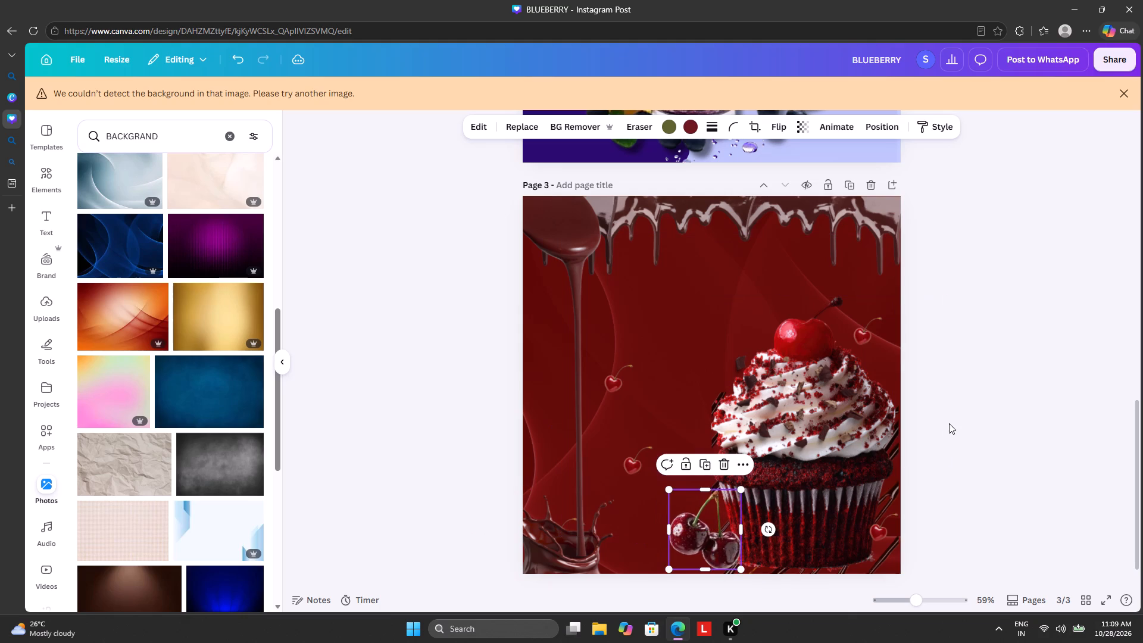
Adjust the dark streaks graphic behind the large cupcake, shifting it slightly and extending its right edge, and deselect it.
{"action": "left_click", "coordinate": [817, 429]}
{"action": "left_click", "coordinate": [818, 427]}
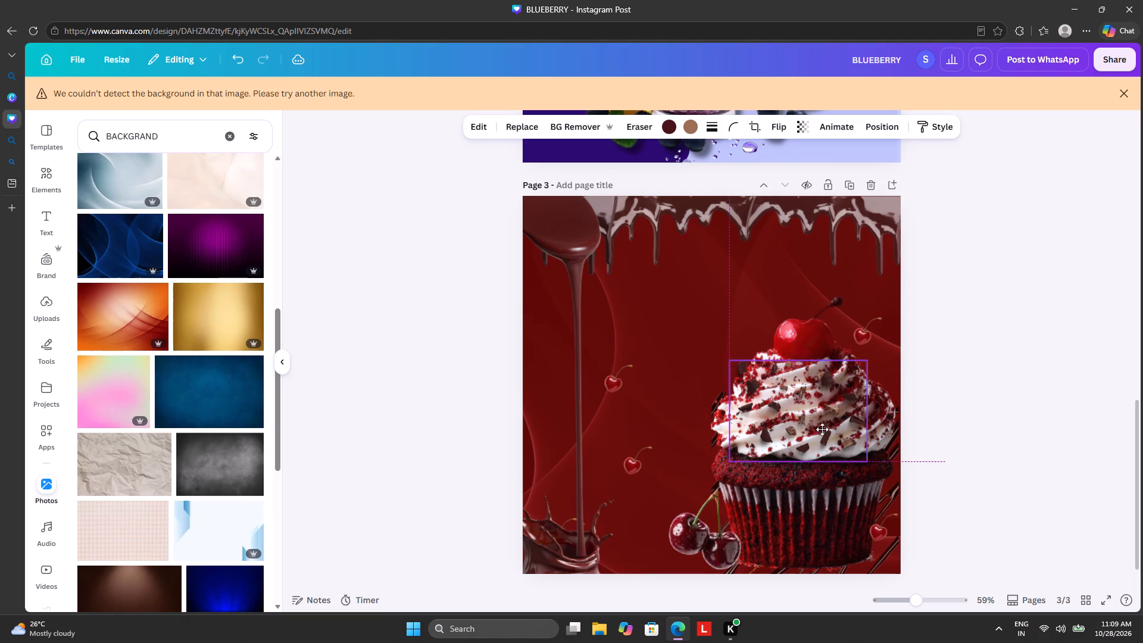
{"action": "left_click", "coordinate": [898, 479]}
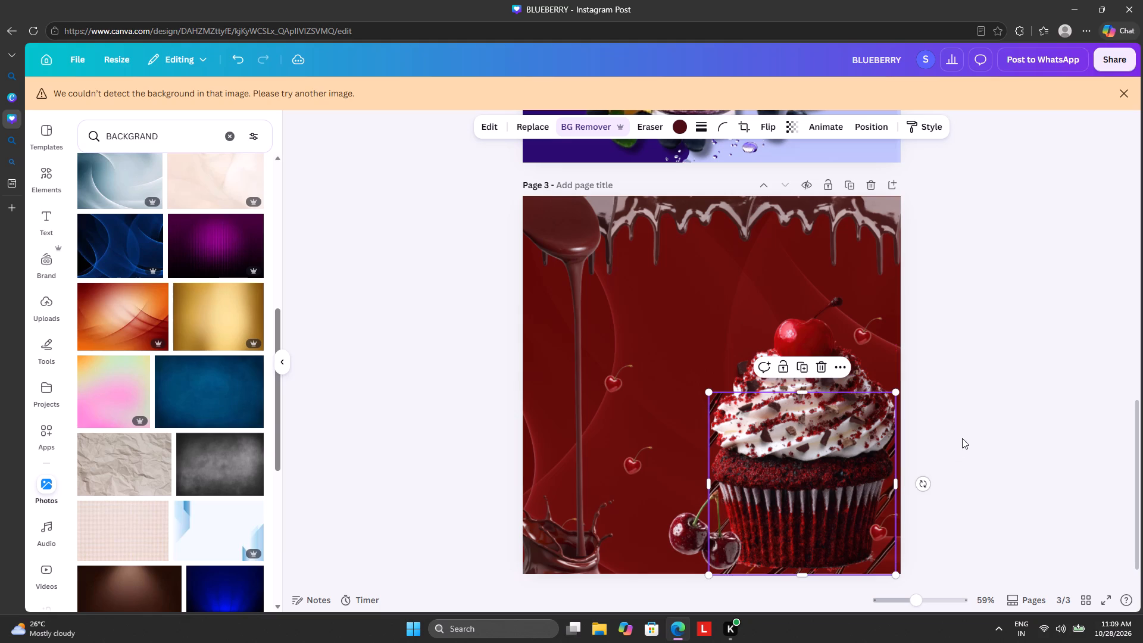
{"action": "left_click_drag", "start_coordinate": [897, 475], "coordinate": [900, 476]}
{"action": "left_click_drag", "start_coordinate": [900, 476], "coordinate": [903, 476]}
{"action": "left_click", "coordinate": [995, 427]}
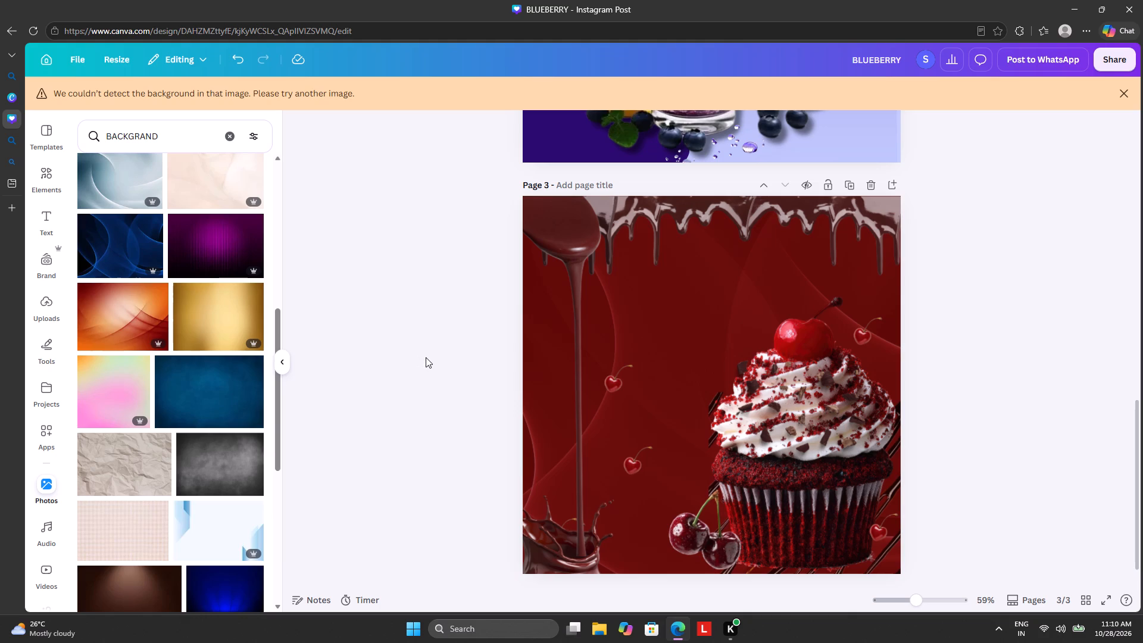
Duplicate the large cupcake, shrink the copy to about a third of its size, and place it near the pouring chocolate.
{"action": "left_click", "coordinate": [786, 488]}
{"action": "left_click", "coordinate": [802, 274]}
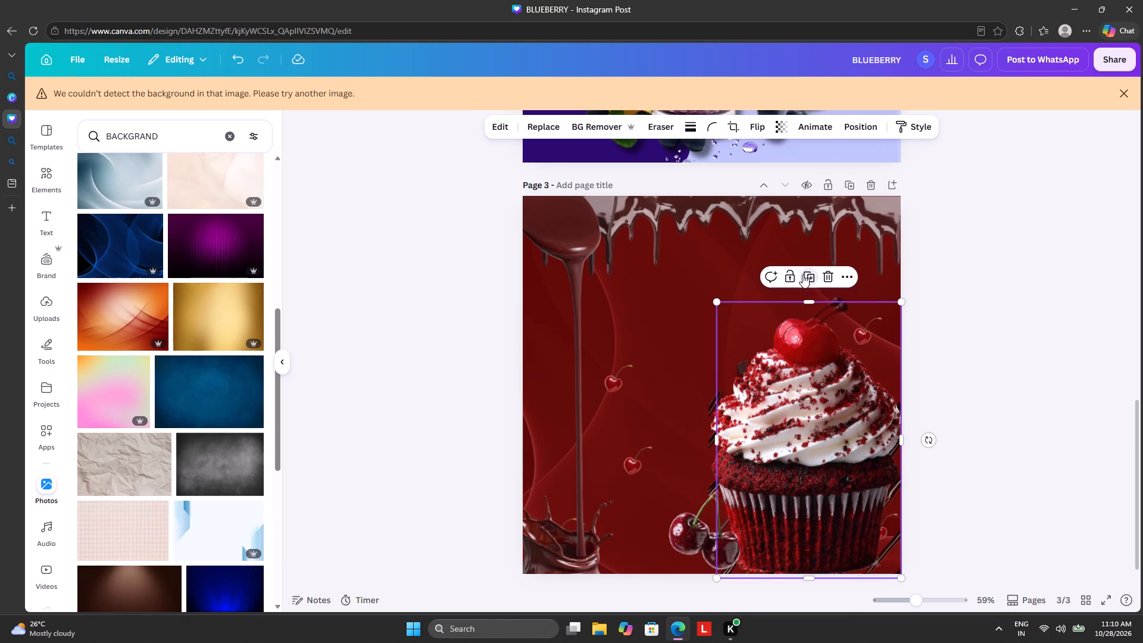
{"action": "left_click_drag", "start_coordinate": [795, 417], "coordinate": [641, 373]}
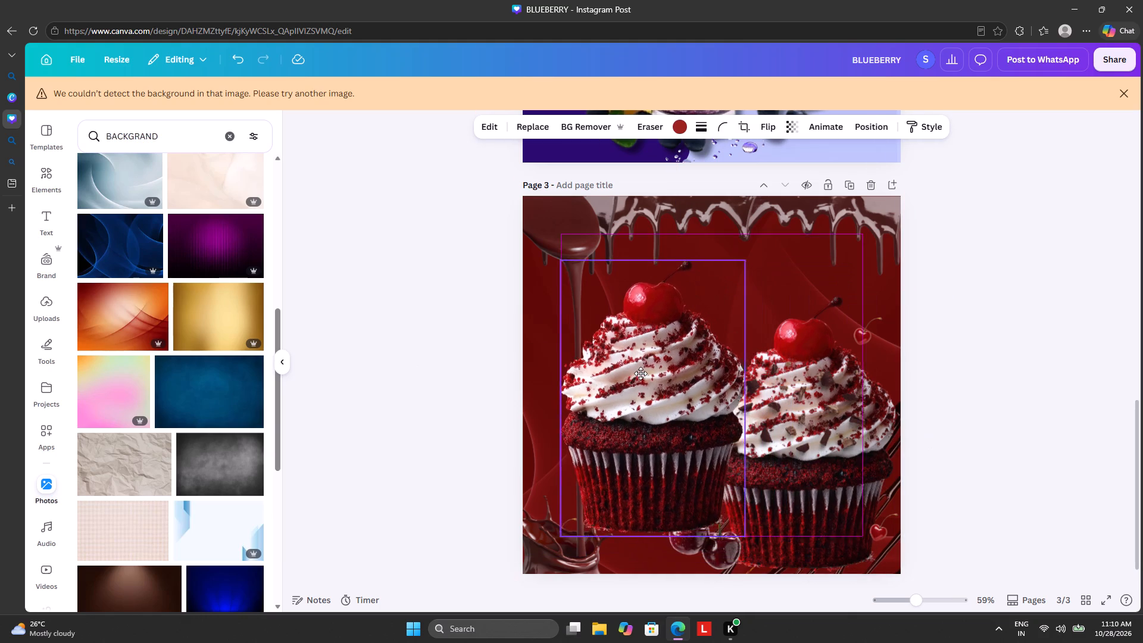
{"action": "left_click_drag", "start_coordinate": [641, 373], "coordinate": [637, 339]}
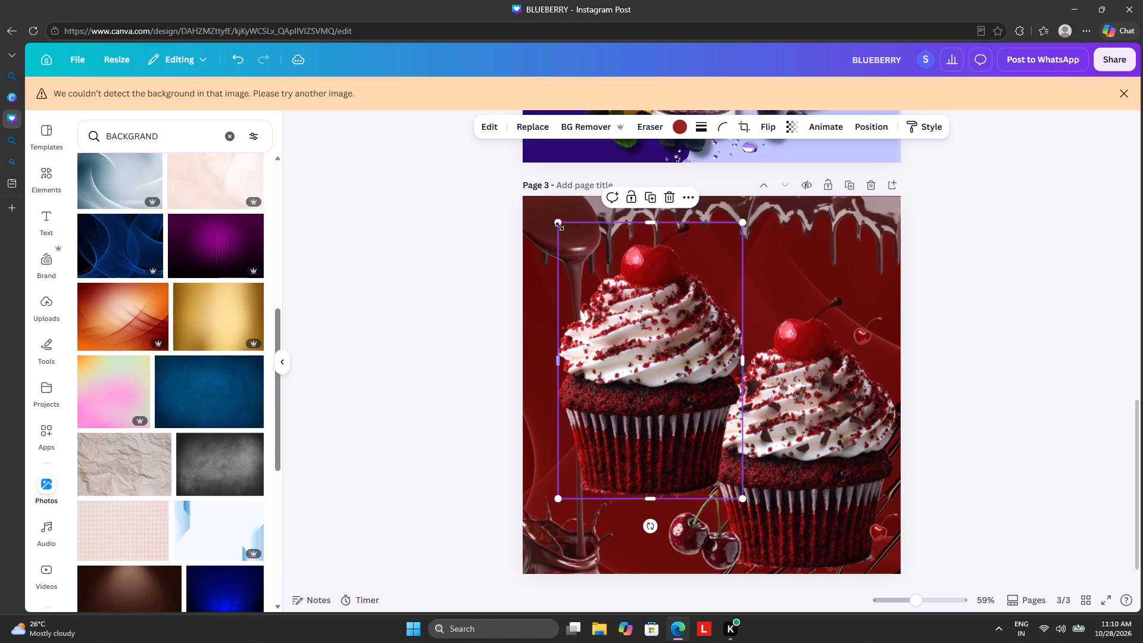
{"action": "left_click_drag", "start_coordinate": [558, 223], "coordinate": [674, 422]}
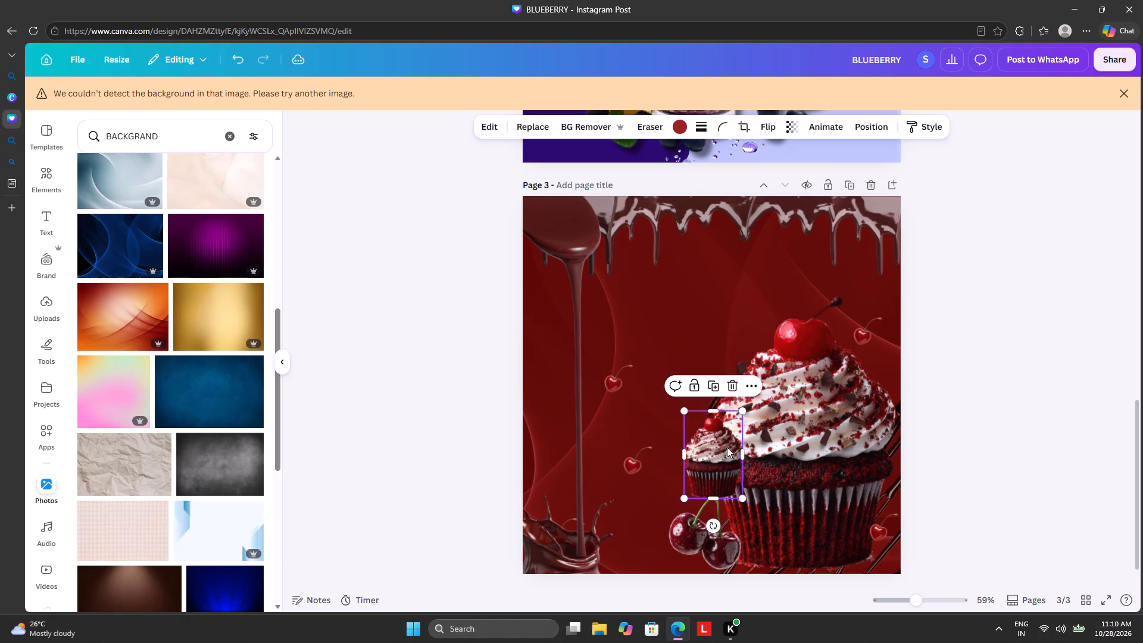
{"action": "left_click_drag", "start_coordinate": [729, 446], "coordinate": [638, 376]}
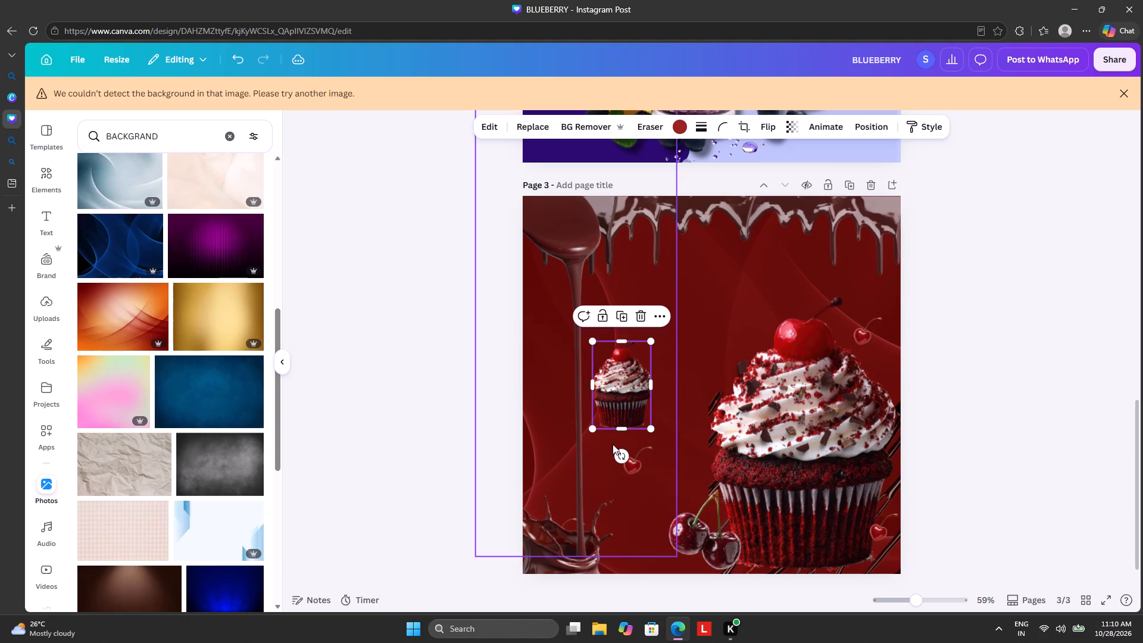
Rotate the small cupcake to about 22° and place it over the pouring chocolate stream, between the two small cherries.
{"action": "left_click_drag", "start_coordinate": [620, 452], "coordinate": [528, 374]}
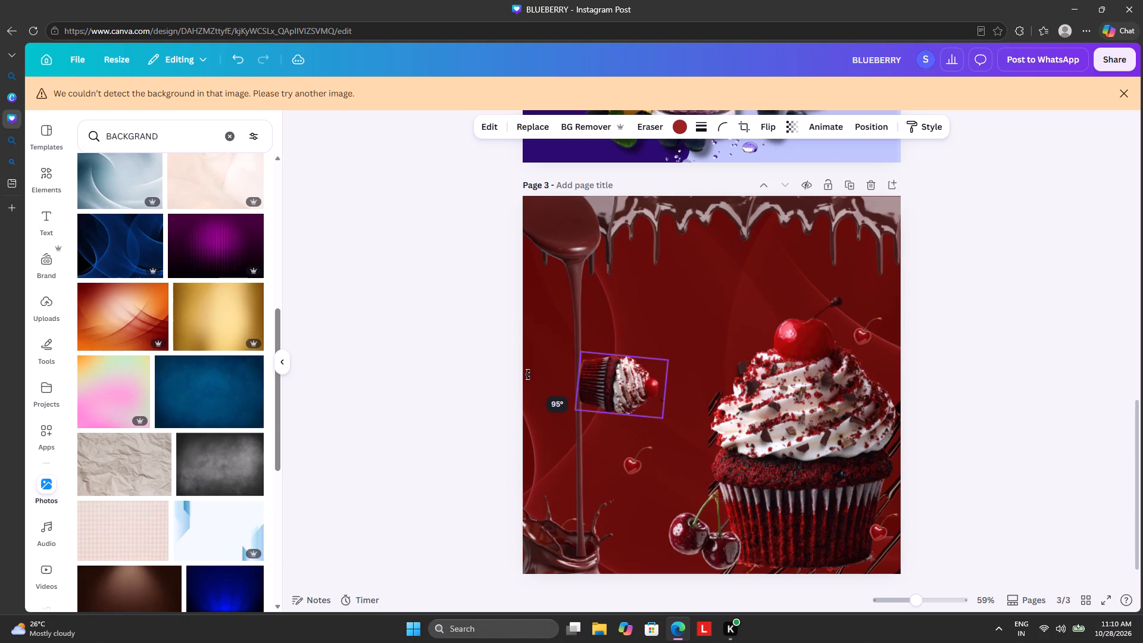
{"action": "left_click_drag", "start_coordinate": [528, 374], "coordinate": [604, 425]}
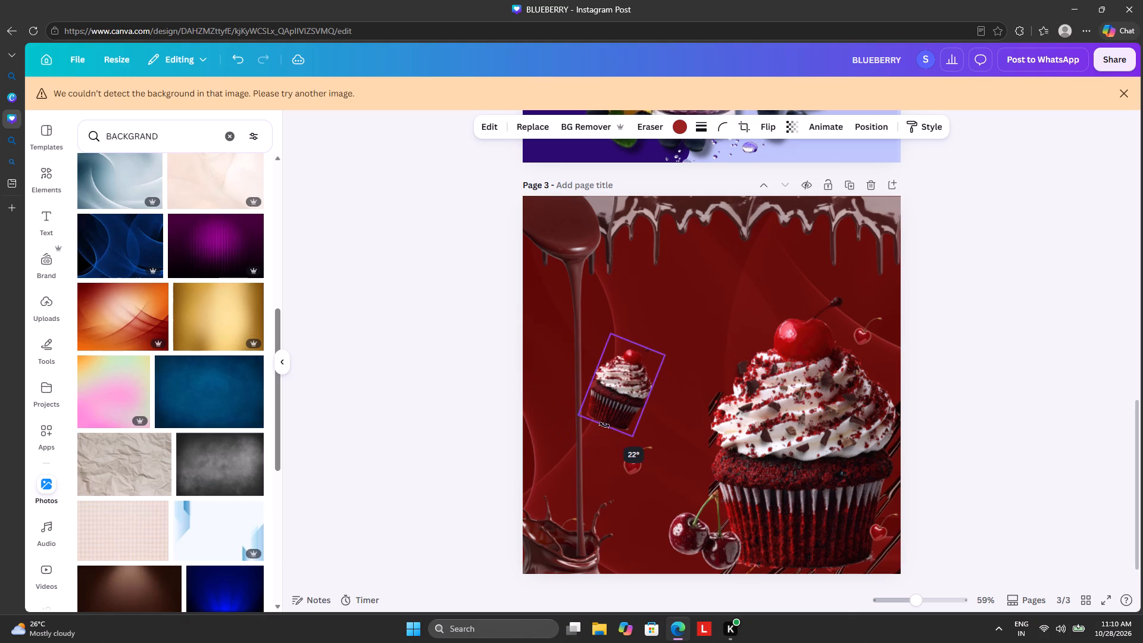
{"action": "left_click_drag", "start_coordinate": [604, 425], "coordinate": [604, 424]}
{"action": "left_click_drag", "start_coordinate": [623, 398], "coordinate": [623, 398]}
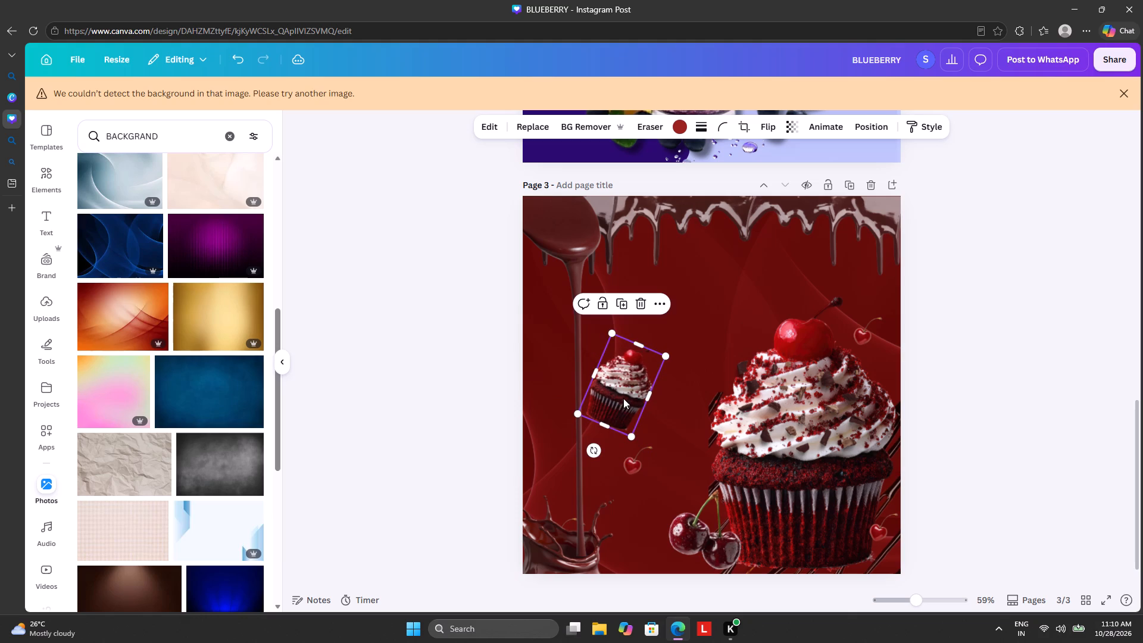
{"action": "left_click_drag", "start_coordinate": [623, 398], "coordinate": [612, 456]}
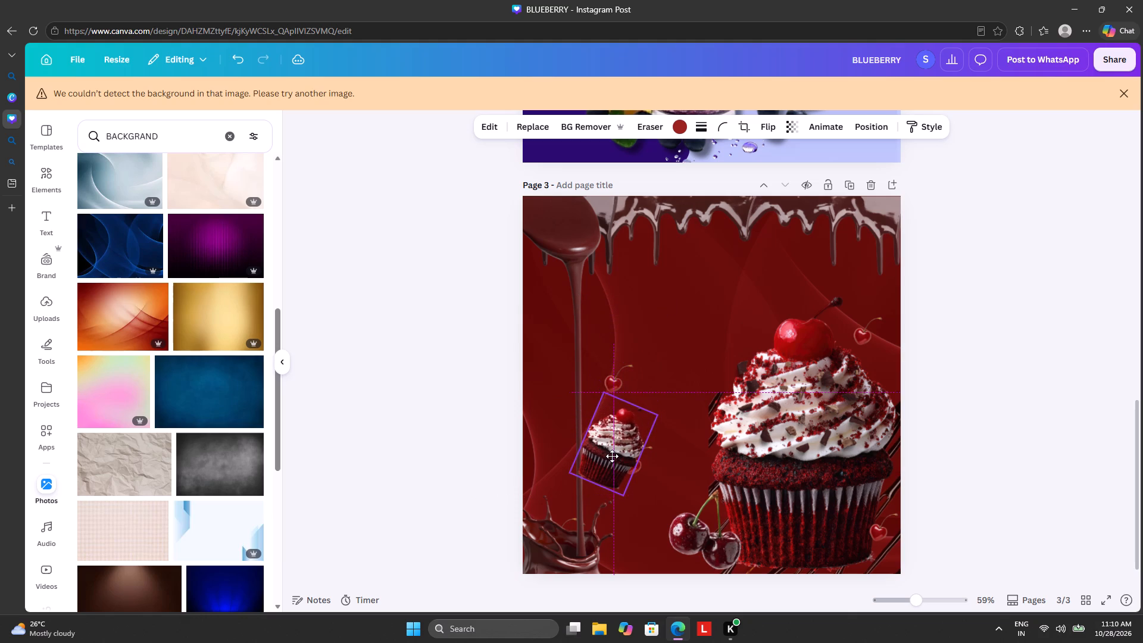
{"action": "left_click_drag", "start_coordinate": [612, 456], "coordinate": [608, 451]}
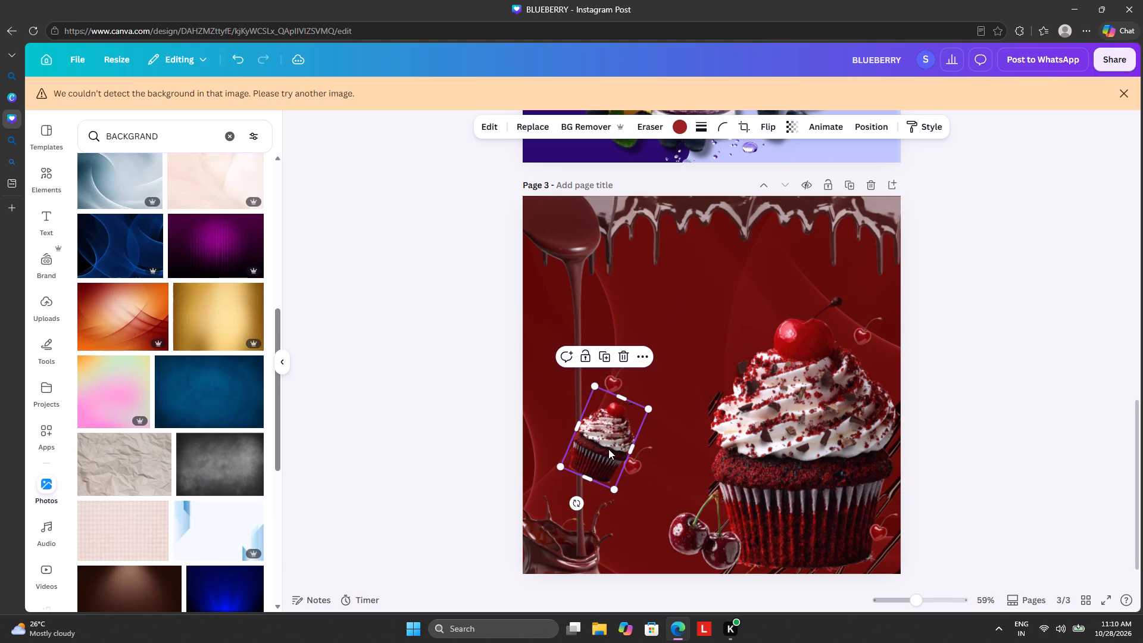
Move the small cupcake's layer directly beneath the spoon pouring chocolate and above the chocolate splash.
{"action": "left_click", "coordinate": [869, 139]}
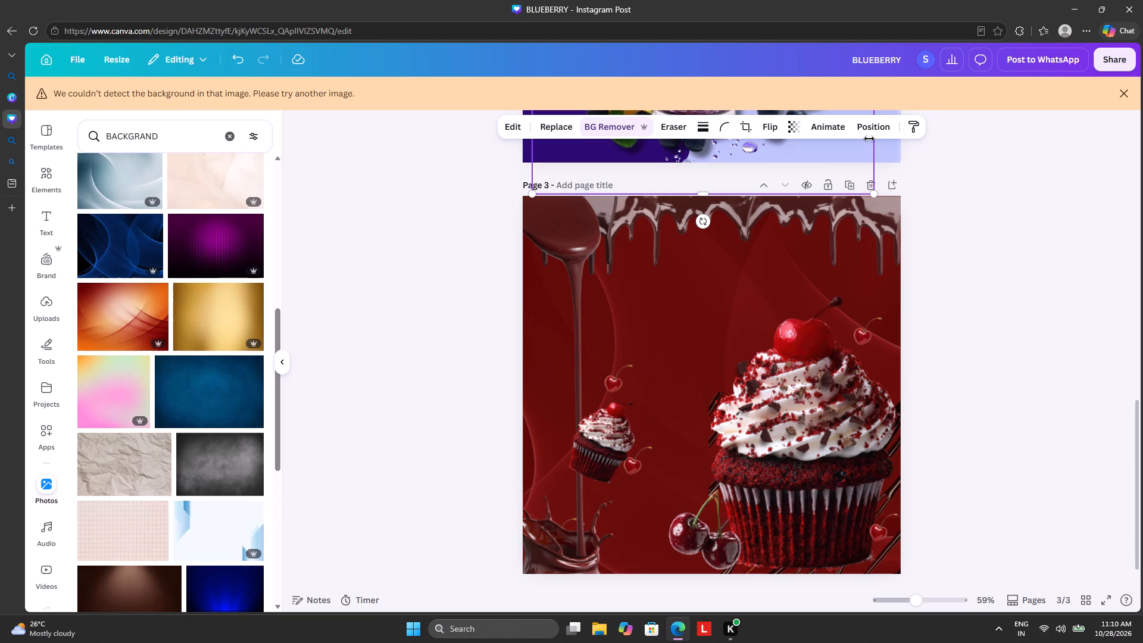
{"action": "left_click", "coordinate": [869, 130]}
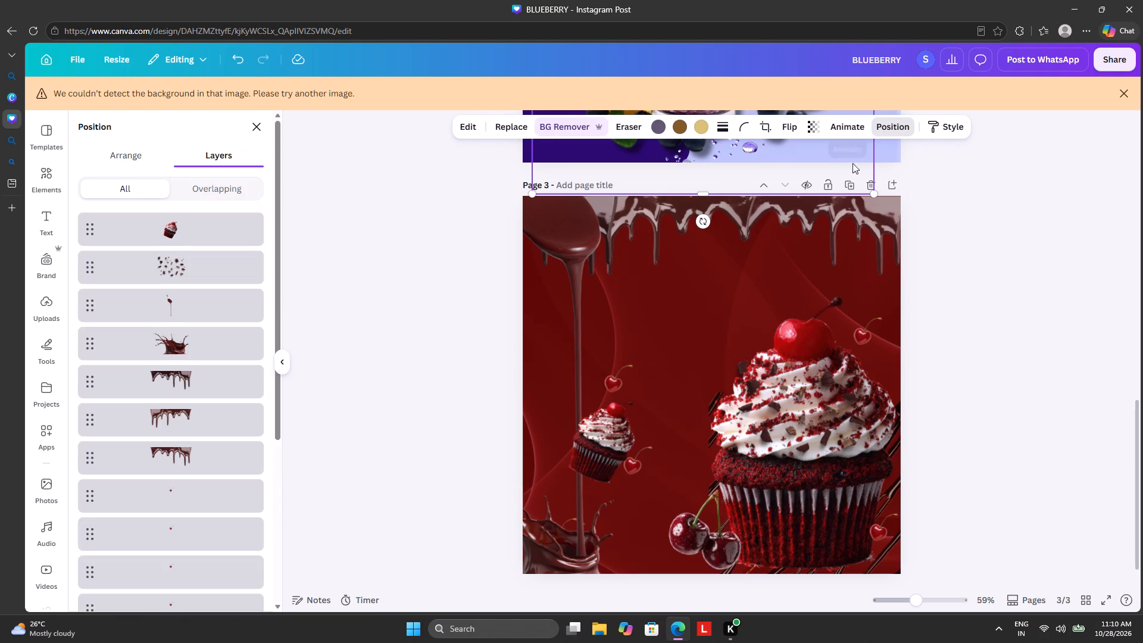
{"action": "left_click_drag", "start_coordinate": [188, 235], "coordinate": [223, 562]}
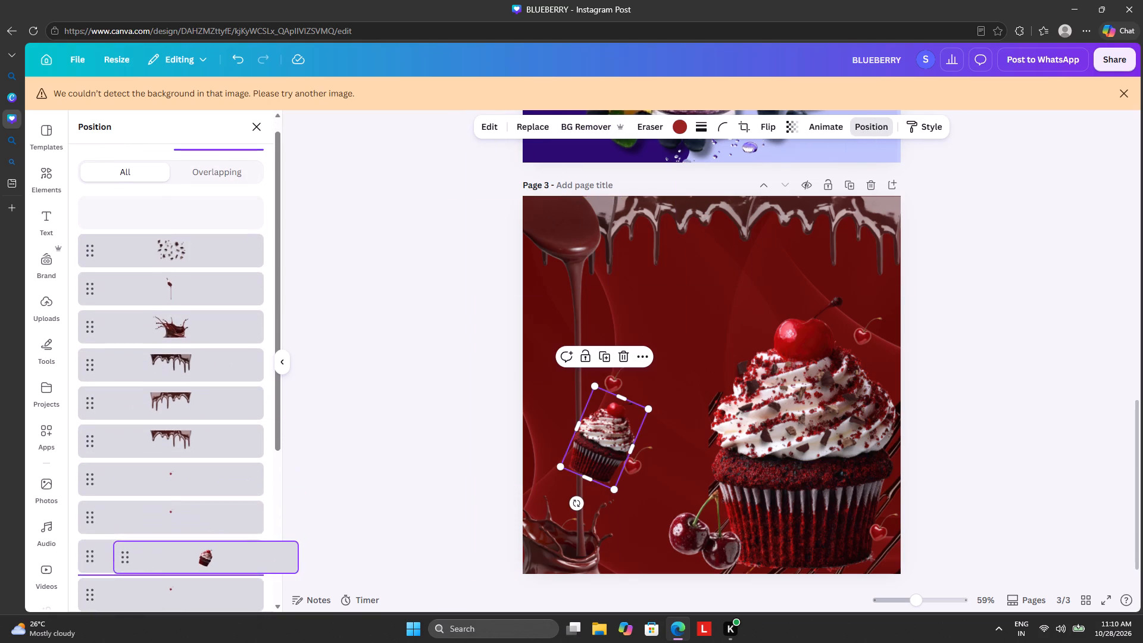
{"action": "left_click_drag", "start_coordinate": [223, 562], "coordinate": [198, 297]}
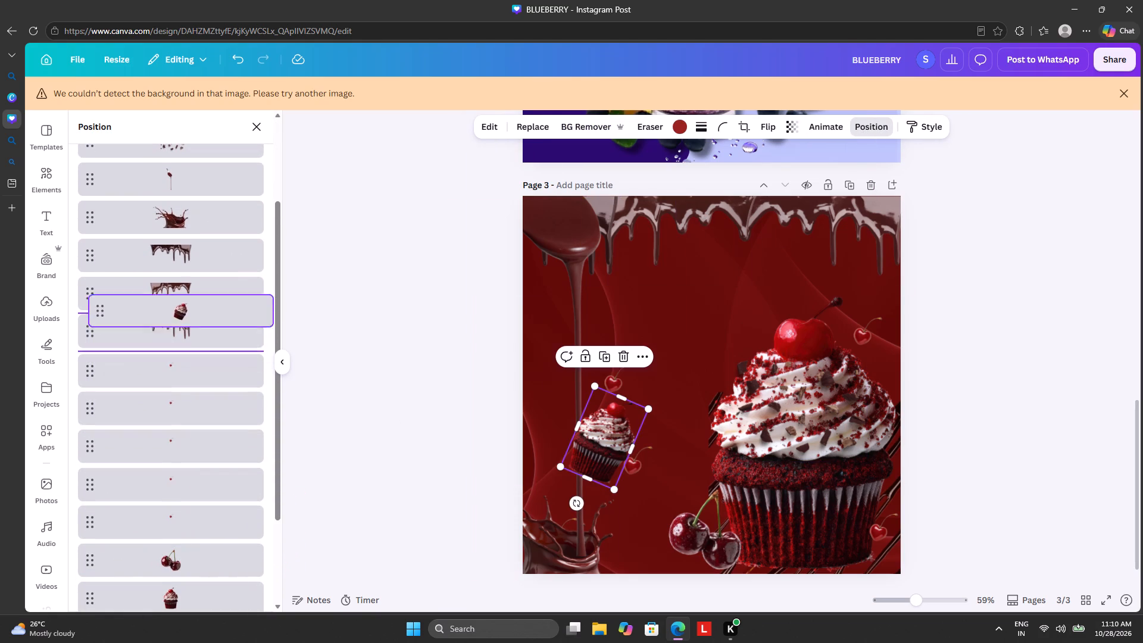
{"action": "left_click_drag", "start_coordinate": [198, 297], "coordinate": [192, 210]}
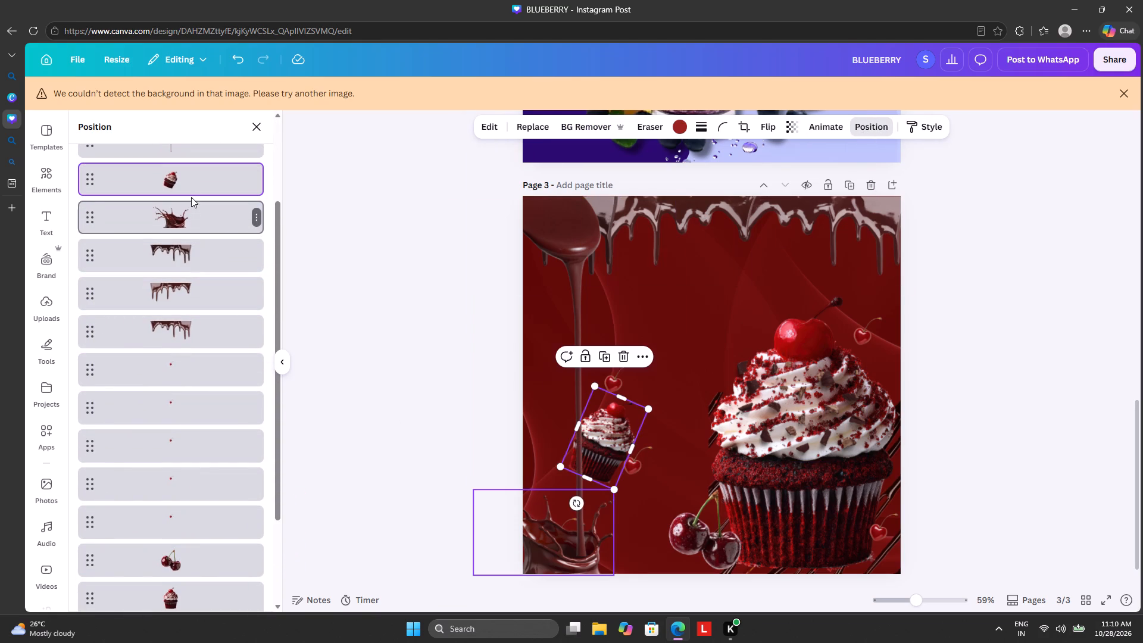
Move the small cupcake's layer above the spoon pouring chocolate, directly beneath the scattered pieces layer.
{"action": "left_click_drag", "start_coordinate": [190, 182], "coordinate": [193, 213]}
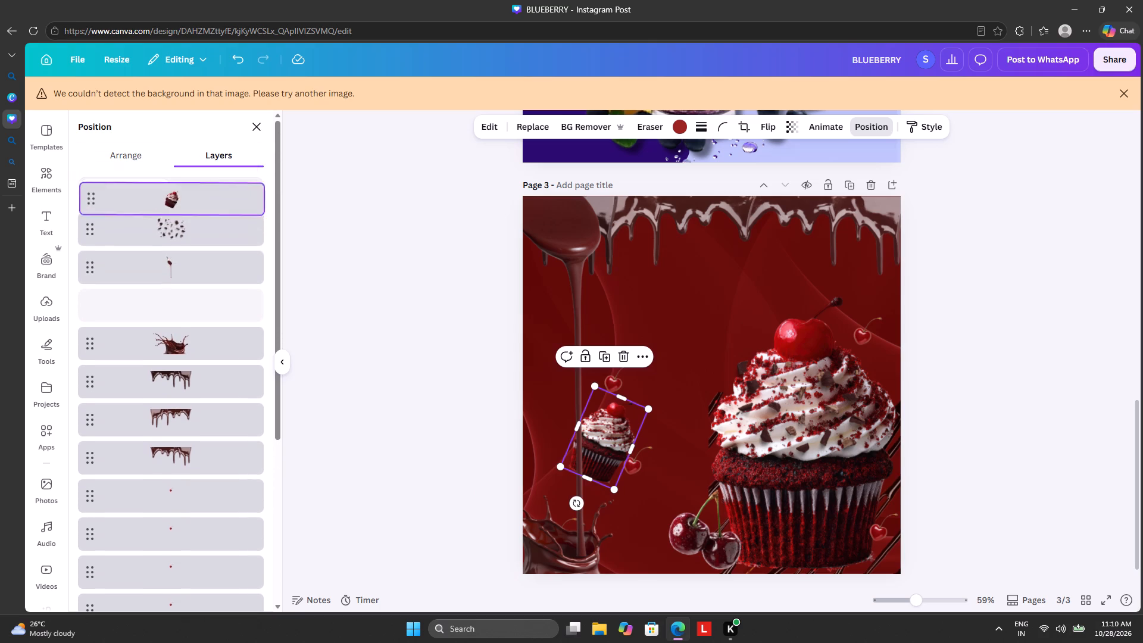
{"action": "left_click_drag", "start_coordinate": [193, 213], "coordinate": [194, 258]}
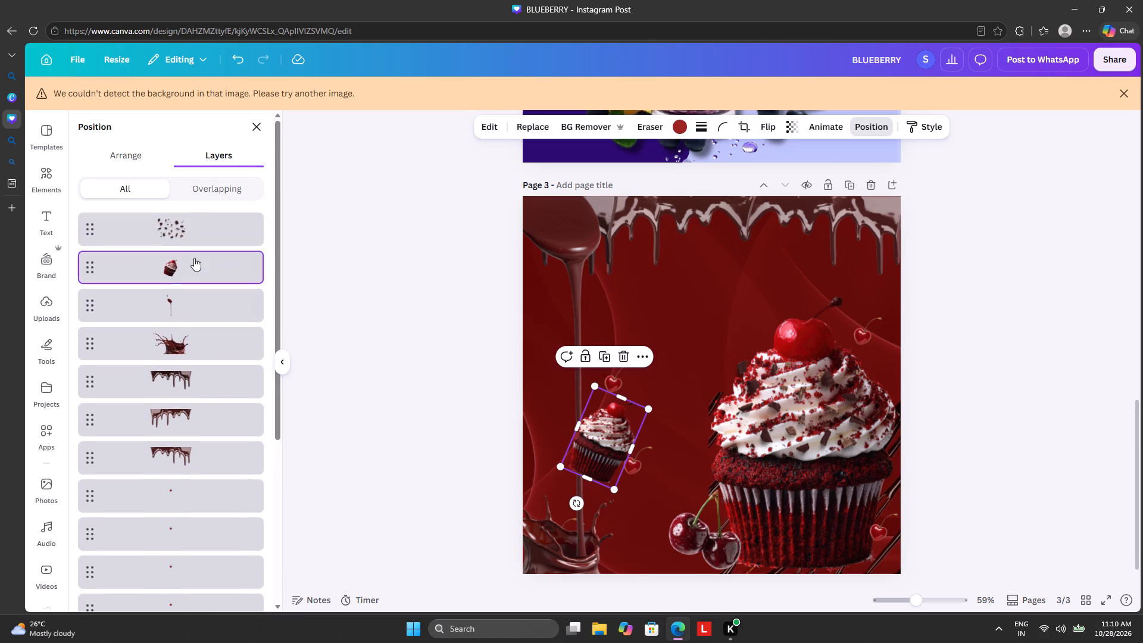
Try several positions for the small cupcake, place it between the chocolate splash and the cherry pair, and deselect it.
{"action": "left_click_drag", "start_coordinate": [607, 440], "coordinate": [598, 442]}
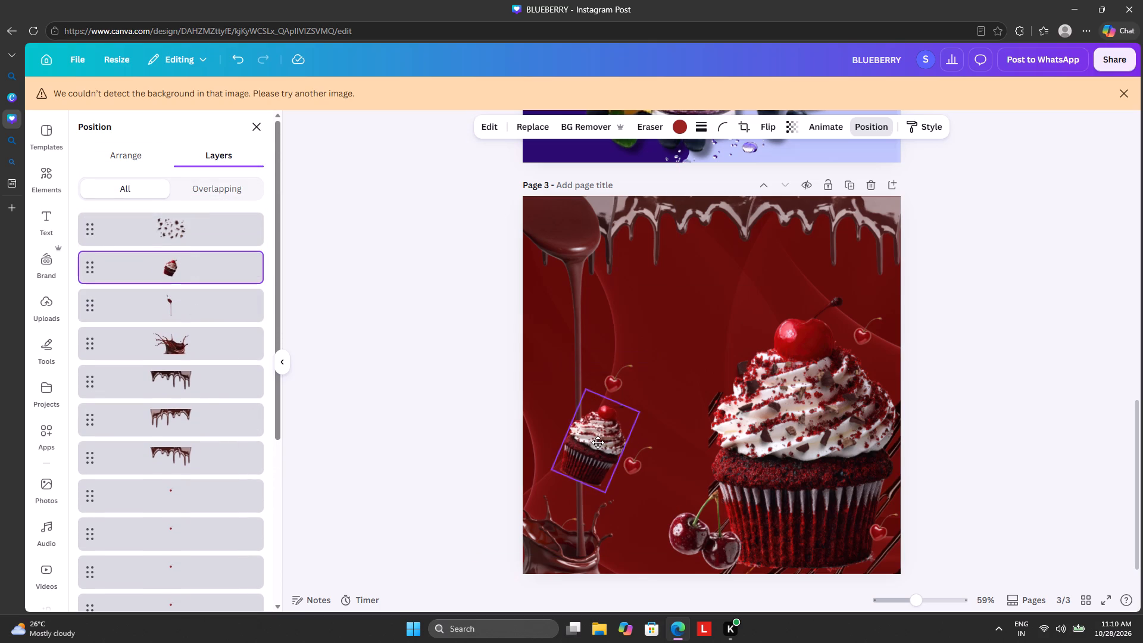
{"action": "left_click_drag", "start_coordinate": [598, 442], "coordinate": [597, 424]}
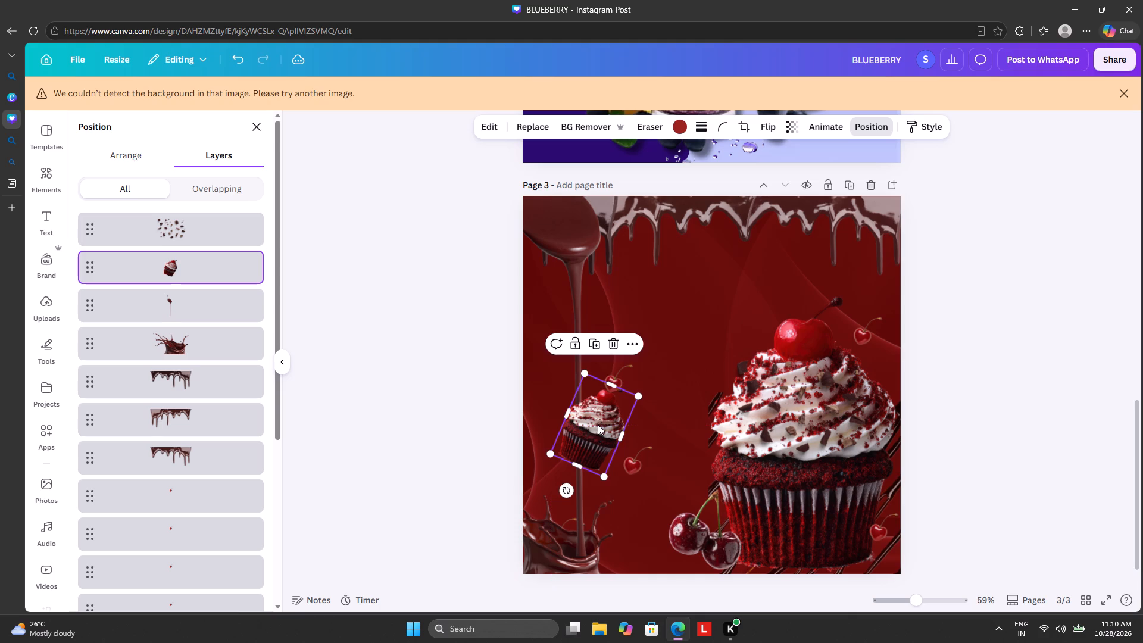
{"action": "left_click_drag", "start_coordinate": [599, 424], "coordinate": [632, 415]}
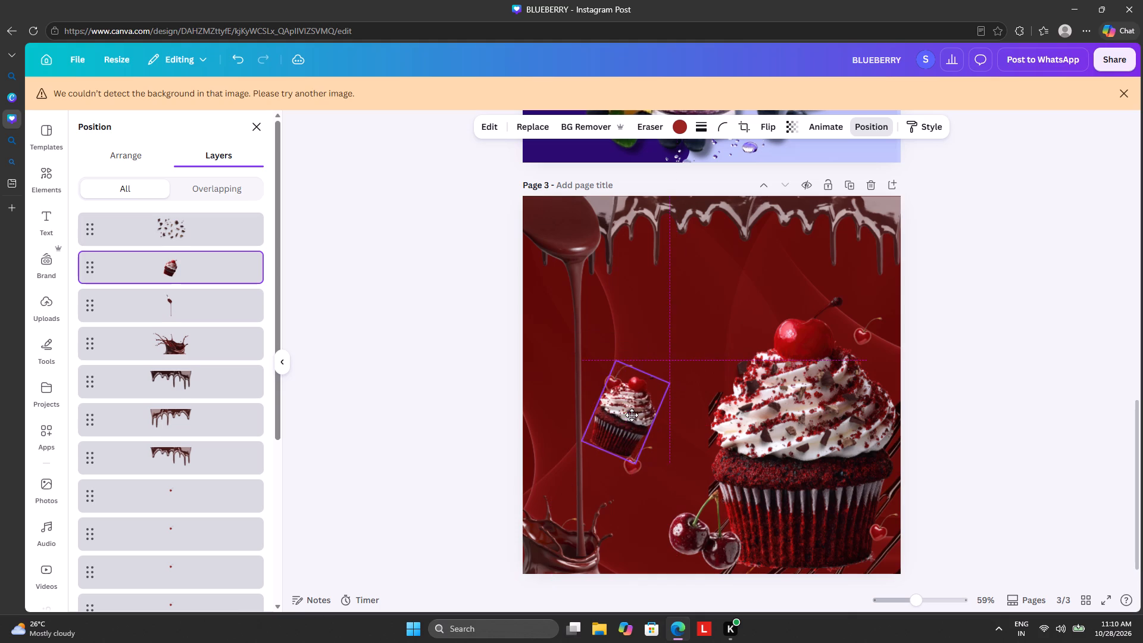
{"action": "left_click_drag", "start_coordinate": [632, 415], "coordinate": [628, 311]}
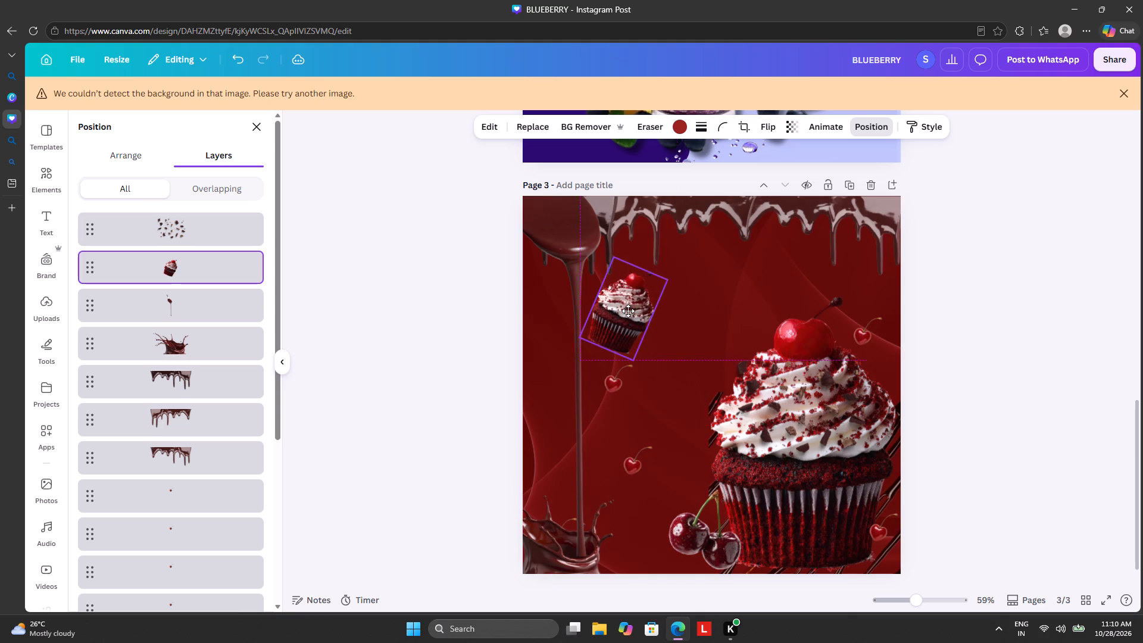
{"action": "left_click_drag", "start_coordinate": [628, 311], "coordinate": [593, 432]}
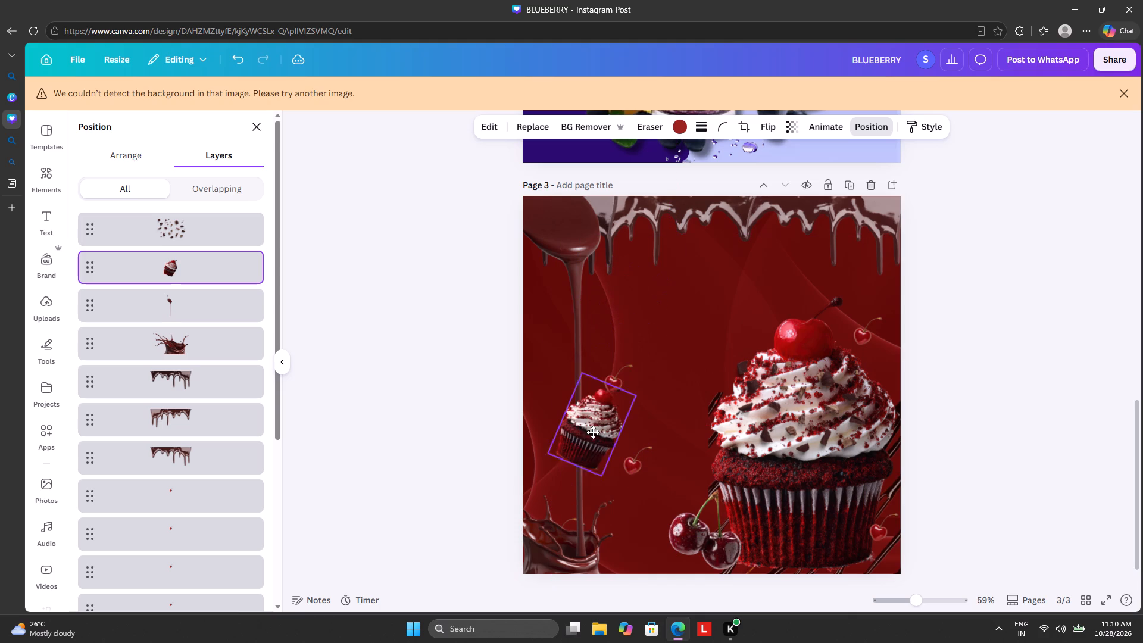
{"action": "left_click_drag", "start_coordinate": [593, 432], "coordinate": [657, 482]}
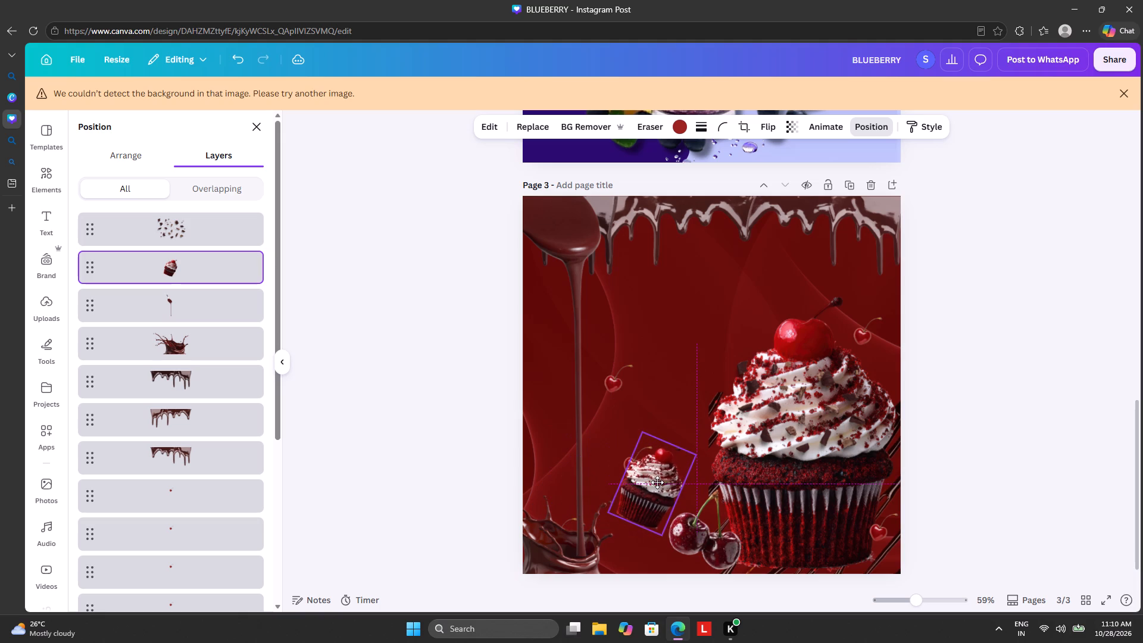
{"action": "left_click_drag", "start_coordinate": [657, 482], "coordinate": [648, 474]}
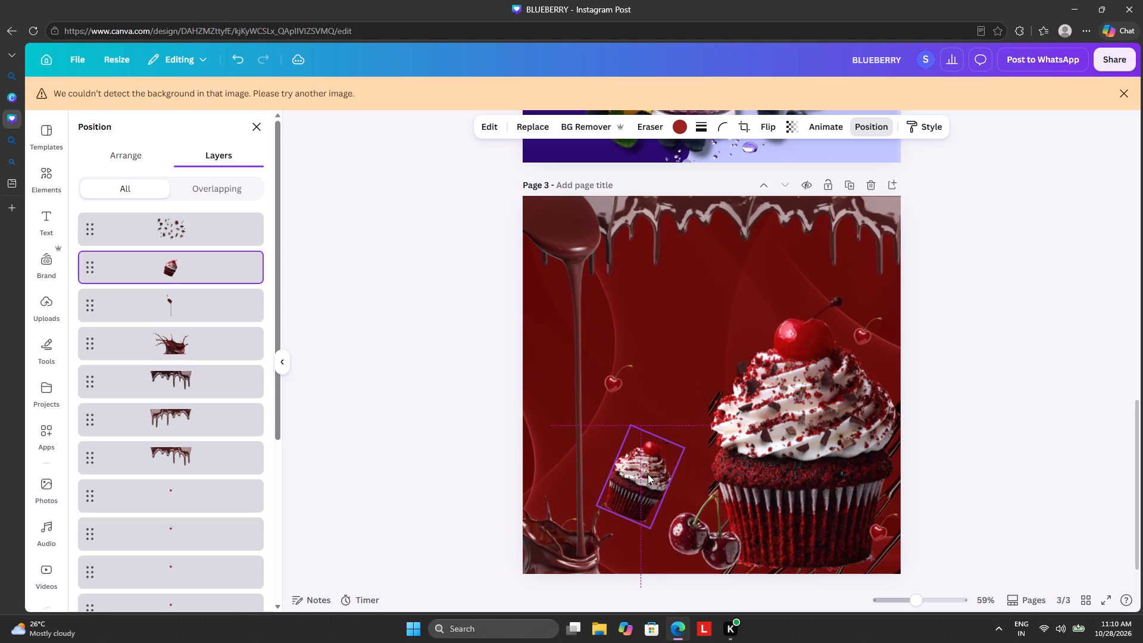
{"action": "left_click", "coordinate": [992, 321]}
{"action": "left_click", "coordinate": [992, 321]}
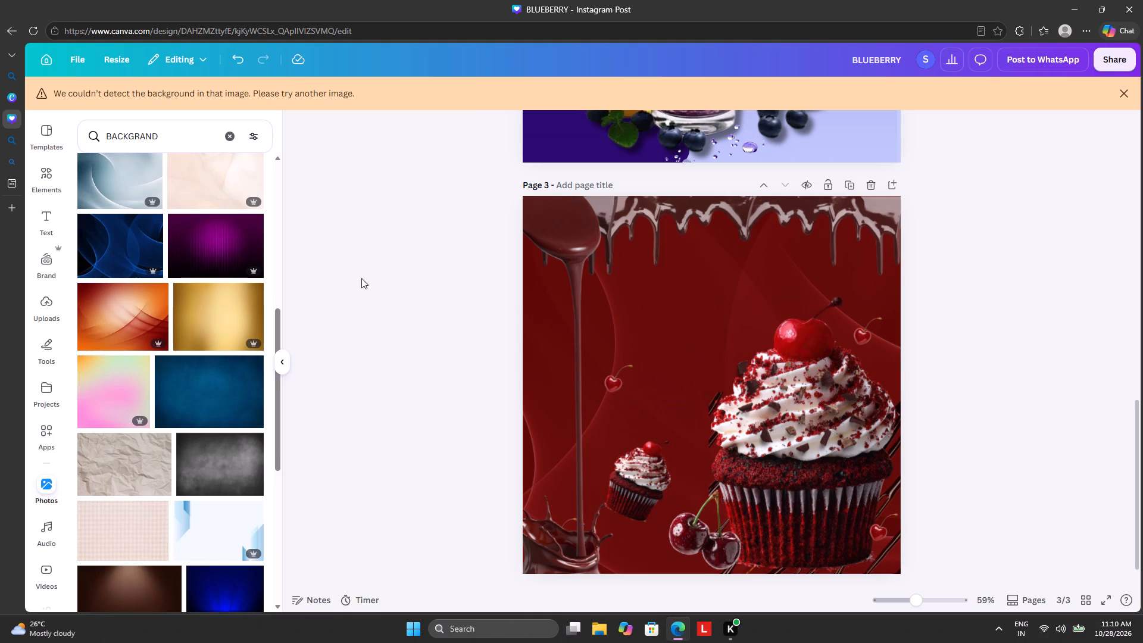
Clear the BACKGRAND photo search and switch to the elements library.
{"action": "left_click", "coordinate": [235, 136]}
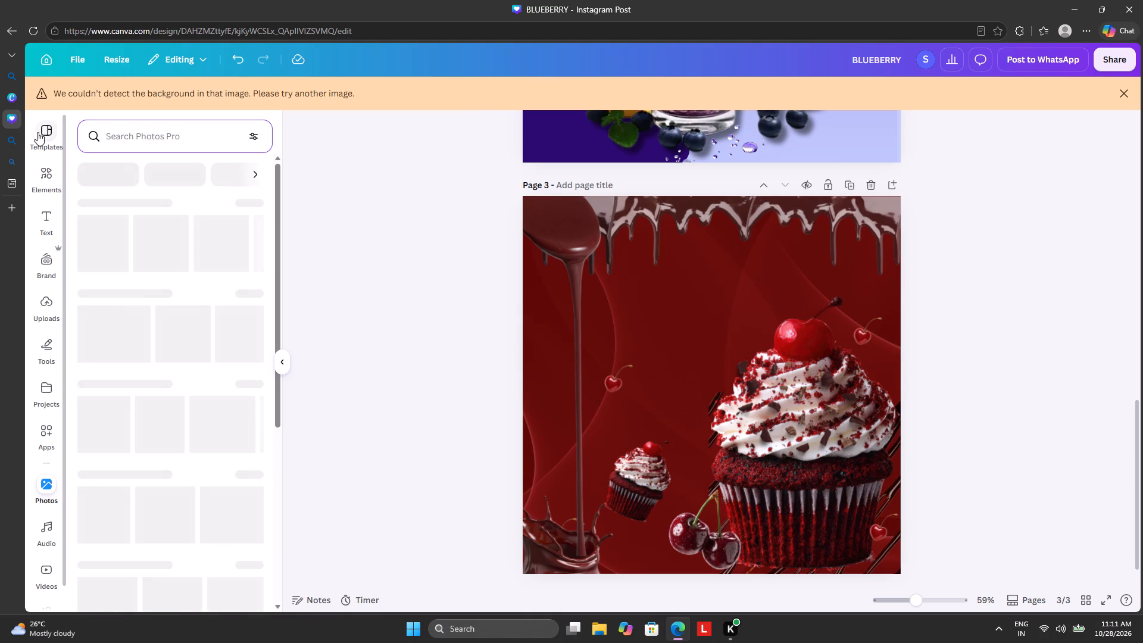
{"action": "left_click", "coordinate": [39, 133]}
{"action": "left_click_drag", "start_coordinate": [38, 179], "coordinate": [48, 177]}
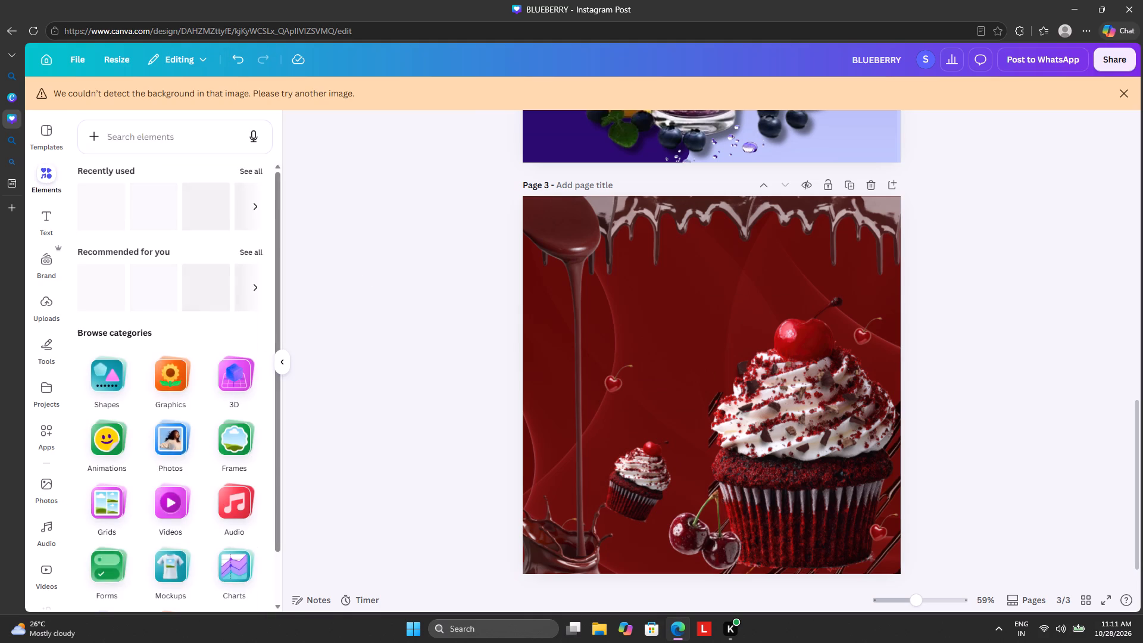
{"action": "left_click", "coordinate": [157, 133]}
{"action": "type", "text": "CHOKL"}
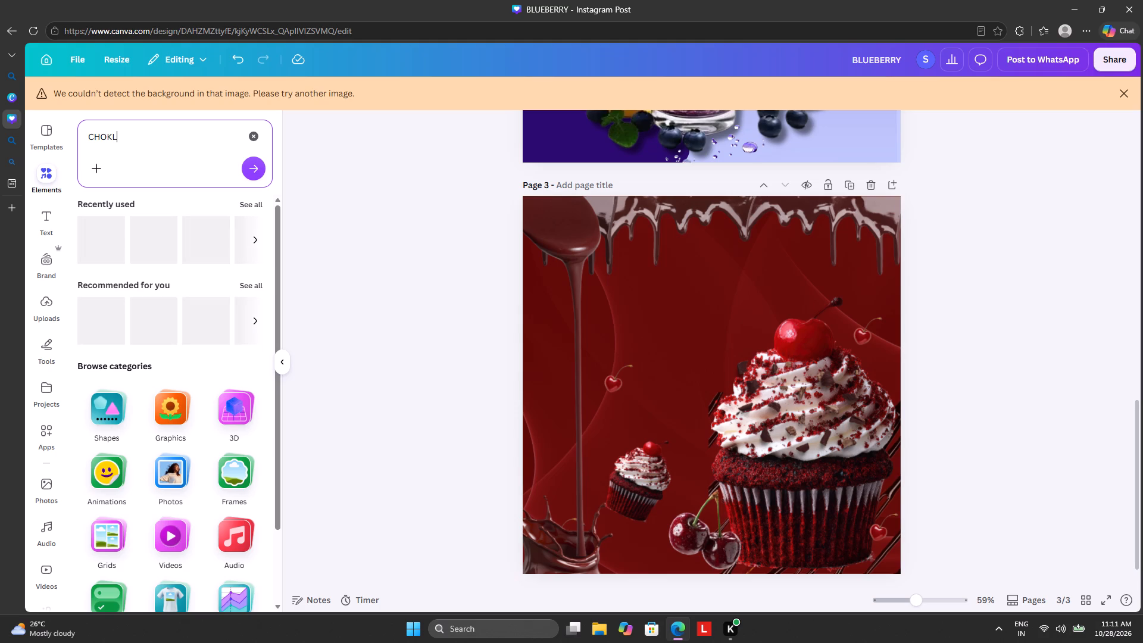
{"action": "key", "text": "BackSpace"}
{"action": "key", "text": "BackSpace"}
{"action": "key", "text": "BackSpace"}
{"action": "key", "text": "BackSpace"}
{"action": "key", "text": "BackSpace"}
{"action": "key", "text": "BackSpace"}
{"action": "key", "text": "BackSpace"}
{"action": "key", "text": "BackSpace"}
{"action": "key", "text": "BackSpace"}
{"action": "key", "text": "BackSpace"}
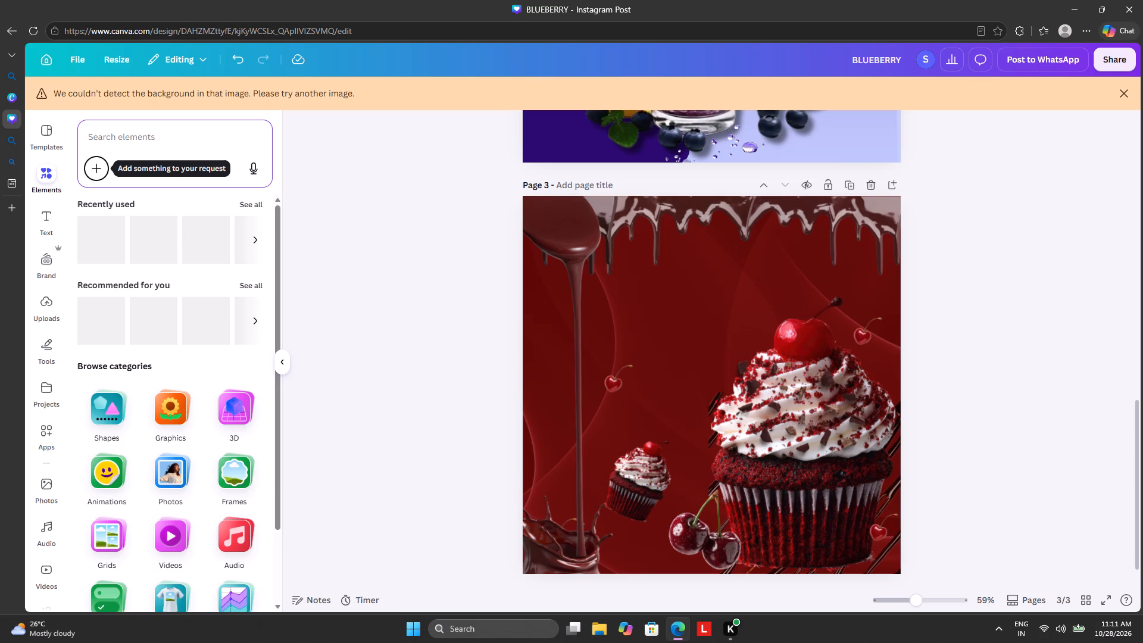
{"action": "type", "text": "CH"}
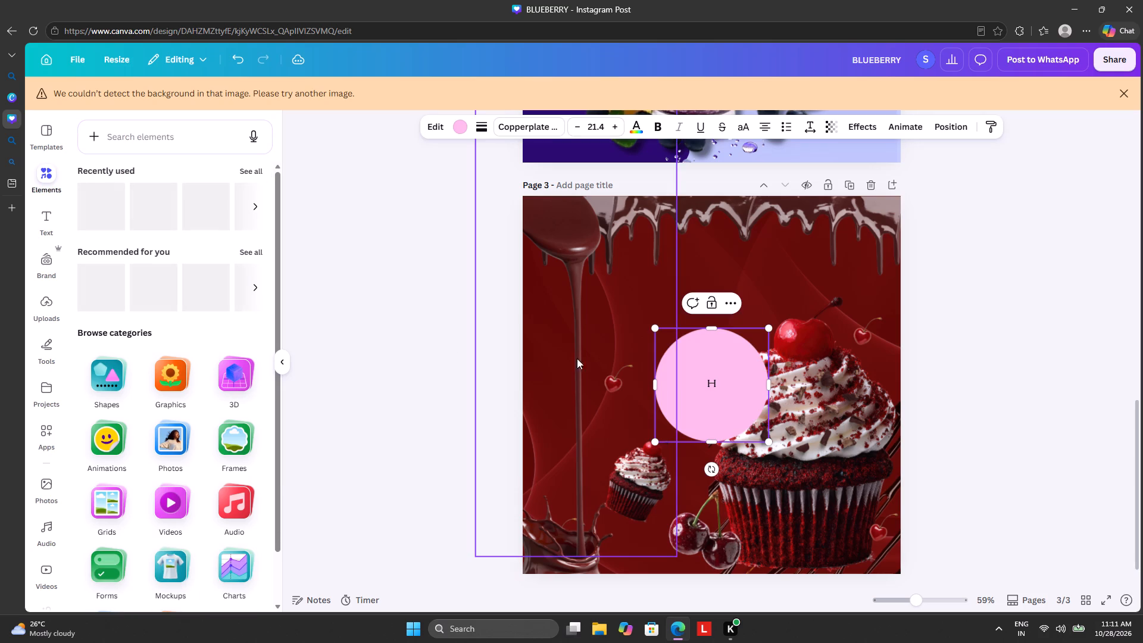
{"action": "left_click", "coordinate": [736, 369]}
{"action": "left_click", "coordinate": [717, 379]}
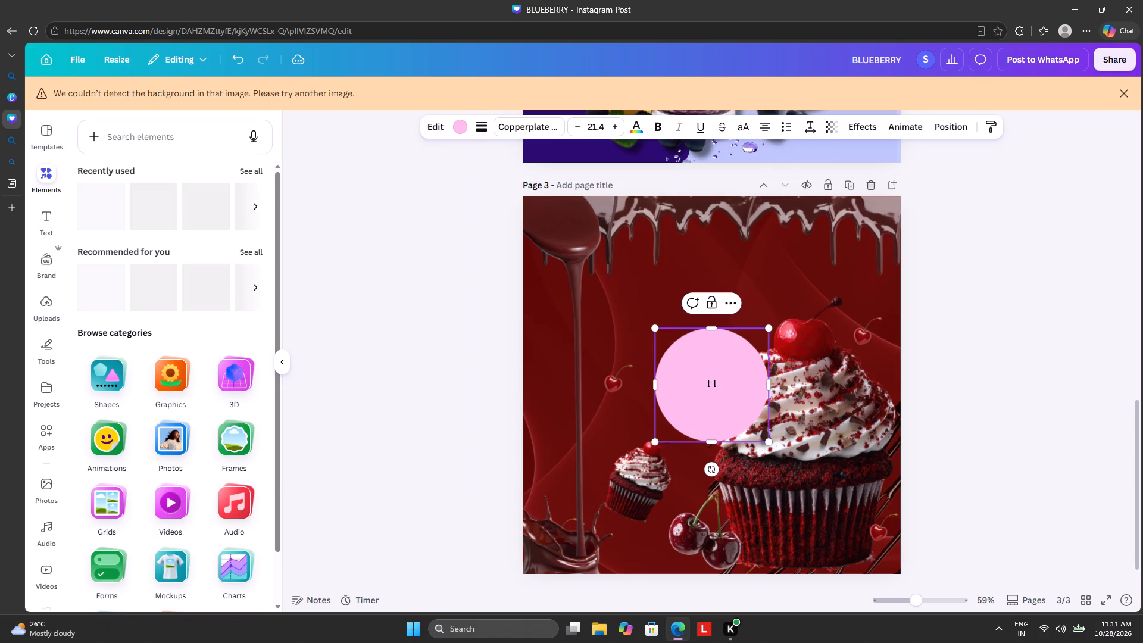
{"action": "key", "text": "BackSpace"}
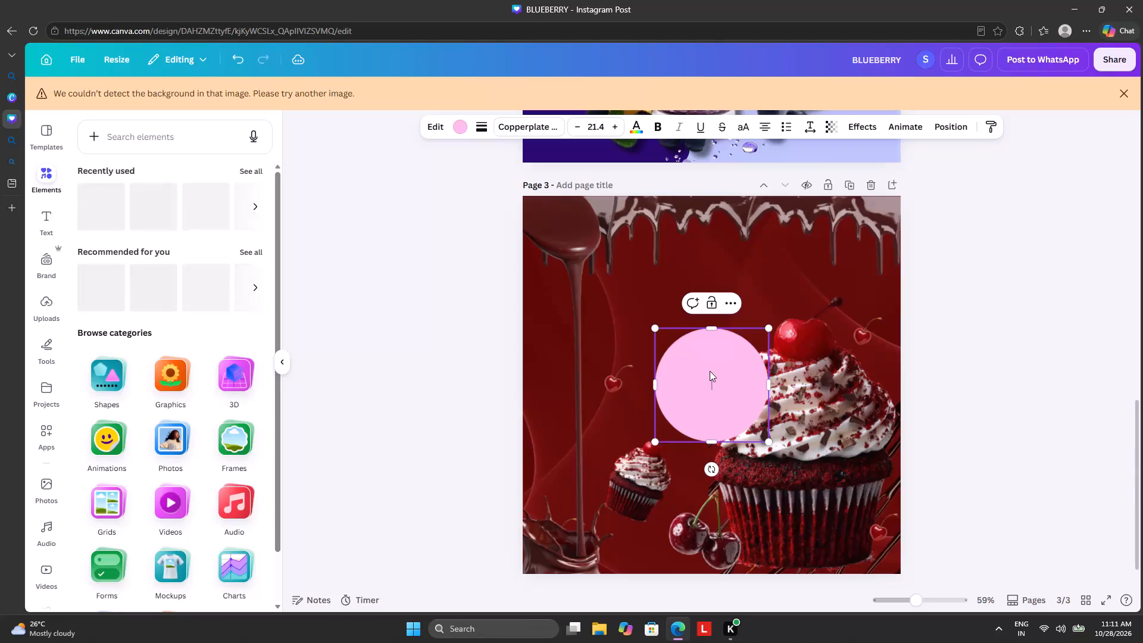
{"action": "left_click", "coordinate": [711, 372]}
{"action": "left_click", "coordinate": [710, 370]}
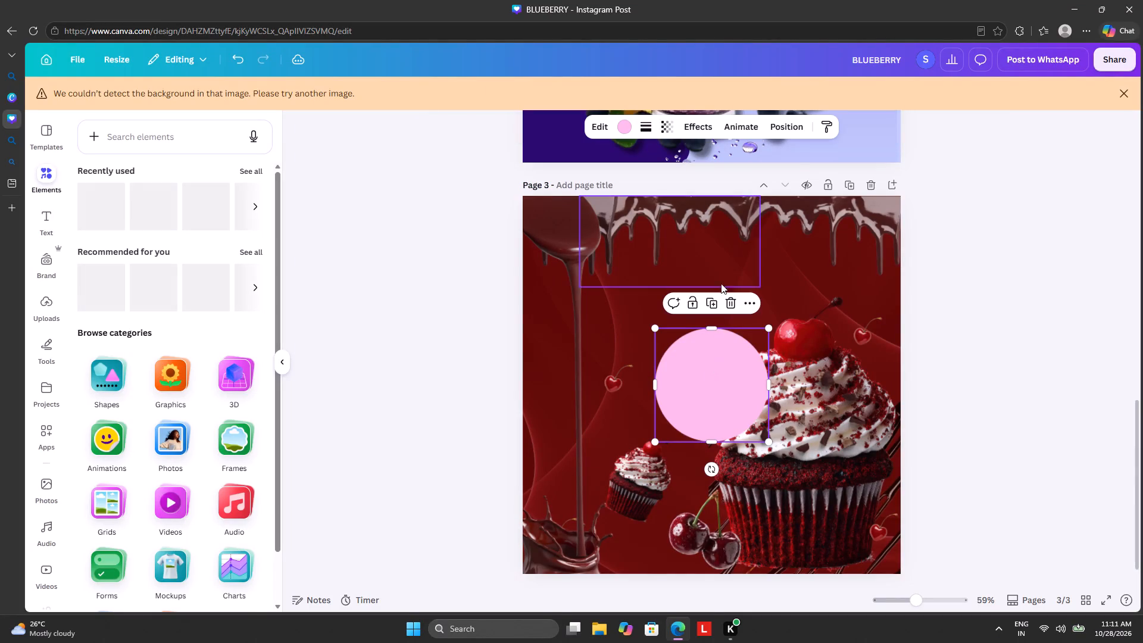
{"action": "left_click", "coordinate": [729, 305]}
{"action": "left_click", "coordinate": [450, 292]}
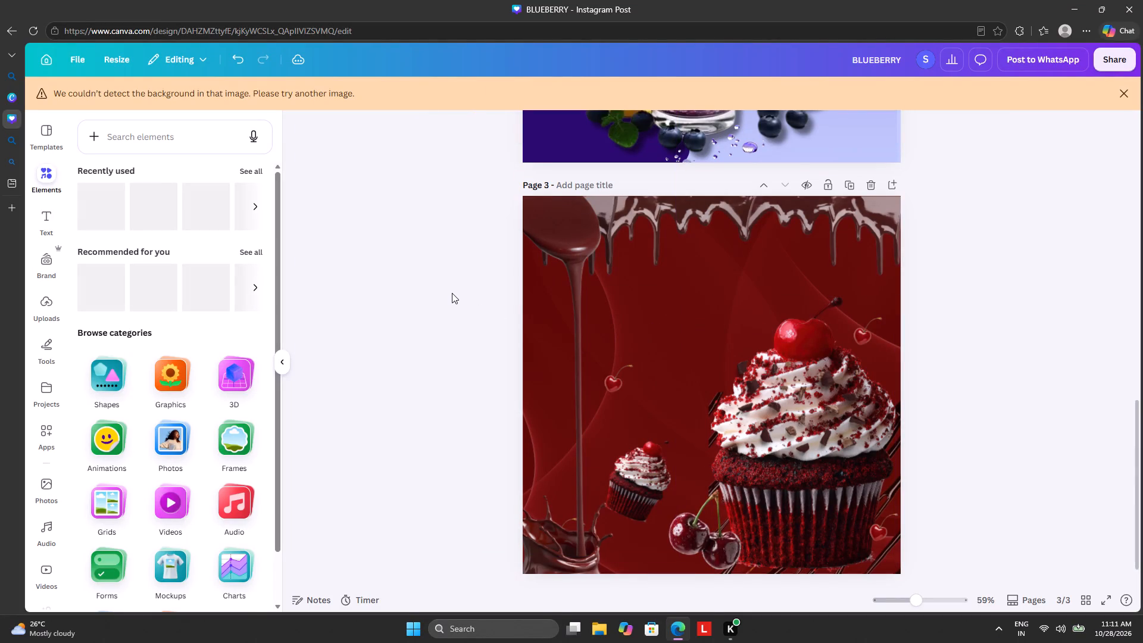
Search the elements library for "CHOKLATE".
{"action": "left_click", "coordinate": [163, 141]}
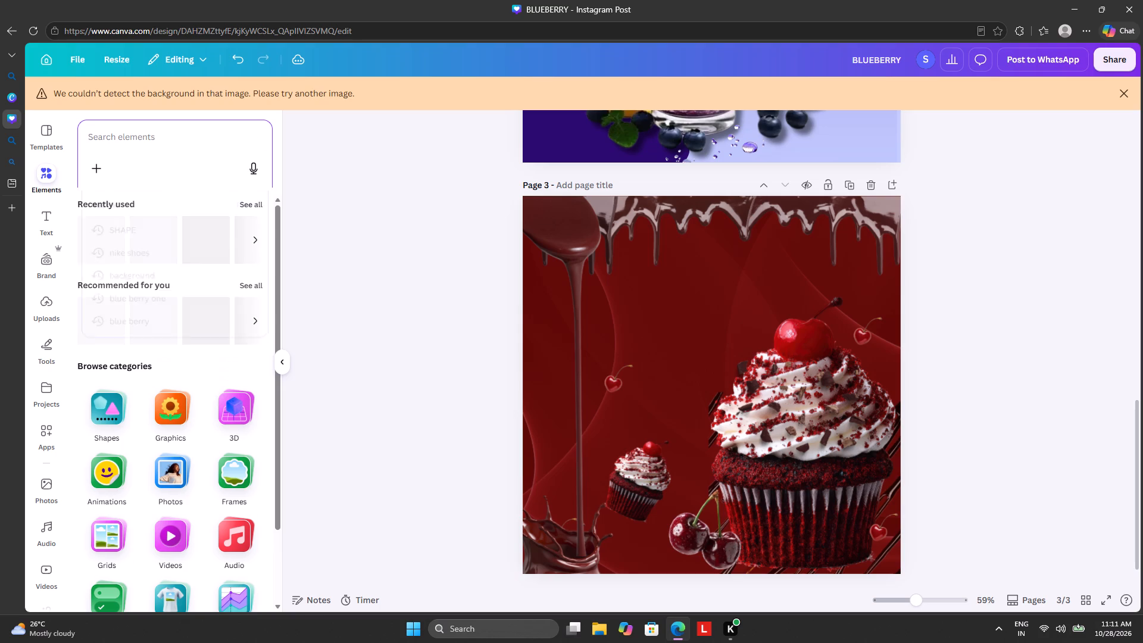
{"action": "type", "text": "CH"}
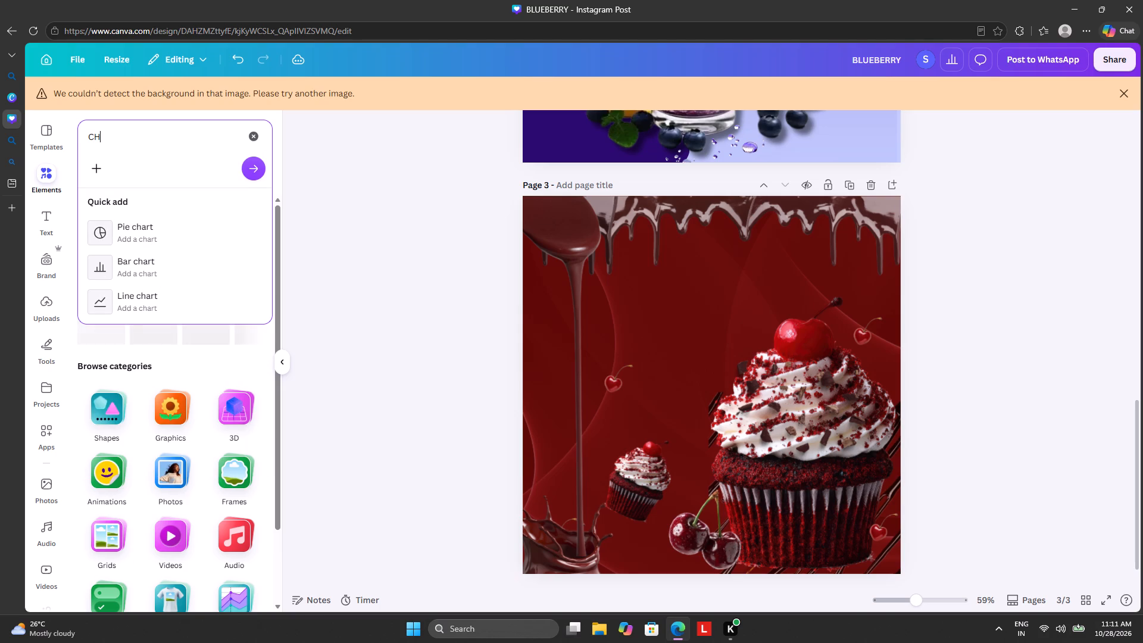
{"action": "type", "text": "OL"}
{"action": "key", "text": "BackSpace"}
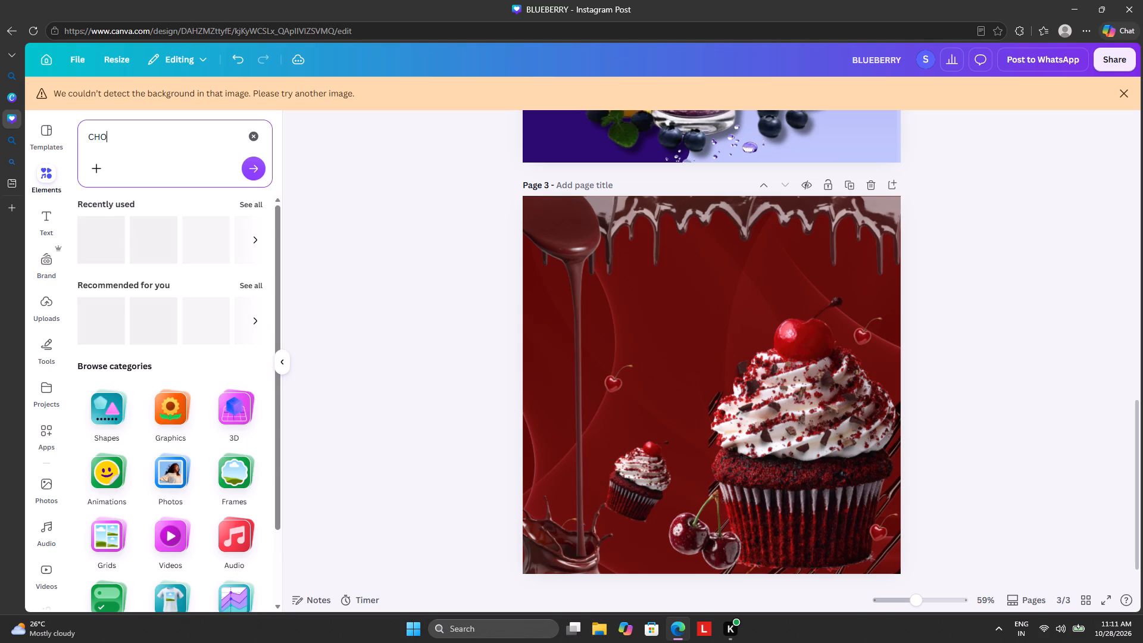
{"action": "type", "text": "KLATE"}
{"action": "key", "text": "Return"}
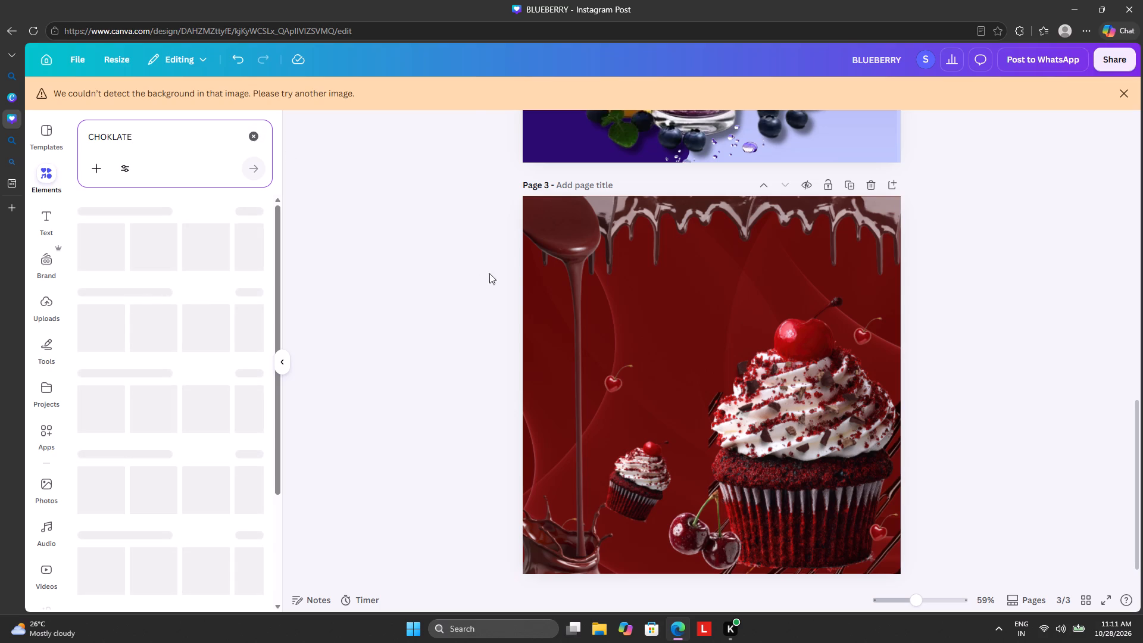
Shift the pouring spoon aside and pull the chocolate drip behind it out to the area above the large cupcake.
{"action": "left_click", "coordinate": [605, 224]}
{"action": "left_click_drag", "start_coordinate": [607, 224], "coordinate": [601, 227]}
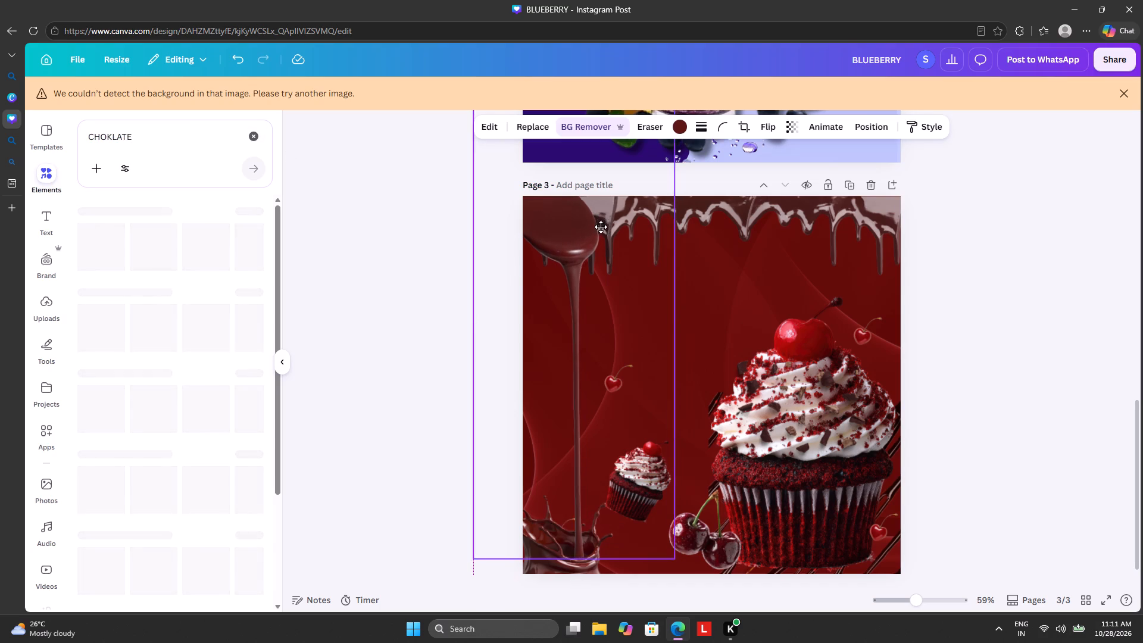
{"action": "left_click_drag", "start_coordinate": [601, 227], "coordinate": [539, 231]}
{"action": "left_click_drag", "start_coordinate": [614, 221], "coordinate": [616, 221]}
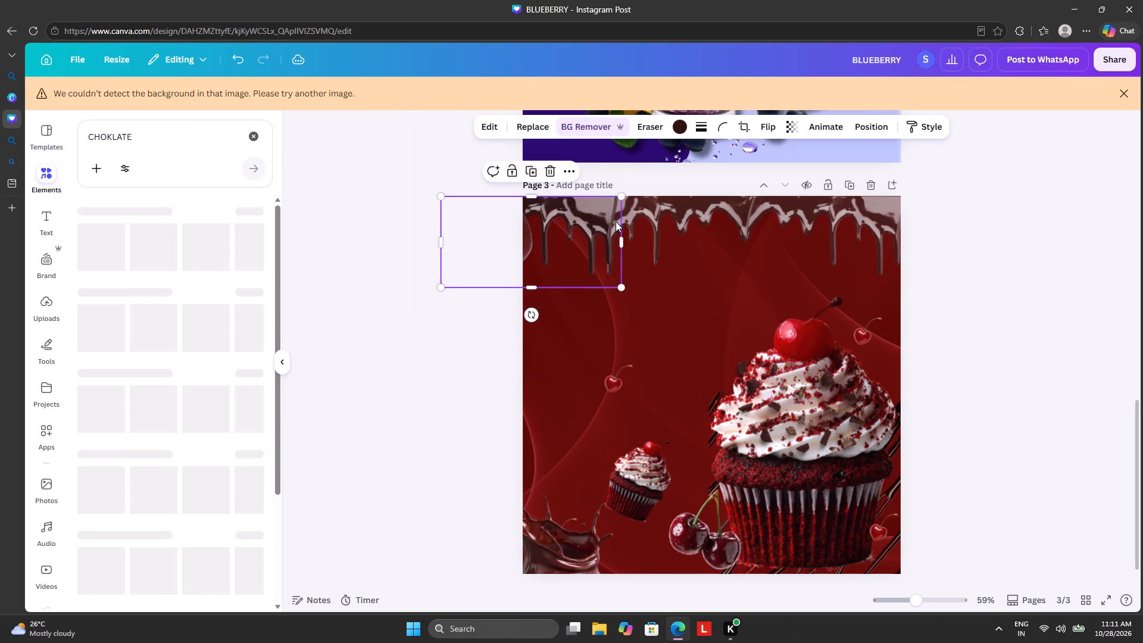
{"action": "left_click_drag", "start_coordinate": [616, 221], "coordinate": [862, 254]}
Move the spoon back to the page's upper-left corner so its chocolate stream falls into the splash.
{"action": "left_click_drag", "start_coordinate": [532, 249], "coordinate": [561, 249]}
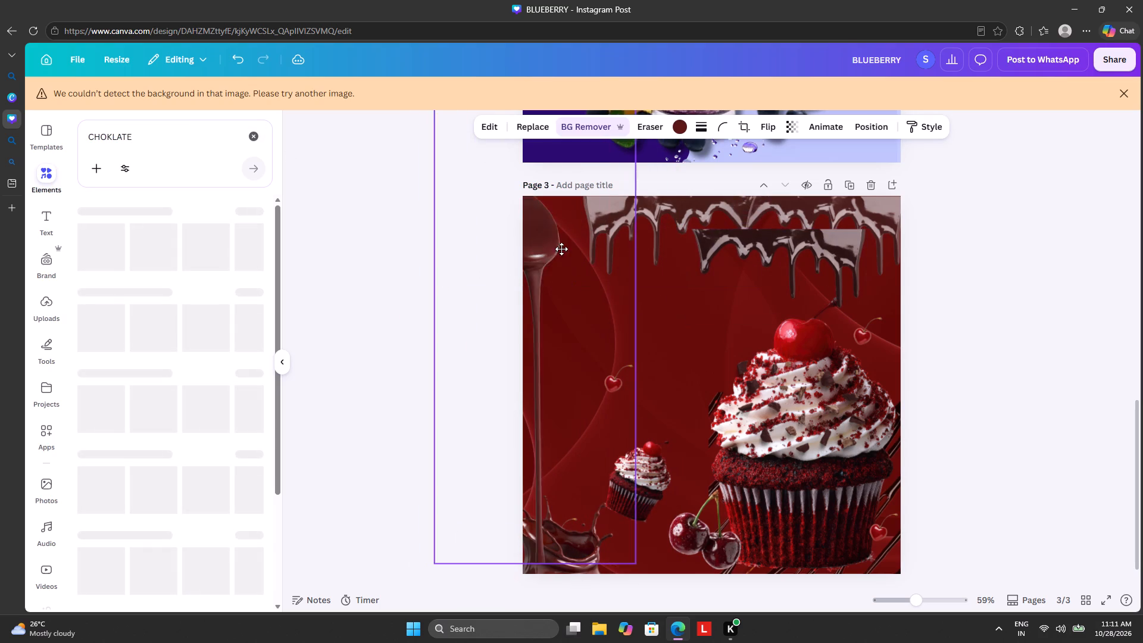
{"action": "left_click_drag", "start_coordinate": [561, 249], "coordinate": [600, 249]}
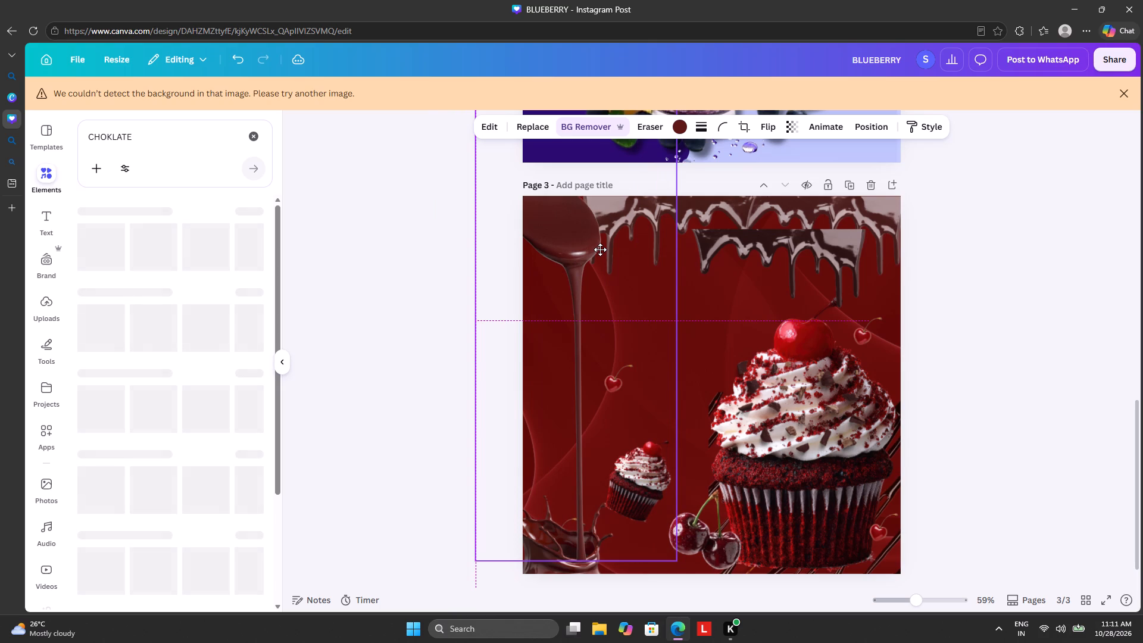
{"action": "left_click_drag", "start_coordinate": [600, 249], "coordinate": [595, 246]}
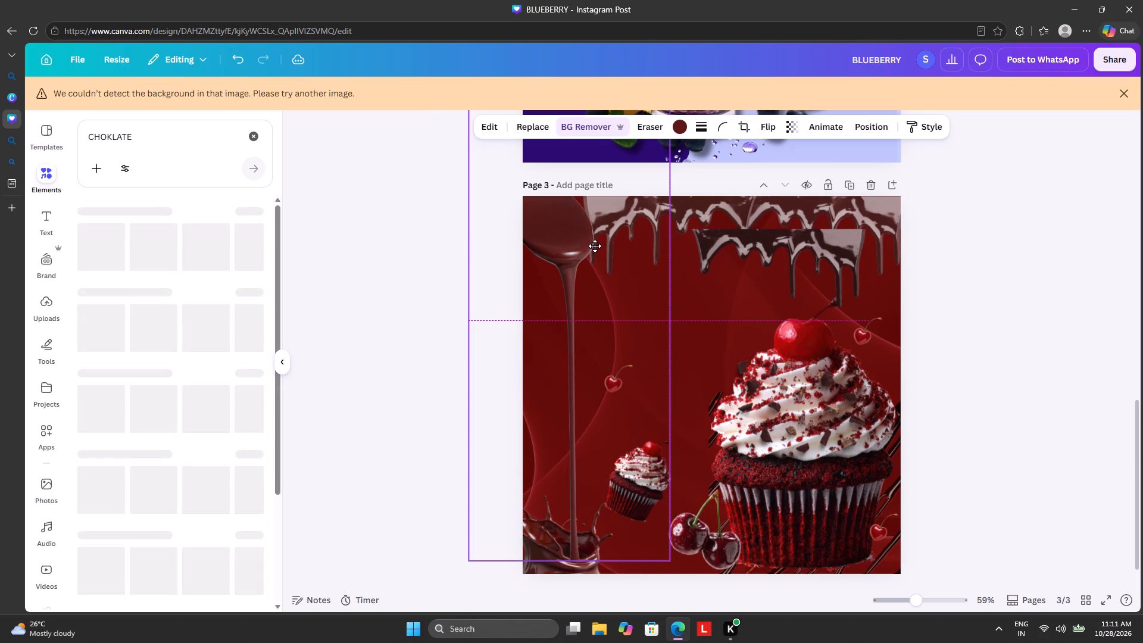
{"action": "left_click_drag", "start_coordinate": [595, 246], "coordinate": [597, 239]}
Delete the loose chocolate drip above the large cupcake and leave nothing selected.
{"action": "left_click", "coordinate": [734, 242]}
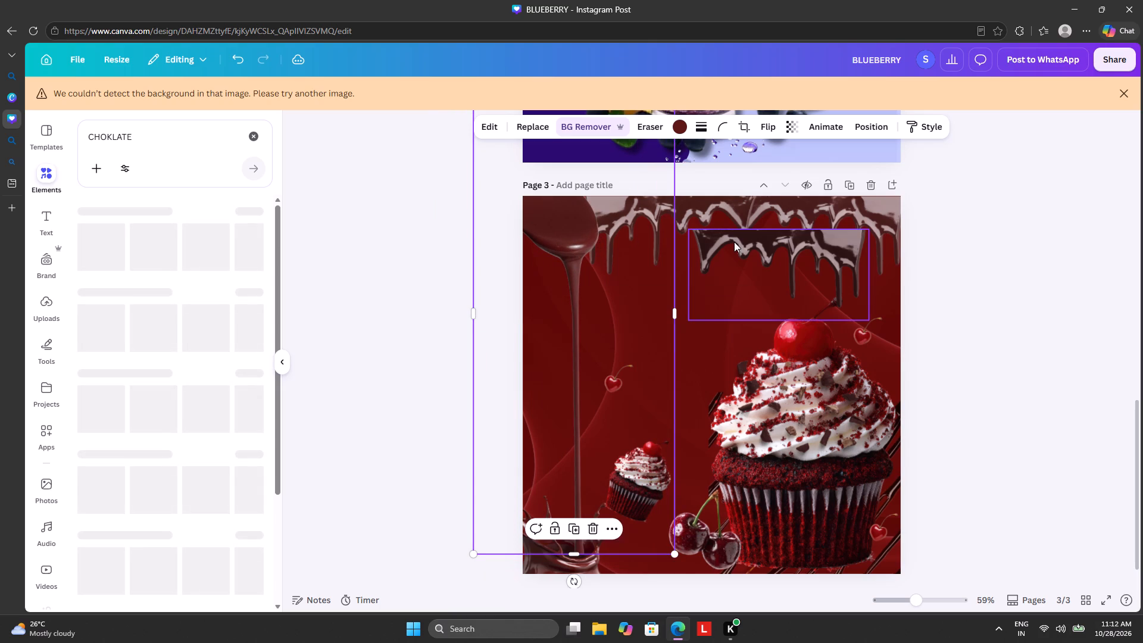
{"action": "left_click", "coordinate": [798, 206]}
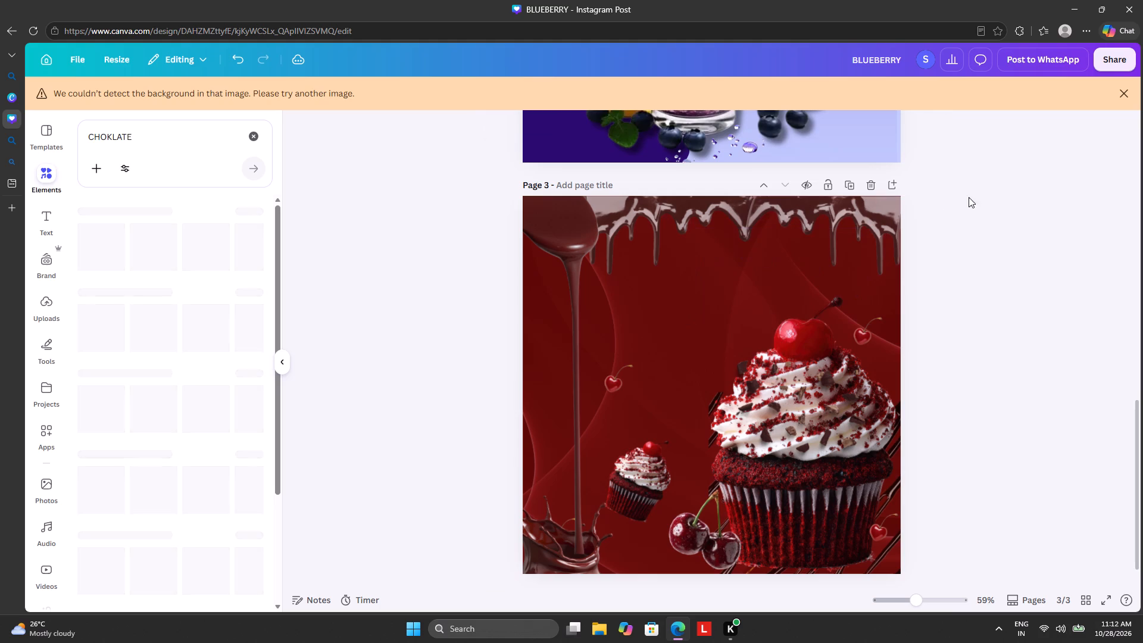
{"action": "left_click", "coordinate": [1047, 193]}
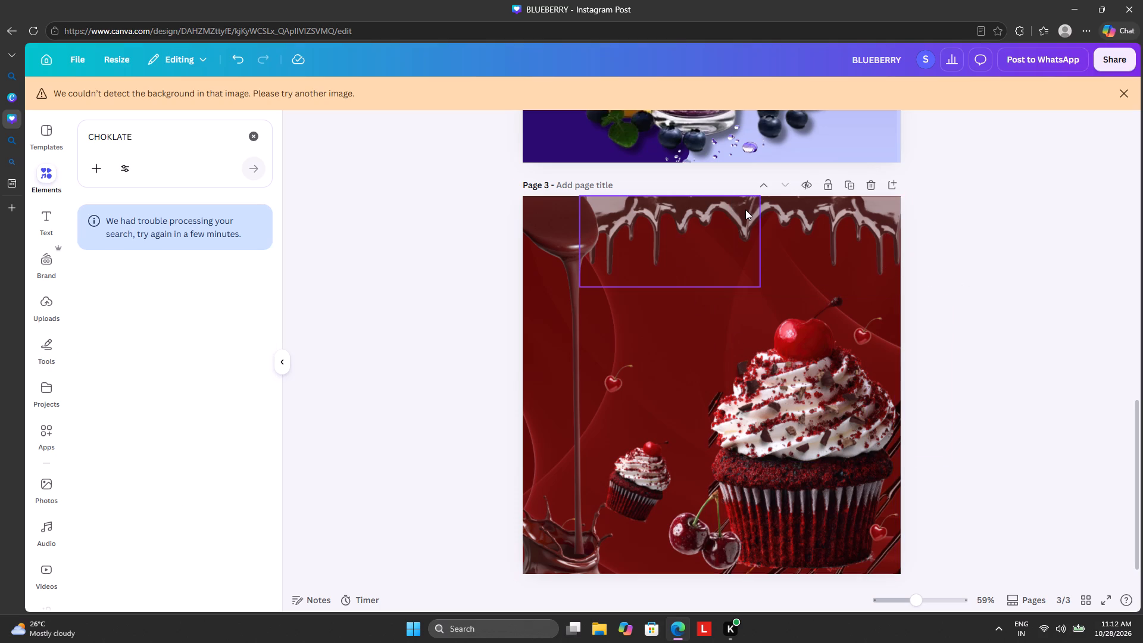
Clear the elements search and run the "CHOKLATE" search again.
{"action": "left_click", "coordinate": [255, 135]}
{"action": "left_click", "coordinate": [202, 231]}
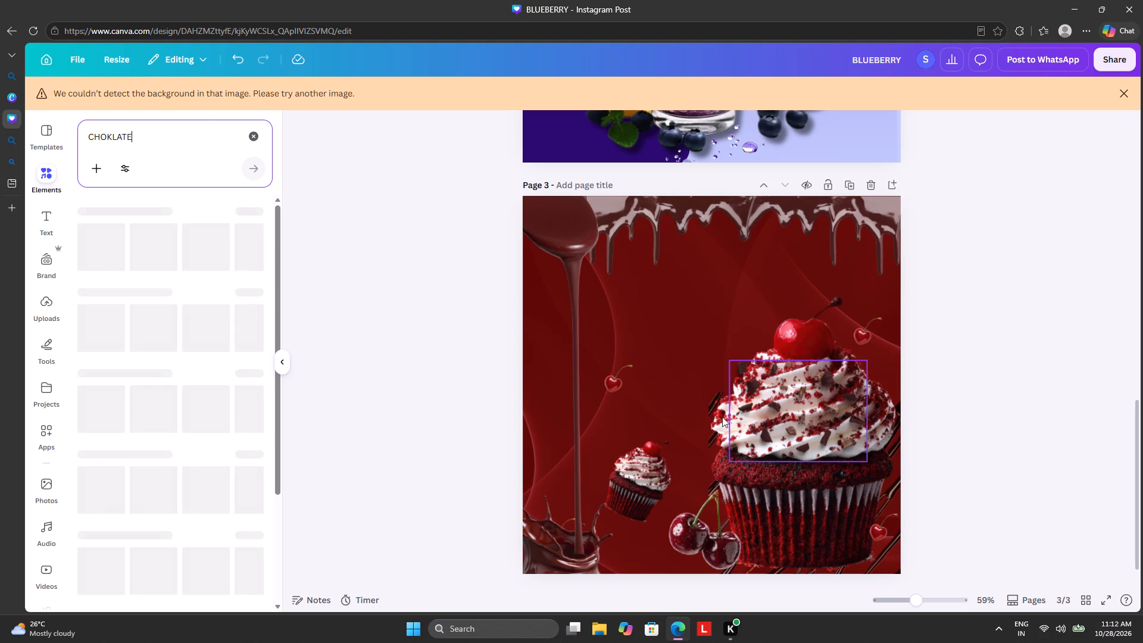
Apply a Drop shadow to the small tilted cupcake and leave it deselected.
{"action": "left_click", "coordinate": [654, 461]}
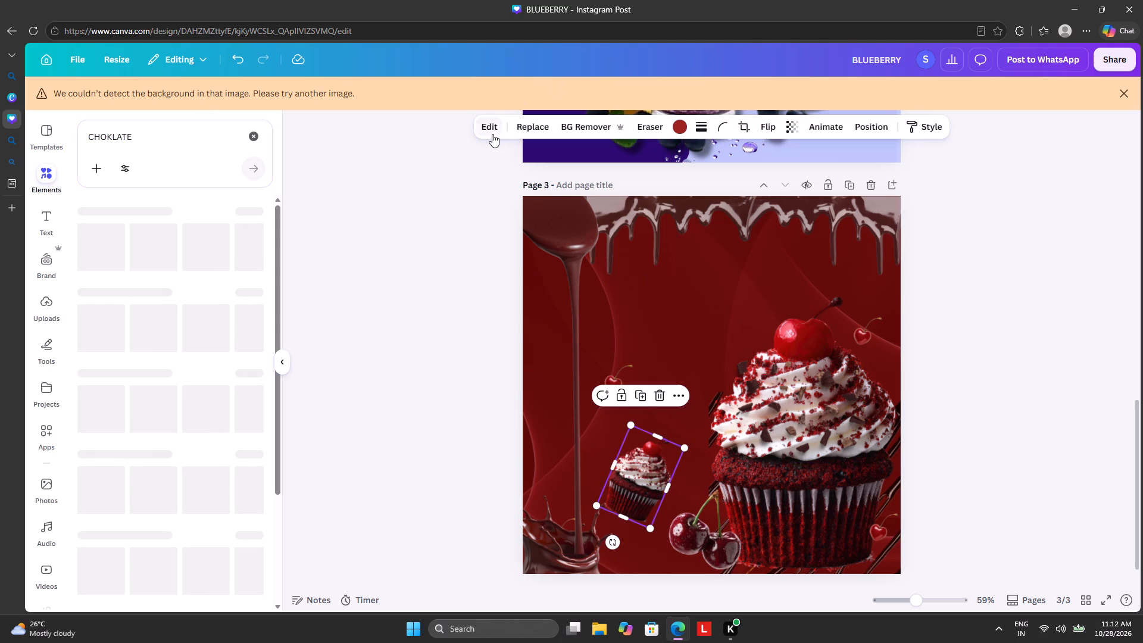
{"action": "left_click", "coordinate": [492, 134]}
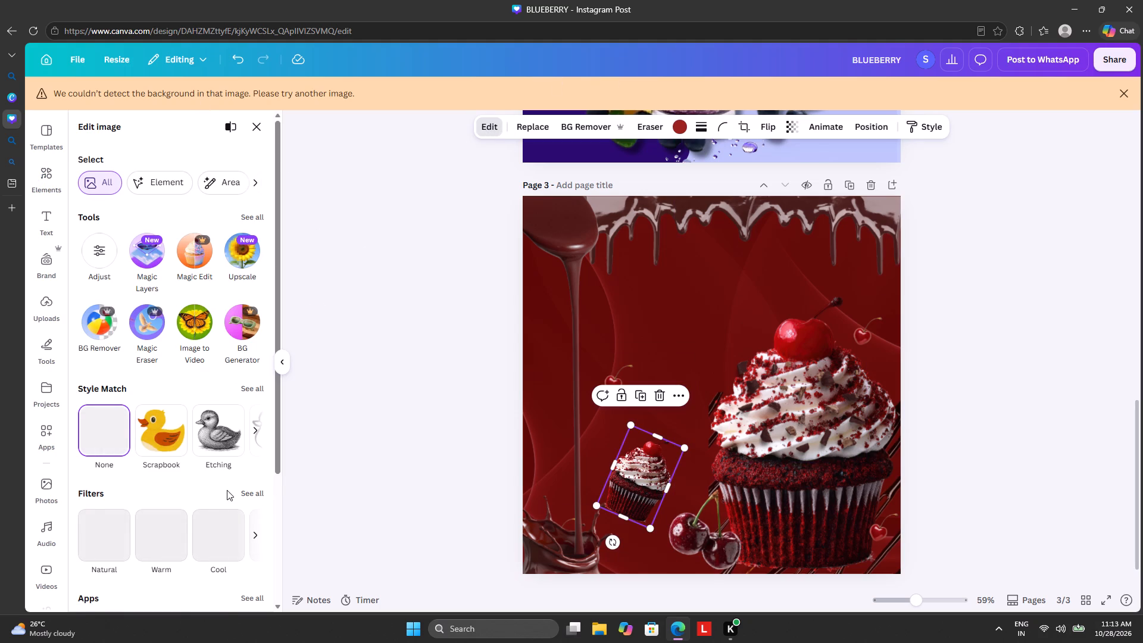
{"action": "scroll", "coordinate": [227, 489], "scroll_direction": "down", "scroll_amount": 5}
{"action": "left_click", "coordinate": [216, 570]}
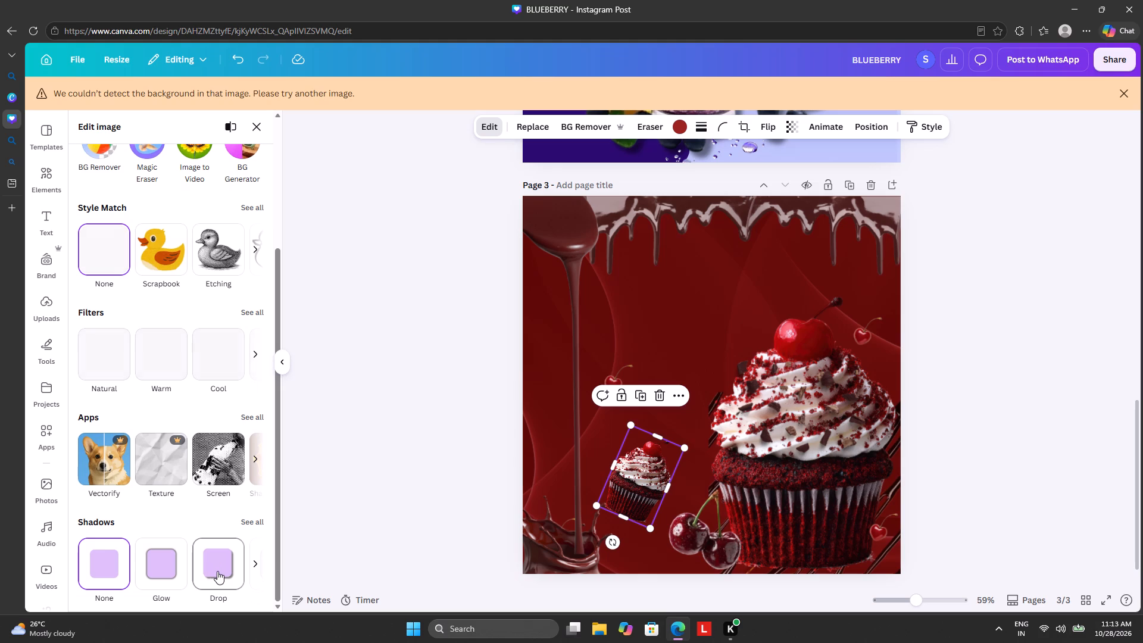
{"action": "left_click", "coordinate": [445, 422]}
{"action": "left_click", "coordinate": [446, 423]}
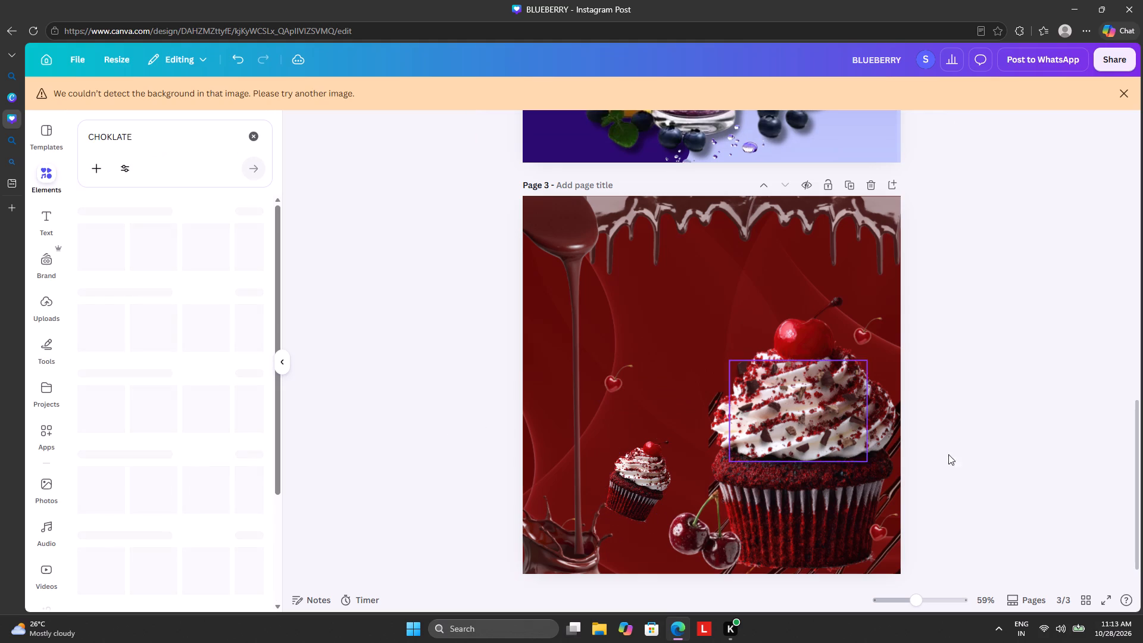
Apply a Drop shadow to the large cupcake and leave it deselected.
{"action": "left_click", "coordinate": [825, 507]}
{"action": "left_click", "coordinate": [772, 477]}
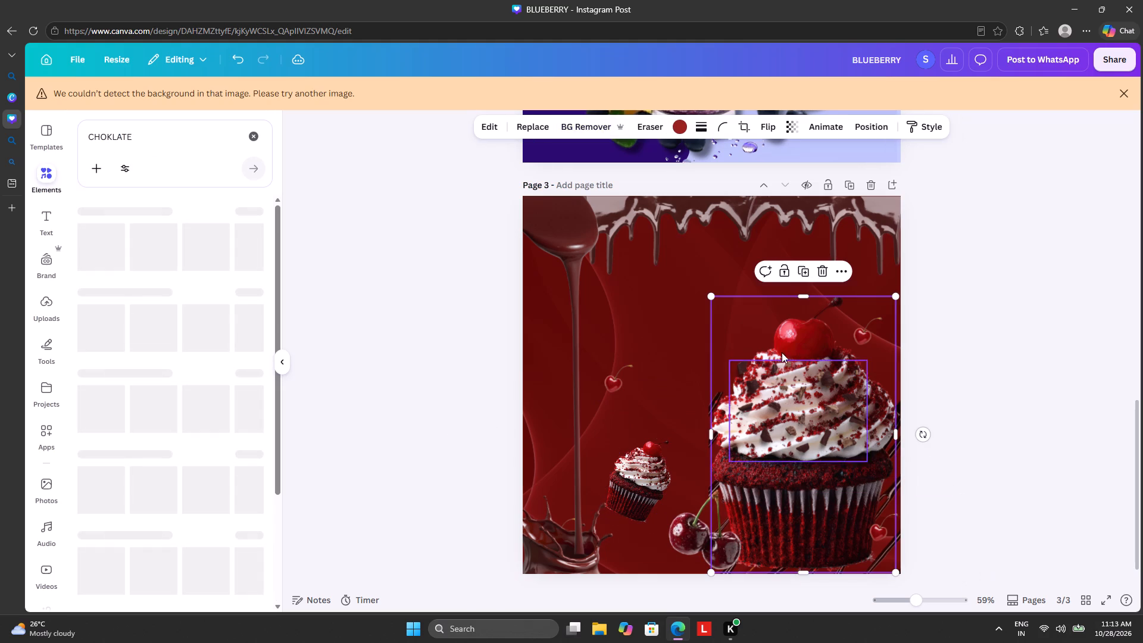
{"action": "left_click", "coordinate": [492, 126]}
{"action": "scroll", "coordinate": [244, 457], "scroll_direction": "down", "scroll_amount": 2}
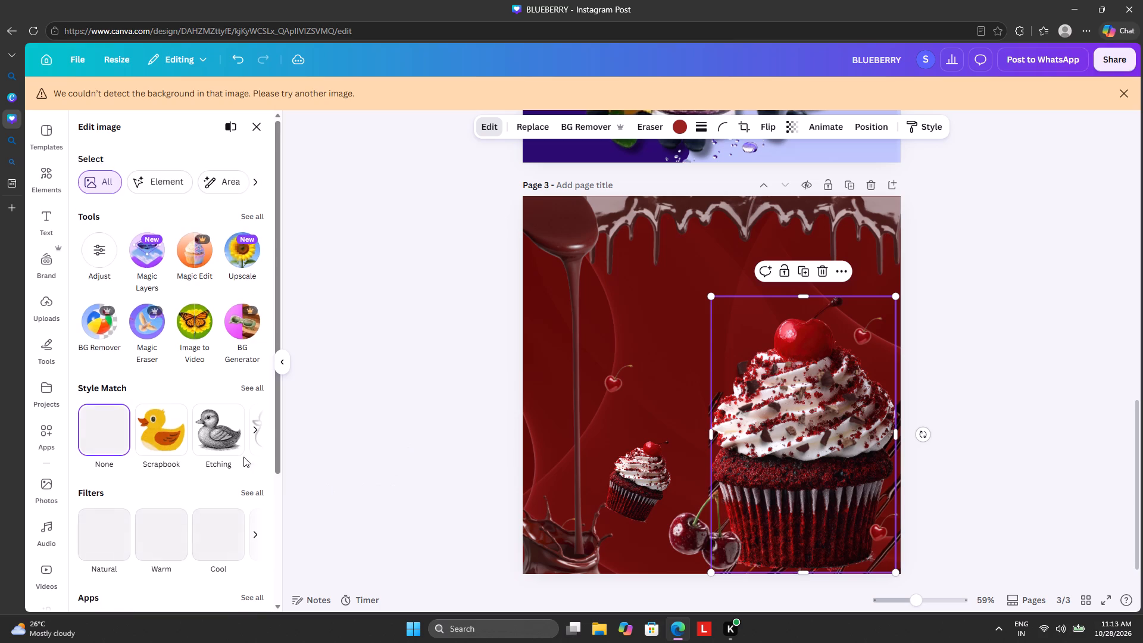
{"action": "scroll", "coordinate": [243, 457], "scroll_direction": "down", "scroll_amount": 4}
{"action": "left_click", "coordinate": [220, 560]}
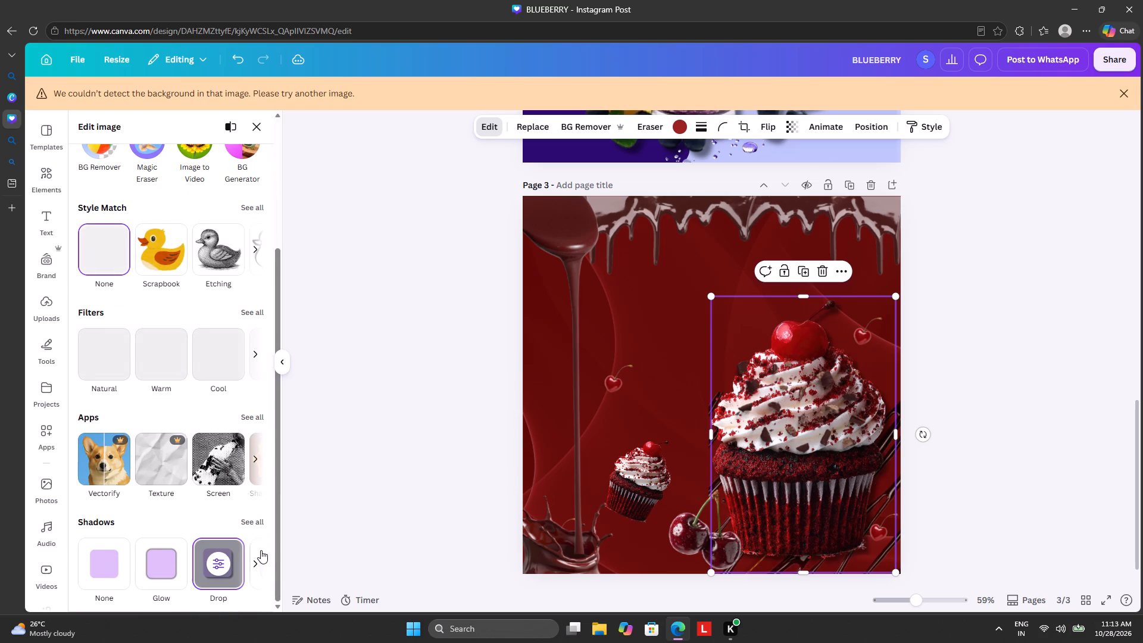
{"action": "left_click", "coordinate": [470, 389]}
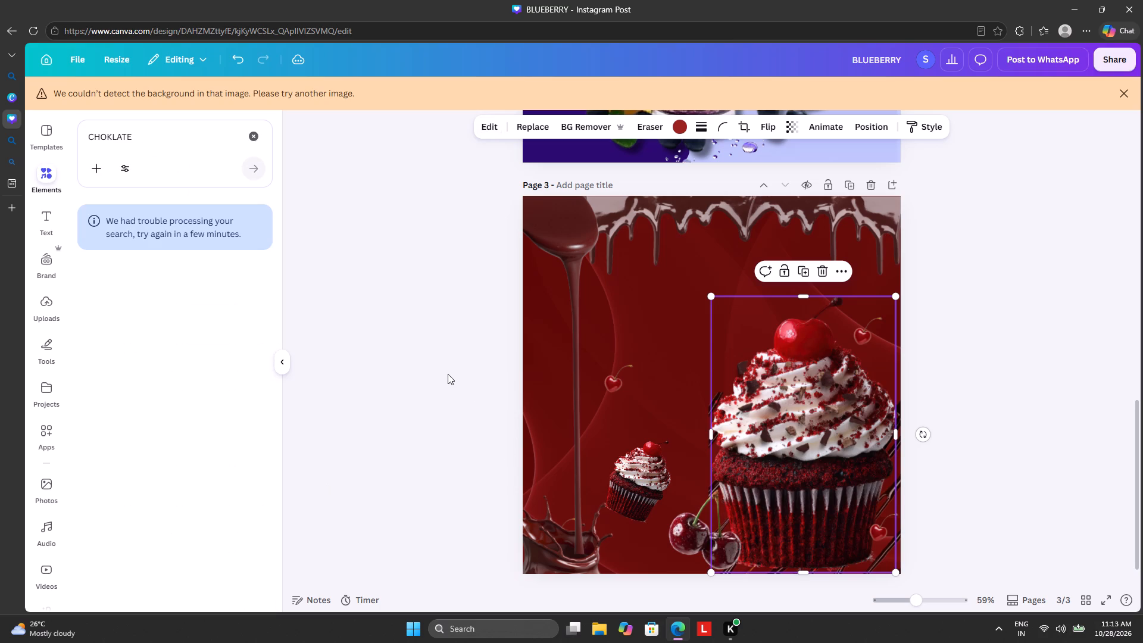
{"action": "left_click", "coordinate": [446, 373]}
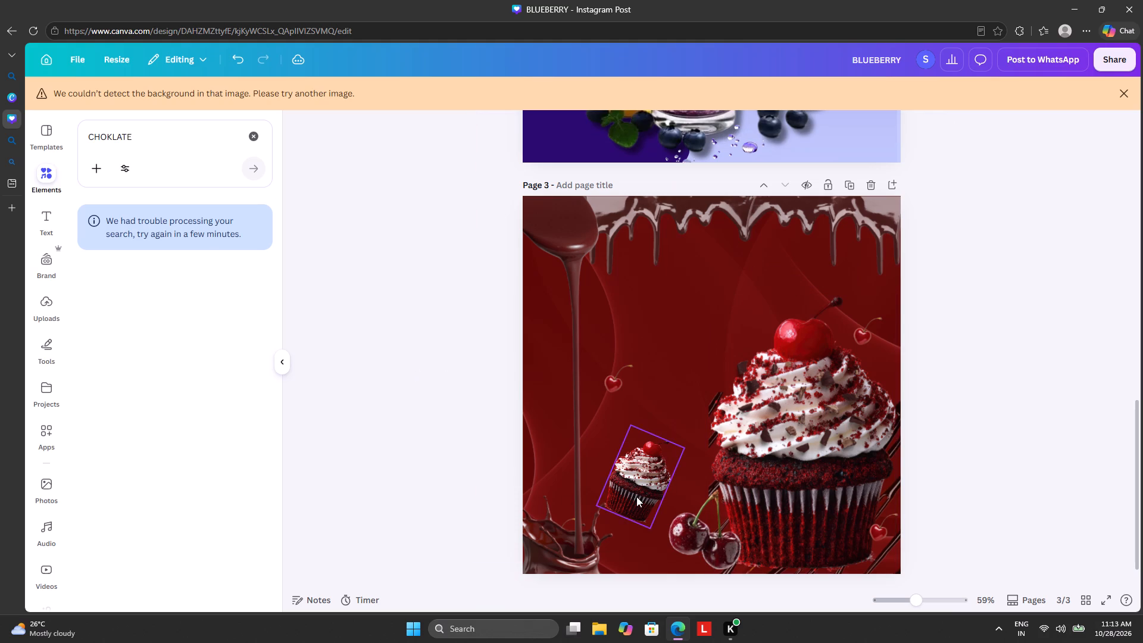
Open the small cupcake's Drop shadow settings to view them, leaving nothing selected at the end.
{"action": "left_click", "coordinate": [635, 491]}
{"action": "left_click", "coordinate": [504, 124]}
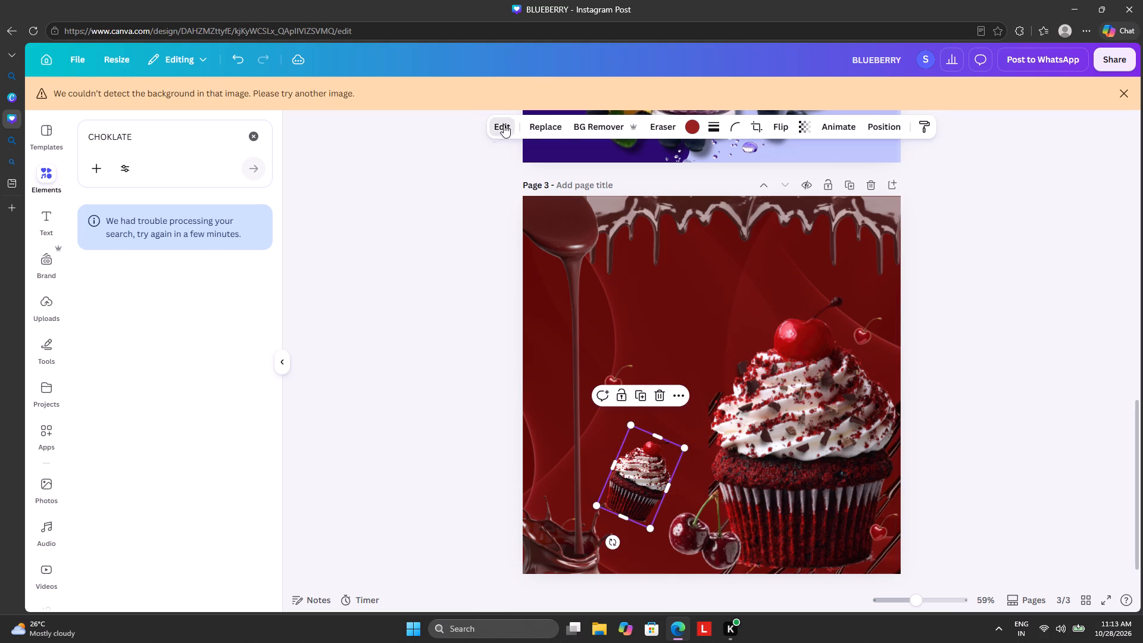
{"action": "scroll", "coordinate": [208, 339], "scroll_direction": "down", "scroll_amount": 10}
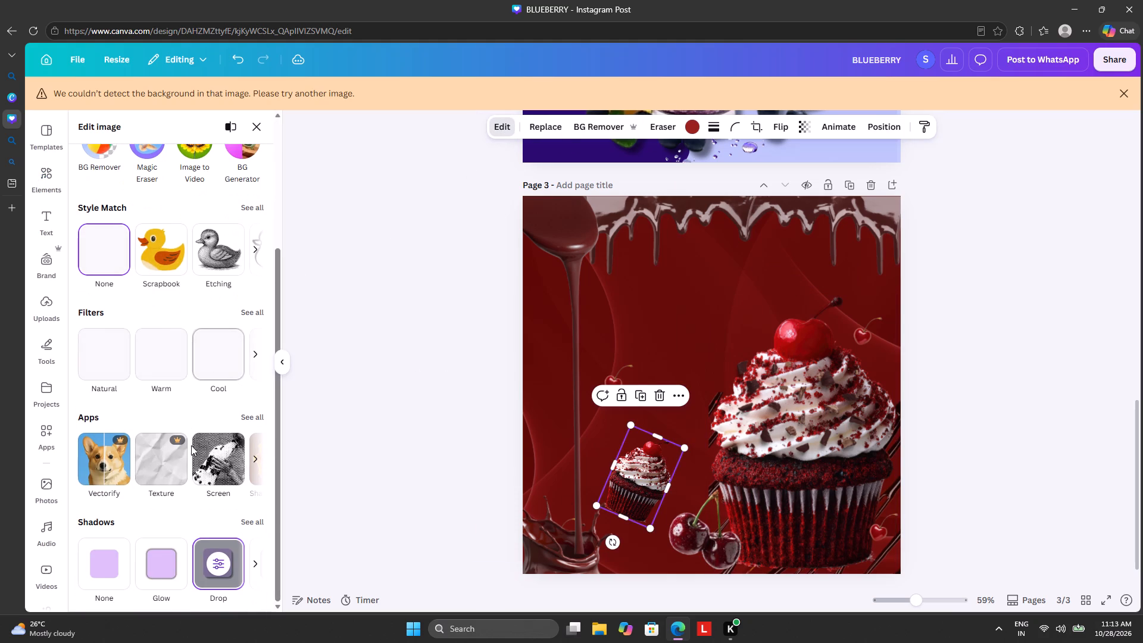
{"action": "left_click", "coordinate": [207, 554]}
{"action": "left_click", "coordinate": [439, 370]}
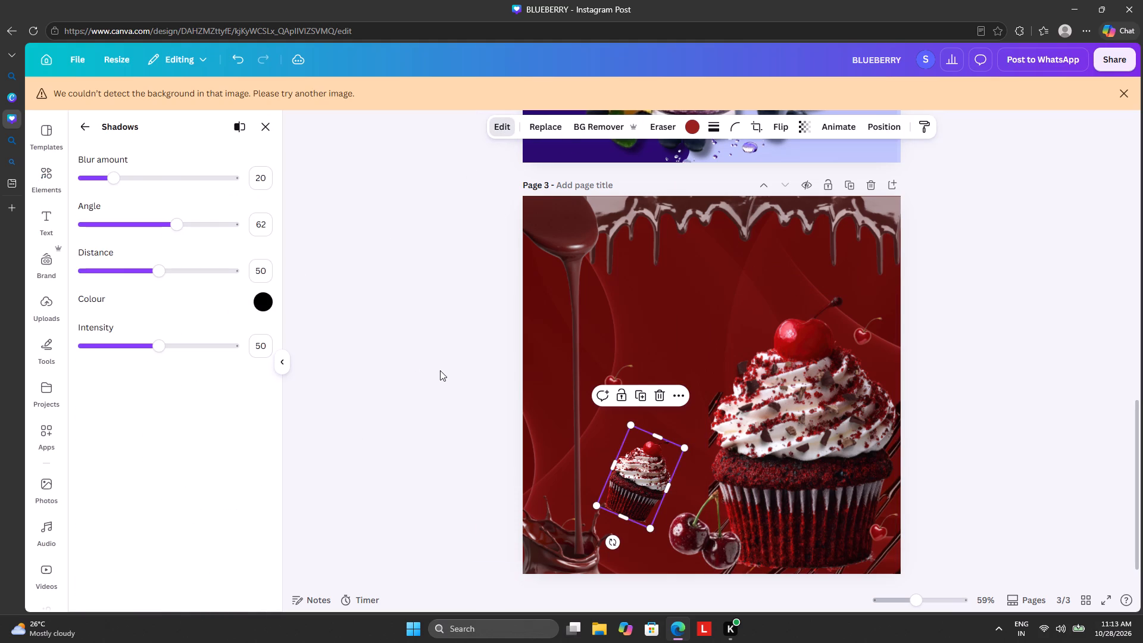
{"action": "left_click", "coordinate": [438, 353]}
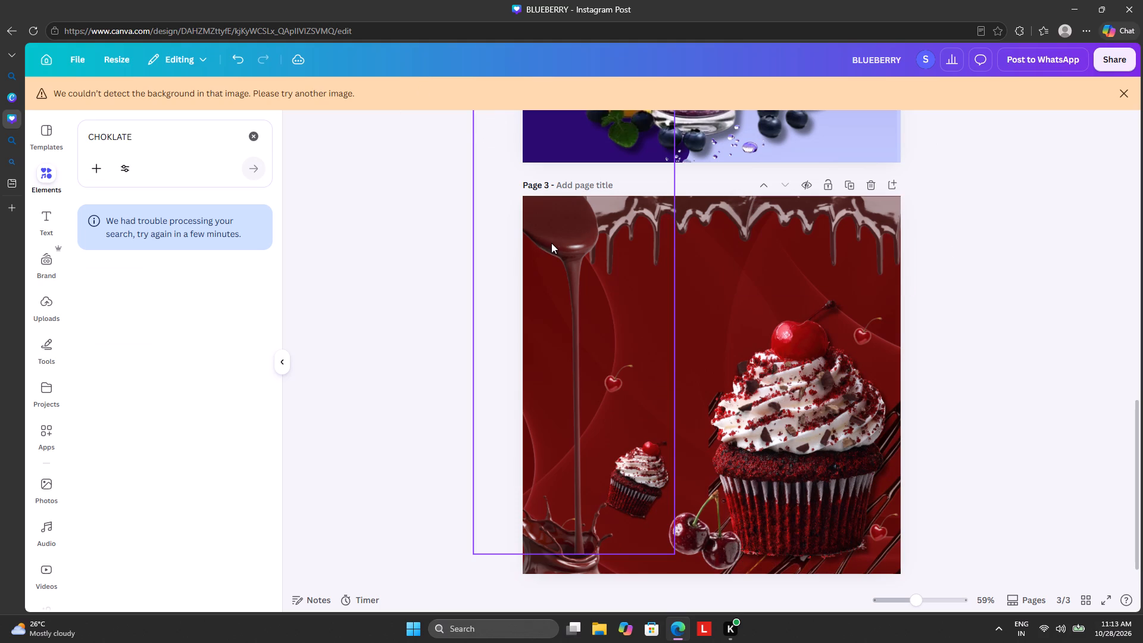
Shift the pouring spoon slightly toward the page's left edge and bring its chocolate stream's lower end down into the splash.
{"action": "left_click_drag", "start_coordinate": [551, 243], "coordinate": [542, 235]}
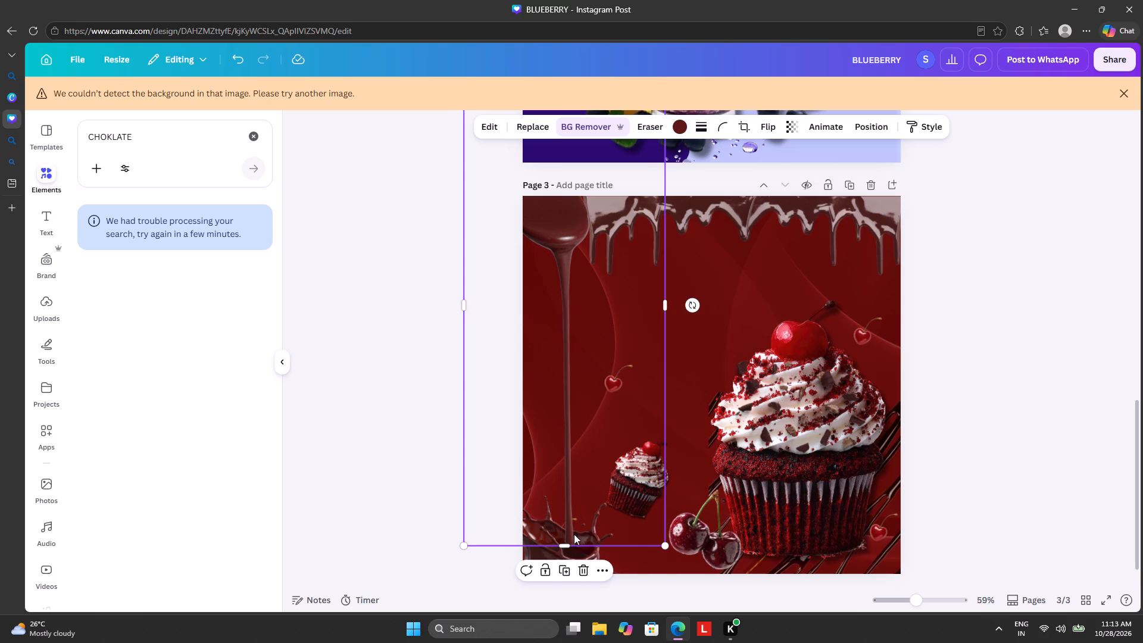
{"action": "left_click_drag", "start_coordinate": [561, 541], "coordinate": [560, 554]}
{"action": "left_click", "coordinate": [448, 452]}
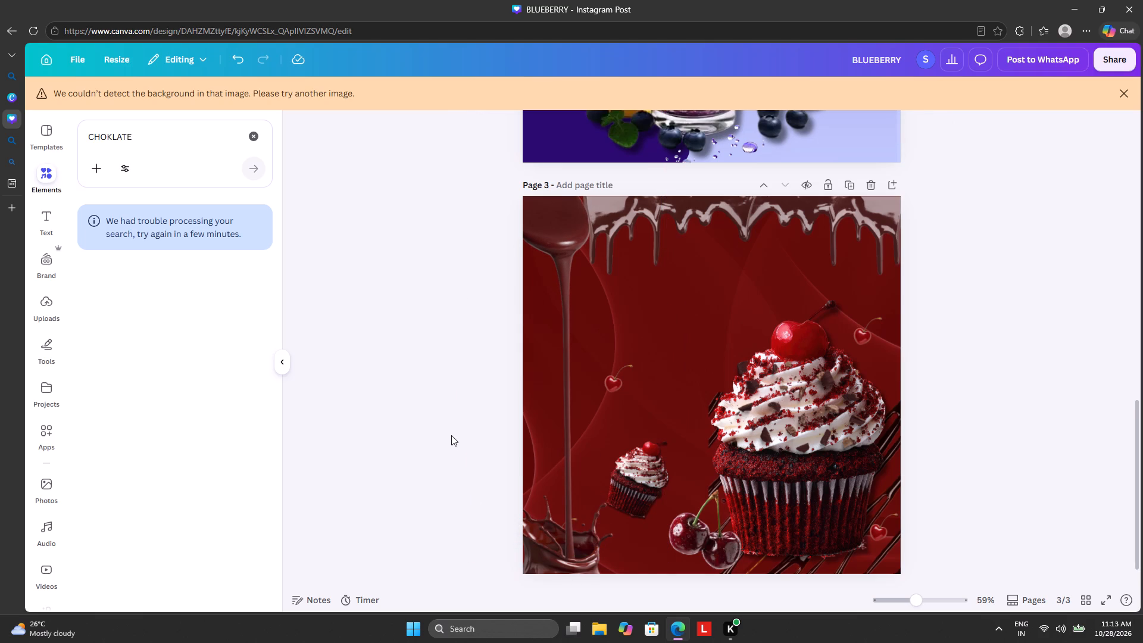
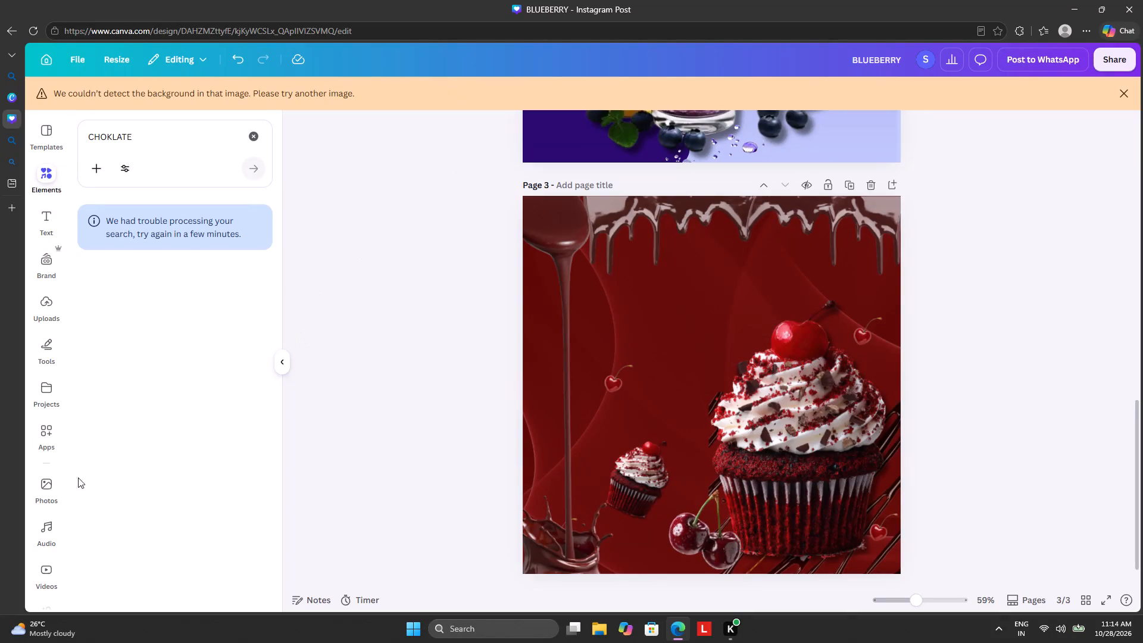
Dismiss the background-detection notice and search the photo library for BLACKBERRY.
{"action": "left_click", "coordinate": [37, 473]}
{"action": "left_click", "coordinate": [127, 138]}
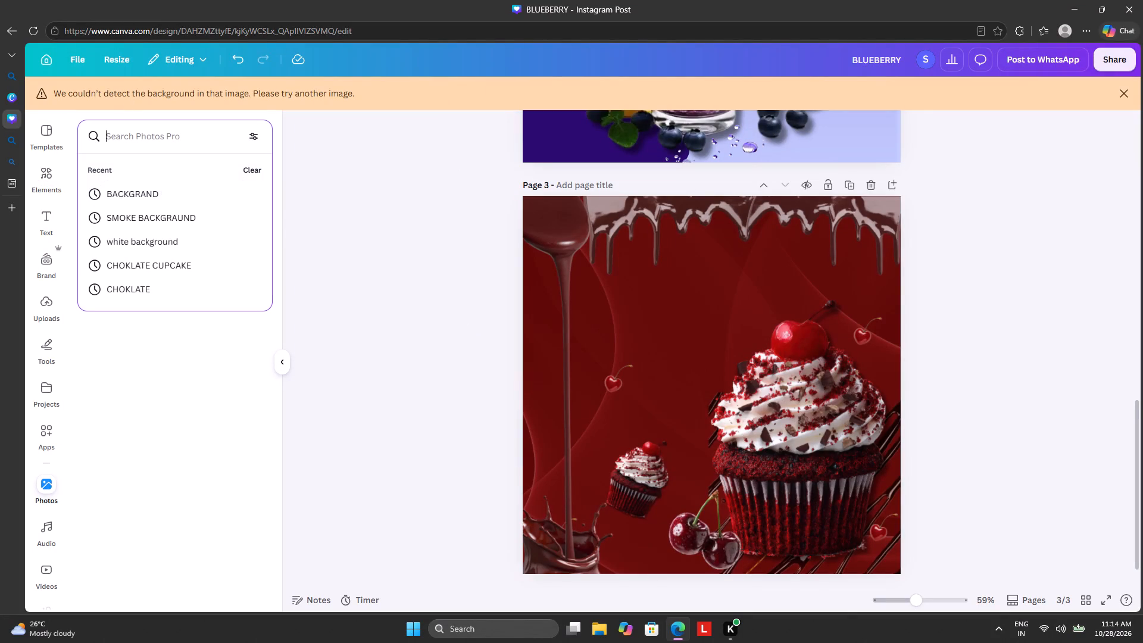
{"action": "left_click", "coordinate": [1129, 94]}
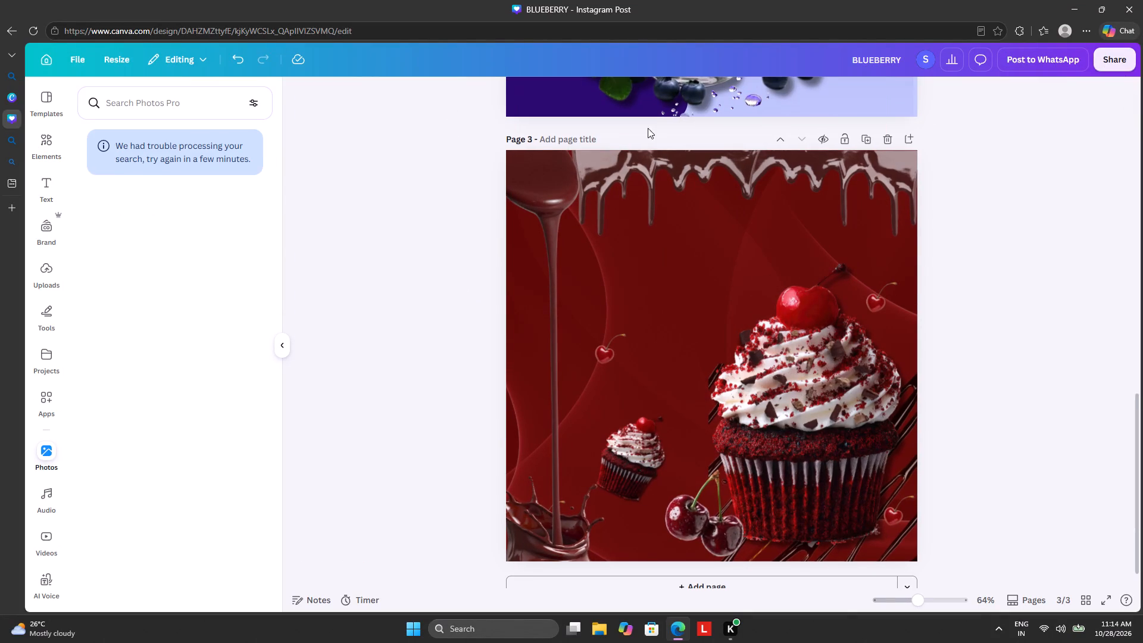
{"action": "left_click", "coordinate": [47, 455]}
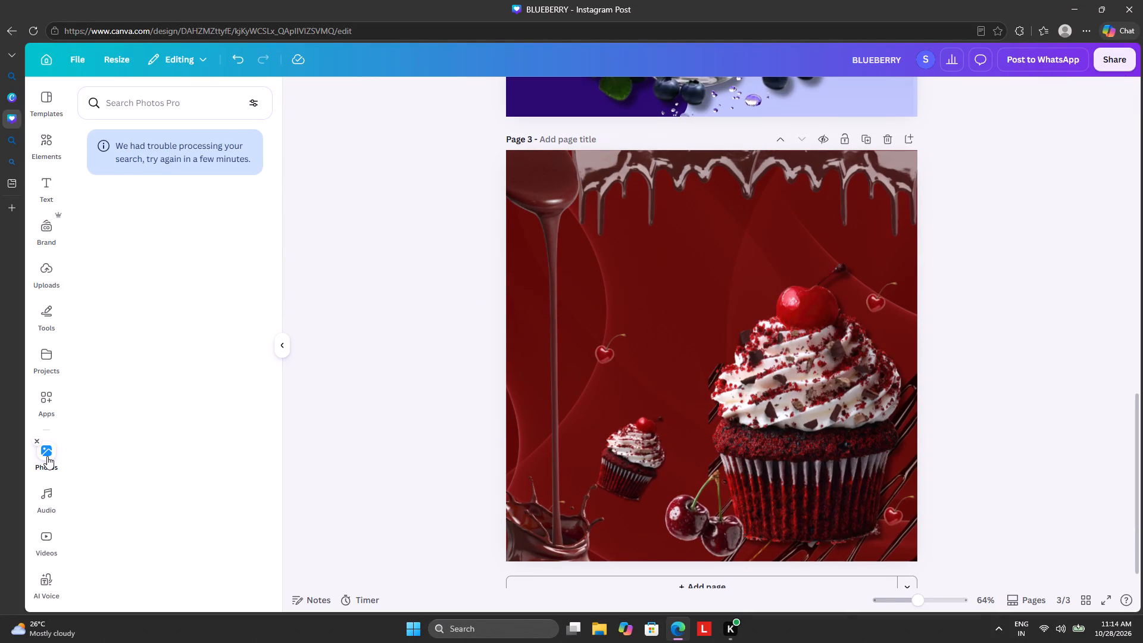
{"action": "left_click", "coordinate": [47, 456]}
{"action": "left_click", "coordinate": [153, 86]}
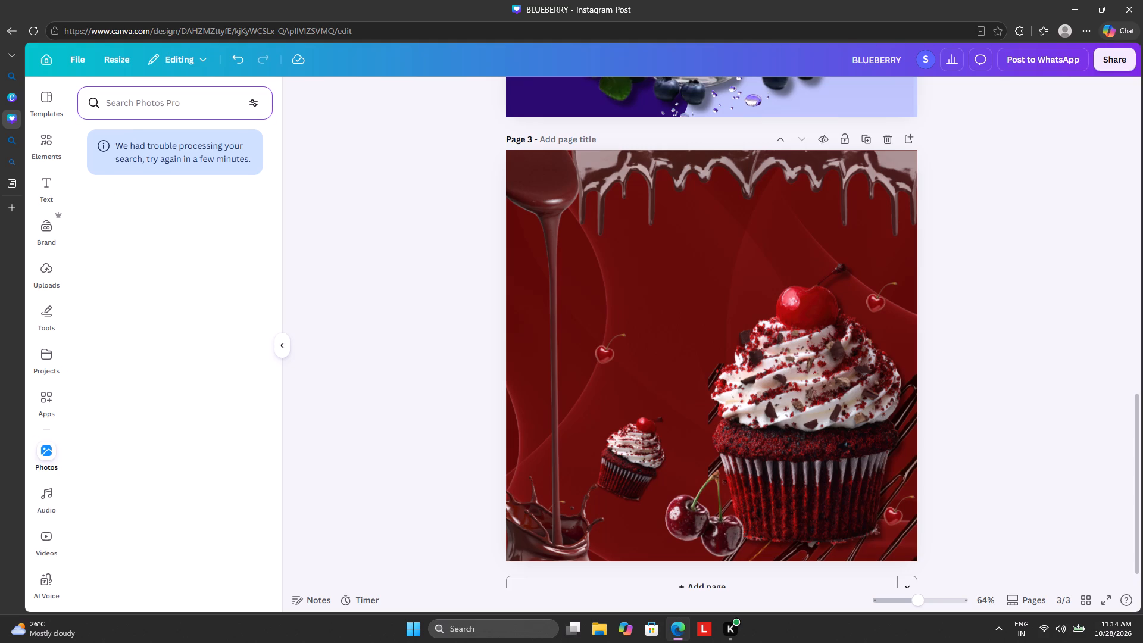
{"action": "left_click", "coordinate": [153, 112]}
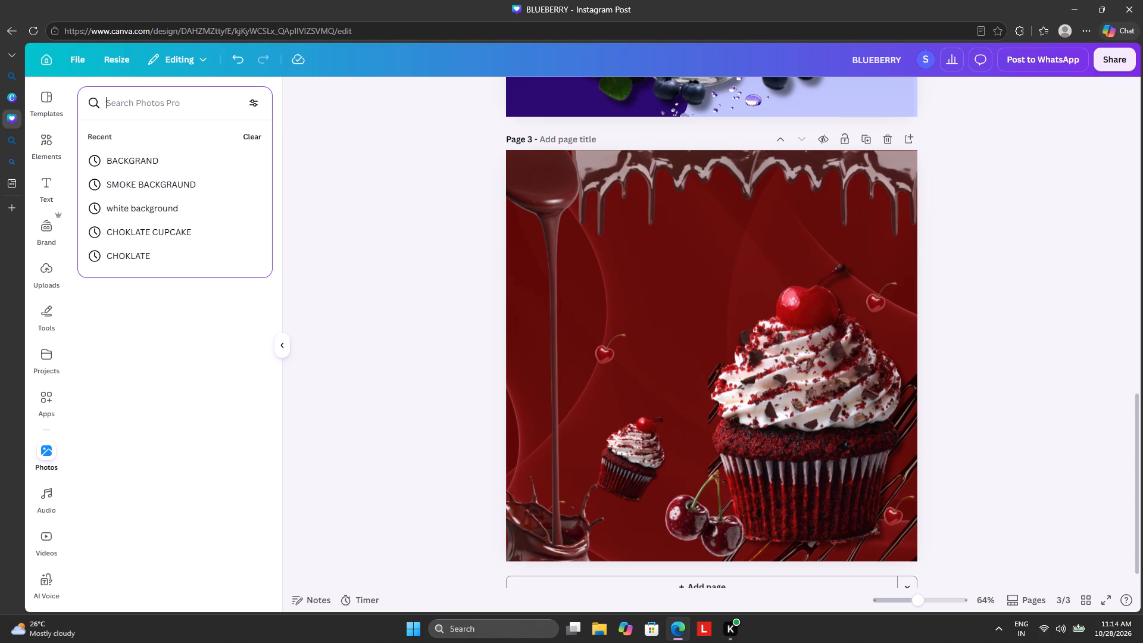
{"action": "type", "text": "BLACKBERRY"}
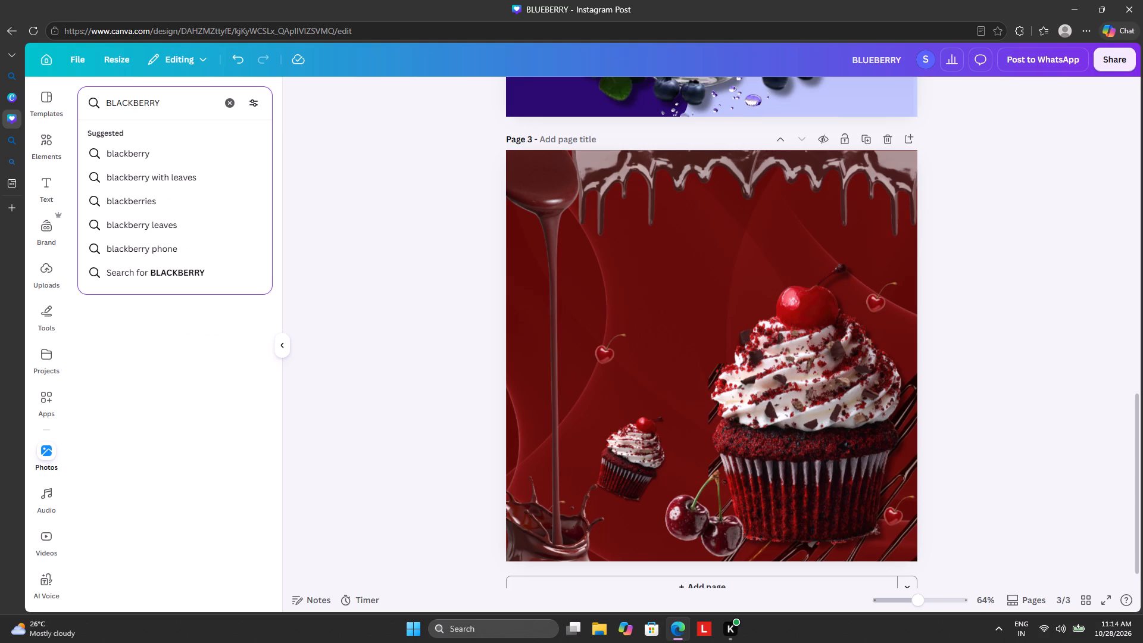
{"action": "key", "text": "Return"}
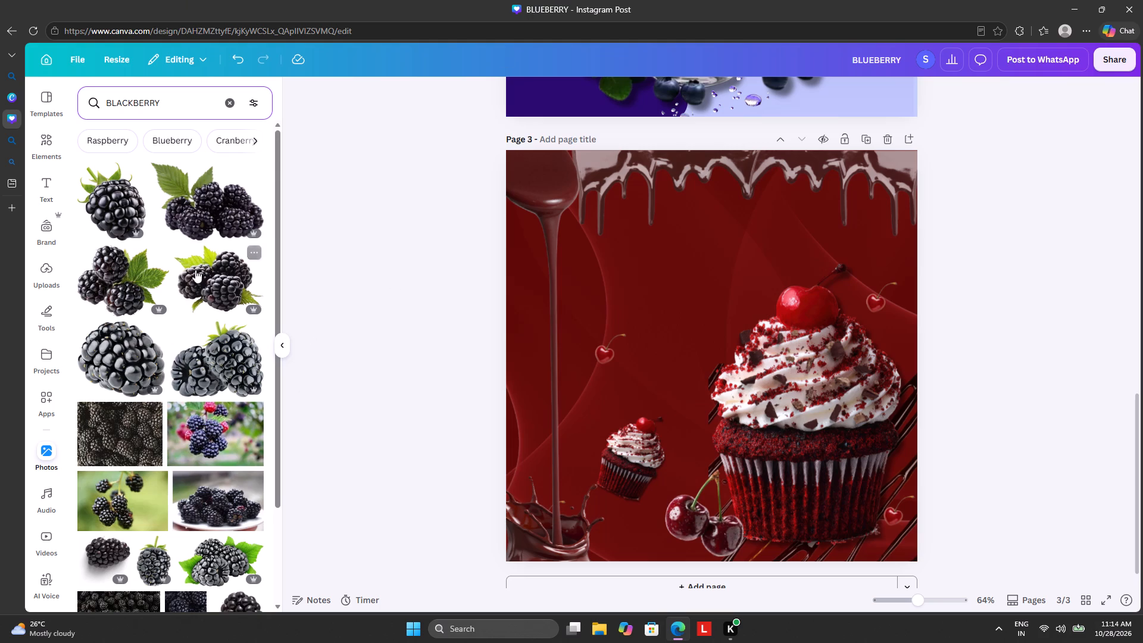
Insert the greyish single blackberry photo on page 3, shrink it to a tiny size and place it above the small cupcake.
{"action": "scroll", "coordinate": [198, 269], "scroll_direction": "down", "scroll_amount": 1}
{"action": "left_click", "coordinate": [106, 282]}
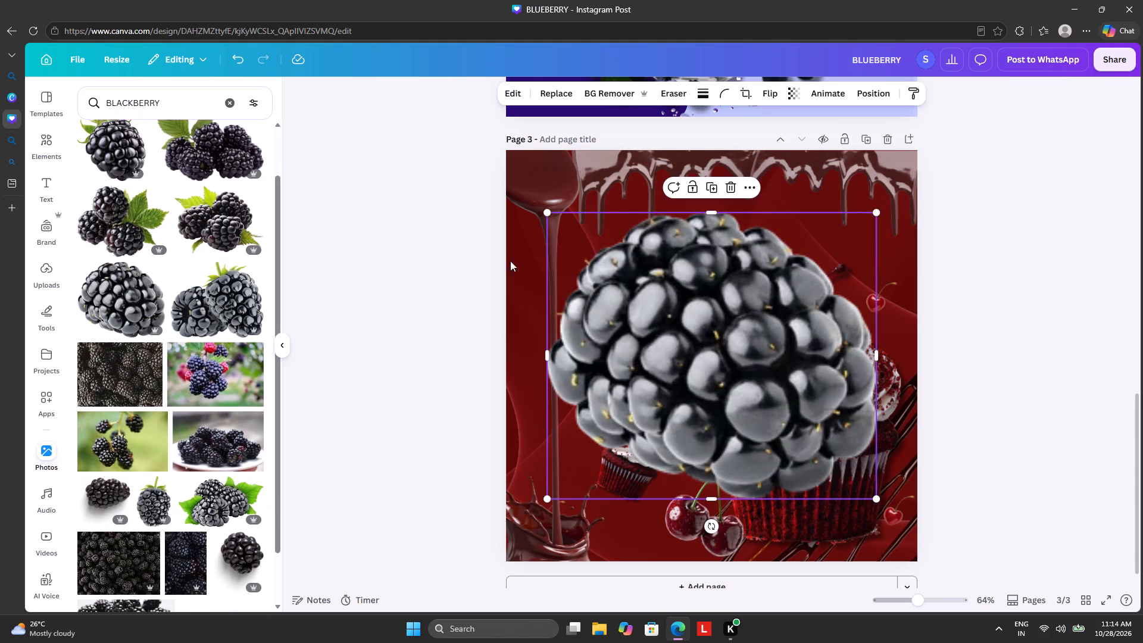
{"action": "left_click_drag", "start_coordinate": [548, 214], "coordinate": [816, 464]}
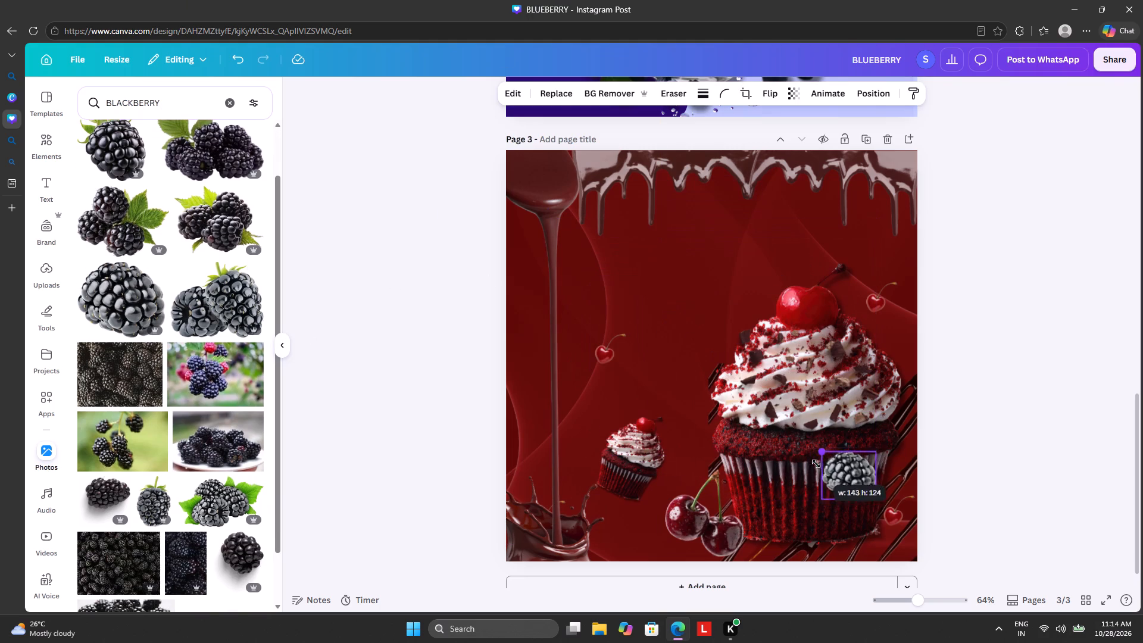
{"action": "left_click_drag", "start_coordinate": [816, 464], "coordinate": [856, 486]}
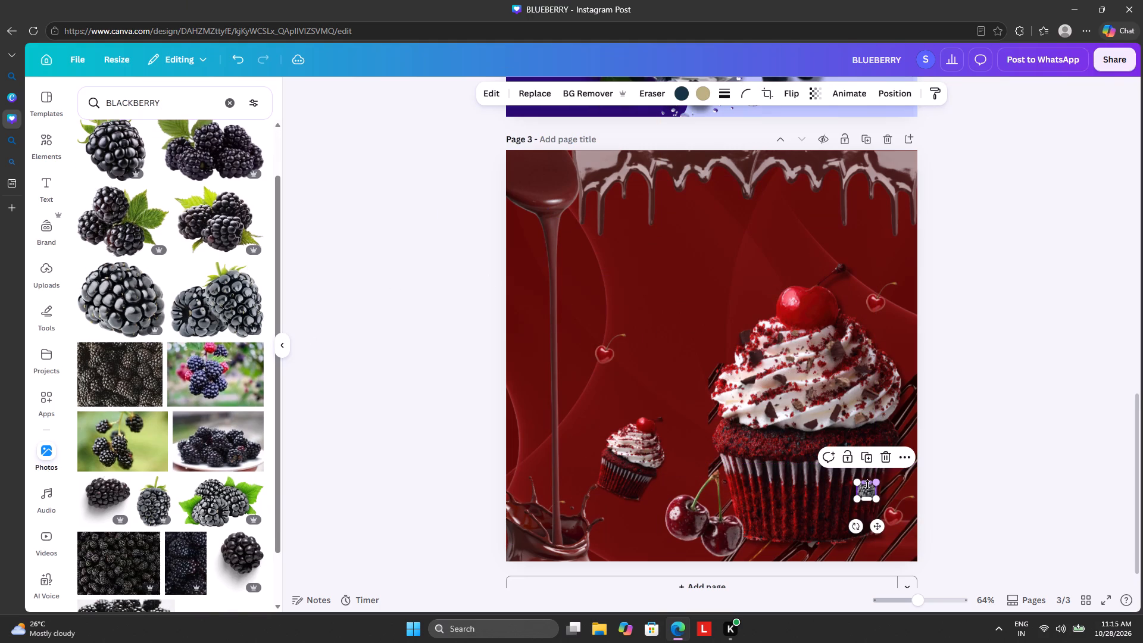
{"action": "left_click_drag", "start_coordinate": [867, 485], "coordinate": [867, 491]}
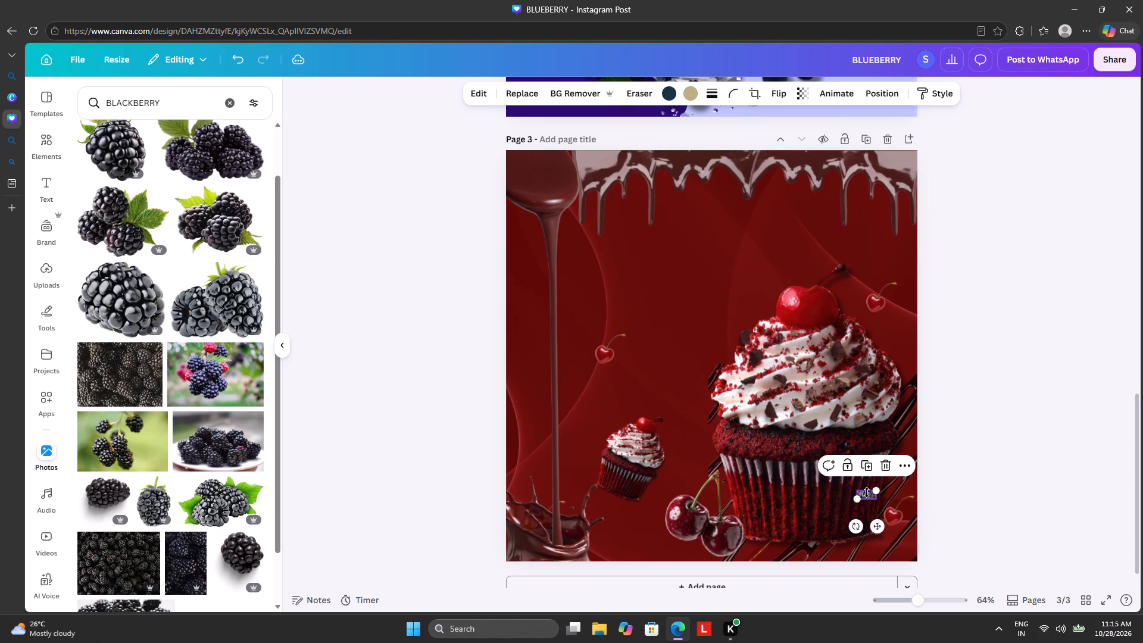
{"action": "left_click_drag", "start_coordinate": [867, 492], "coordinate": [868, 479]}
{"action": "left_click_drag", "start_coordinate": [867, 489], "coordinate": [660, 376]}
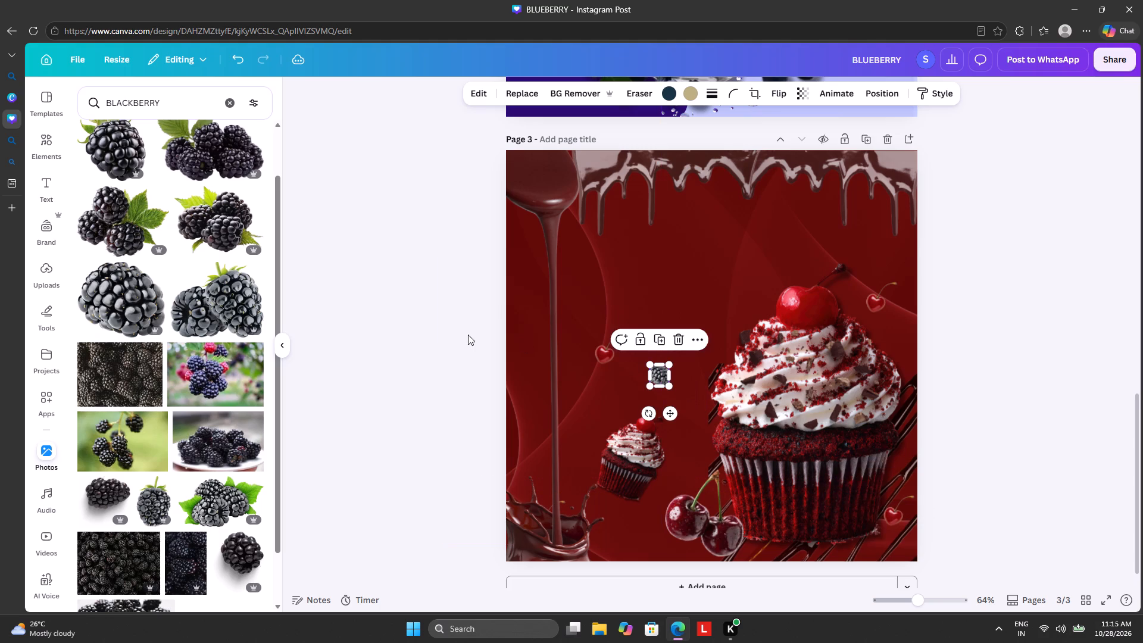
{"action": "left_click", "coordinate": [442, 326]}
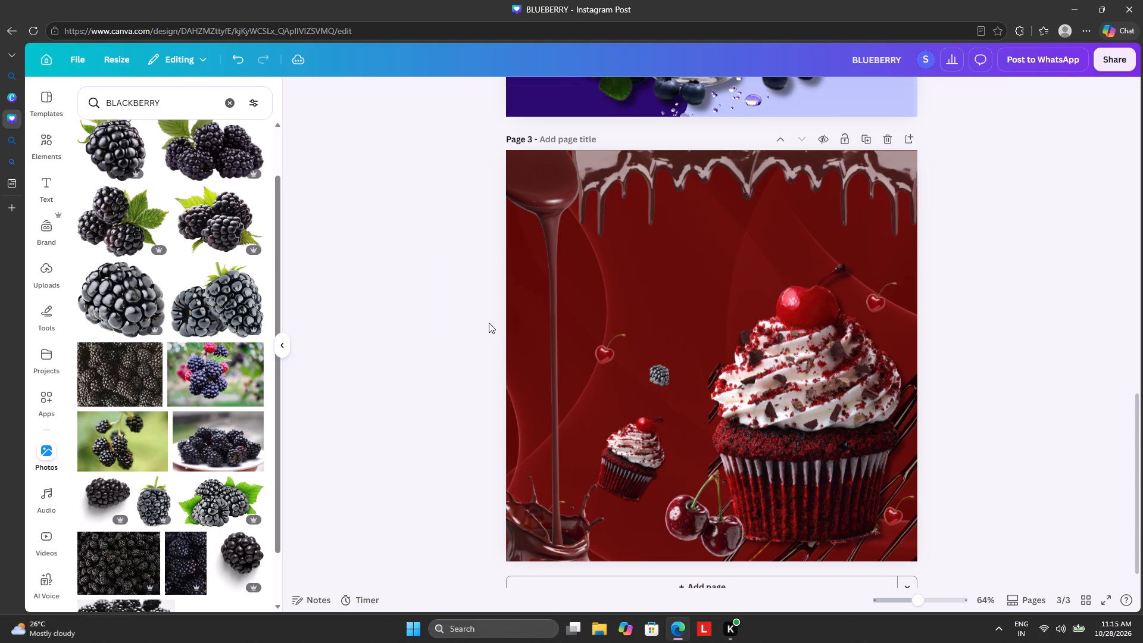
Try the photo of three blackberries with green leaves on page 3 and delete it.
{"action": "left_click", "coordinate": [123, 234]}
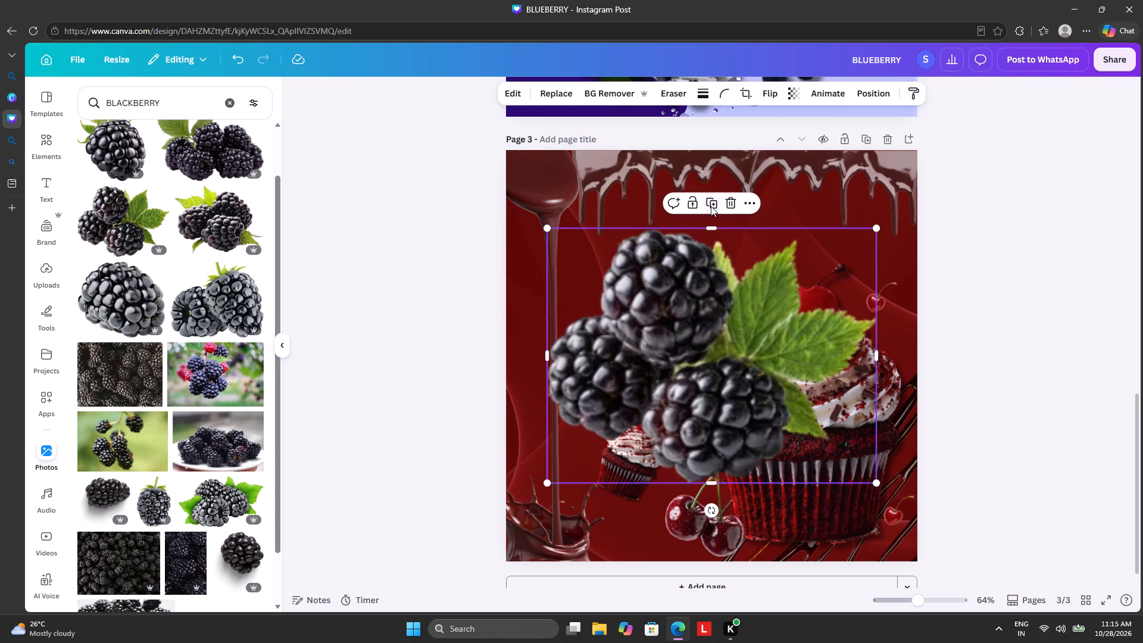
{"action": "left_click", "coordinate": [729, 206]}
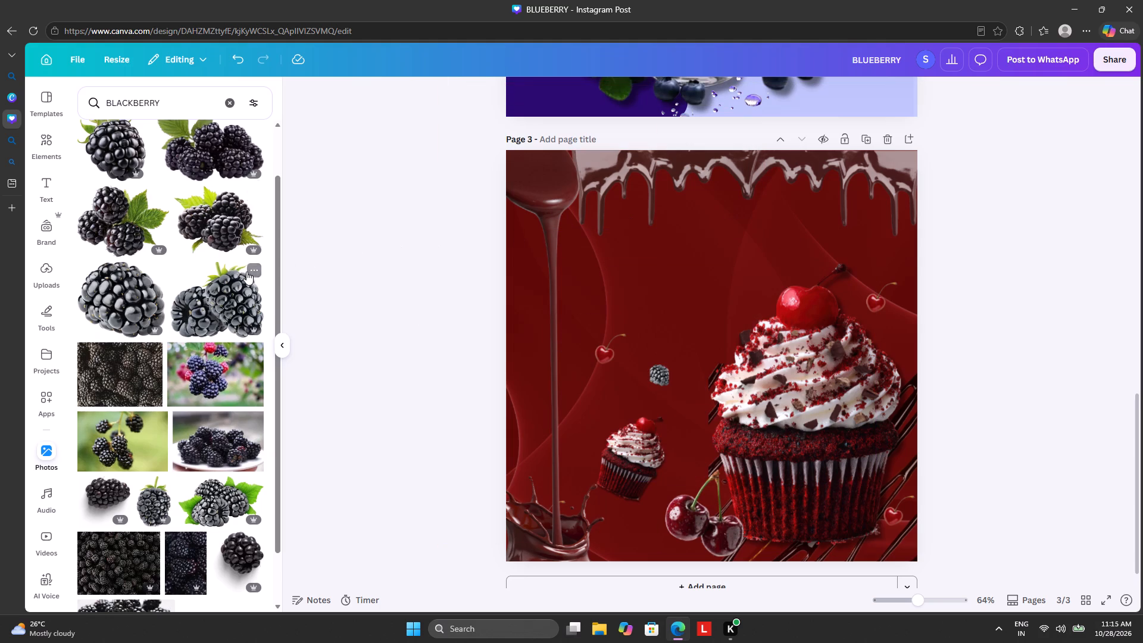
Insert the photo of a red raspberry beside a blackberry on page 3 and remove its white background.
{"action": "scroll", "coordinate": [245, 274], "scroll_direction": "down", "scroll_amount": 3}
{"action": "left_click", "coordinate": [220, 452]}
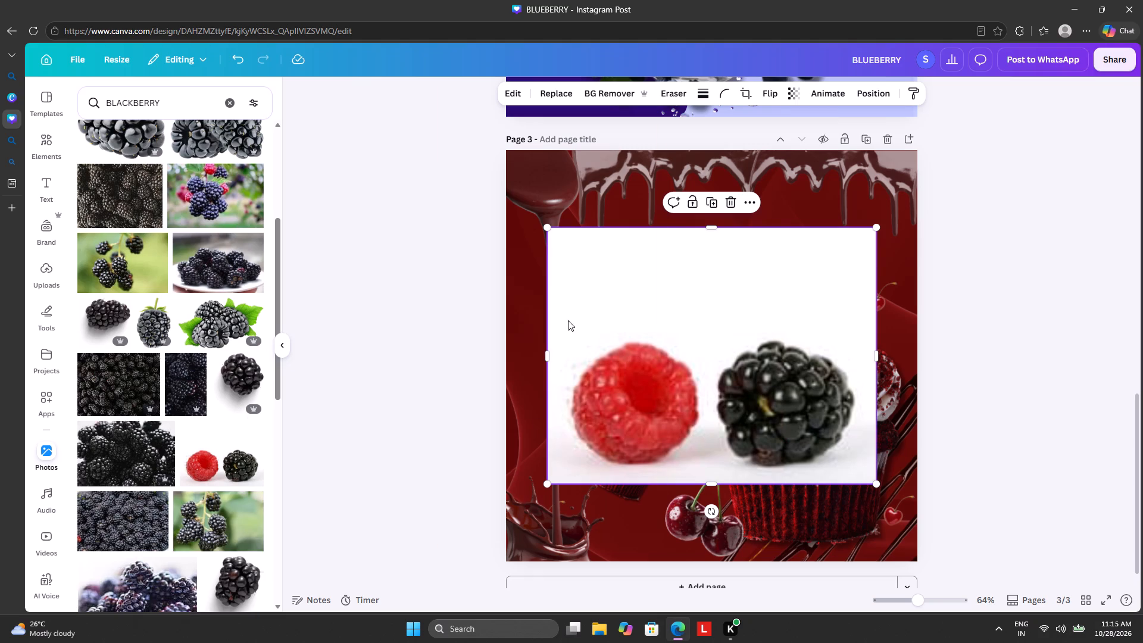
{"action": "left_click", "coordinate": [585, 88]}
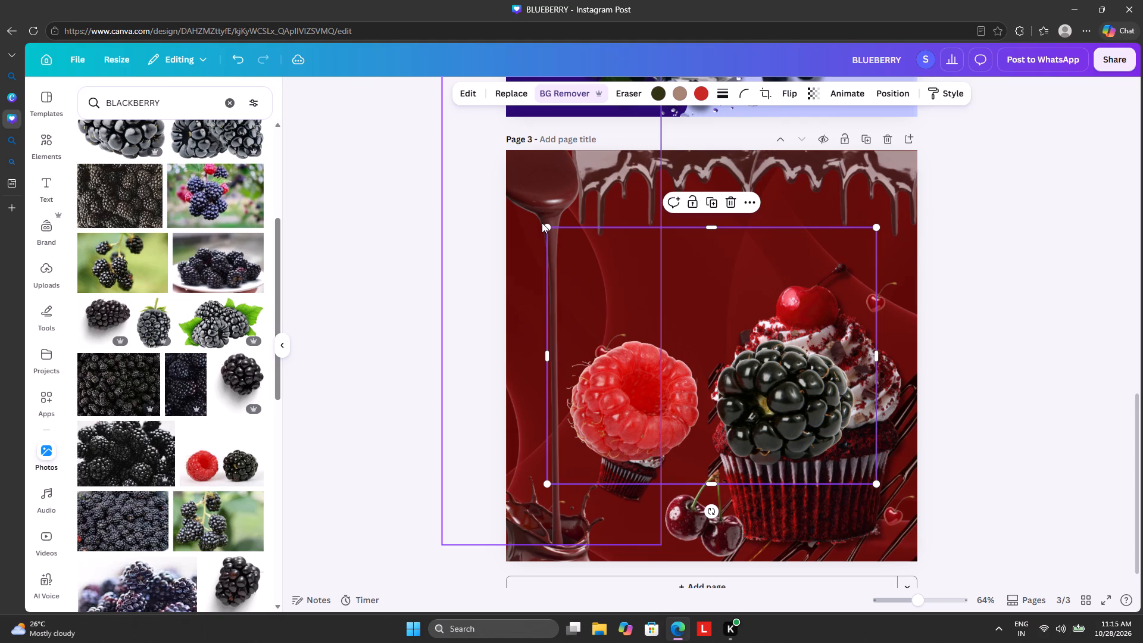
Reposition the pouring chocolate spoon slightly inward from the page's left edge, keeping its stream ending in the splash.
{"action": "left_click_drag", "start_coordinate": [543, 223], "coordinate": [582, 257]}
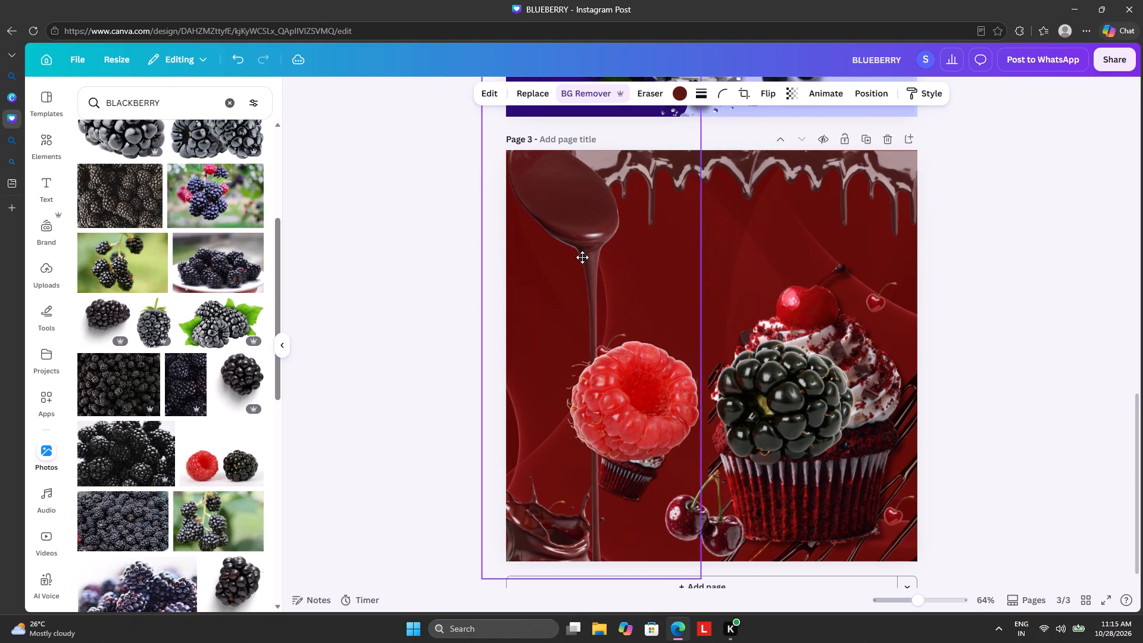
{"action": "left_click_drag", "start_coordinate": [582, 257], "coordinate": [567, 238]}
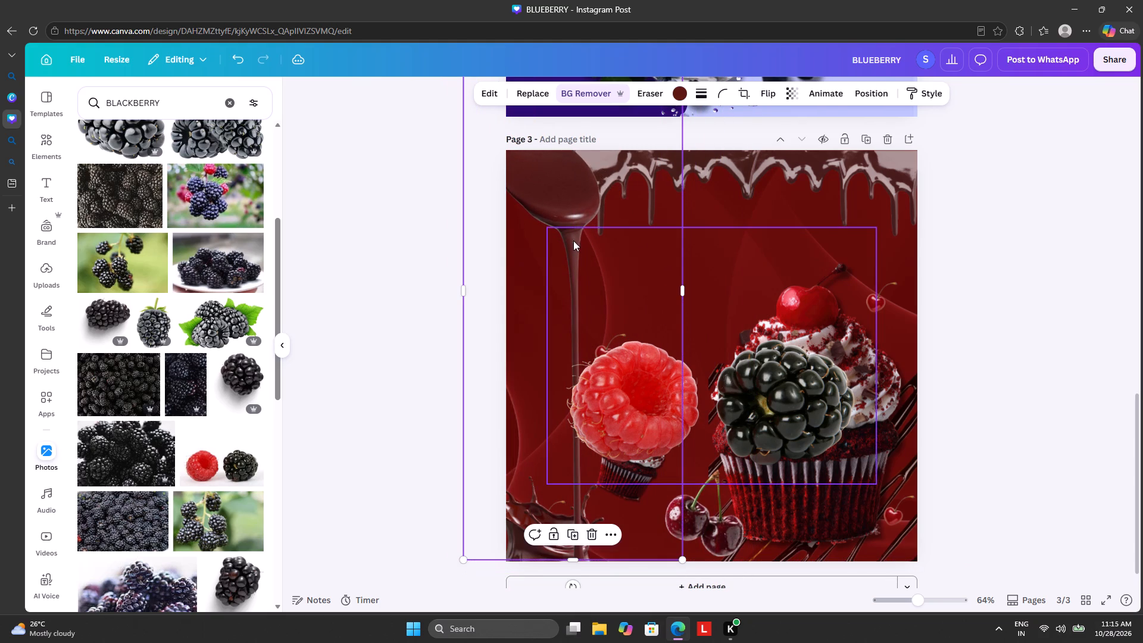
{"action": "left_click_drag", "start_coordinate": [570, 201], "coordinate": [554, 193]}
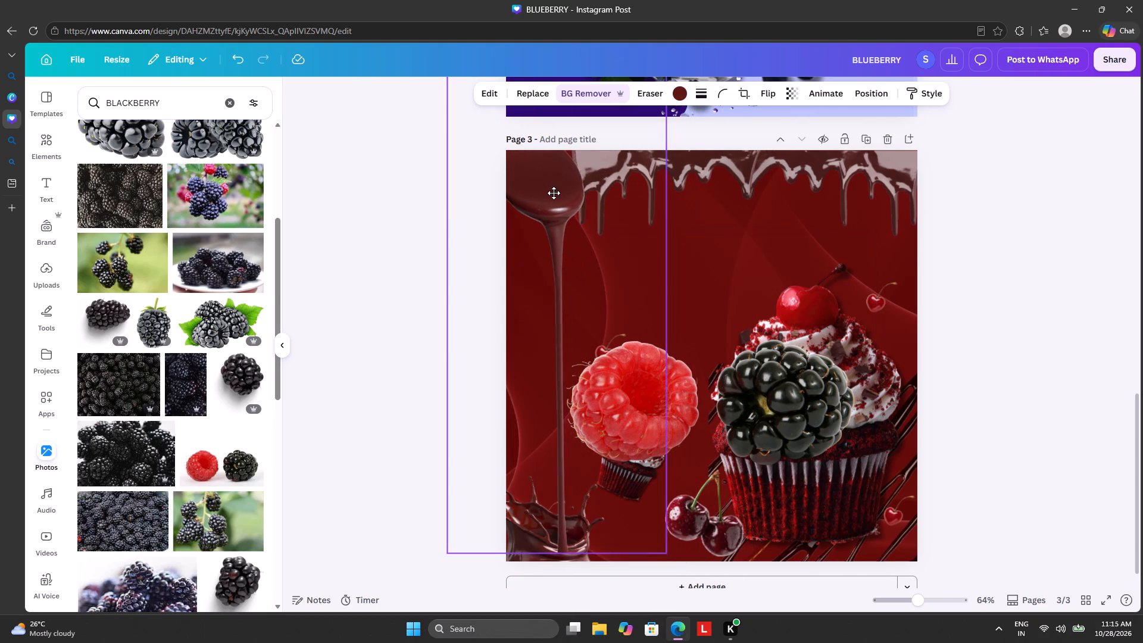
{"action": "left_click_drag", "start_coordinate": [554, 193], "coordinate": [555, 185]}
Shrink the raspberry and blackberry pair to a tiny size and place it just left of the small cupcake's frosting.
{"action": "left_click_drag", "start_coordinate": [707, 403], "coordinate": [705, 398]}
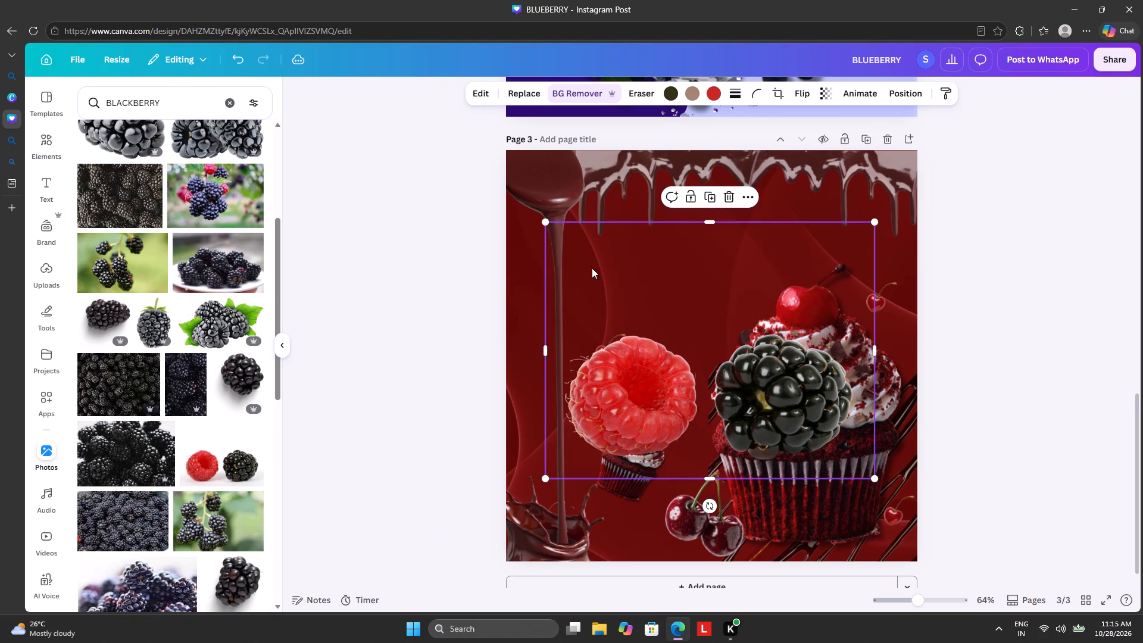
{"action": "left_click_drag", "start_coordinate": [549, 224], "coordinate": [767, 404]}
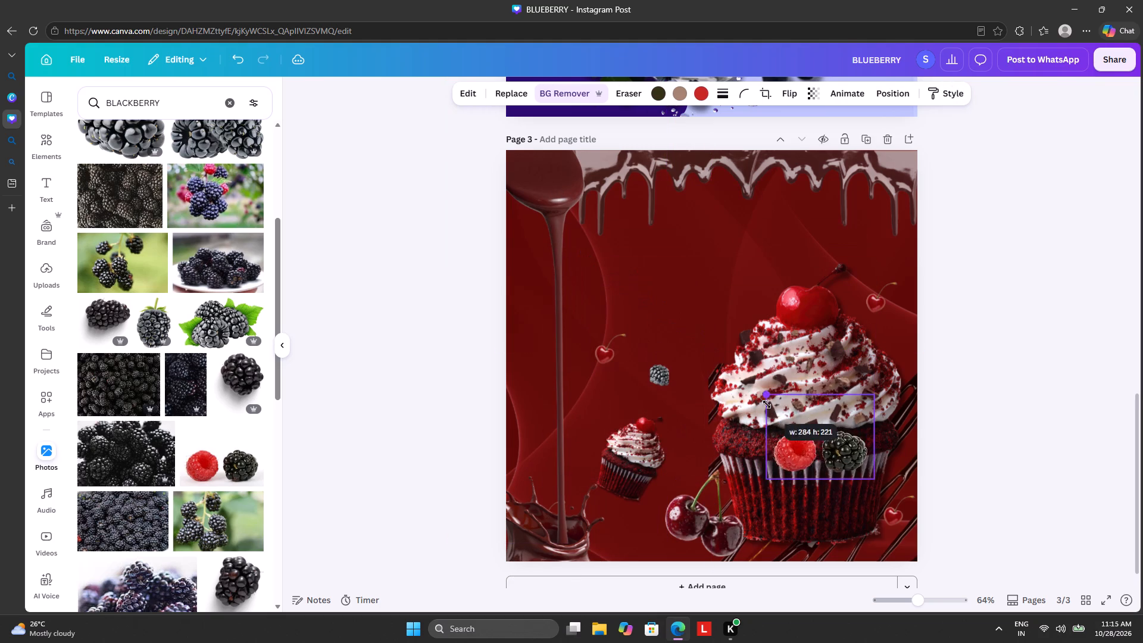
{"action": "left_click_drag", "start_coordinate": [767, 404], "coordinate": [791, 434]}
{"action": "left_click_drag", "start_coordinate": [829, 441], "coordinate": [683, 347]}
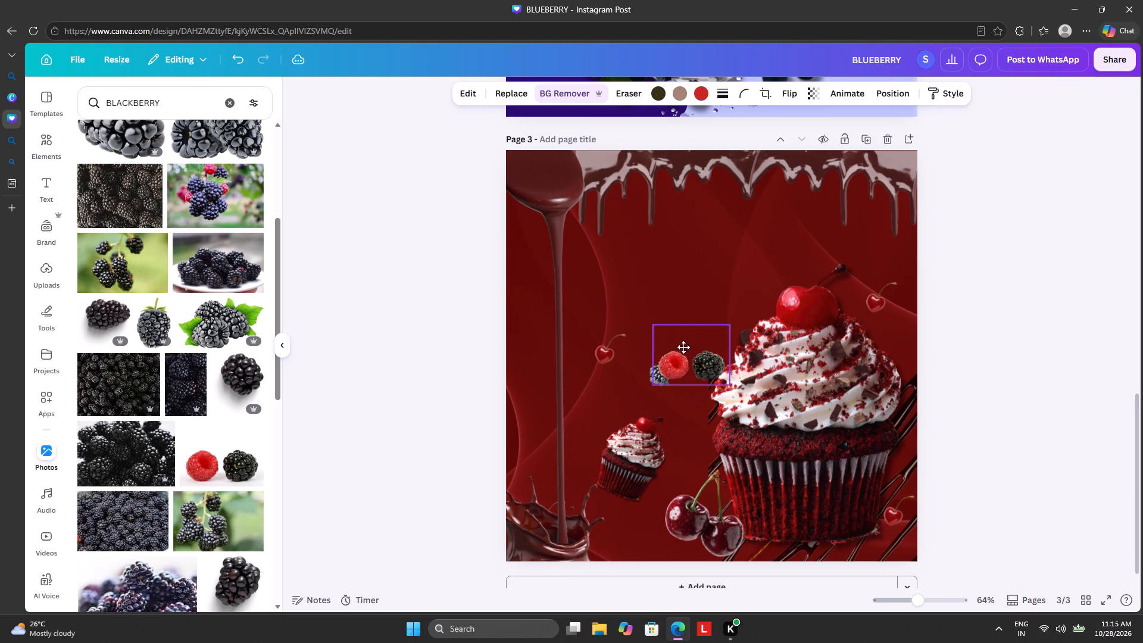
{"action": "left_click_drag", "start_coordinate": [683, 347], "coordinate": [664, 310]}
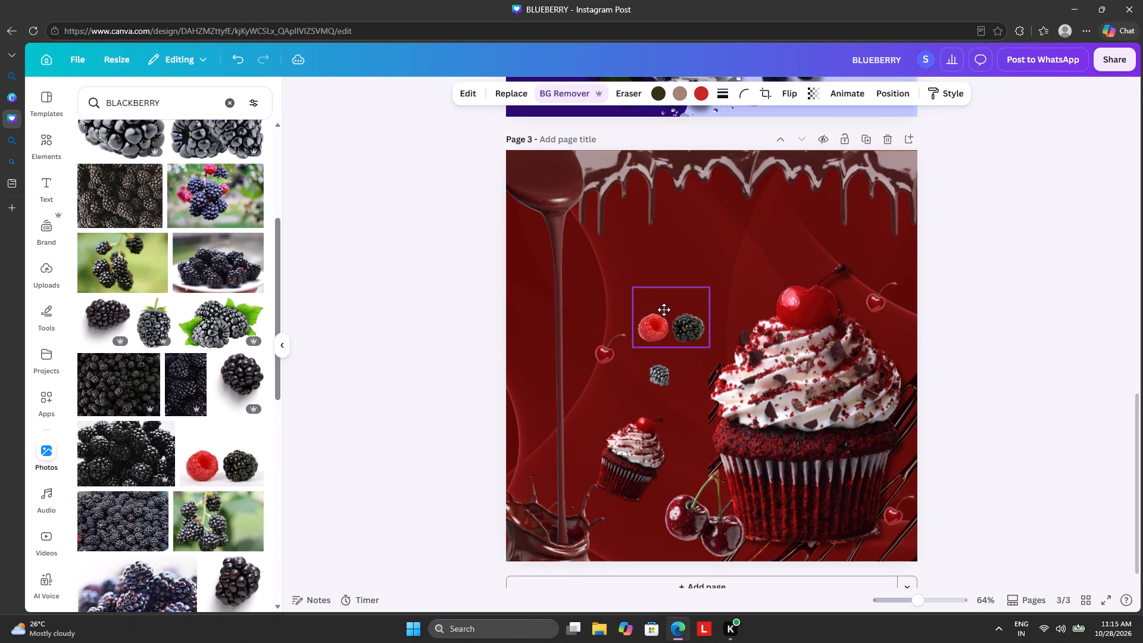
{"action": "left_click_drag", "start_coordinate": [664, 310], "coordinate": [631, 503]}
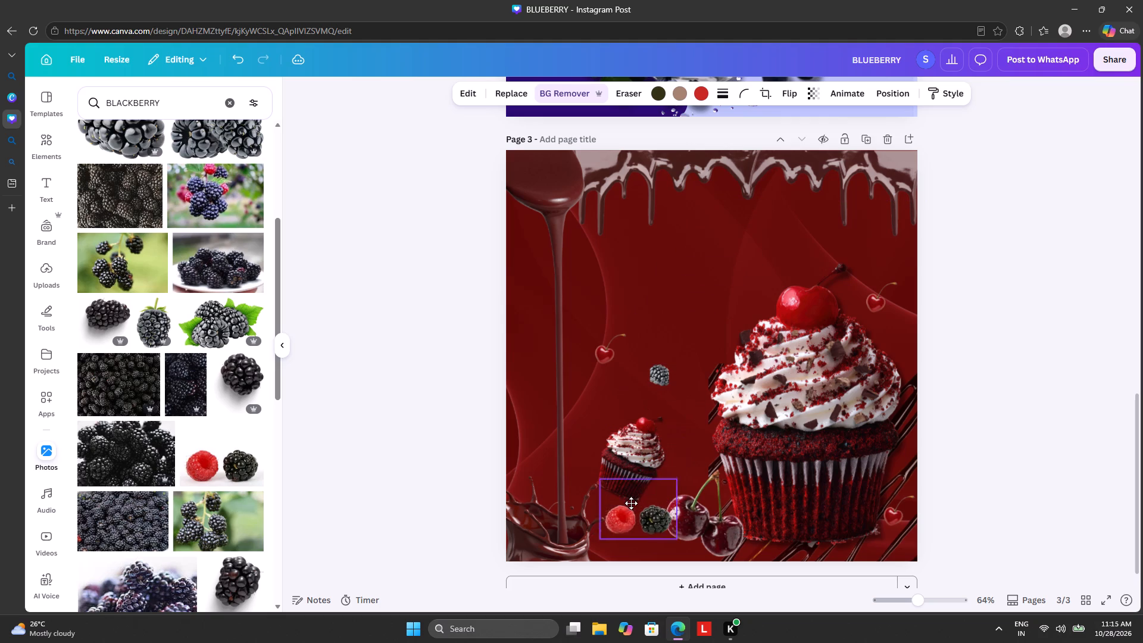
{"action": "left_click_drag", "start_coordinate": [631, 503], "coordinate": [607, 408]}
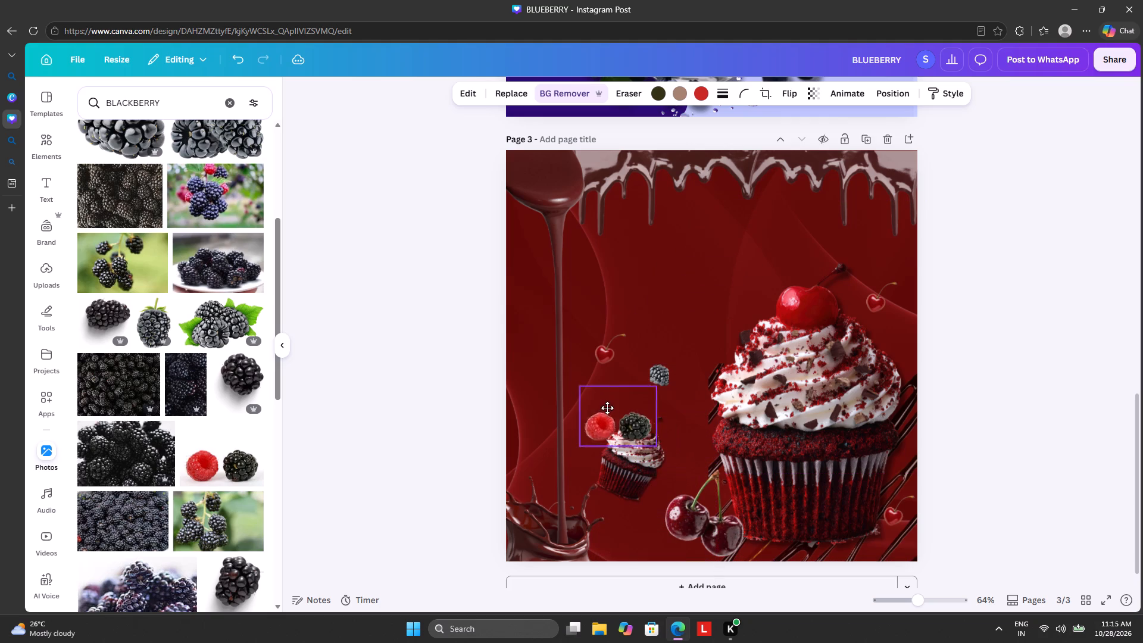
{"action": "left_click_drag", "start_coordinate": [607, 408], "coordinate": [569, 402]}
{"action": "left_click_drag", "start_coordinate": [536, 381], "coordinate": [546, 391]}
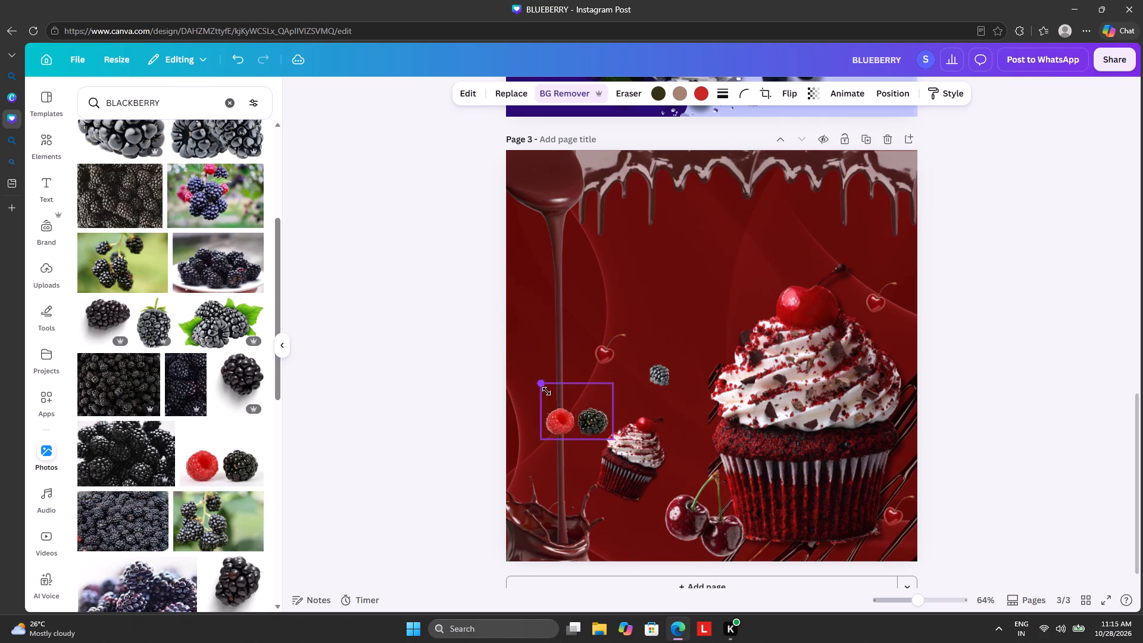
{"action": "left_click_drag", "start_coordinate": [546, 391], "coordinate": [575, 406]}
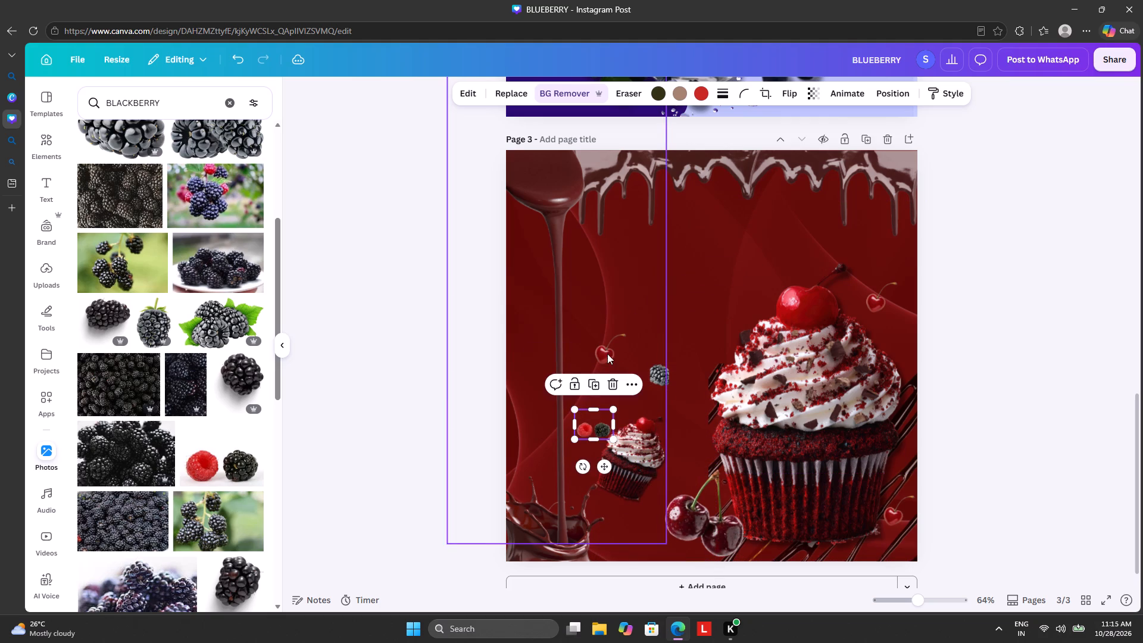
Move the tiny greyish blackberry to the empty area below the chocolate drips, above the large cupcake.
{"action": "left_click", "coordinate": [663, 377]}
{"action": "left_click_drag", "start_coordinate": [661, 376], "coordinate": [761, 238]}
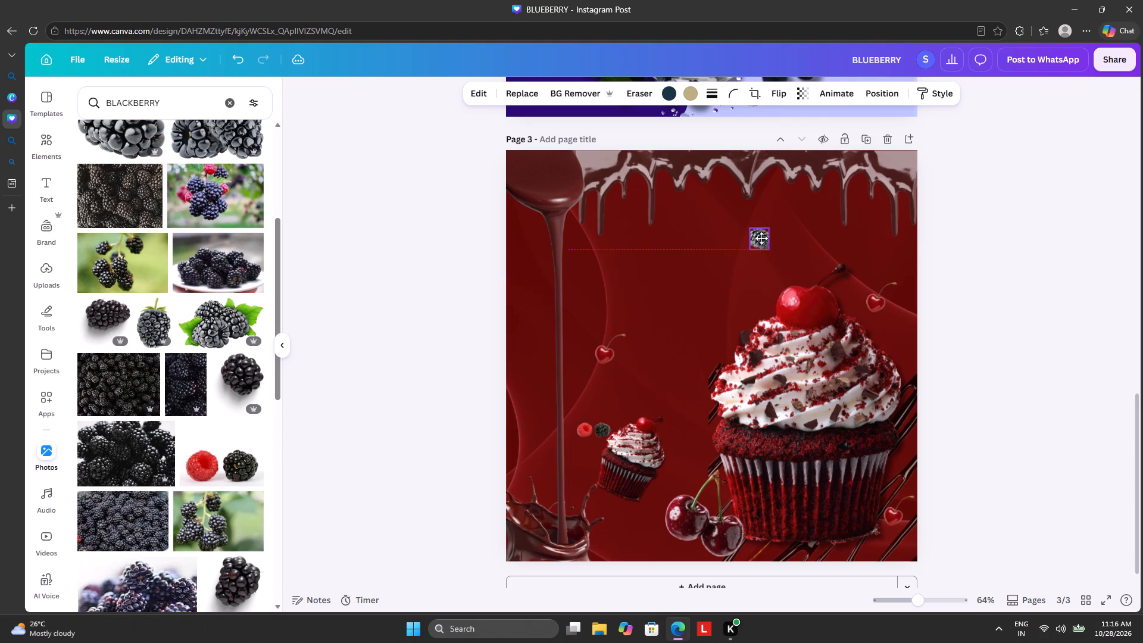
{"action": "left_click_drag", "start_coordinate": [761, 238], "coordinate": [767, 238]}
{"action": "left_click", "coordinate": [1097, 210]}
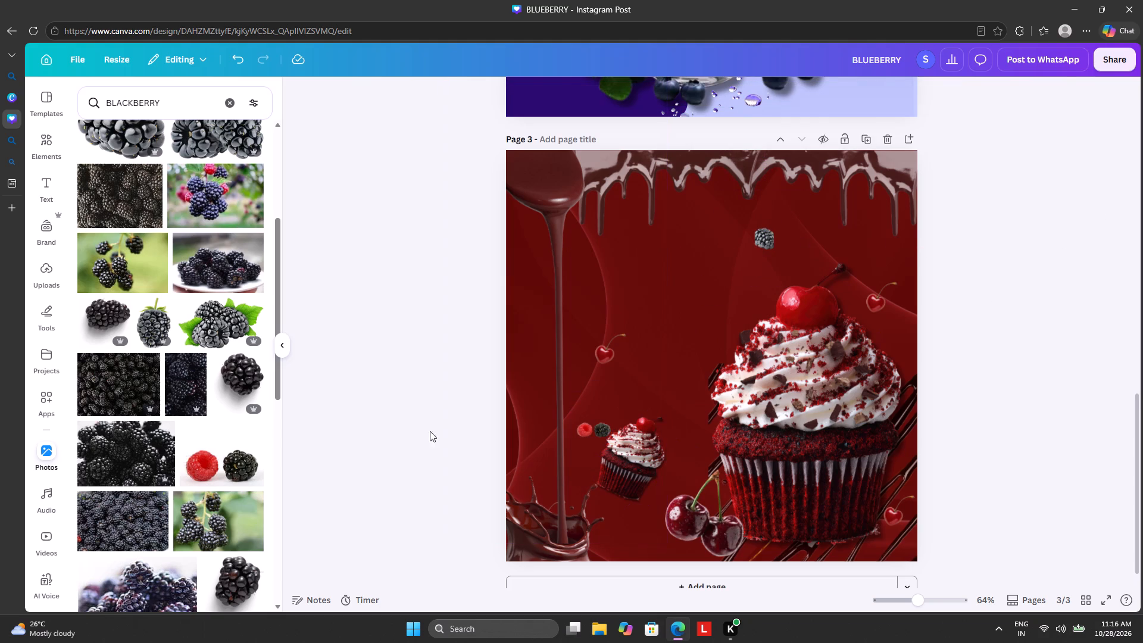
Insert the dark single blackberry photo, shrink it and place it just above the large cupcake's cherry.
{"action": "scroll", "coordinate": [208, 451], "scroll_direction": "down", "scroll_amount": 2}
{"action": "left_click", "coordinate": [229, 269]}
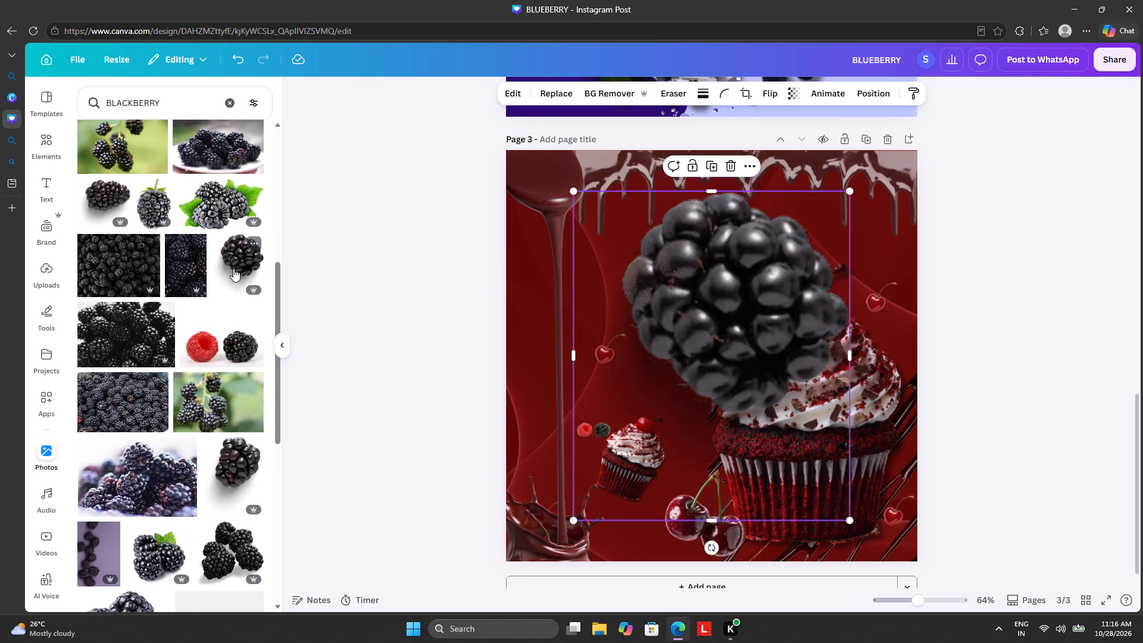
{"action": "left_click_drag", "start_coordinate": [573, 193], "coordinate": [714, 391]}
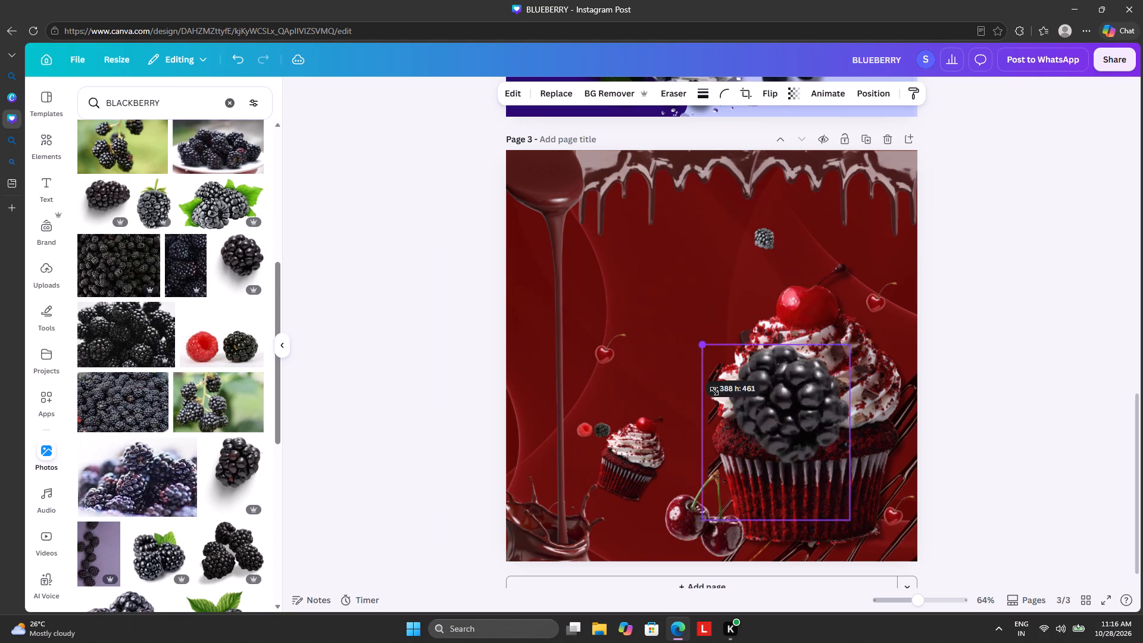
{"action": "left_click_drag", "start_coordinate": [714, 391], "coordinate": [783, 474]}
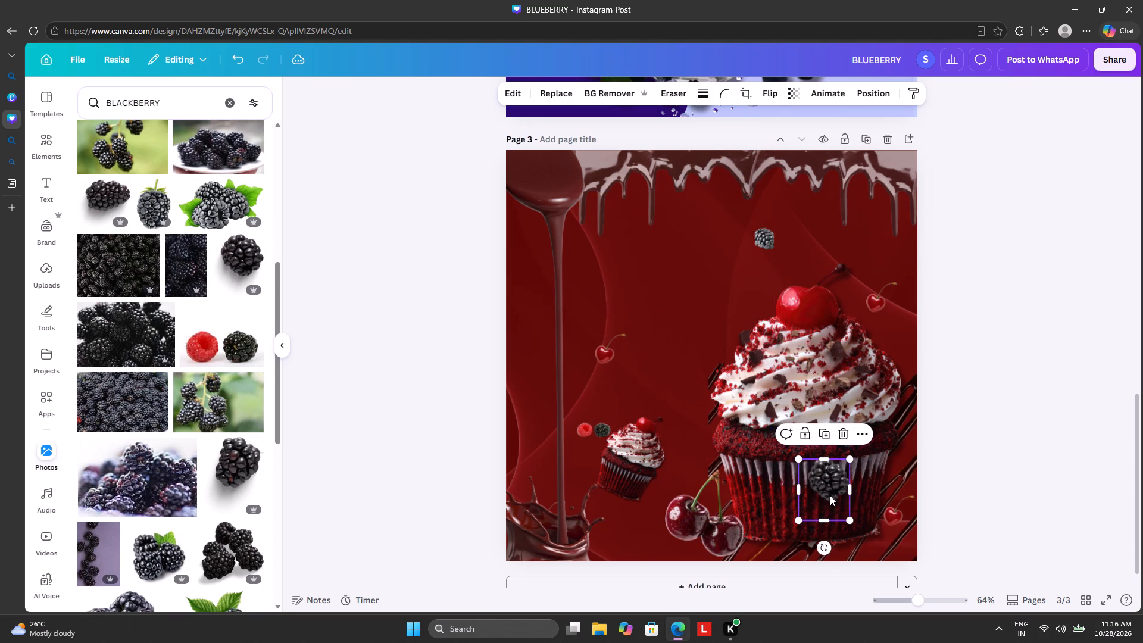
{"action": "left_click_drag", "start_coordinate": [836, 497], "coordinate": [834, 261]}
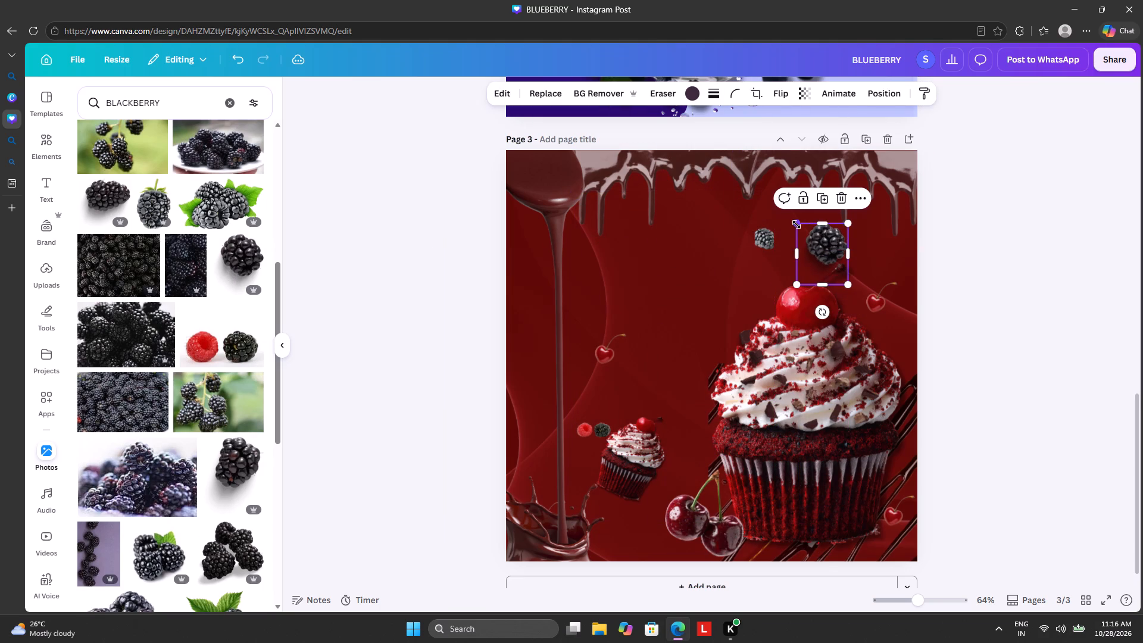
{"action": "left_click_drag", "start_coordinate": [797, 224], "coordinate": [816, 249]}
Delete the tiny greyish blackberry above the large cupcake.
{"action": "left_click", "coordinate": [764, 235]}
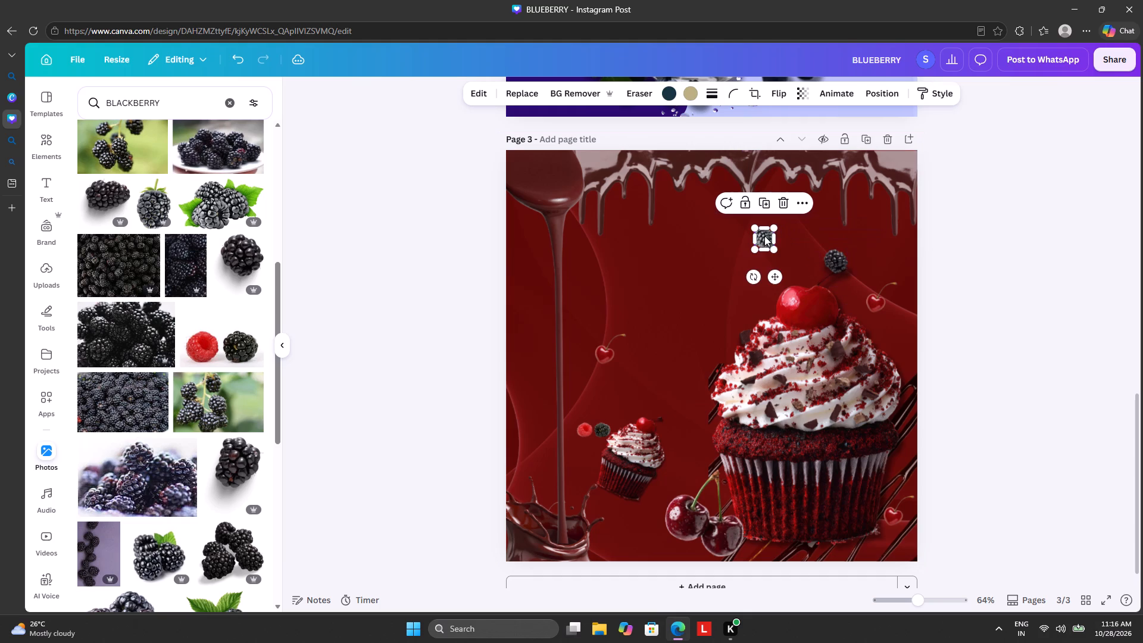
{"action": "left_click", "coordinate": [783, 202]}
Duplicate the small dark blackberry and space the two berries side by side beneath the chocolate drips above the large cupcake.
{"action": "left_click", "coordinate": [832, 258]}
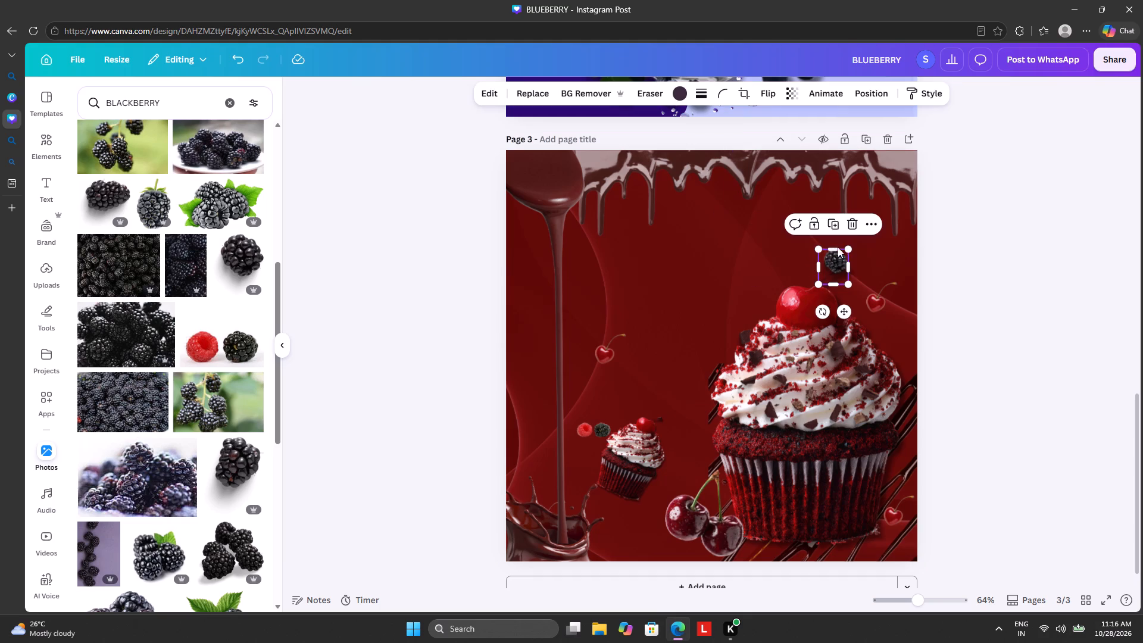
{"action": "left_click", "coordinate": [832, 221]}
{"action": "left_click_drag", "start_coordinate": [833, 267], "coordinate": [769, 239]}
{"action": "left_click_drag", "start_coordinate": [836, 257], "coordinate": [823, 225]}
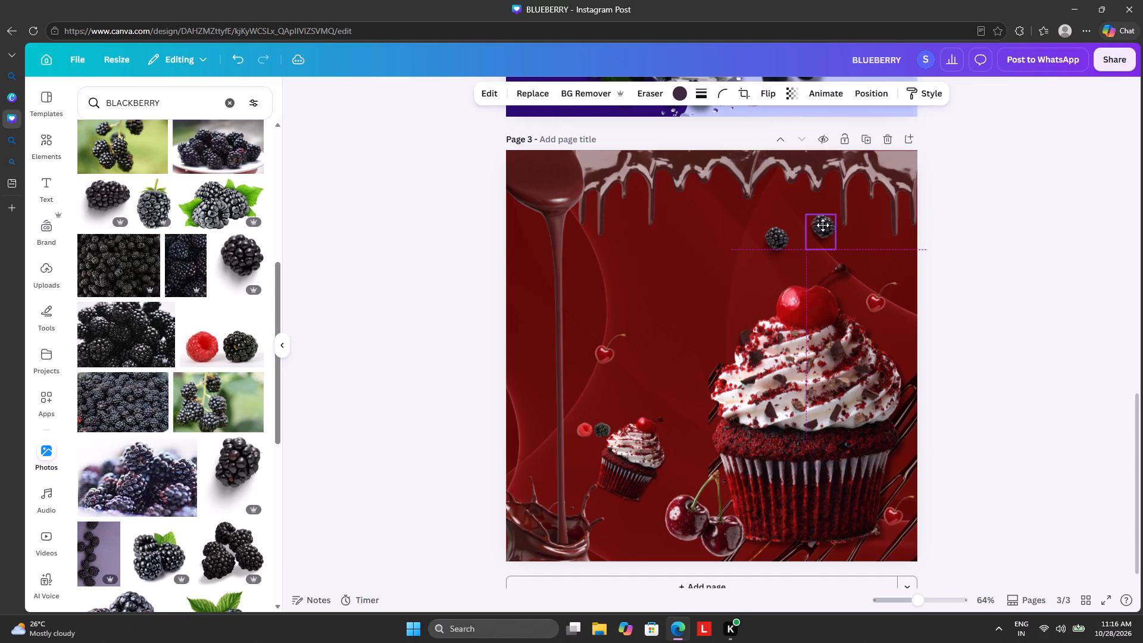
{"action": "left_click_drag", "start_coordinate": [823, 225], "coordinate": [832, 227]}
{"action": "left_click", "coordinate": [1030, 251]}
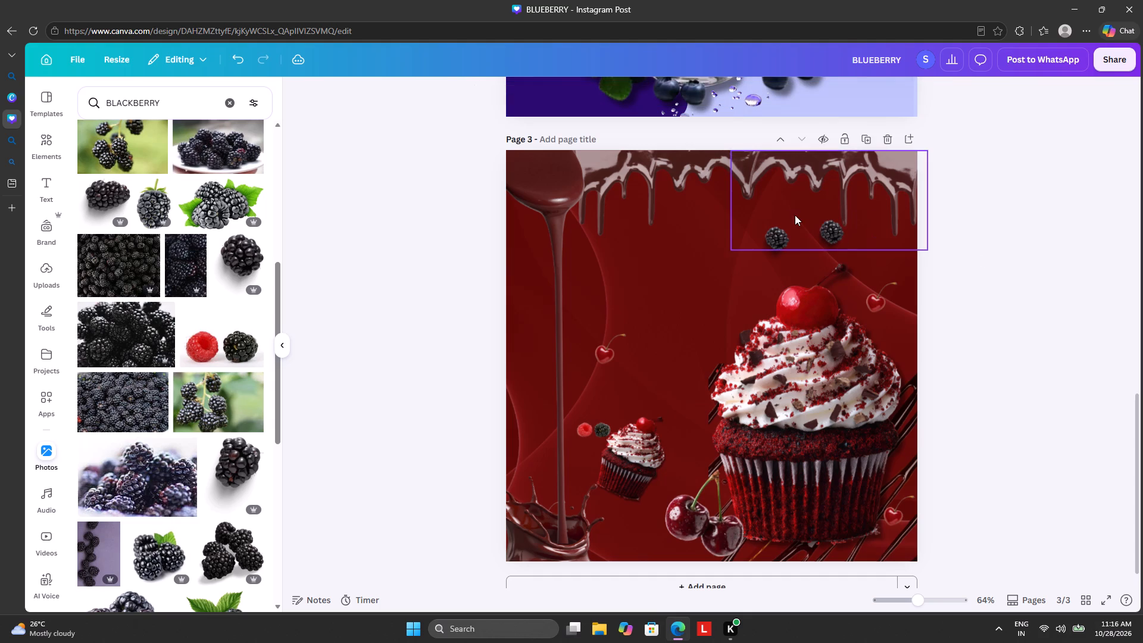
Move the raspberry-and-blackberry picture to the page's bottom edge, between the chocolate splash and the pair of cherries.
{"action": "left_click_drag", "start_coordinate": [588, 429], "coordinate": [595, 389]}
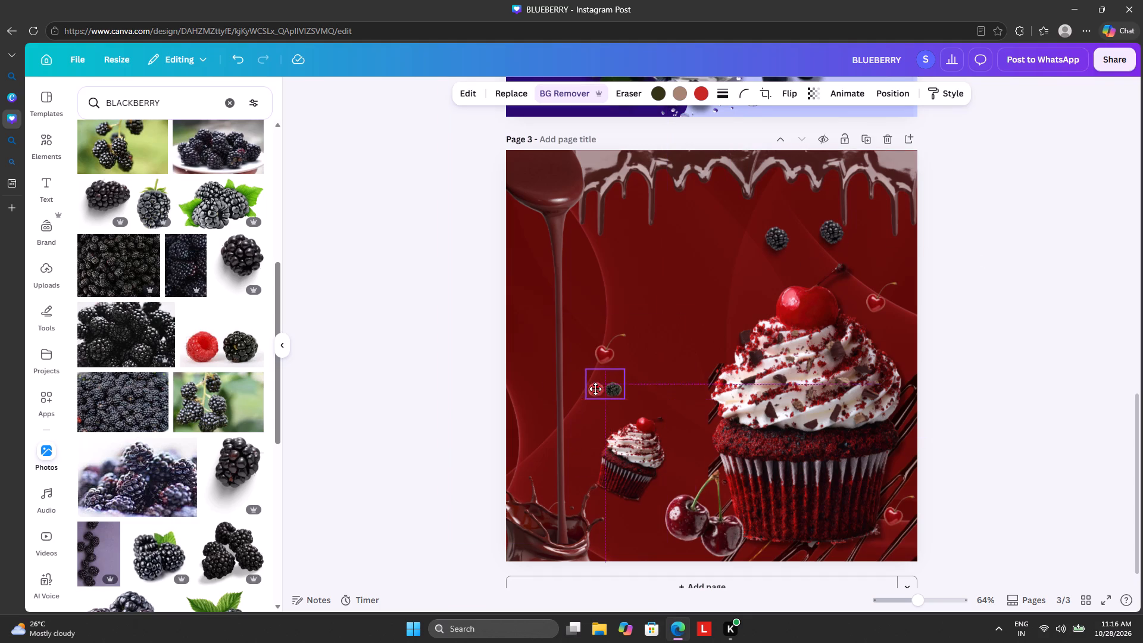
{"action": "left_click_drag", "start_coordinate": [595, 389], "coordinate": [630, 545]}
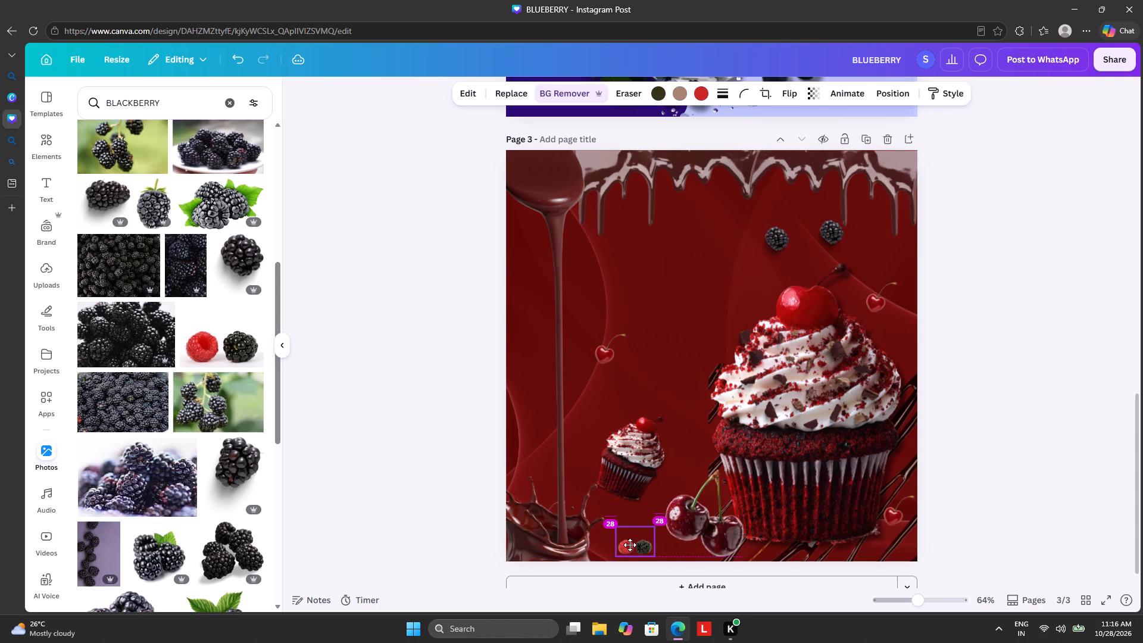
{"action": "left_click_drag", "start_coordinate": [630, 545], "coordinate": [630, 544]}
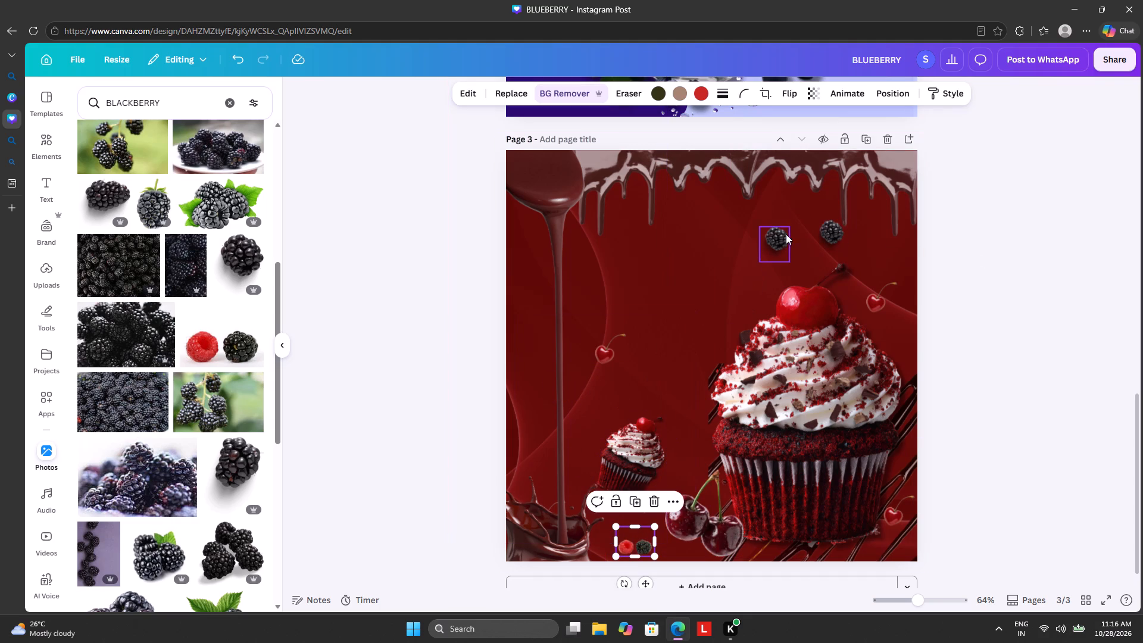
Duplicate a small dark blackberry above the large cupcake and place the copy over the chocolate stream, beside the small cupcake.
{"action": "left_click", "coordinate": [786, 235]}
{"action": "left_click", "coordinate": [775, 202]}
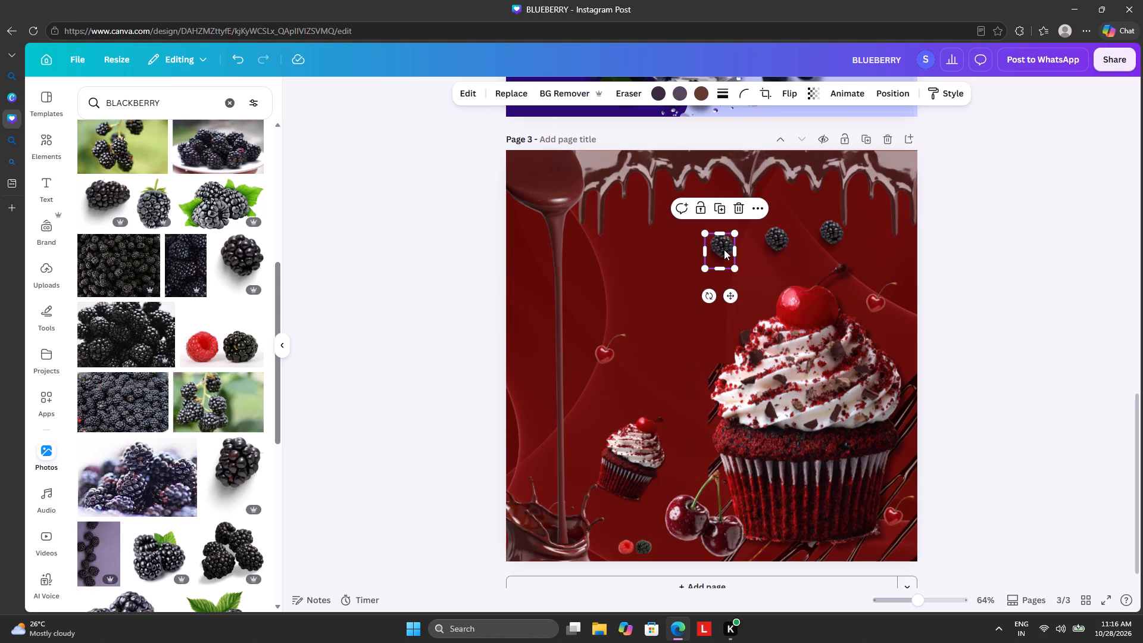
{"action": "left_click_drag", "start_coordinate": [722, 252], "coordinate": [578, 417]}
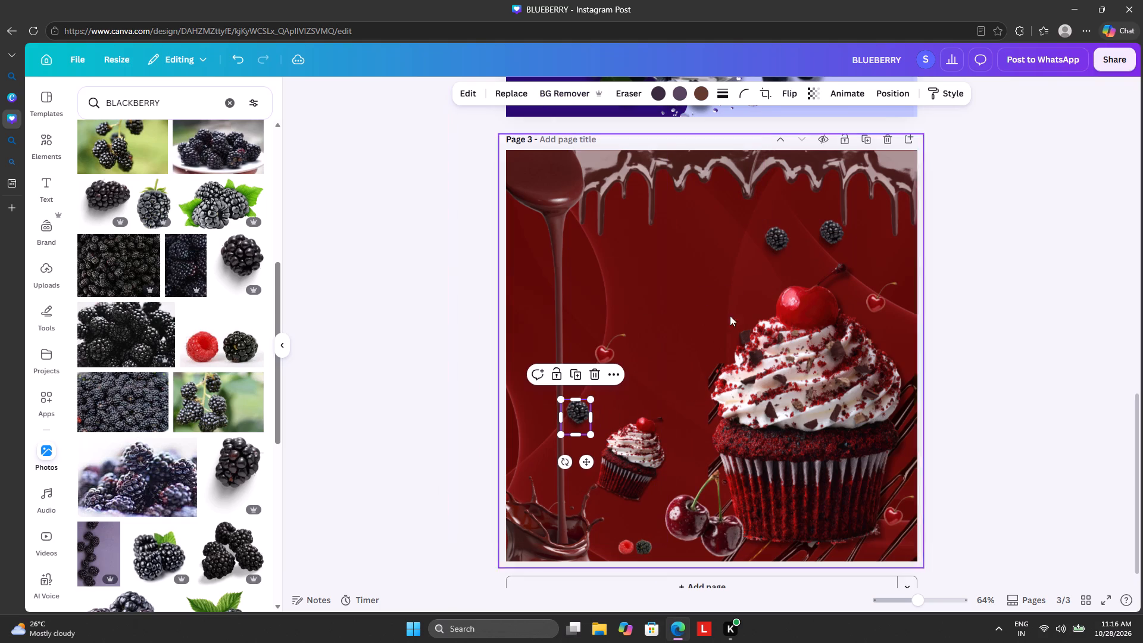
Duplicate the dark blackberry nearest the page's right edge and place the copy between the left edge and the chocolate stream.
{"action": "left_click", "coordinate": [828, 231]}
{"action": "left_click", "coordinate": [829, 195]}
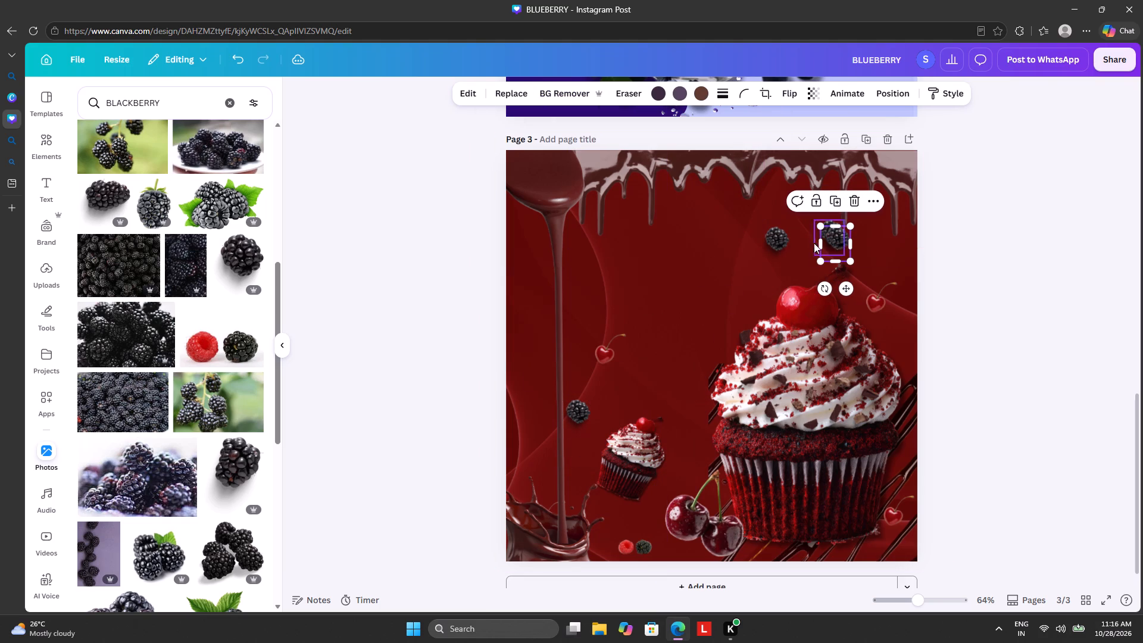
{"action": "left_click_drag", "start_coordinate": [829, 242], "coordinate": [507, 269]}
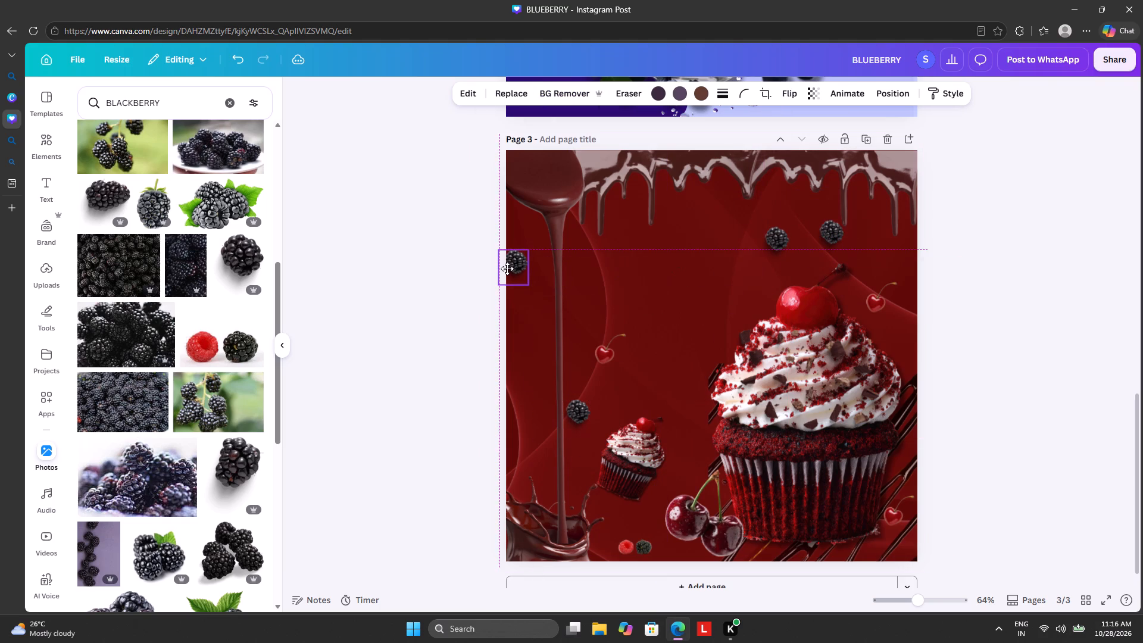
{"action": "left_click_drag", "start_coordinate": [507, 269], "coordinate": [517, 270]}
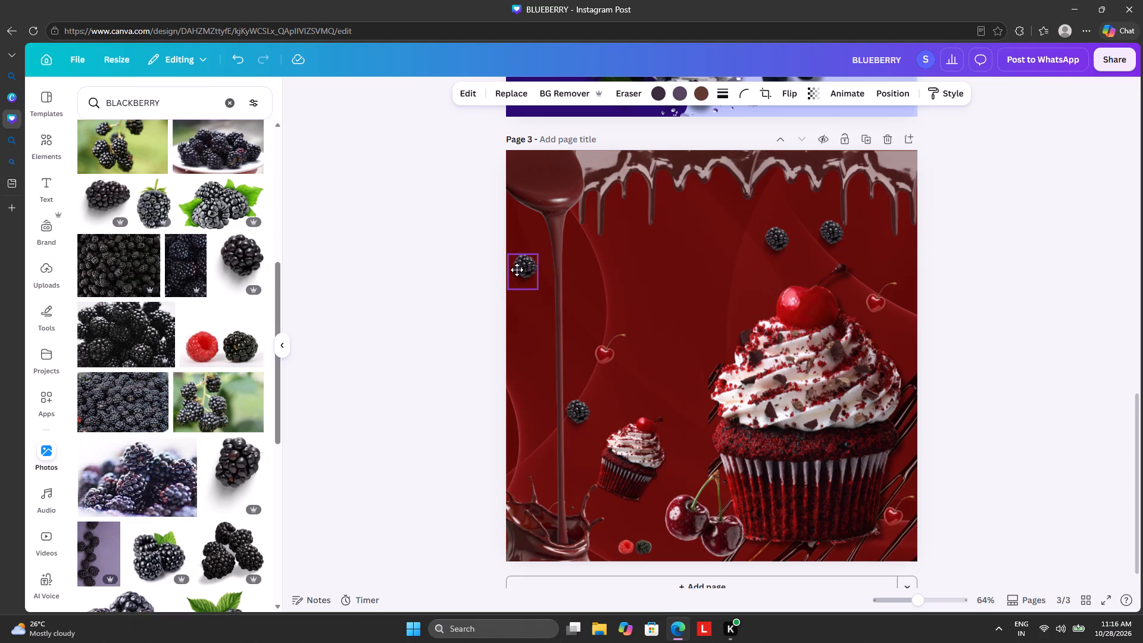
{"action": "left_click_drag", "start_coordinate": [517, 270], "coordinate": [521, 270]}
{"action": "left_click", "coordinate": [1004, 253]}
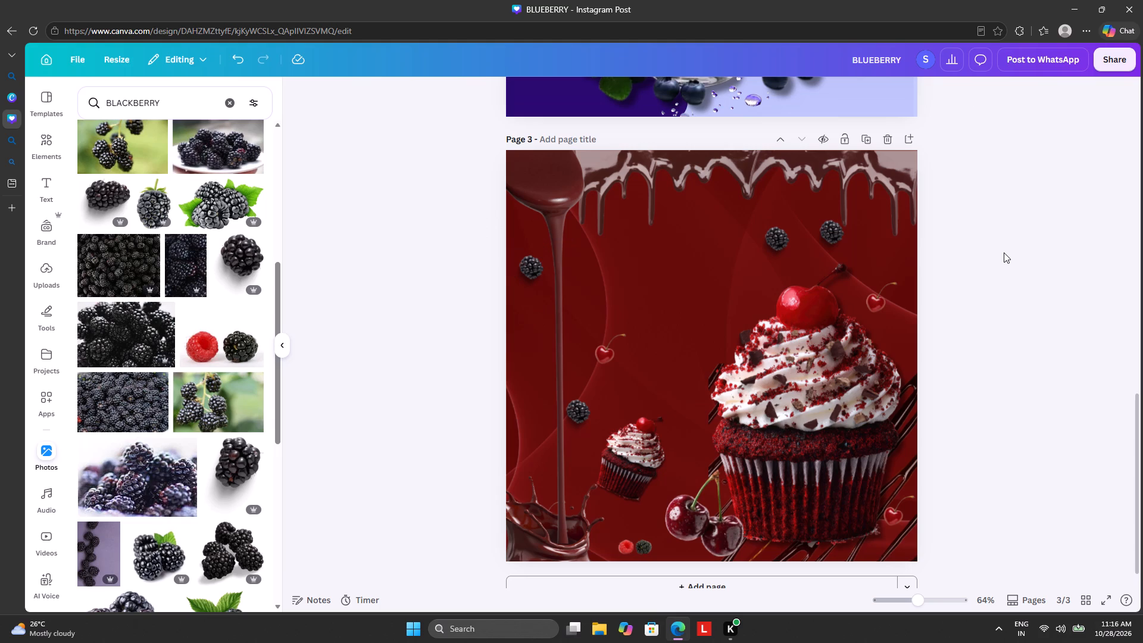
Change all three colours of the blackberry near the page's left edge to the design's vivid red.
{"action": "left_click", "coordinate": [534, 264]}
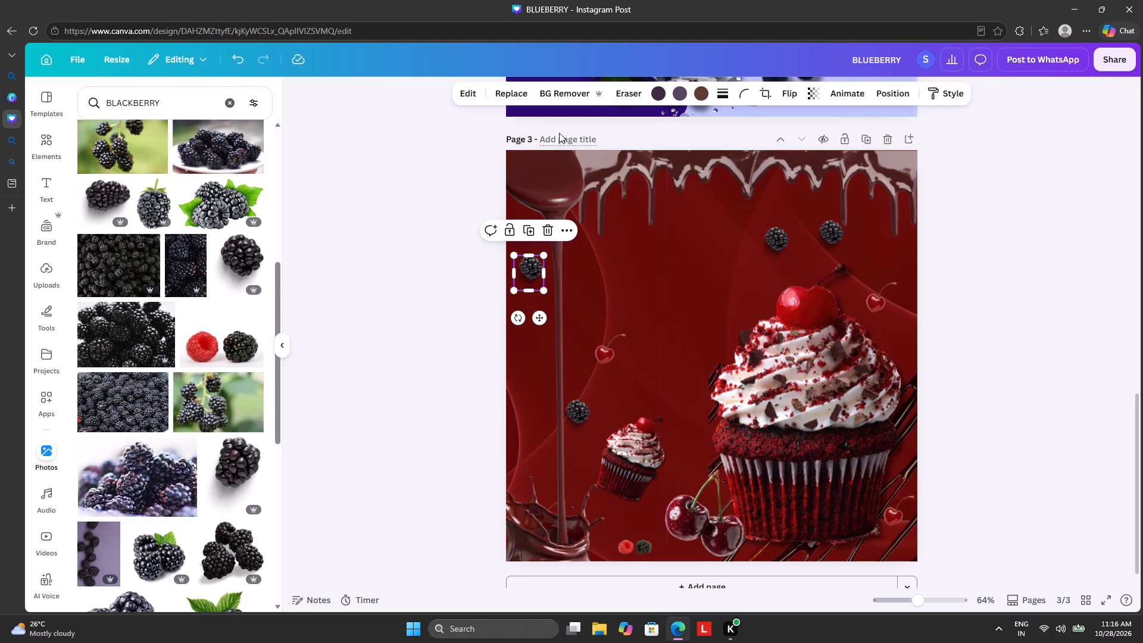
{"action": "left_click", "coordinate": [697, 89]}
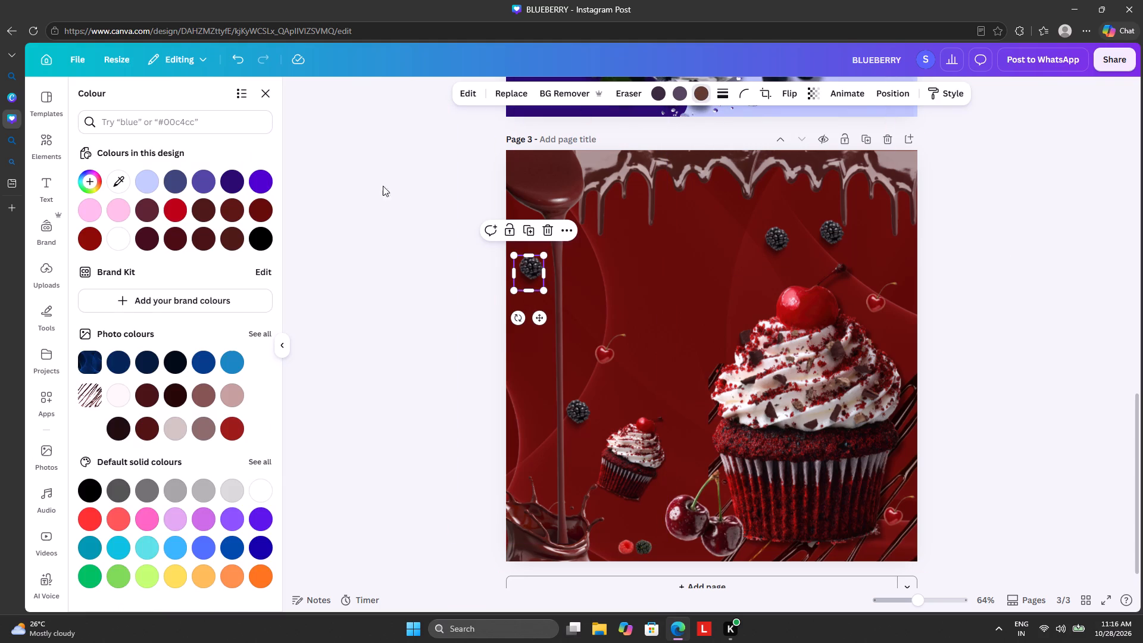
{"action": "left_click", "coordinate": [84, 239]}
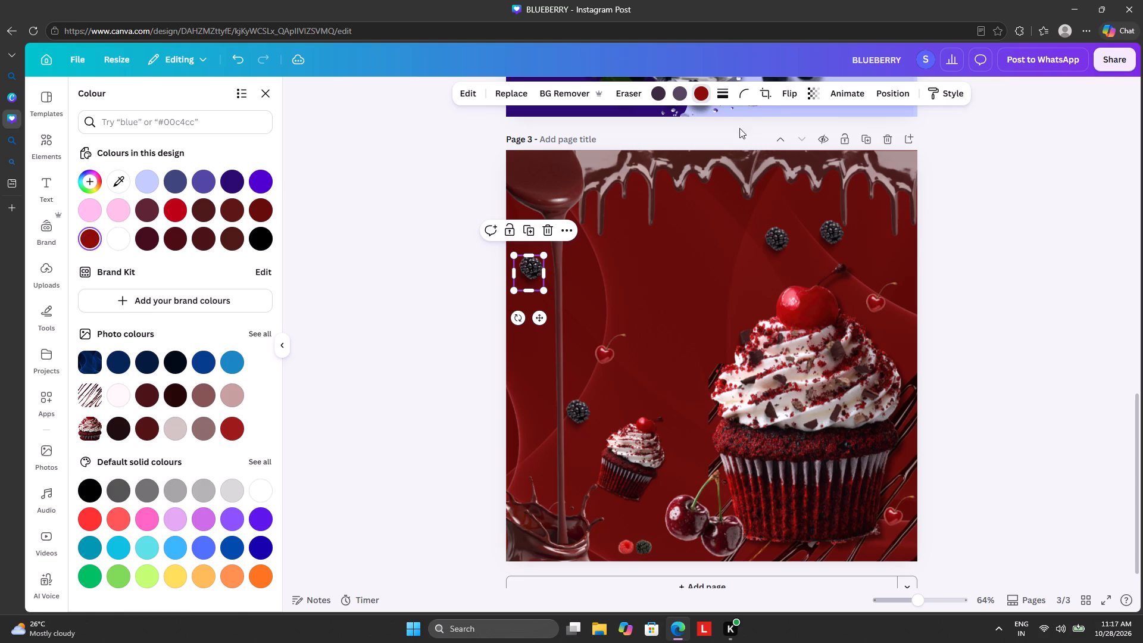
{"action": "left_click", "coordinate": [684, 95]}
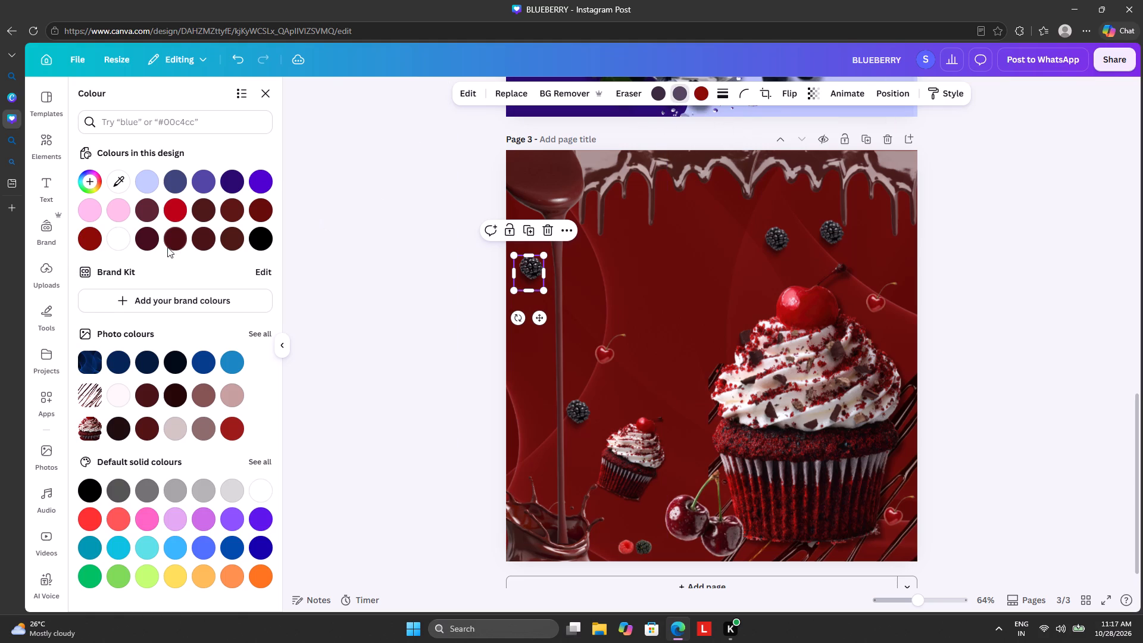
{"action": "left_click", "coordinate": [84, 238]}
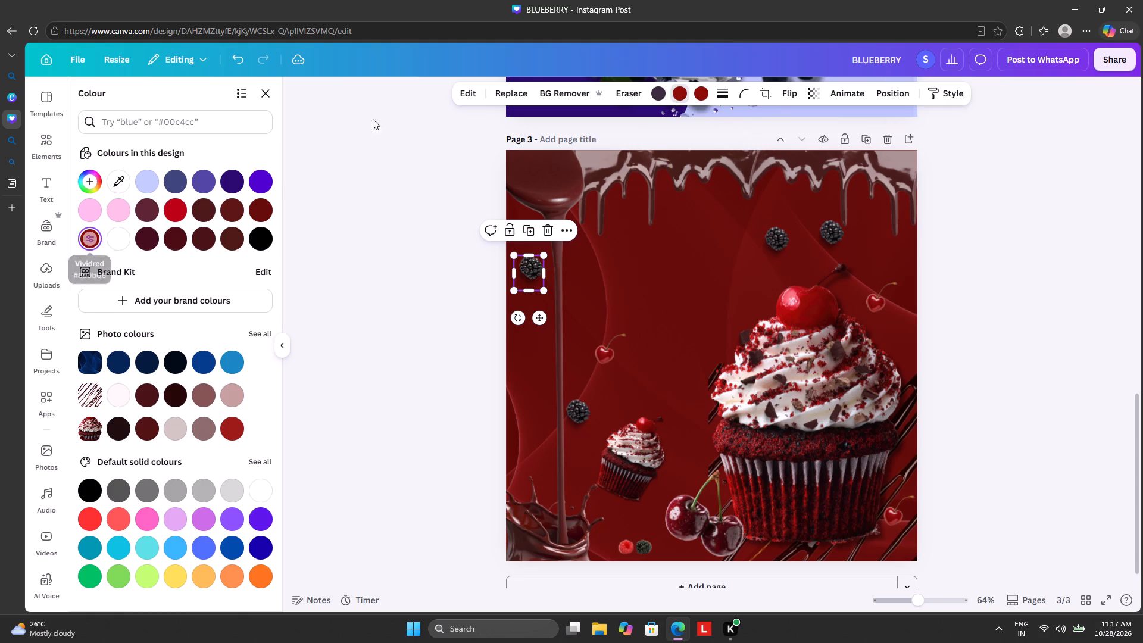
{"action": "left_click", "coordinate": [662, 92]}
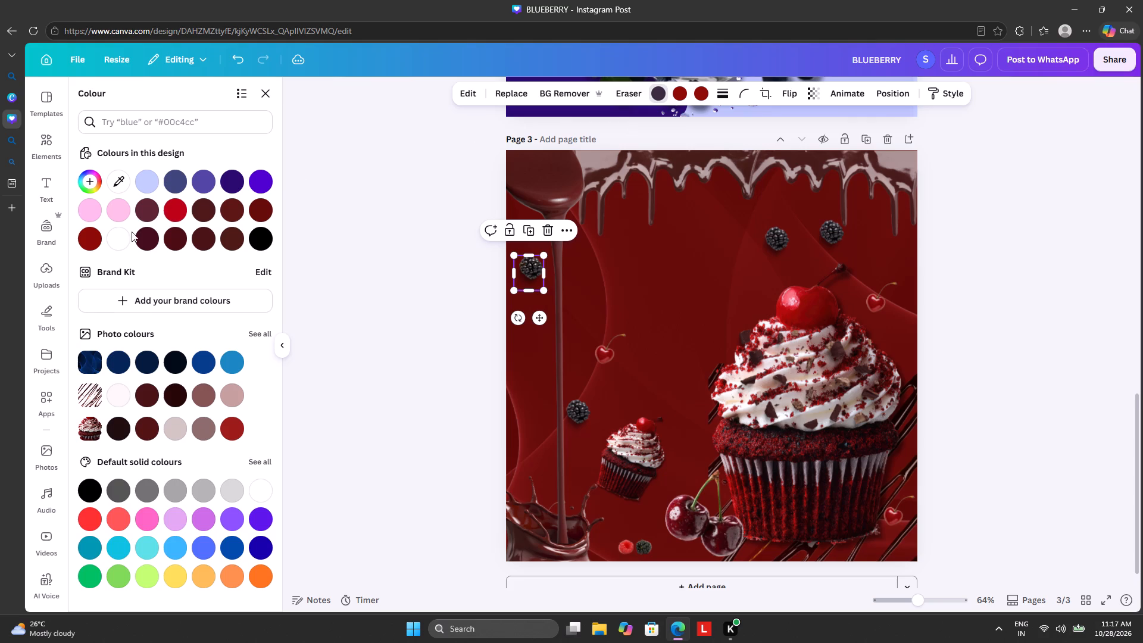
{"action": "left_click", "coordinate": [92, 237]}
{"action": "left_click", "coordinate": [326, 192]}
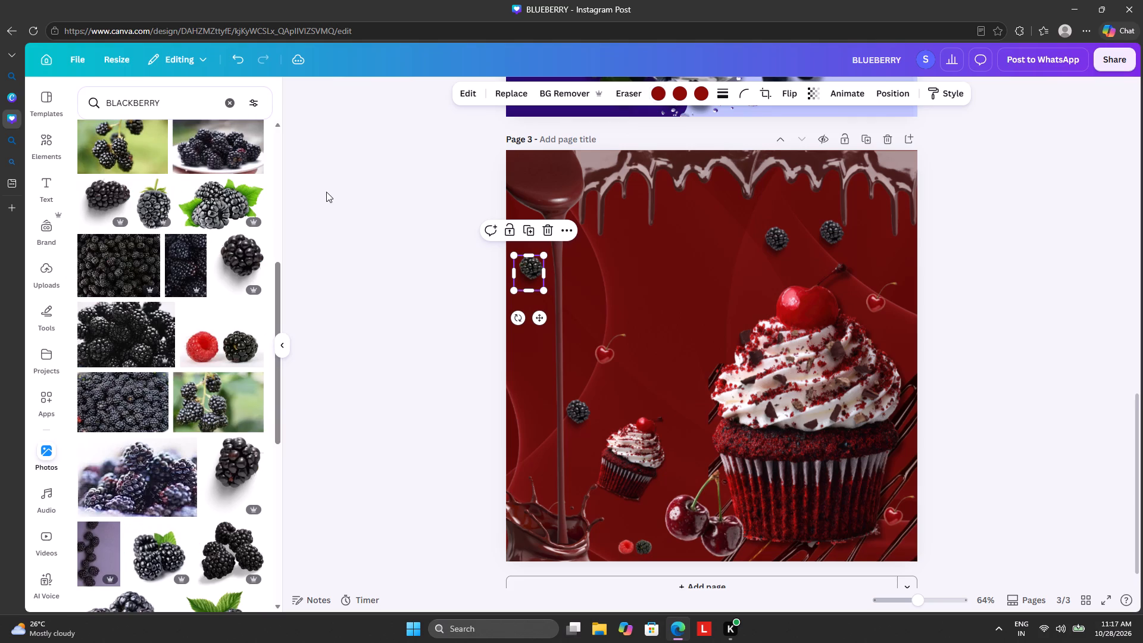
{"action": "left_click", "coordinate": [330, 192]}
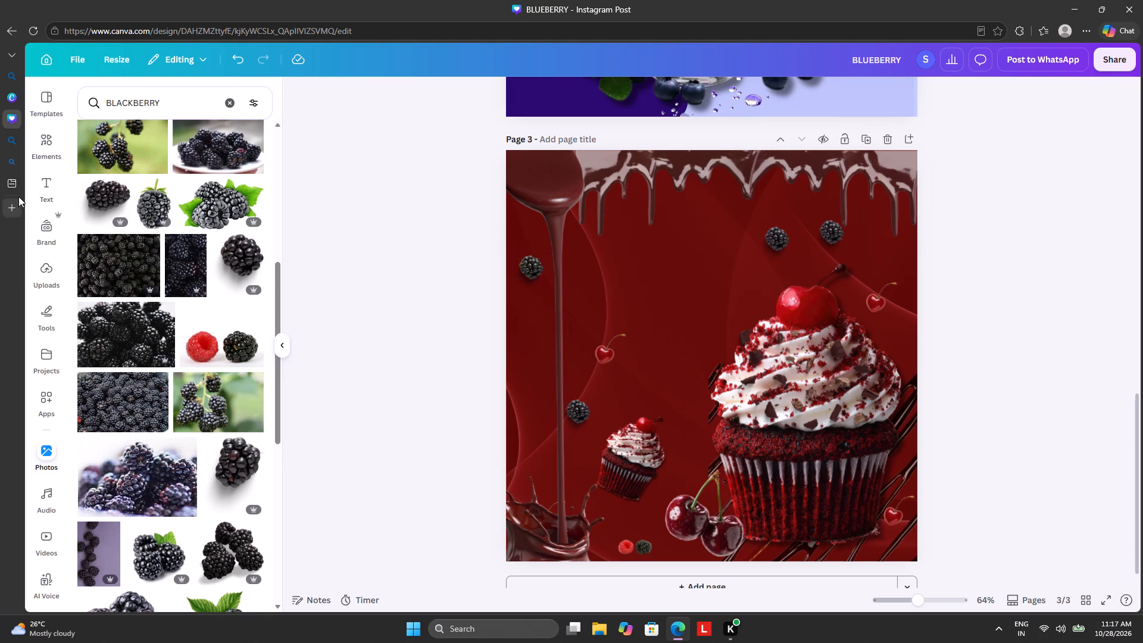
Add a text box to page 3 and replace its placeholder text with CHO.
{"action": "left_click", "coordinate": [42, 192]}
{"action": "left_click", "coordinate": [177, 141]}
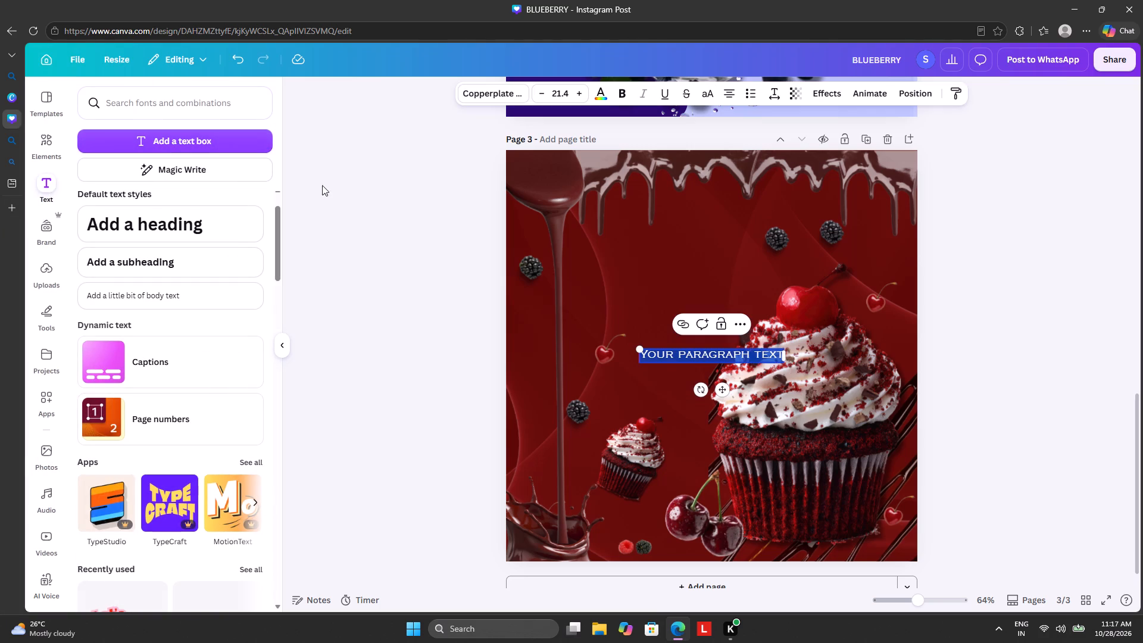
{"action": "left_click", "coordinate": [773, 353]}
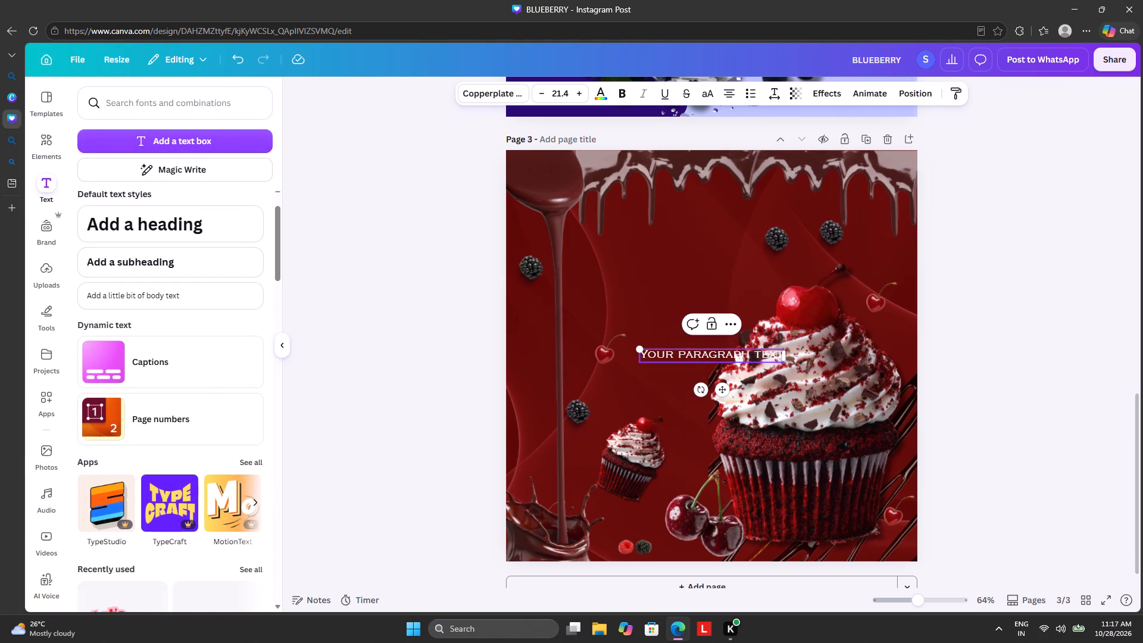
{"action": "left_click", "coordinate": [780, 351]}
{"action": "left_click", "coordinate": [780, 351]}
{"action": "key", "text": "BackSpace"}
{"action": "key", "text": "BackSpace"}
{"action": "key", "text": "BackSpace"}
{"action": "key", "text": "BackSpace"}
{"action": "key", "text": "BackSpace"}
{"action": "key", "text": "BackSpace"}
{"action": "key", "text": "BackSpace"}
{"action": "key", "text": "BackSpace"}
{"action": "key", "text": "BackSpace"}
{"action": "key", "text": "BackSpace"}
{"action": "key", "text": "BackSpace"}
{"action": "key", "text": "BackSpace"}
{"action": "key", "text": "BackSpace"}
{"action": "key", "text": "BackSpace"}
{"action": "key", "text": "BackSpace"}
{"action": "key", "text": "BackSpace"}
{"action": "key", "text": "BackSpace"}
{"action": "key", "text": "BackSpace"}
{"action": "key", "text": "BackSpace"}
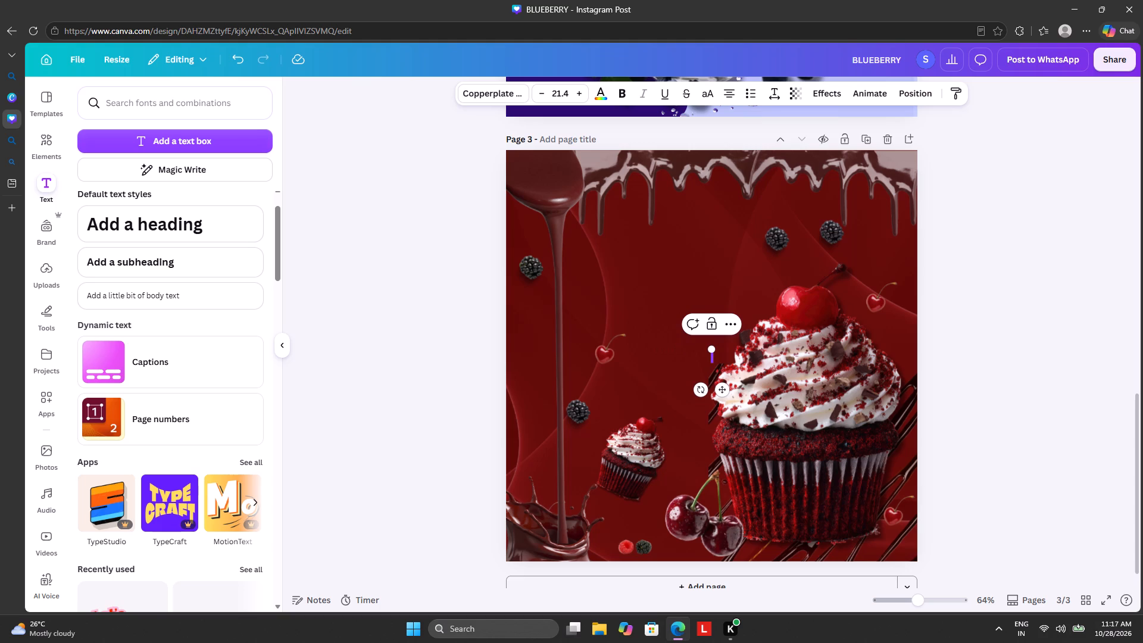
{"action": "key", "text": "c"}
{"action": "key", "text": "h"}
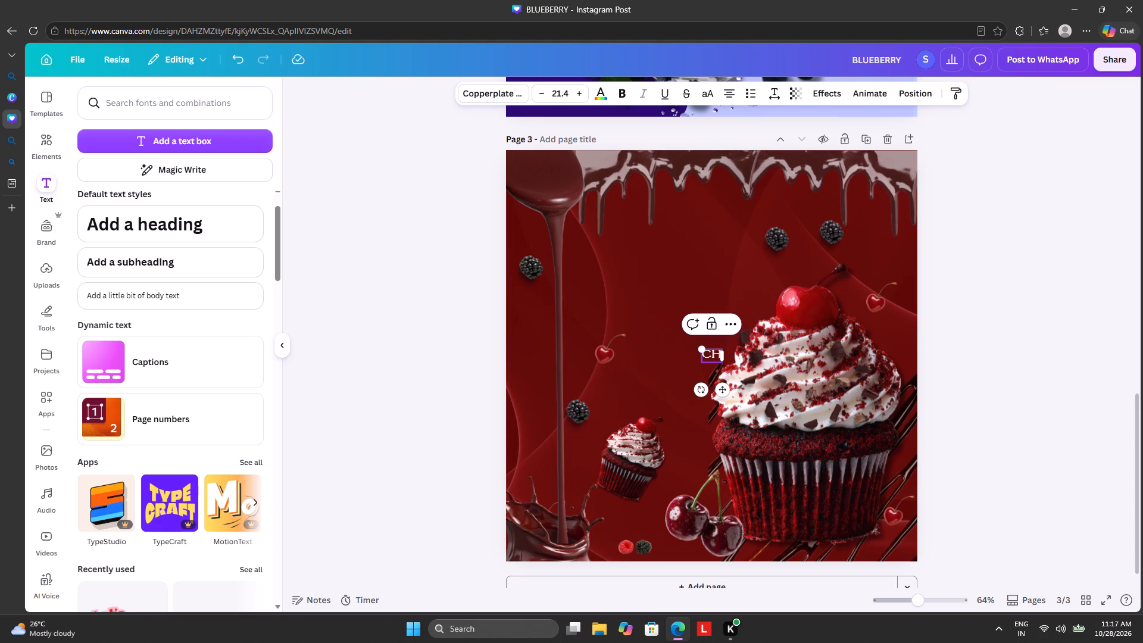
{"action": "key", "text": "o"}
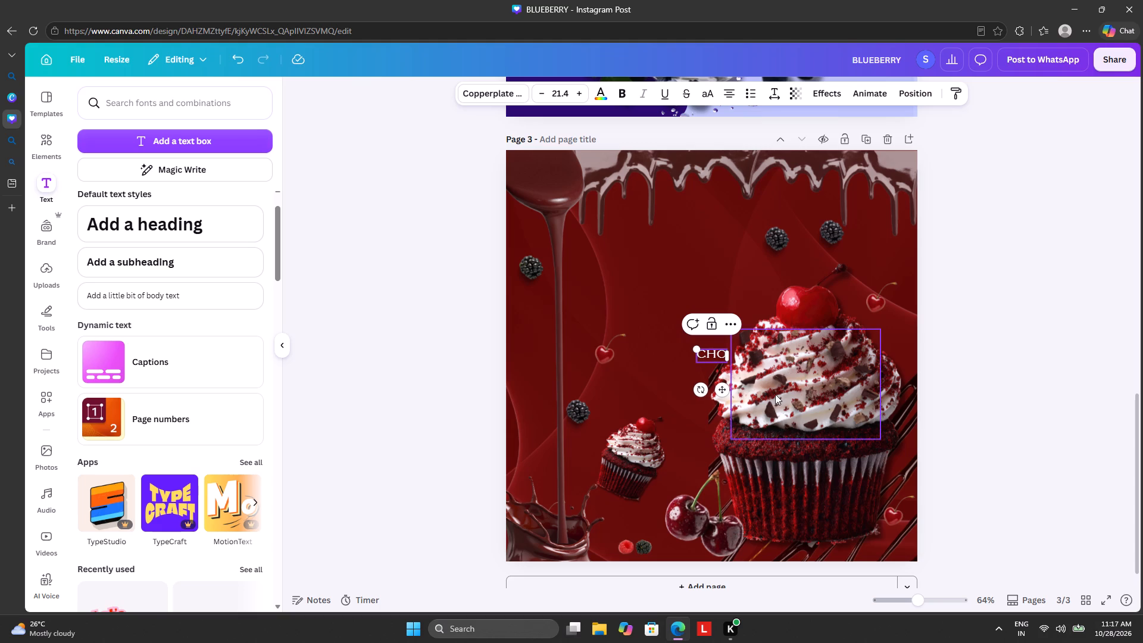
Enlarge the CHO text to size 162 and move it above the large cupcake, reaching the page's right edge.
{"action": "left_click_drag", "start_coordinate": [695, 366], "coordinate": [484, 423]}
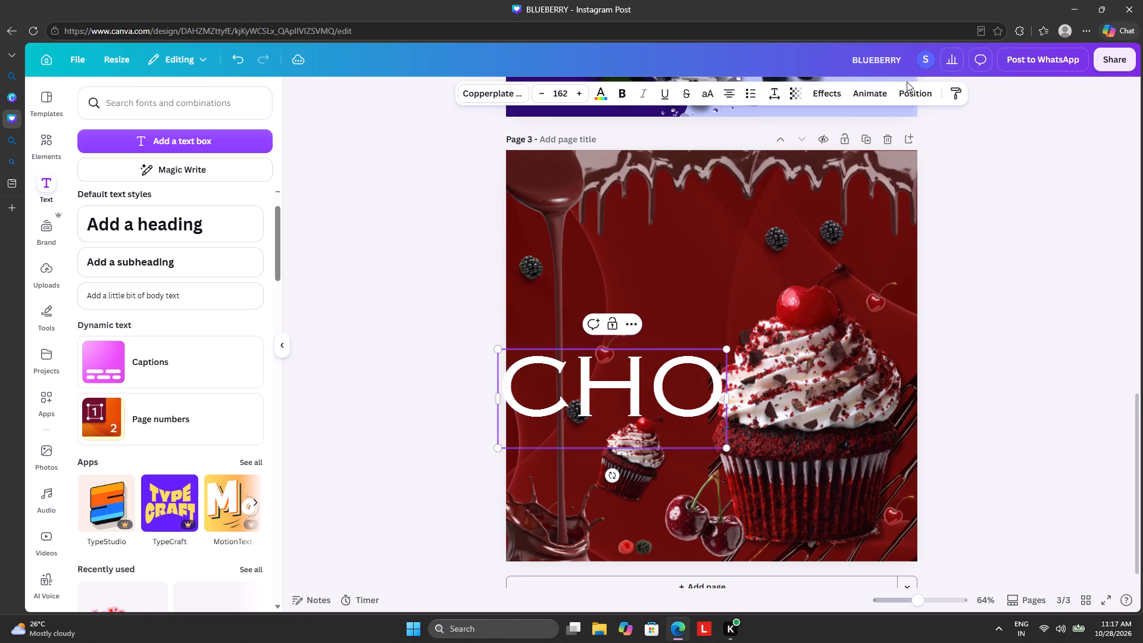
{"action": "left_click_drag", "start_coordinate": [597, 409], "coordinate": [732, 286]}
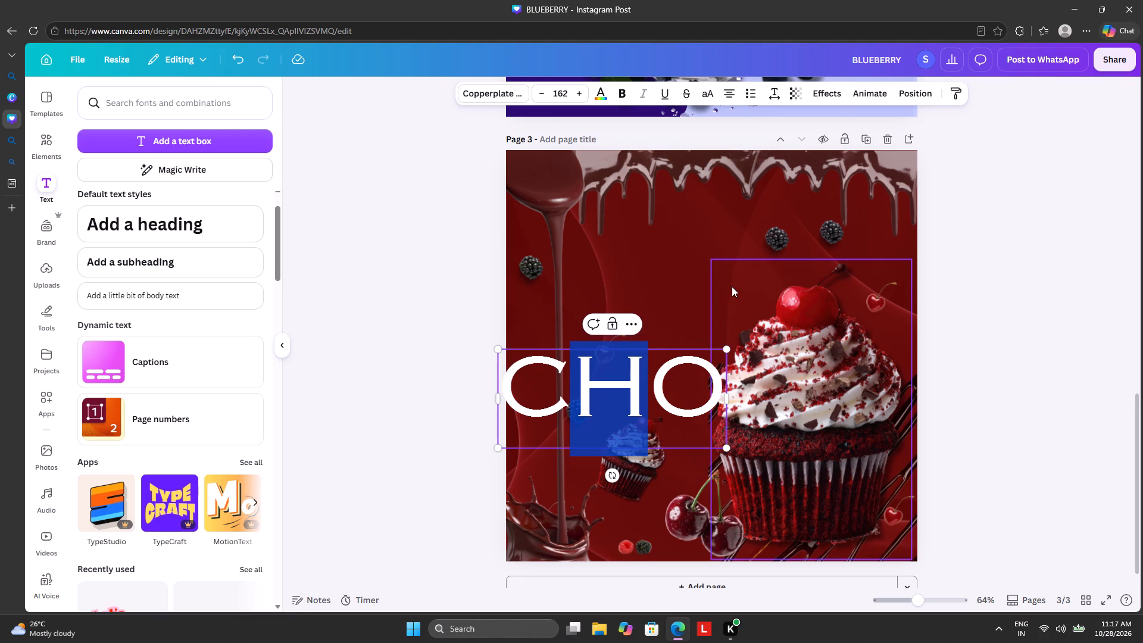
{"action": "left_click_drag", "start_coordinate": [732, 286], "coordinate": [730, 288]}
{"action": "left_click", "coordinate": [635, 483]}
{"action": "left_click", "coordinate": [701, 397]}
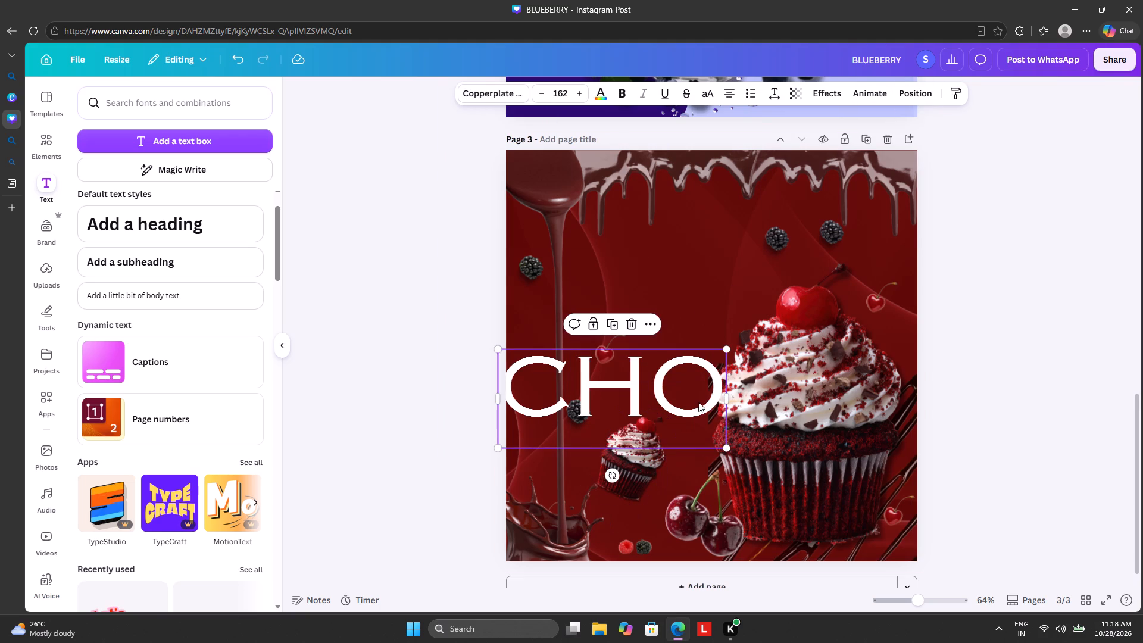
{"action": "left_click_drag", "start_coordinate": [698, 402], "coordinate": [894, 261]}
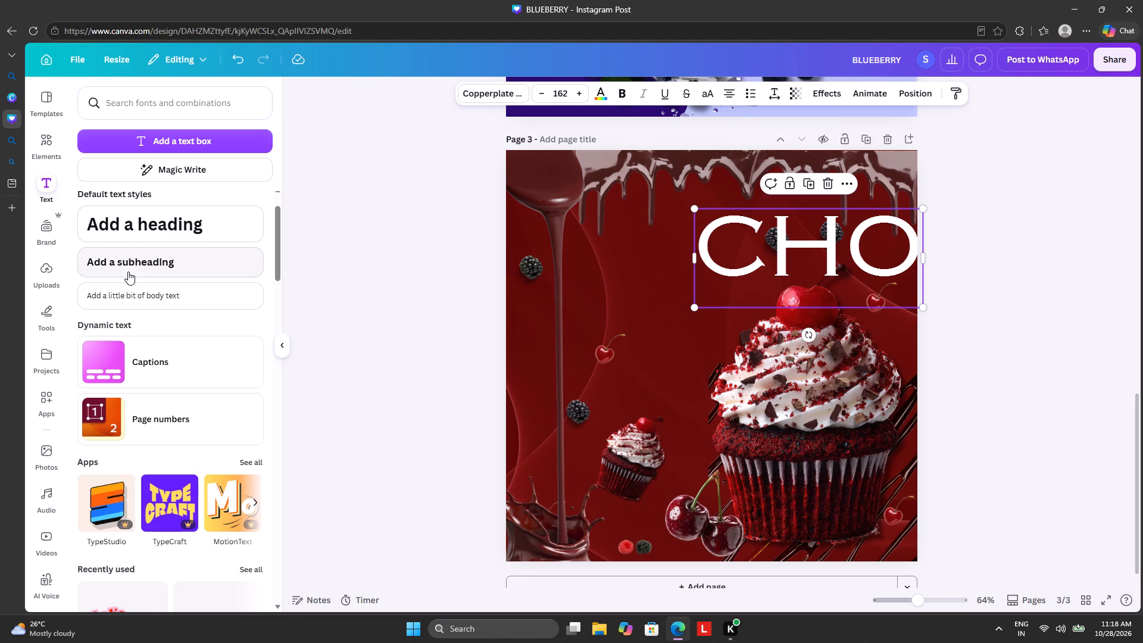
Set the CHO text's font to HK Modular.
{"action": "left_click", "coordinate": [478, 93]}
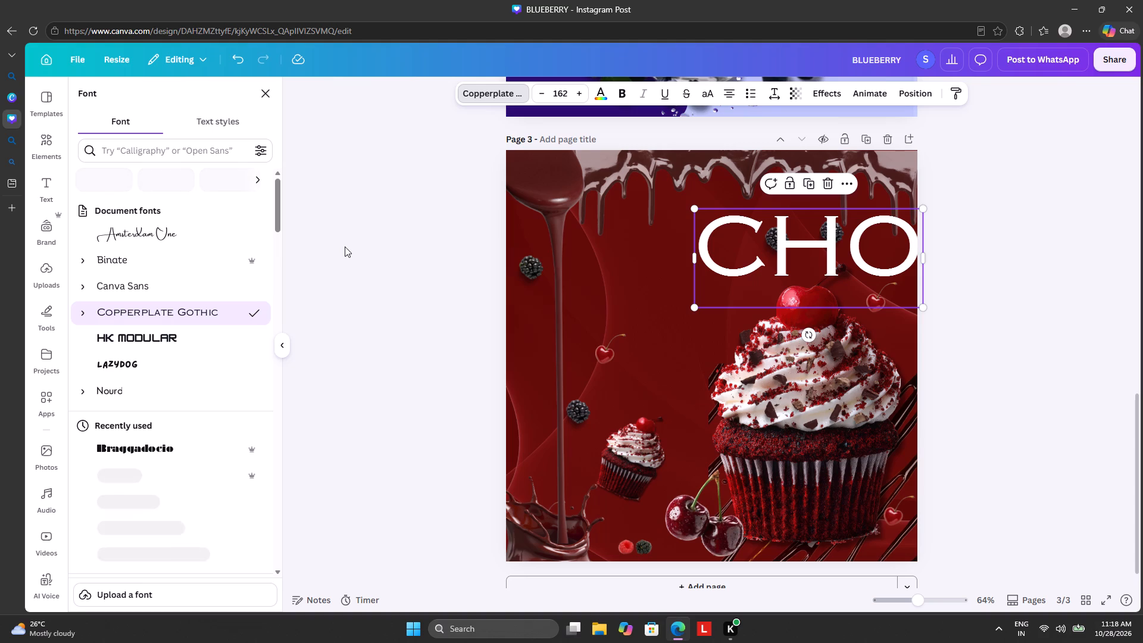
{"action": "left_click", "coordinate": [182, 335]}
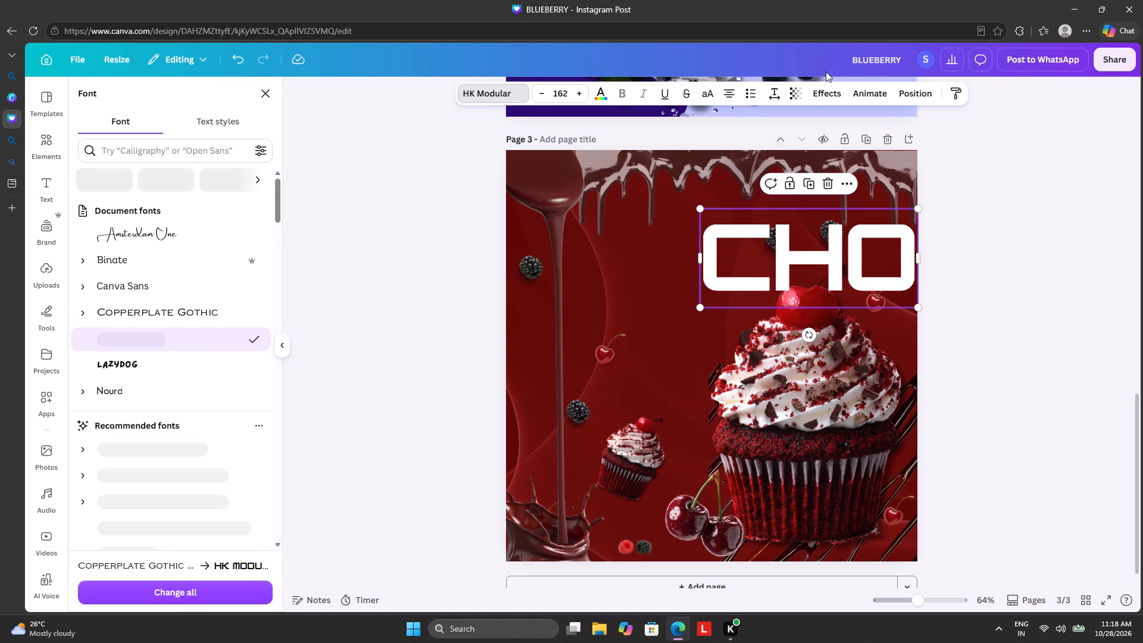
Move the CHO text's layer behind the cupcake and berries, between the diagonal stripes and the grey square.
{"action": "left_click", "coordinate": [917, 91]}
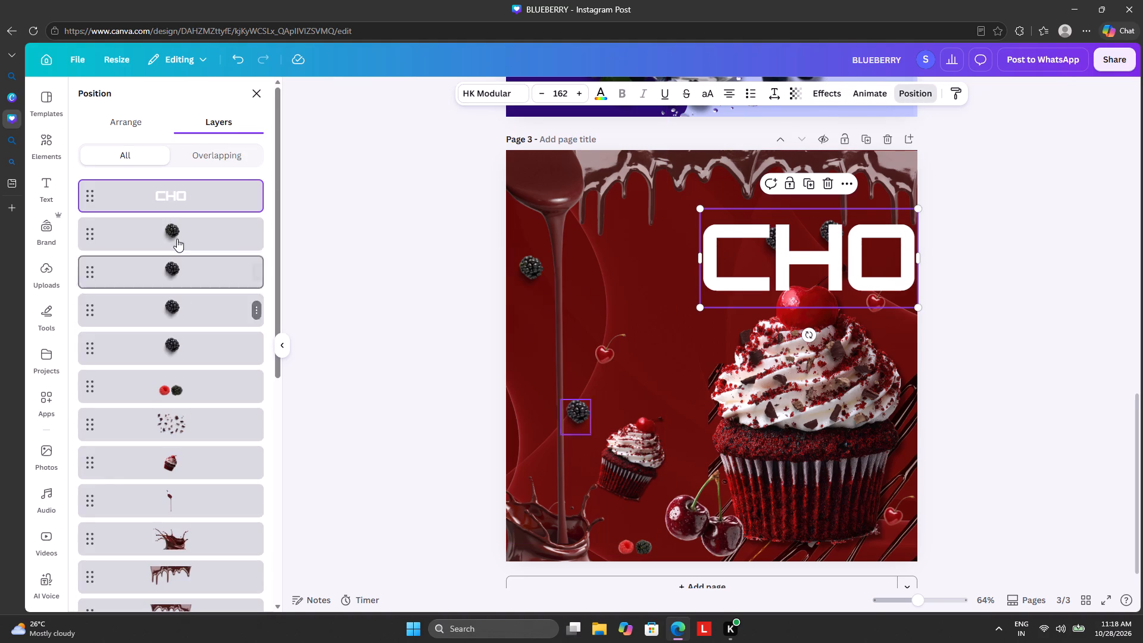
{"action": "left_click_drag", "start_coordinate": [179, 186], "coordinate": [174, 380]}
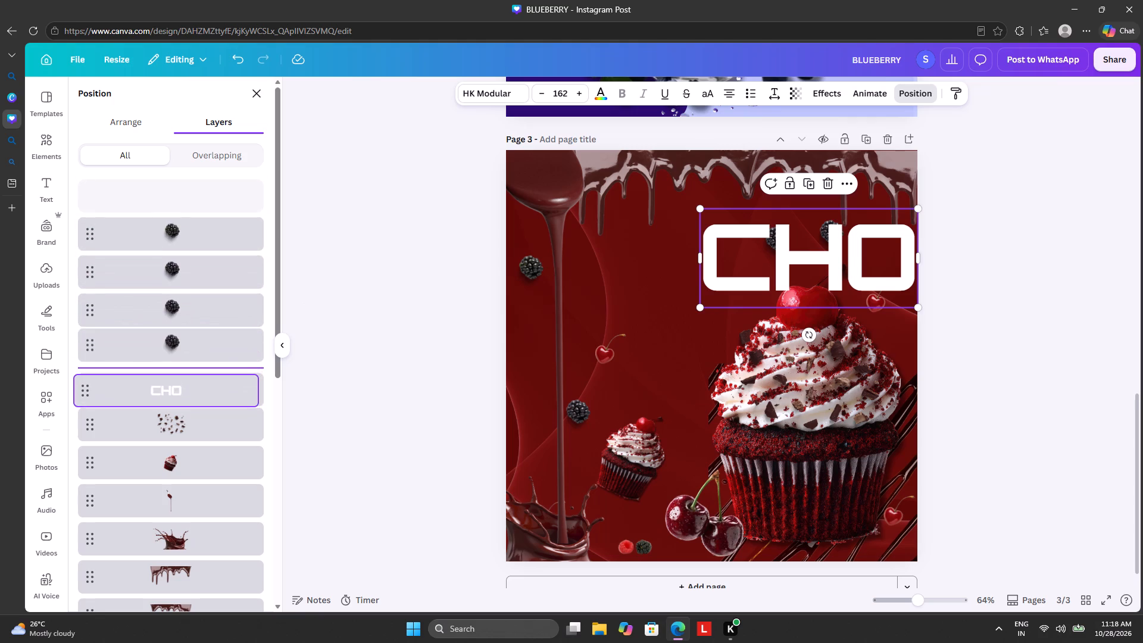
{"action": "left_click_drag", "start_coordinate": [174, 380], "coordinate": [166, 567]}
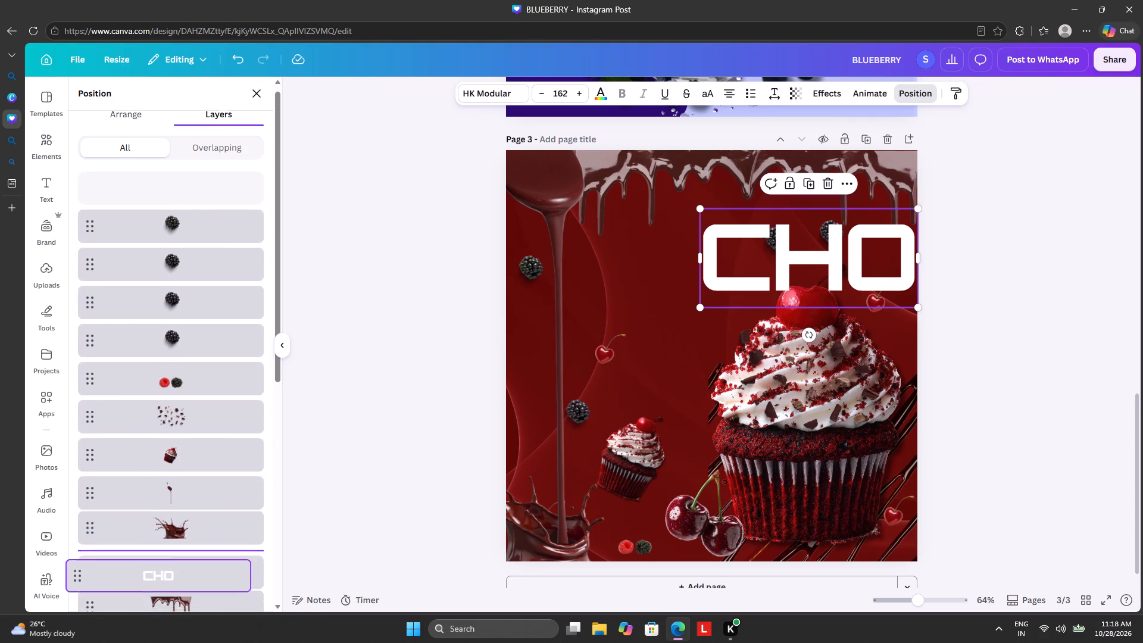
{"action": "left_click_drag", "start_coordinate": [166, 567], "coordinate": [173, 542]}
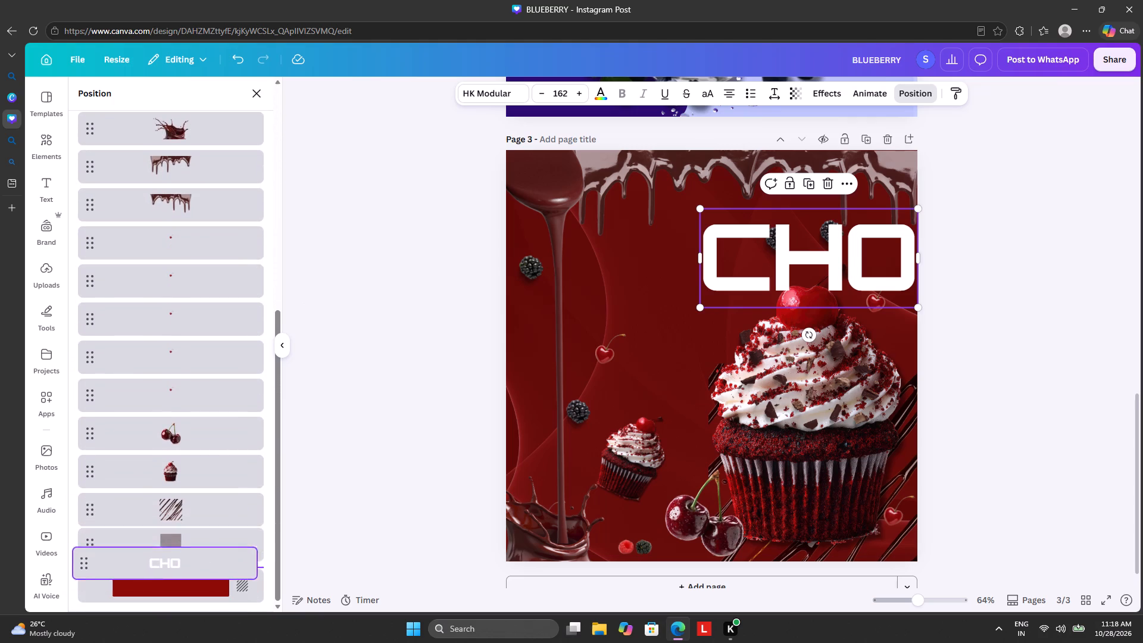
{"action": "left_click_drag", "start_coordinate": [173, 542], "coordinate": [177, 522]}
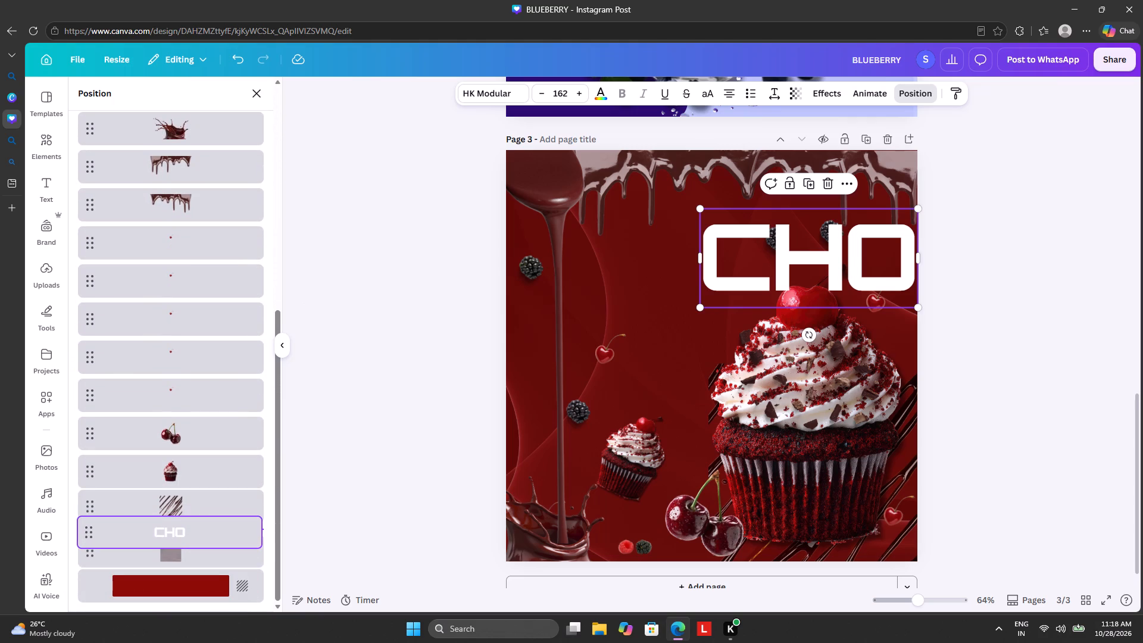
{"action": "left_click_drag", "start_coordinate": [177, 522], "coordinate": [177, 519]}
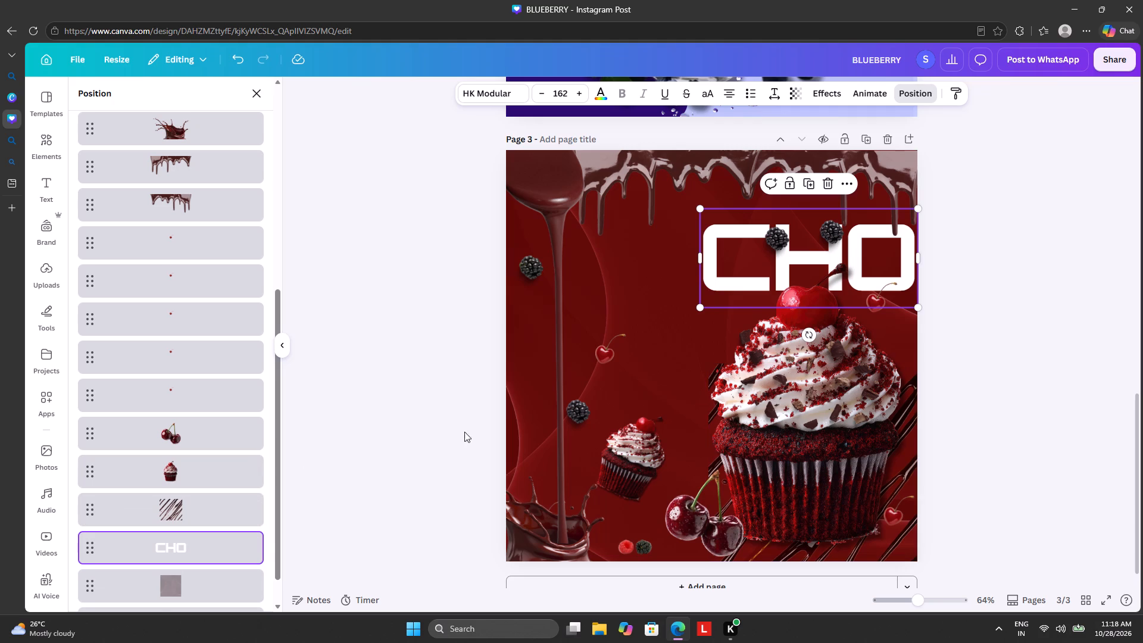
{"action": "left_click", "coordinate": [726, 248]}
{"action": "left_click", "coordinate": [735, 267]}
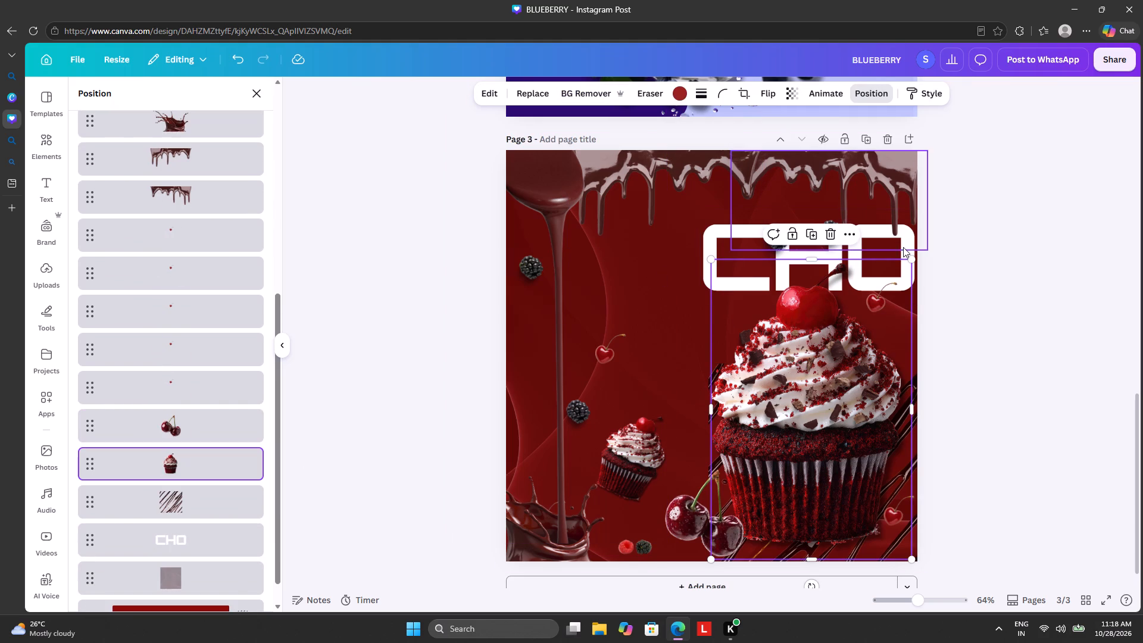
Rotate the CHO text 15° and place it below the chocolate drip, running past the page's right edge.
{"action": "left_click", "coordinate": [875, 83]}
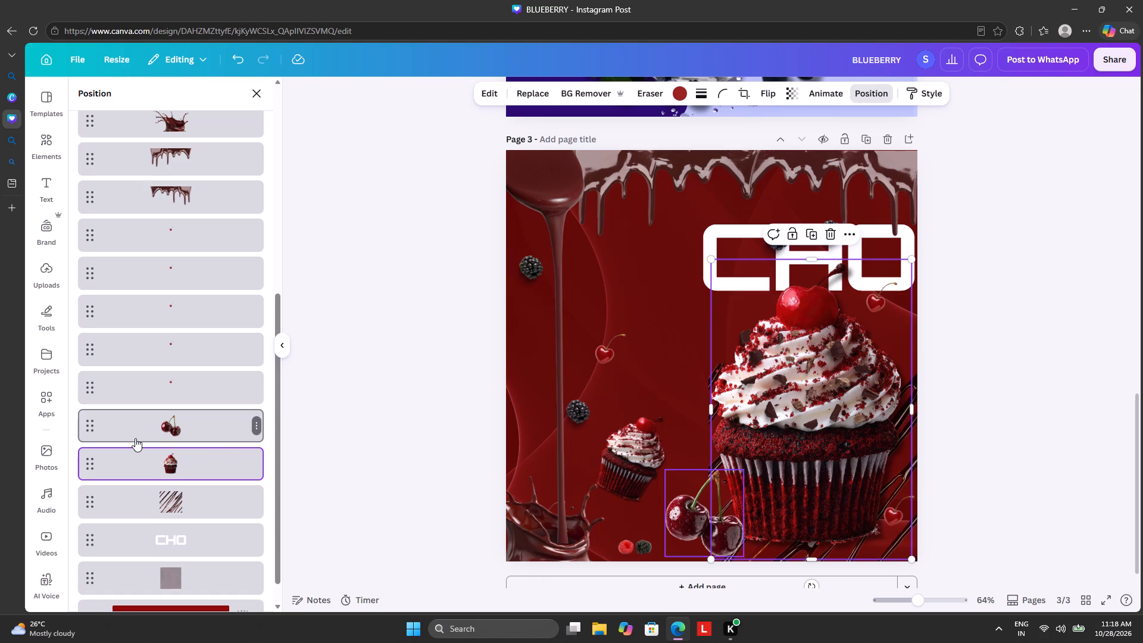
{"action": "scroll", "coordinate": [135, 439], "scroll_direction": "down", "scroll_amount": 4}
{"action": "left_click", "coordinate": [142, 500]}
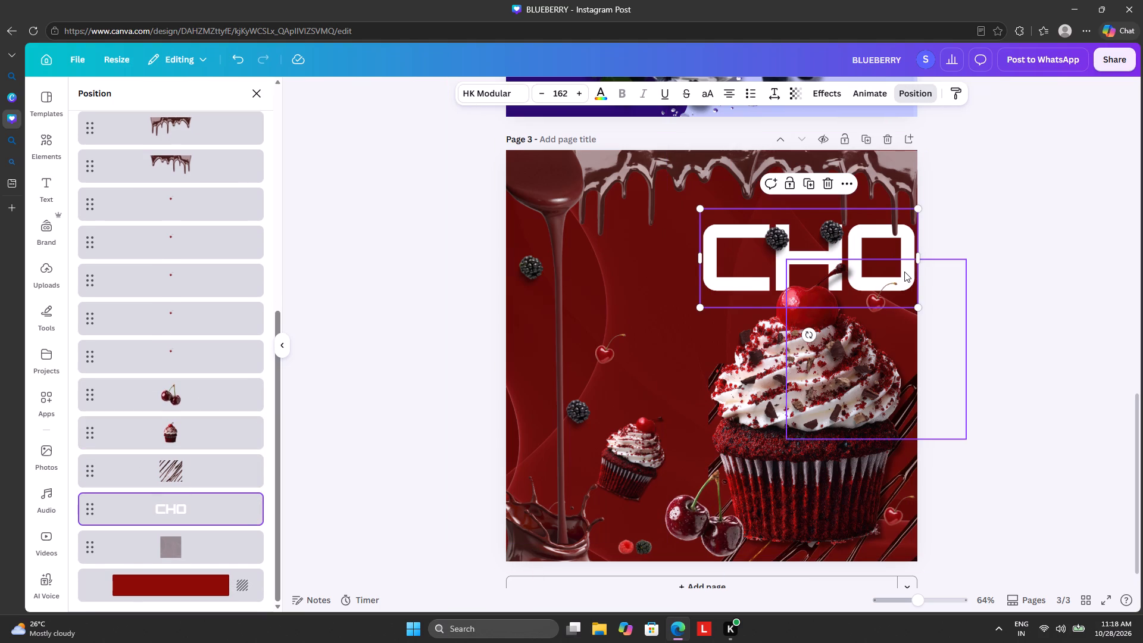
{"action": "left_click_drag", "start_coordinate": [904, 280], "coordinate": [1009, 248]}
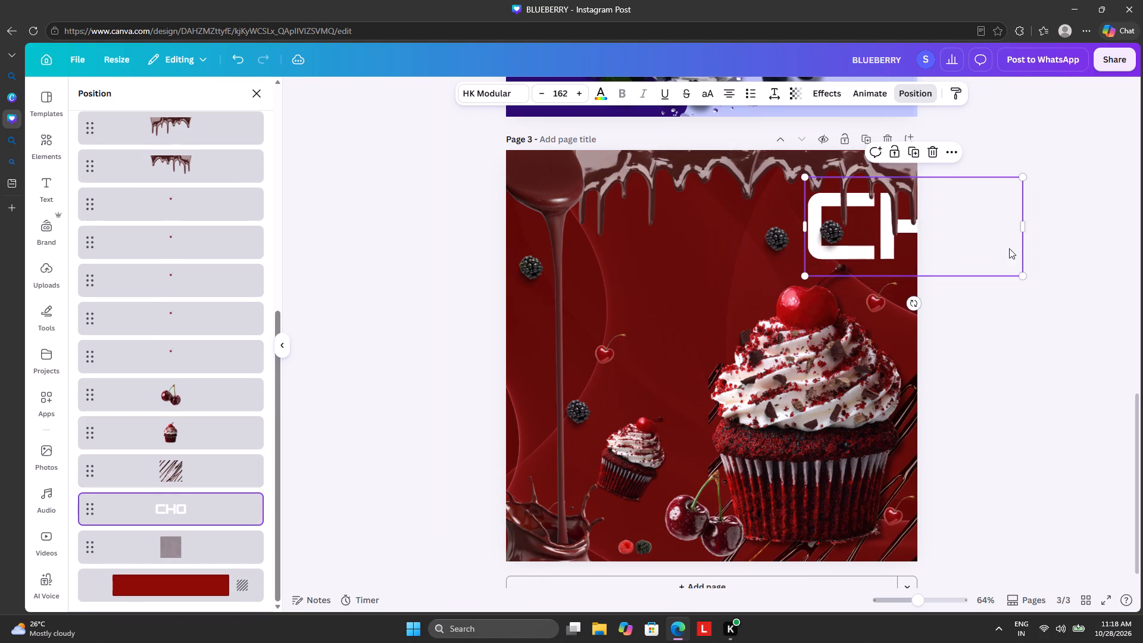
{"action": "left_click_drag", "start_coordinate": [914, 305], "coordinate": [889, 317]}
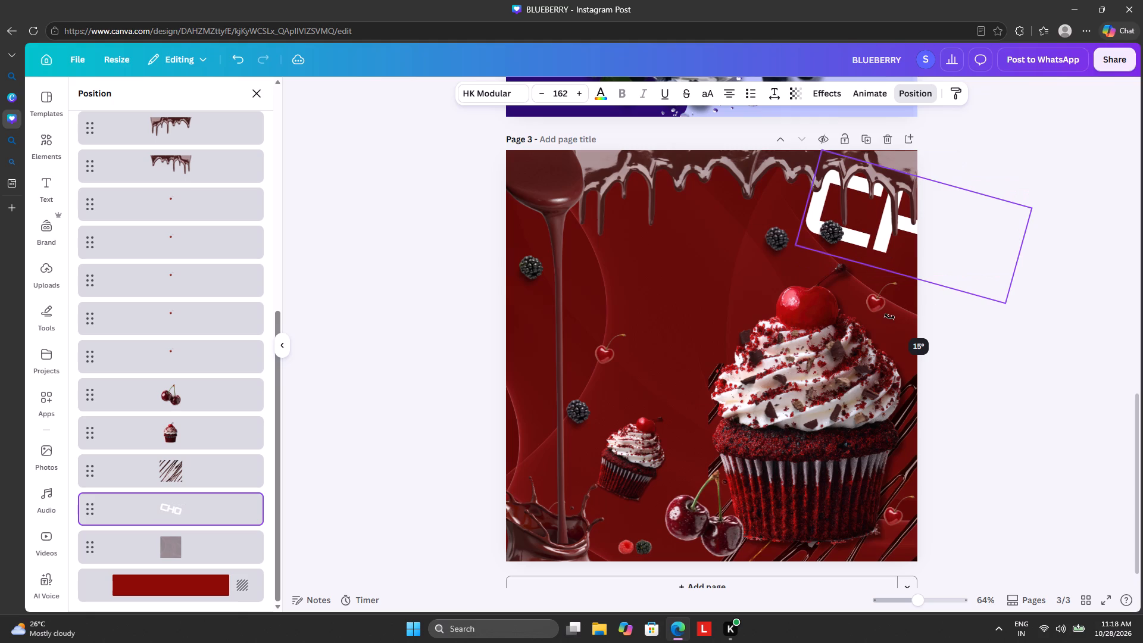
{"action": "left_click_drag", "start_coordinate": [889, 317], "coordinate": [889, 316]}
{"action": "left_click_drag", "start_coordinate": [974, 239], "coordinate": [953, 253]}
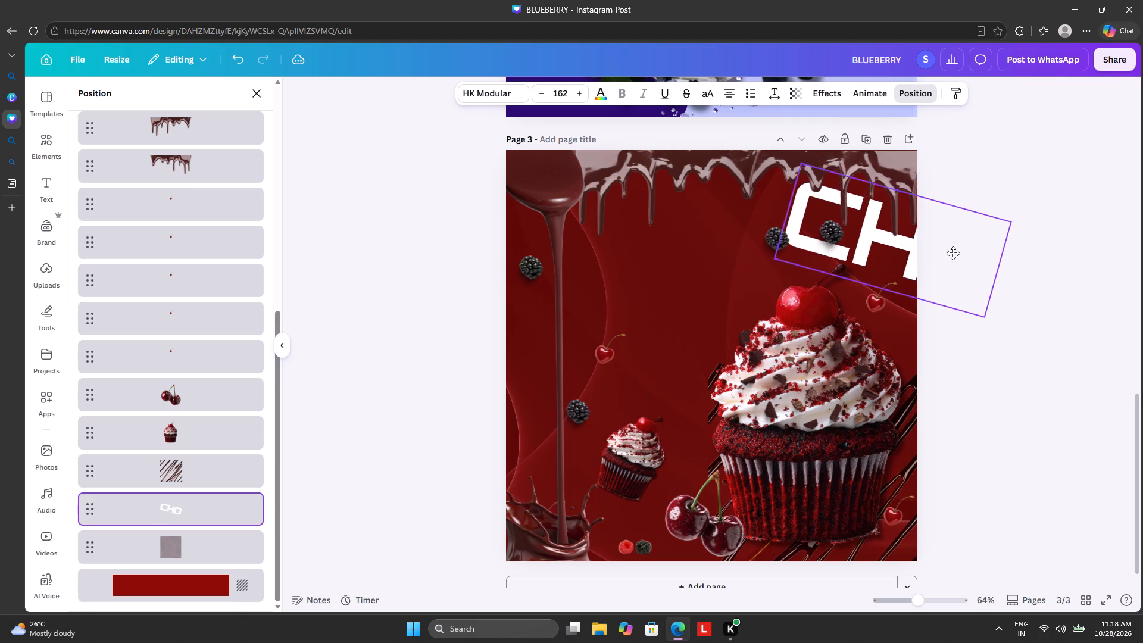
{"action": "left_click_drag", "start_coordinate": [953, 253], "coordinate": [932, 236]}
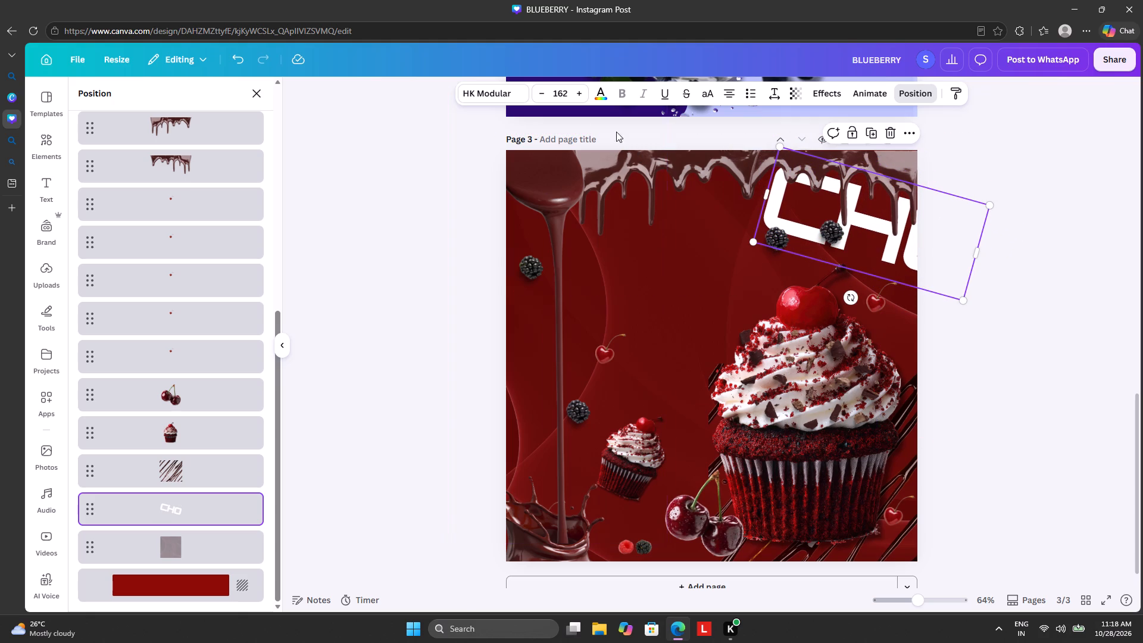
Recolour the CHO text with a red sampled from the cherry on top of the large cupcake.
{"action": "left_click", "coordinate": [595, 90]}
{"action": "left_click", "coordinate": [177, 183]}
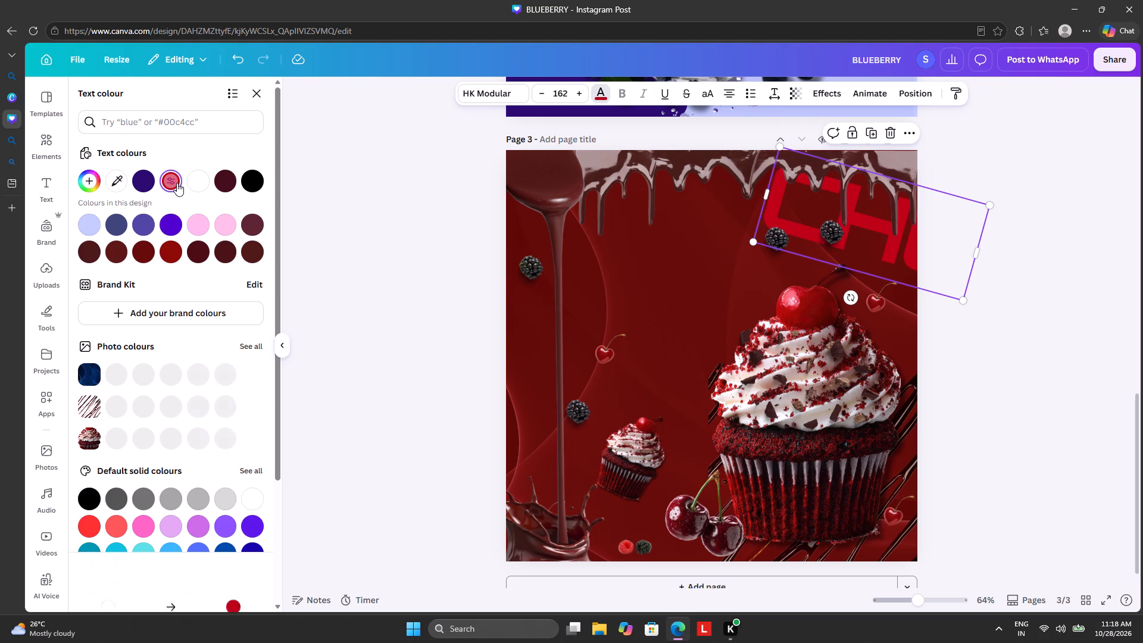
{"action": "left_click", "coordinate": [87, 250]}
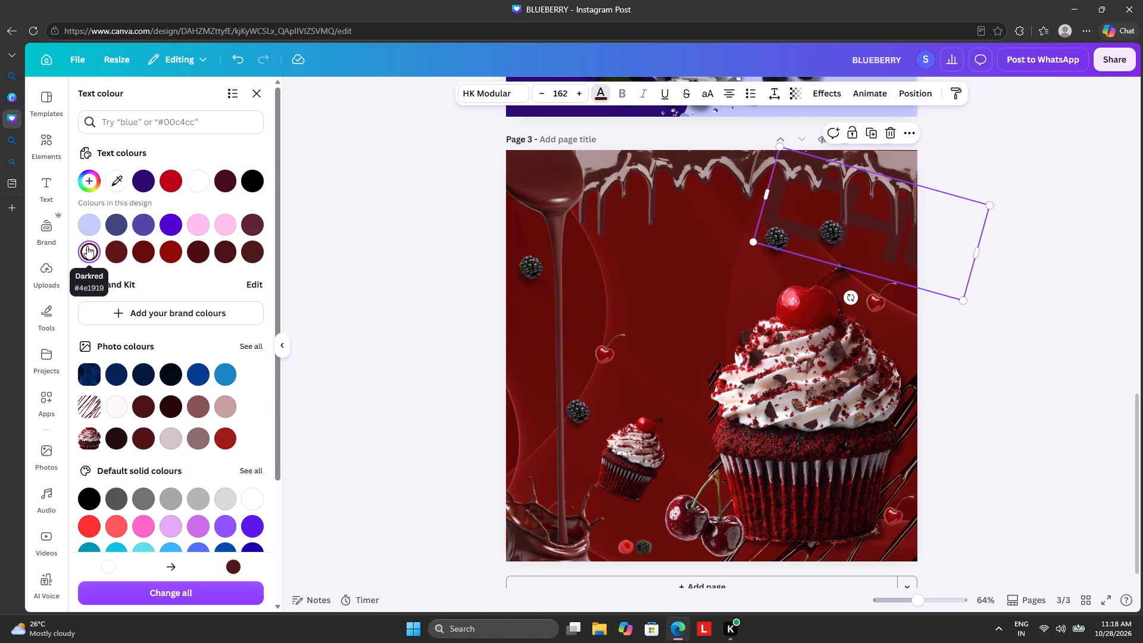
{"action": "left_click", "coordinate": [165, 182]}
{"action": "left_click", "coordinate": [121, 182]}
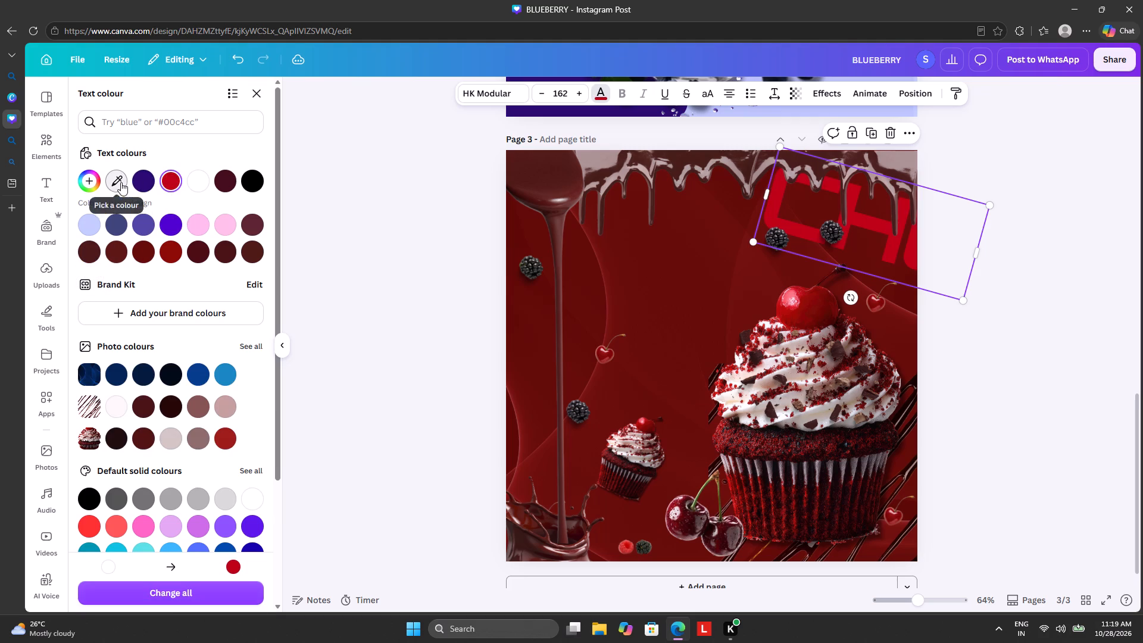
{"action": "left_click", "coordinate": [788, 311]}
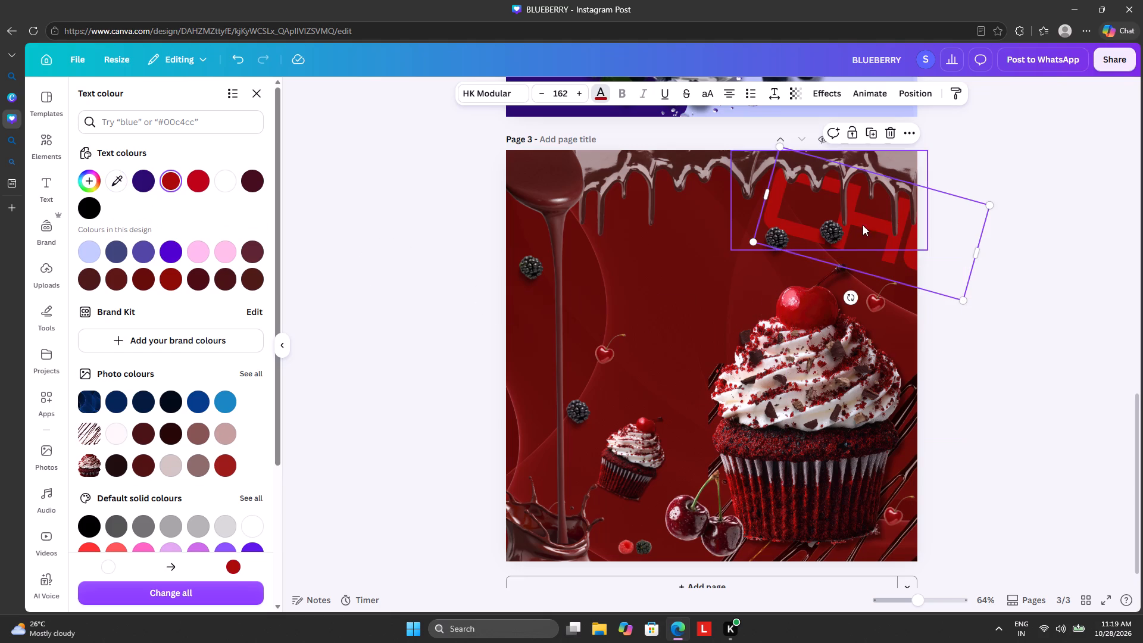
Reposition the tilted CHO text above the large cupcake's cherry so its O lies beyond the page's right edge.
{"action": "left_click_drag", "start_coordinate": [965, 223], "coordinate": [946, 242]}
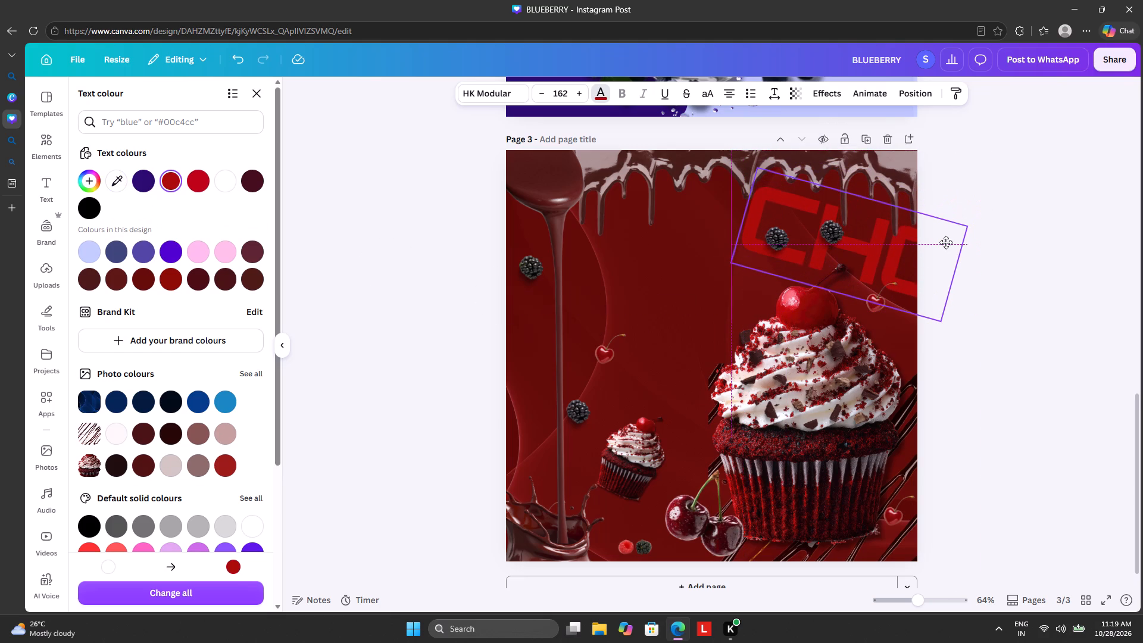
{"action": "left_click_drag", "start_coordinate": [946, 242], "coordinate": [922, 245]}
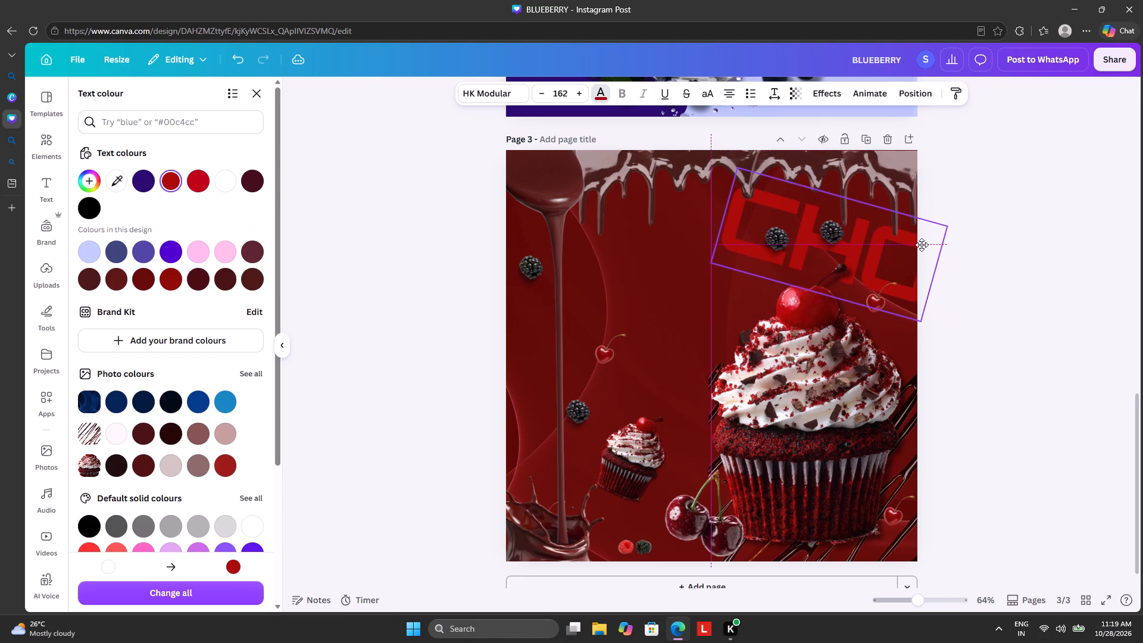
{"action": "left_click_drag", "start_coordinate": [922, 245], "coordinate": [982, 248]}
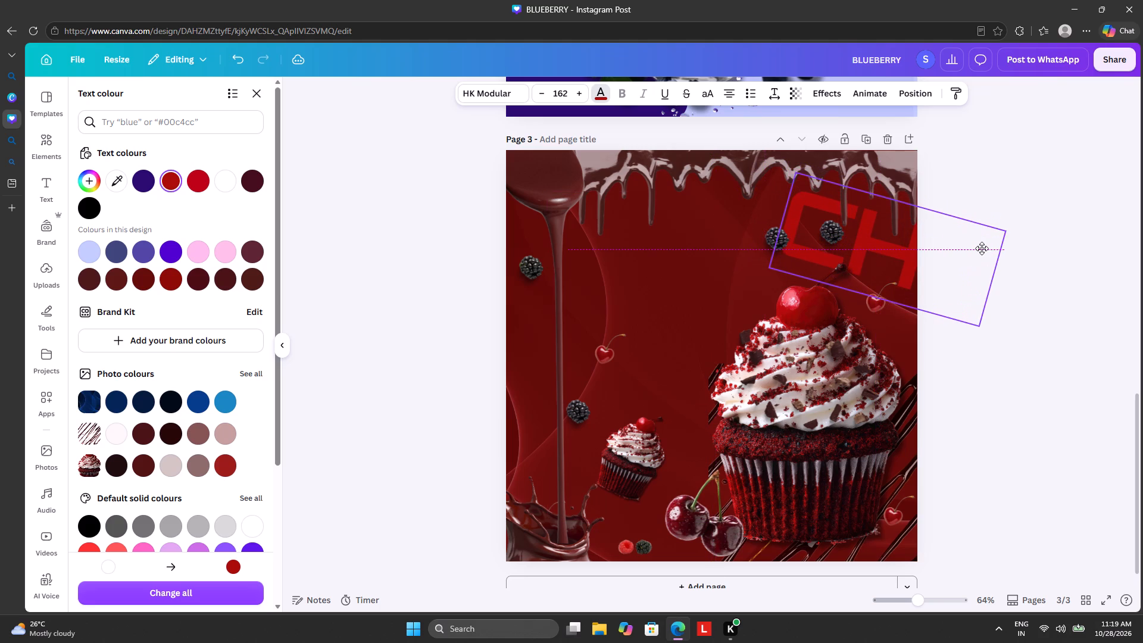
{"action": "left_click_drag", "start_coordinate": [982, 248], "coordinate": [981, 246]}
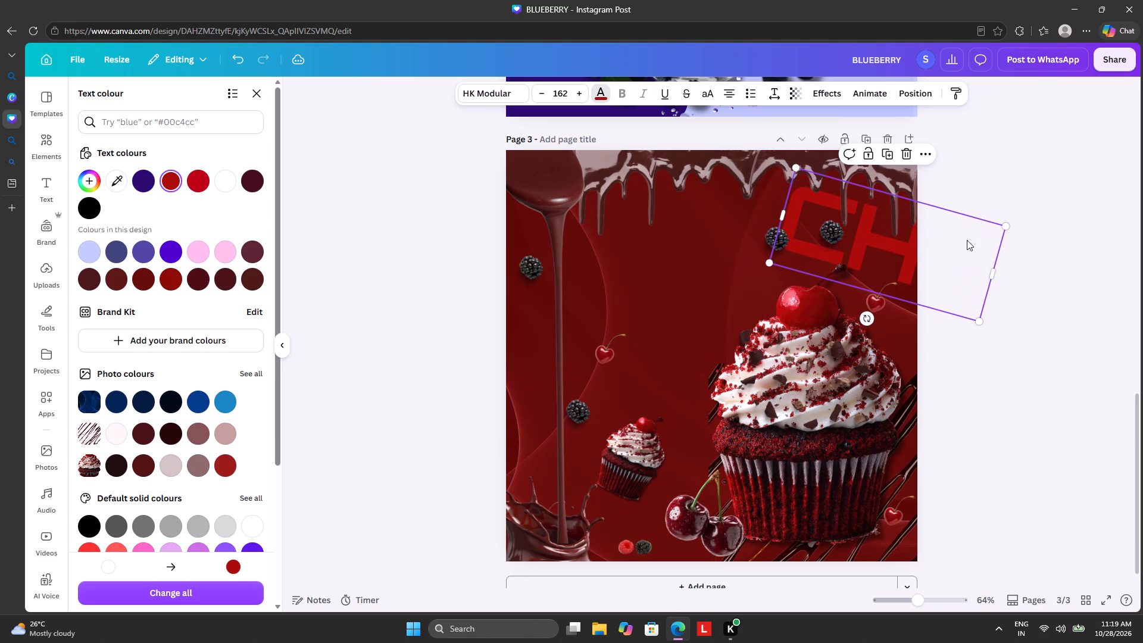
Duplicate the CHO text and place the copy to the left of the original, overlapping the large cupcake's cherry.
{"action": "left_click", "coordinate": [886, 153]}
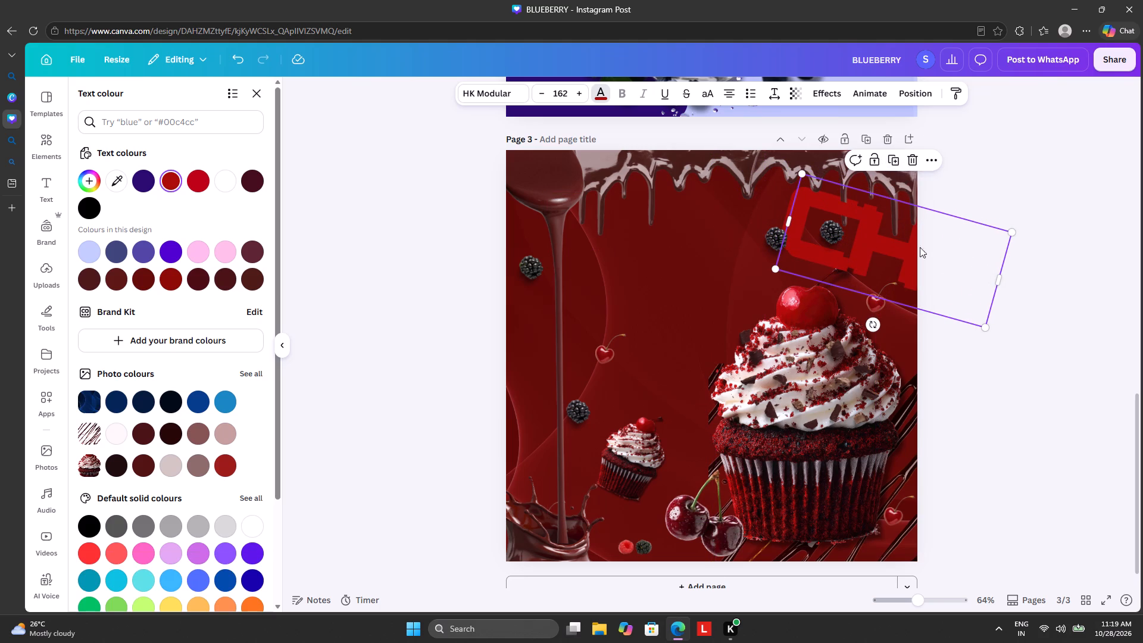
{"action": "left_click_drag", "start_coordinate": [938, 251], "coordinate": [985, 317]}
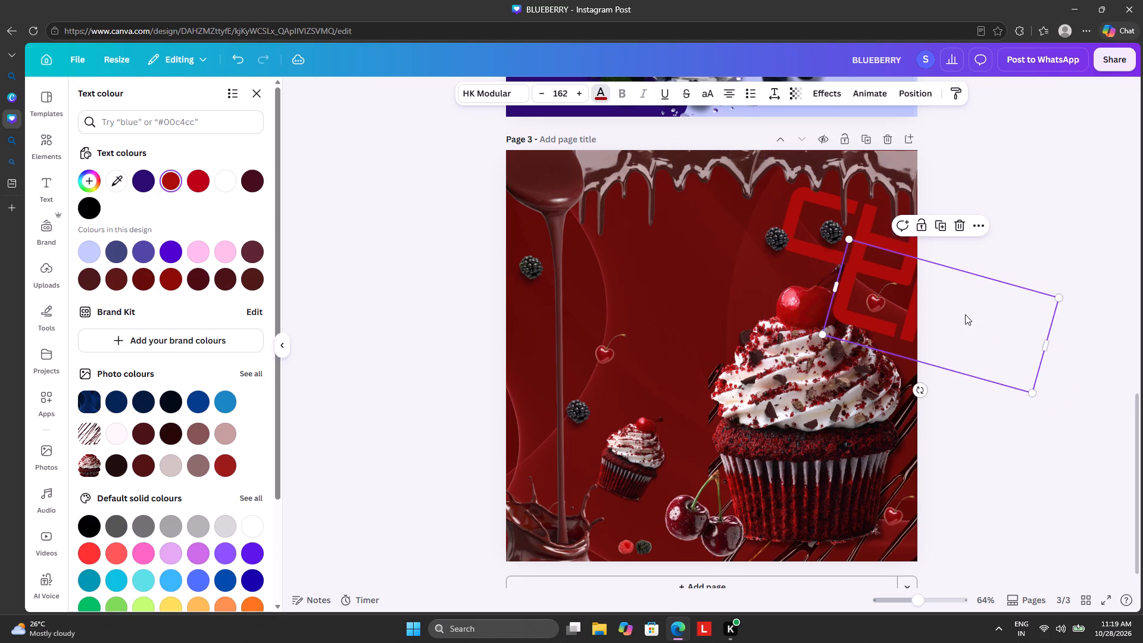
{"action": "left_click", "coordinate": [965, 314]}
{"action": "left_click", "coordinate": [963, 323]}
{"action": "left_click", "coordinate": [963, 323]}
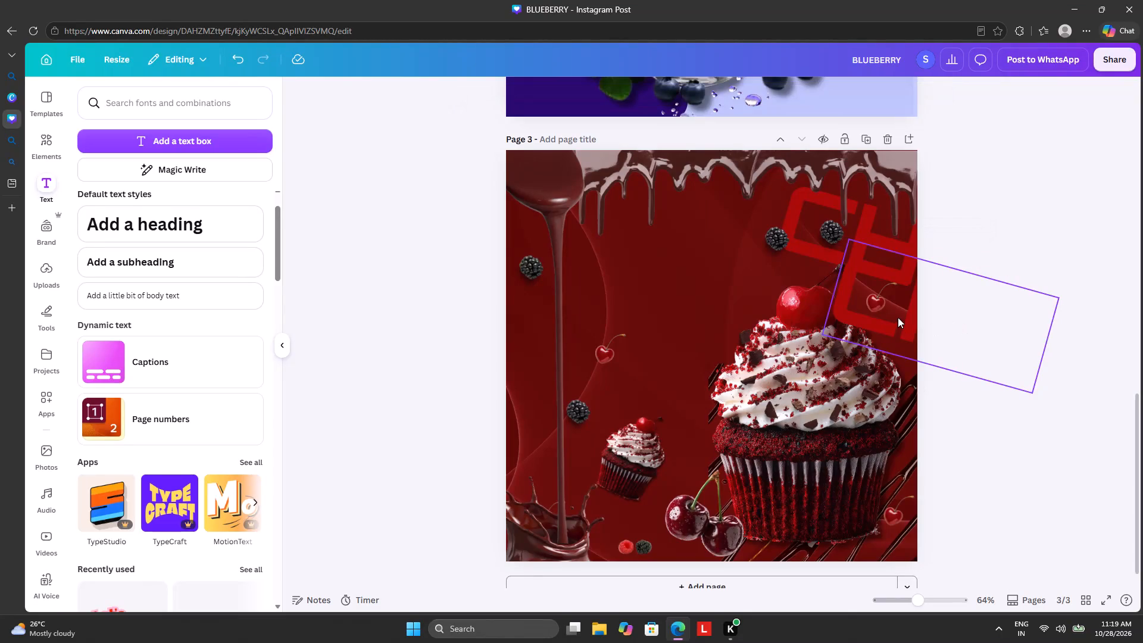
{"action": "left_click_drag", "start_coordinate": [898, 317], "coordinate": [675, 270]}
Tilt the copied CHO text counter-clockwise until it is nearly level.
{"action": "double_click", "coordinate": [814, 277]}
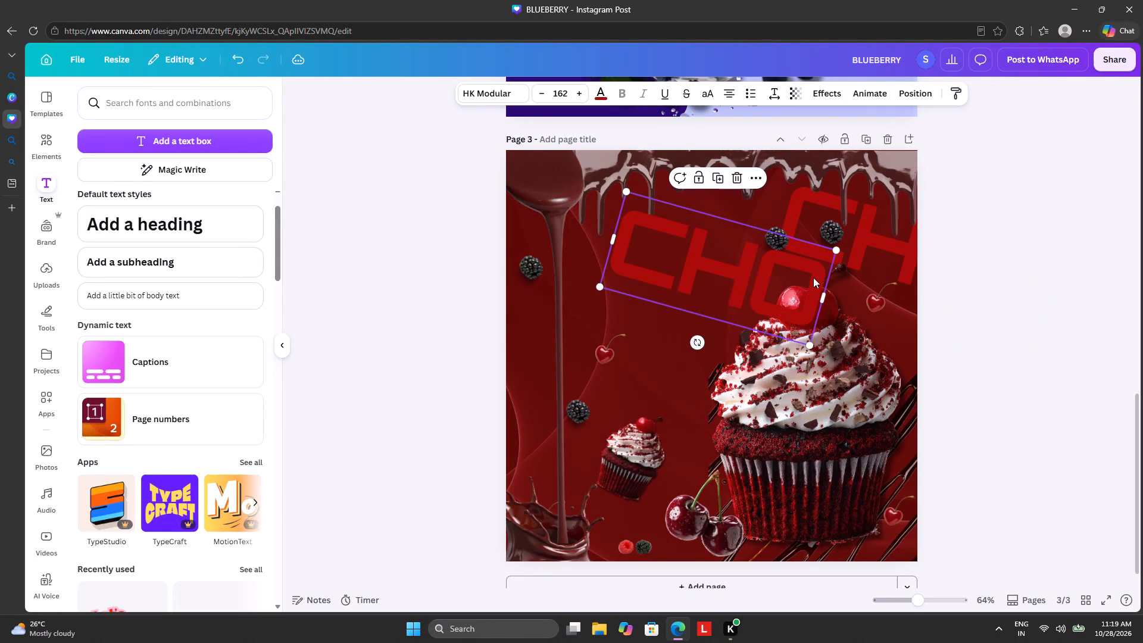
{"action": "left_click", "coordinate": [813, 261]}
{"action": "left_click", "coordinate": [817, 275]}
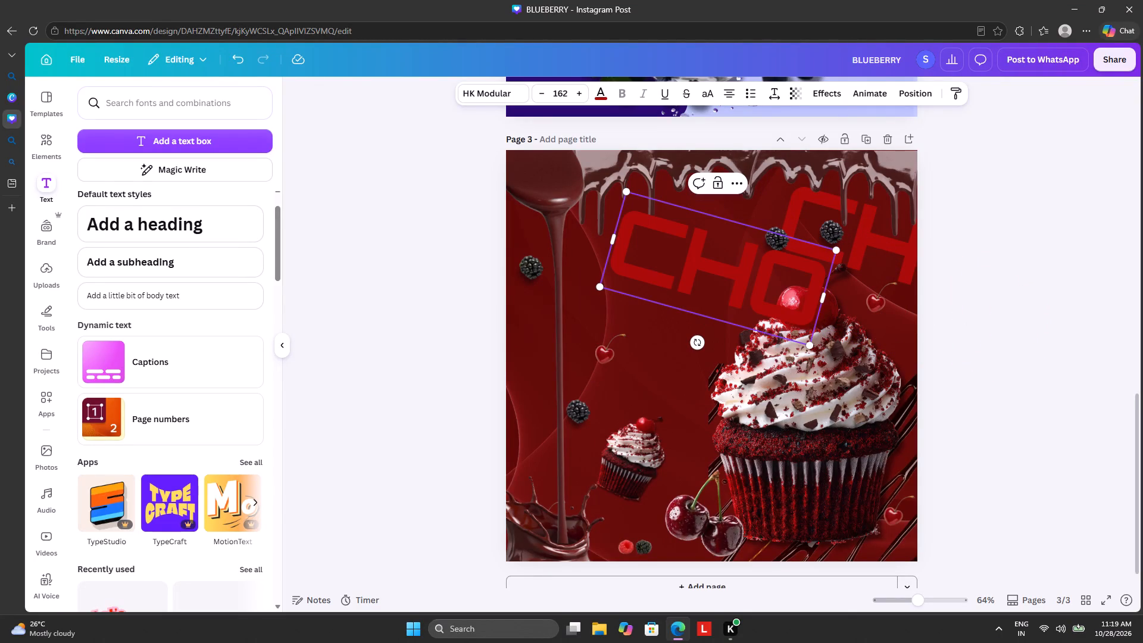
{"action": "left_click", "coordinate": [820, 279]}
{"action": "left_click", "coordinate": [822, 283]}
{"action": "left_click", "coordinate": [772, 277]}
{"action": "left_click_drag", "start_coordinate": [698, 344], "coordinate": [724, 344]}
Change the copied text from CHO to CAK.
{"action": "left_click", "coordinate": [719, 271]}
{"action": "double_click", "coordinate": [738, 265]}
{"action": "left_click_drag", "start_coordinate": [739, 265], "coordinate": [739, 265]}
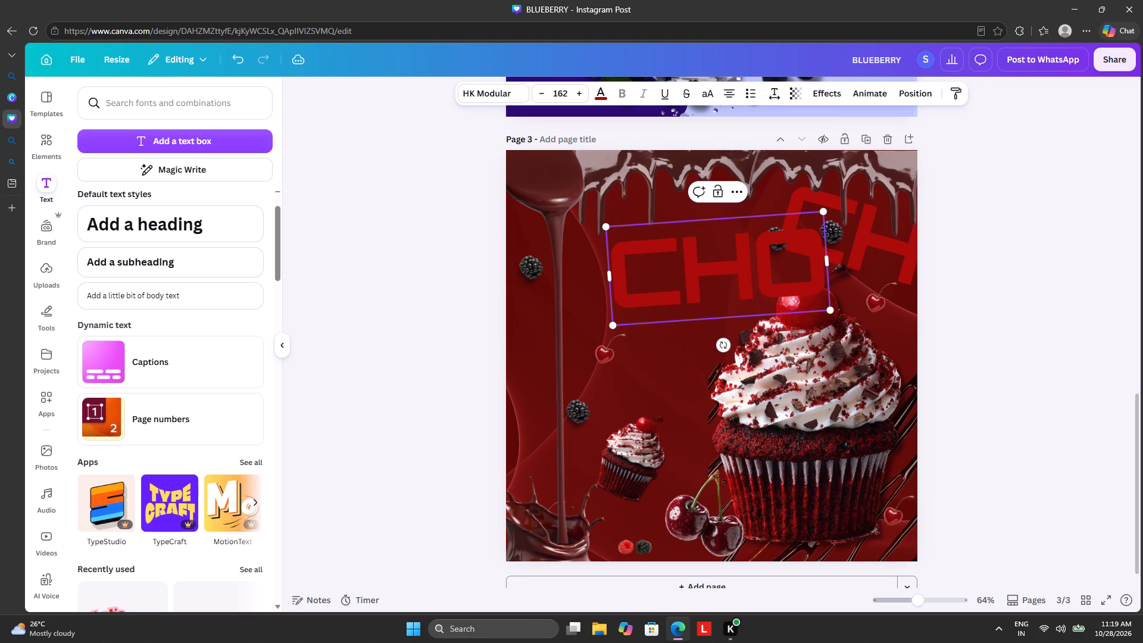
{"action": "left_click_drag", "start_coordinate": [739, 265], "coordinate": [720, 266]}
{"action": "left_click", "coordinate": [792, 273]}
{"action": "left_click", "coordinate": [757, 279]}
{"action": "left_click", "coordinate": [751, 277]}
{"action": "left_click", "coordinate": [825, 258]}
{"action": "left_click", "coordinate": [748, 264]}
{"action": "key", "text": "BackSpace"}
{"action": "key", "text": "a"}
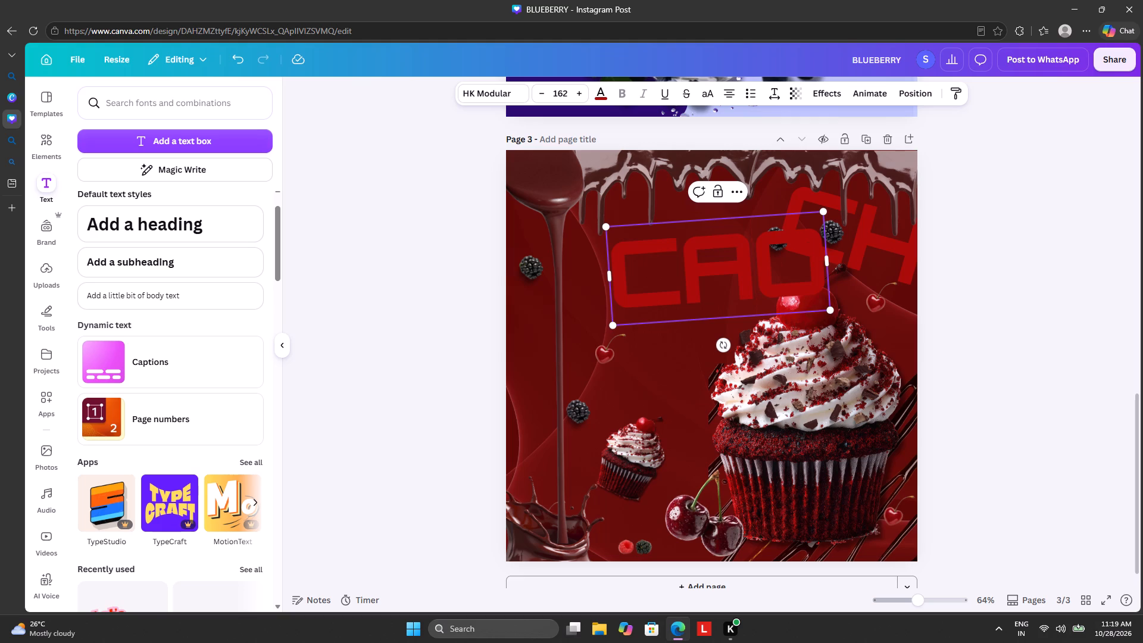
{"action": "left_click", "coordinate": [821, 266]}
{"action": "key", "text": "BackSpace"}
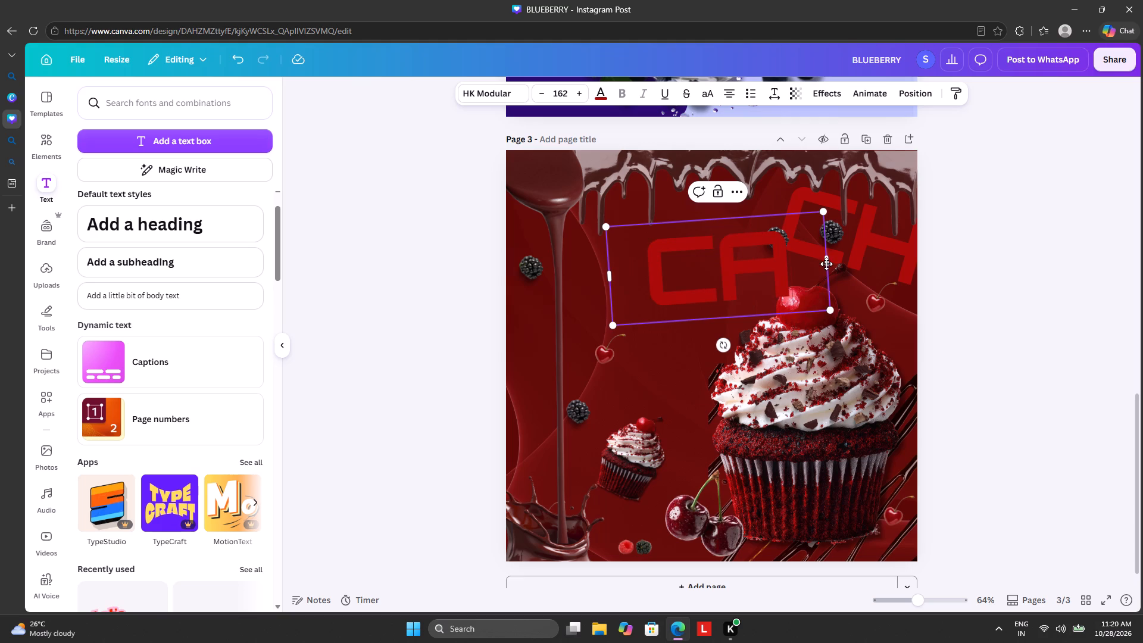
{"action": "key", "text": "k"}
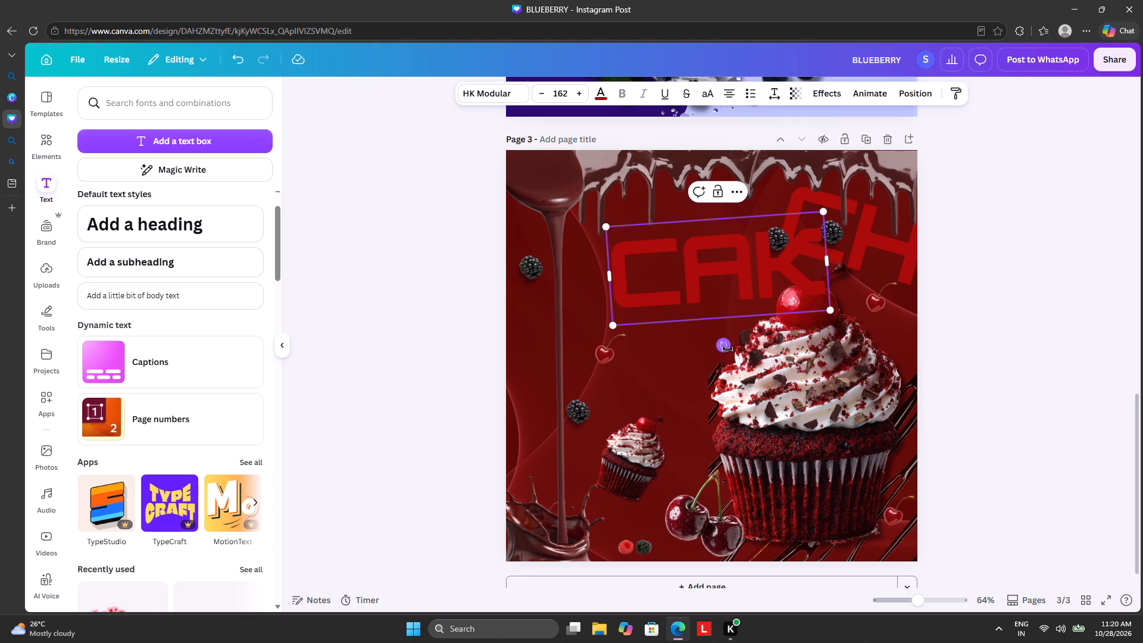
Rotate the CAK text clockwise to roughly match the tilt of the CHO text.
{"action": "left_click_drag", "start_coordinate": [727, 349], "coordinate": [709, 345]}
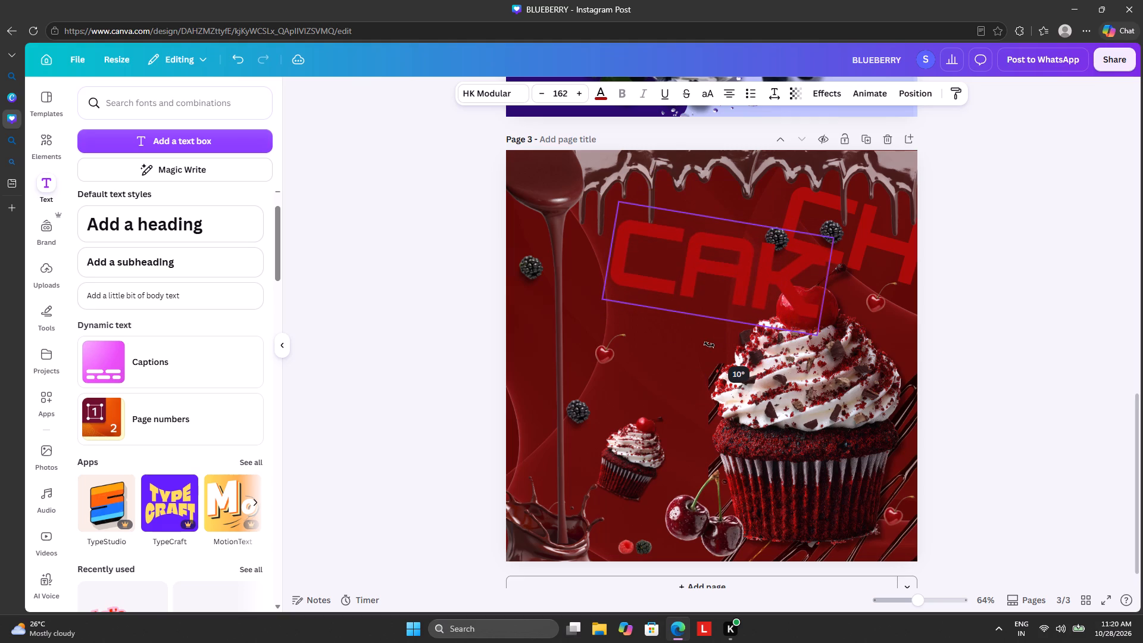
{"action": "left_click_drag", "start_coordinate": [709, 345], "coordinate": [699, 345]}
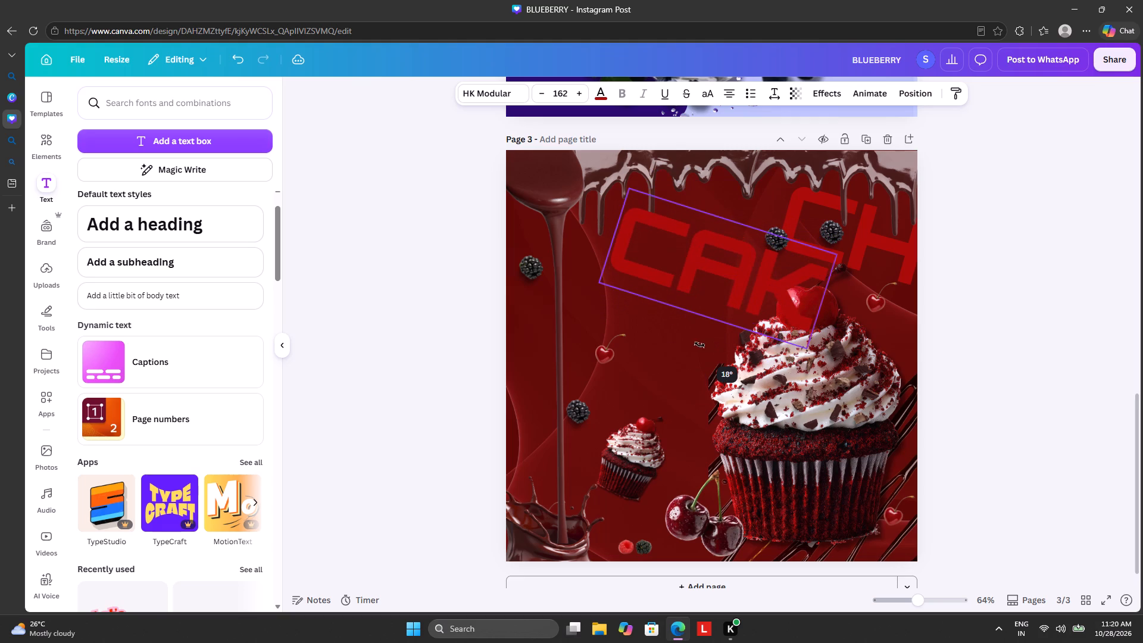
{"action": "left_click_drag", "start_coordinate": [699, 345], "coordinate": [704, 344]}
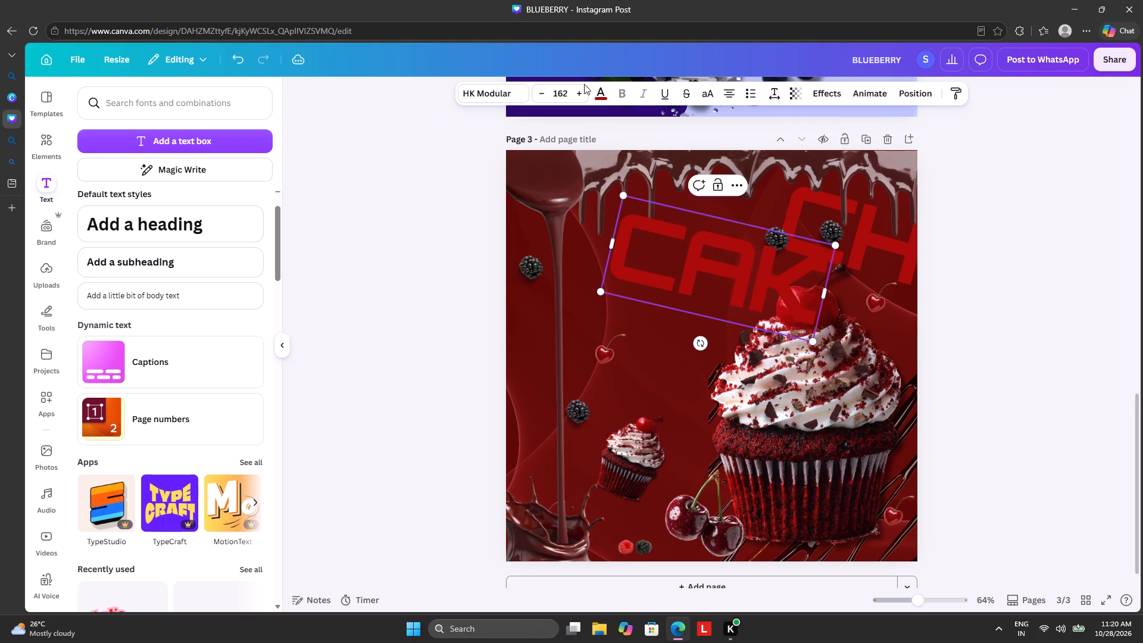
Set the CAK text's colour to the design's dark red #5d1816.
{"action": "left_click", "coordinate": [598, 93]}
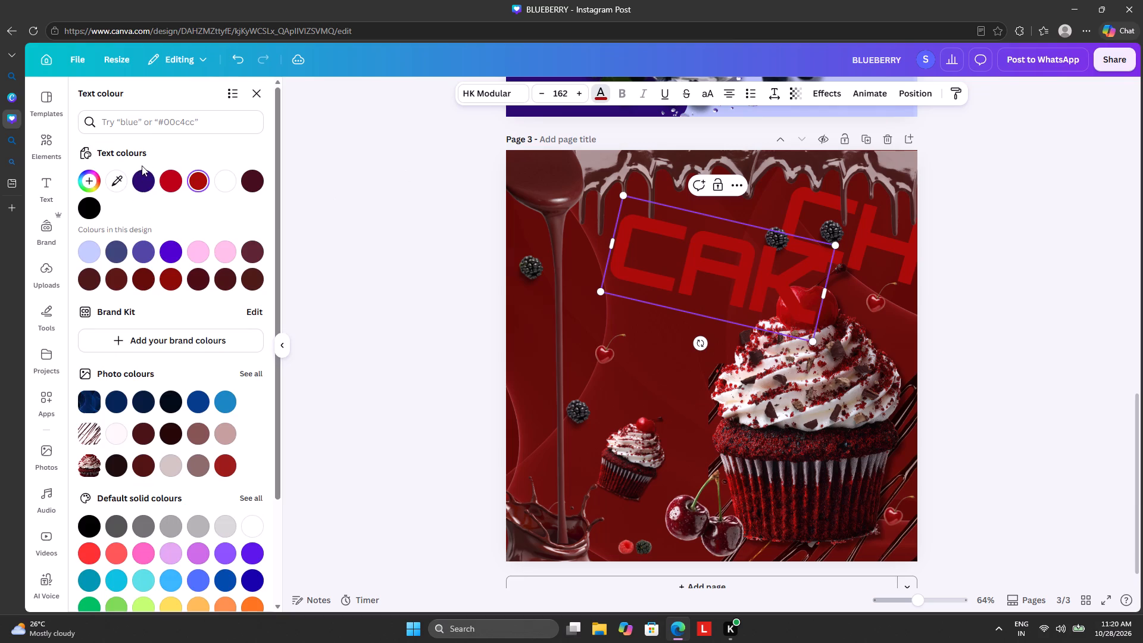
{"action": "left_click", "coordinate": [121, 282]}
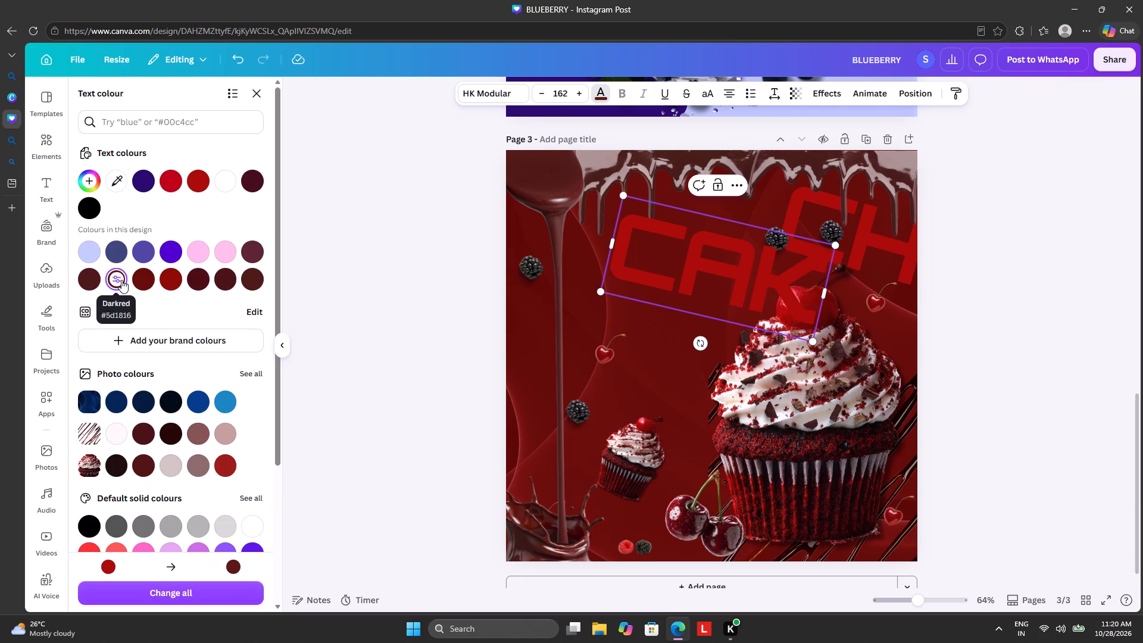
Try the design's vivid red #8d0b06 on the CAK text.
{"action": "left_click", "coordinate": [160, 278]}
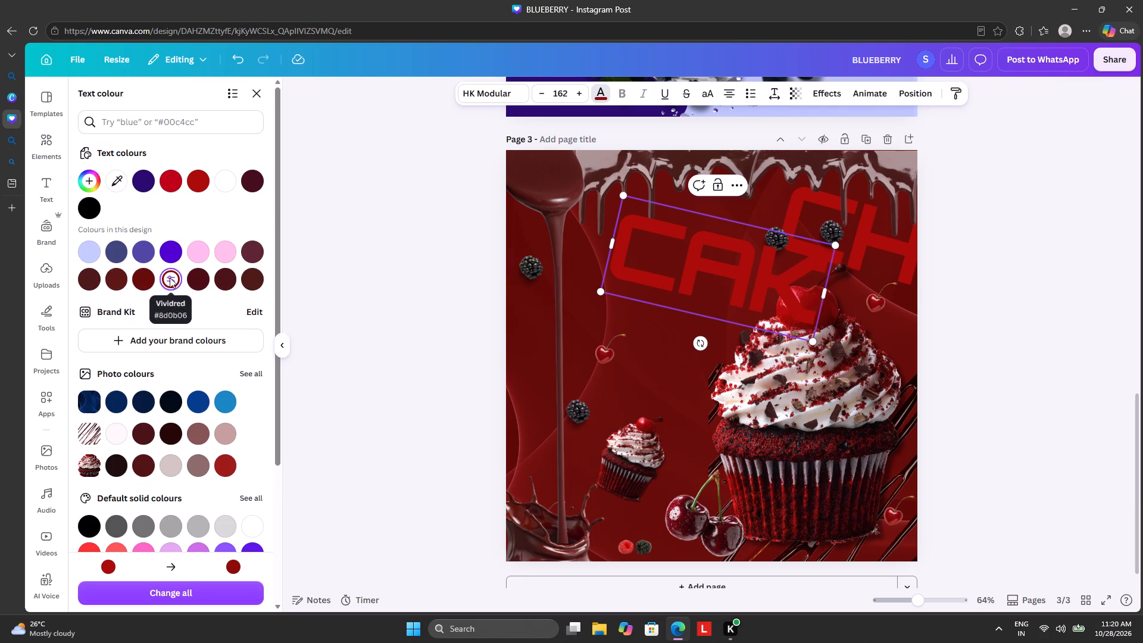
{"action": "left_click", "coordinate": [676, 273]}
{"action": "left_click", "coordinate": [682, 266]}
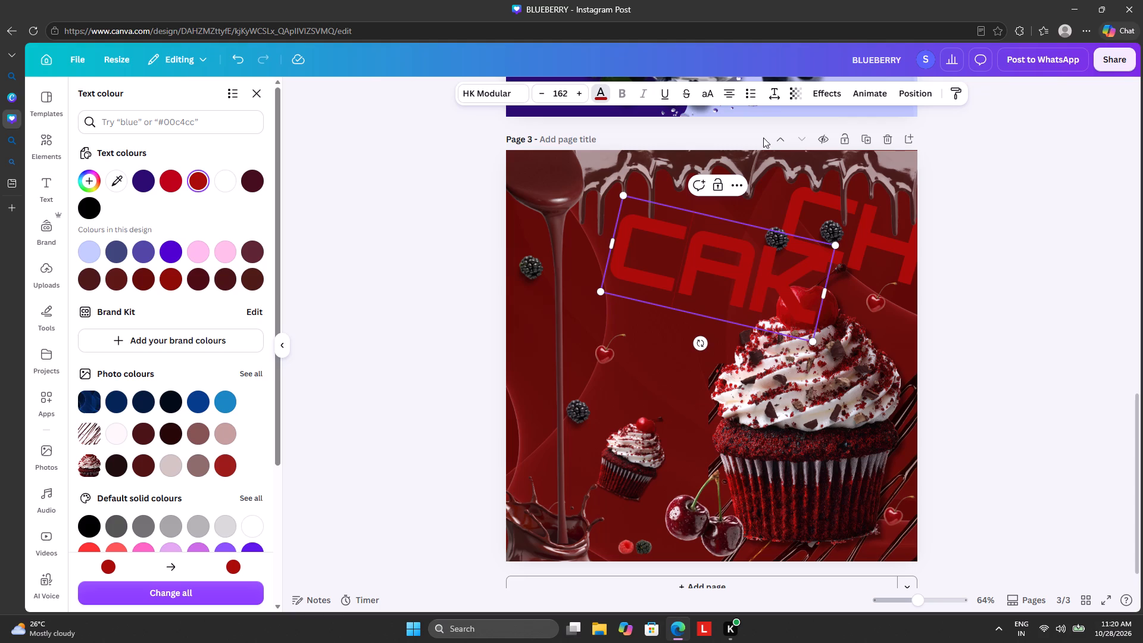
Lower the CAK text's transparency value to about half so it blends into the red background.
{"action": "left_click", "coordinate": [729, 256]}
{"action": "left_click", "coordinate": [800, 92]}
{"action": "left_click_drag", "start_coordinate": [786, 133], "coordinate": [776, 137]}
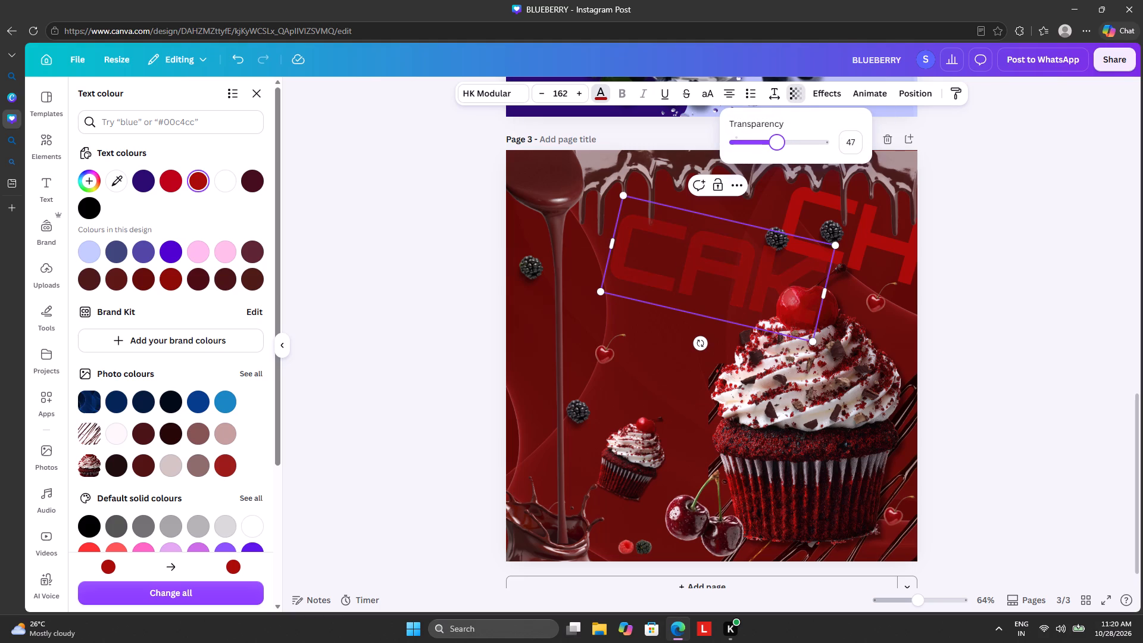
{"action": "left_click_drag", "start_coordinate": [776, 137], "coordinate": [762, 145]}
{"action": "left_click_drag", "start_coordinate": [762, 145], "coordinate": [777, 147]}
Fine-tune the CAK text's tilt so its slant follows the CHO text.
{"action": "left_click_drag", "start_coordinate": [708, 276], "coordinate": [744, 271]}
{"action": "left_click", "coordinate": [702, 291]}
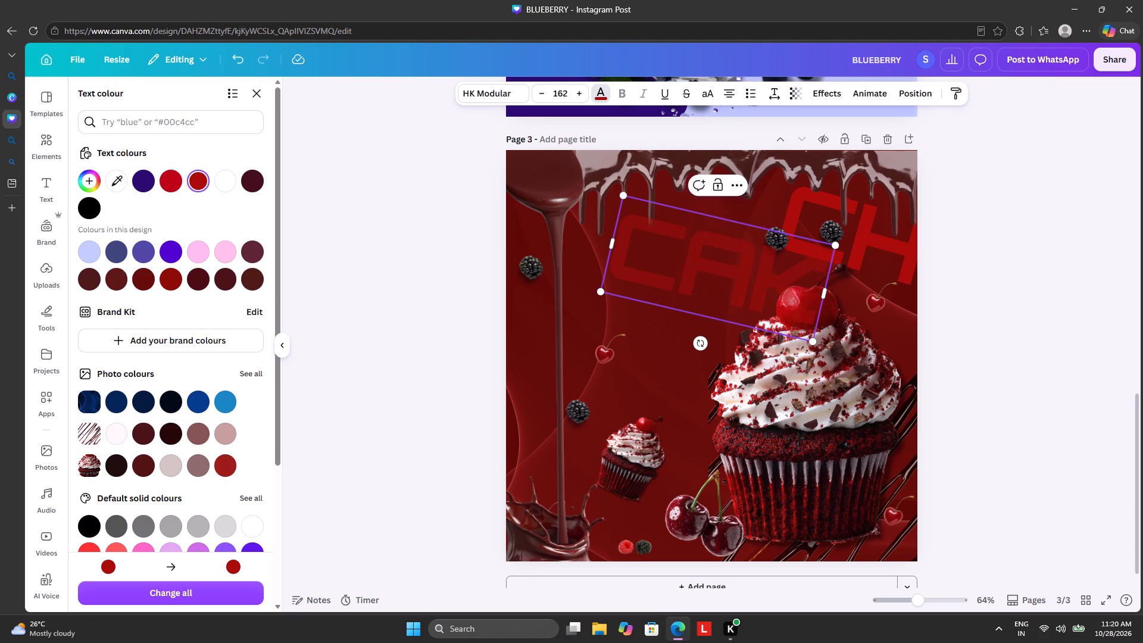
{"action": "left_click", "coordinate": [699, 342]}
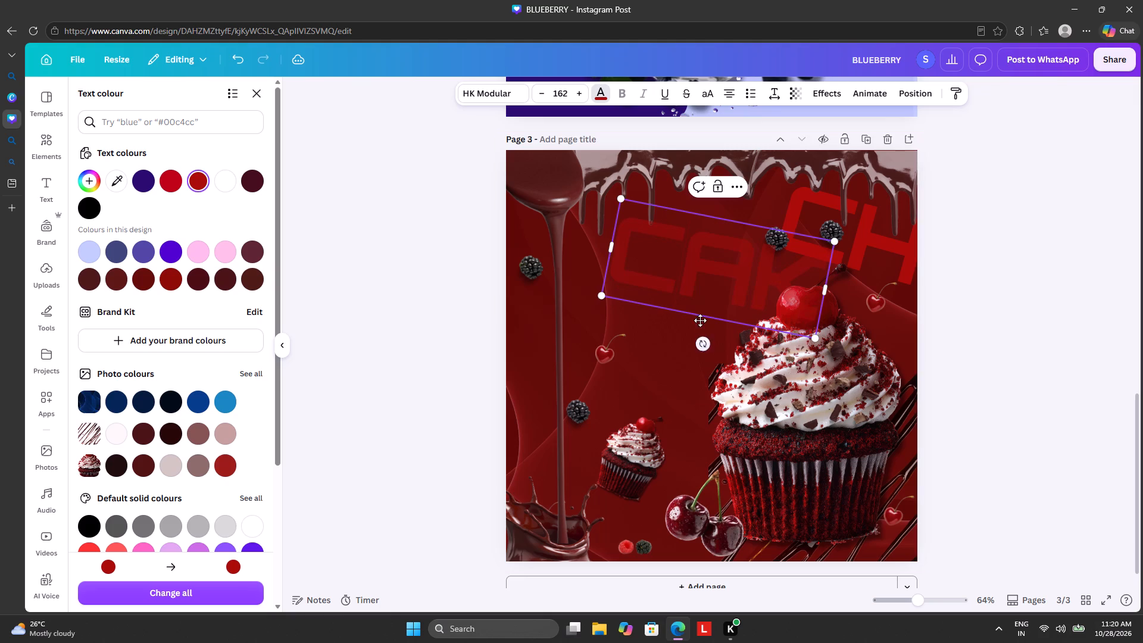
{"action": "left_click", "coordinate": [708, 274]}
{"action": "left_click", "coordinate": [780, 279]}
{"action": "left_click_drag", "start_coordinate": [785, 273], "coordinate": [726, 265]}
{"action": "left_click", "coordinate": [602, 98]}
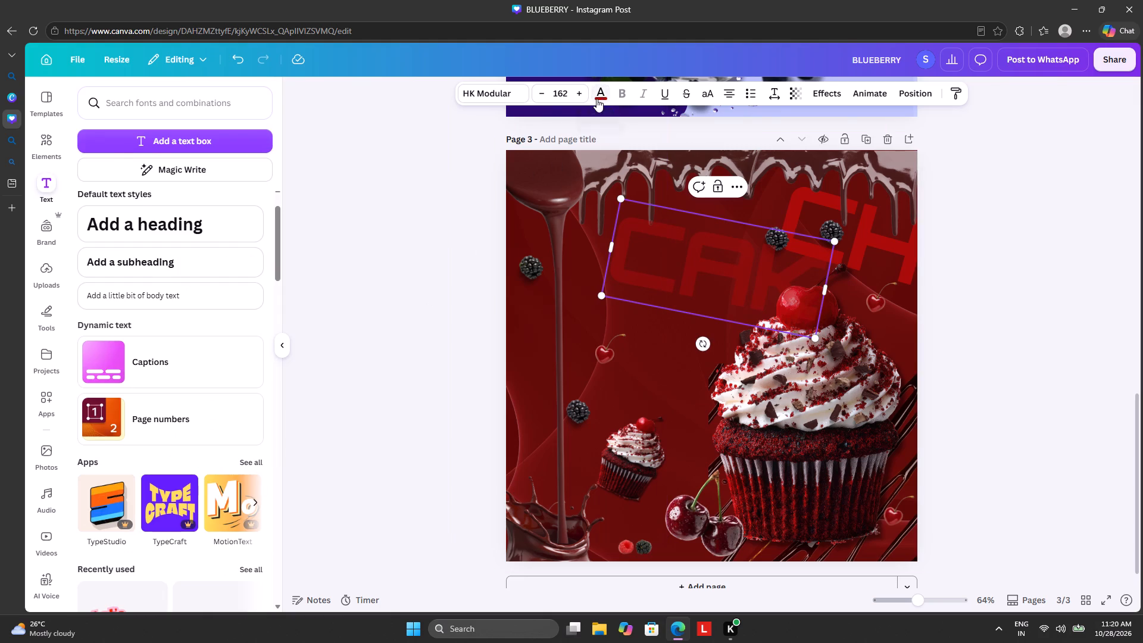
{"action": "left_click", "coordinate": [597, 99]}
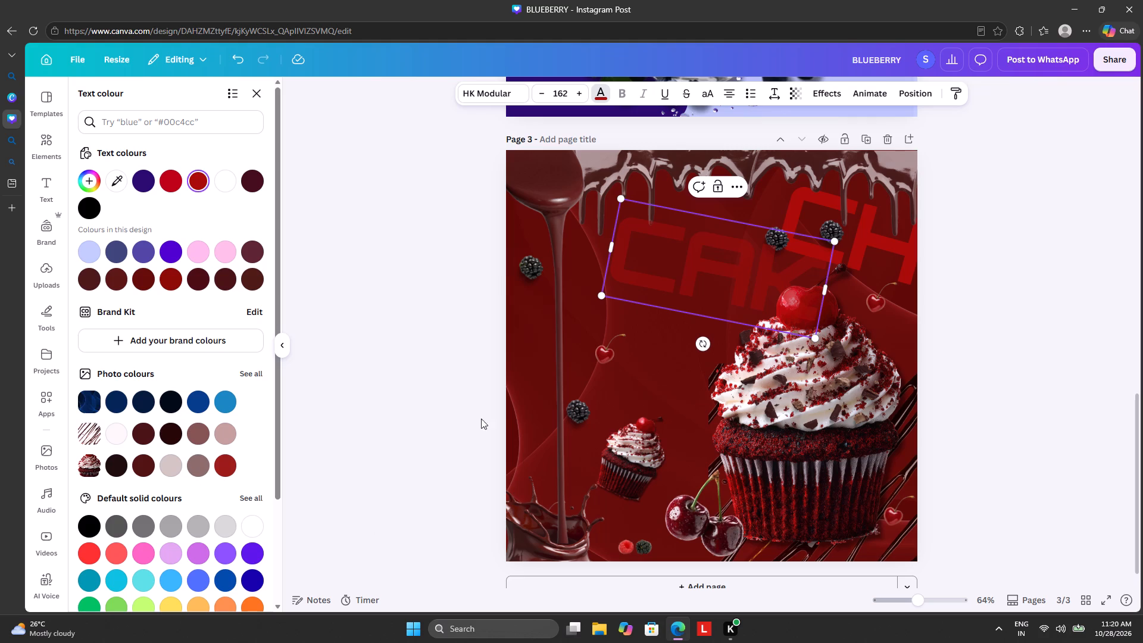
{"action": "left_click_drag", "start_coordinate": [701, 277], "coordinate": [673, 287]}
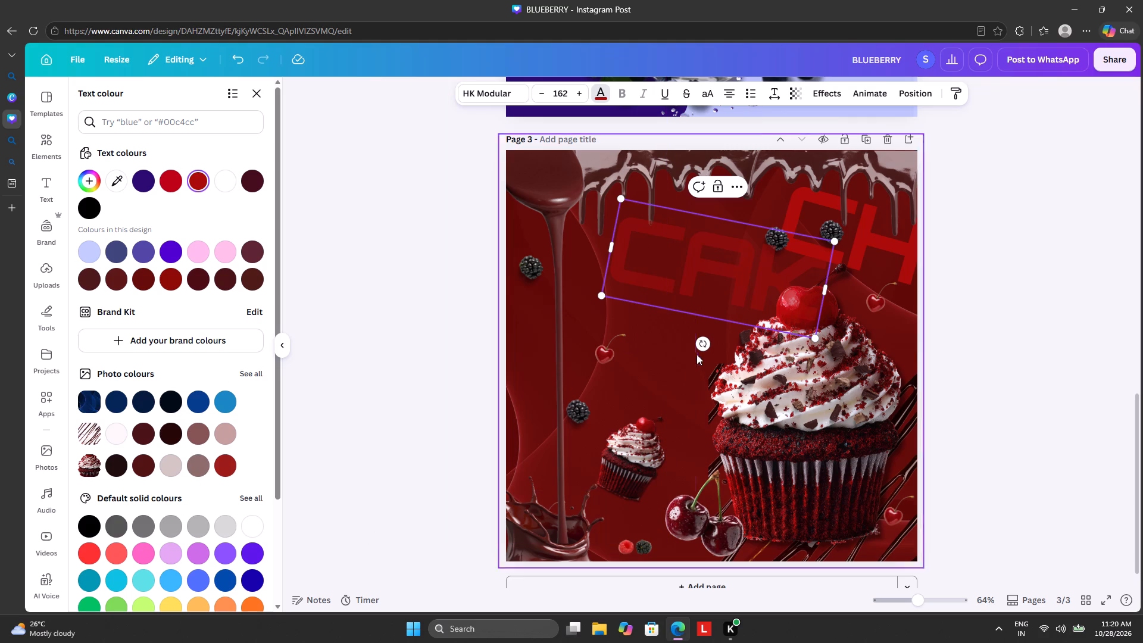
{"action": "left_click", "coordinate": [702, 345]}
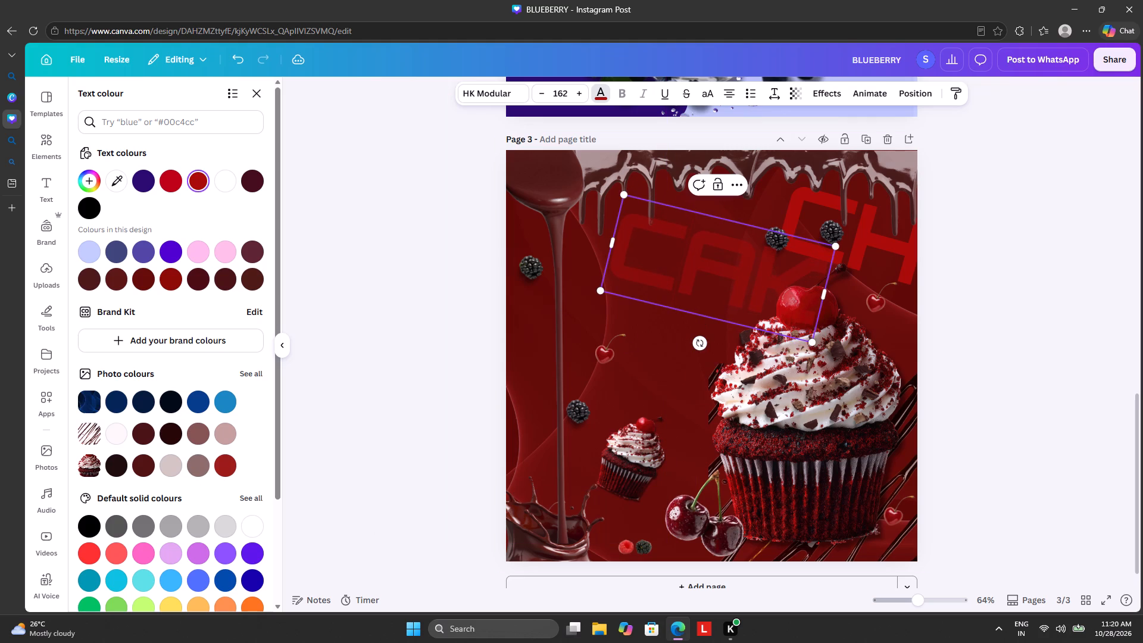
{"action": "left_click", "coordinate": [755, 290]}
{"action": "left_click_drag", "start_coordinate": [747, 285], "coordinate": [698, 274]}
{"action": "left_click", "coordinate": [698, 274]}
Move the CAK text directly beneath the CHO text, across the top of the large cupcake.
{"action": "left_click_drag", "start_coordinate": [614, 297], "coordinate": [751, 345]}
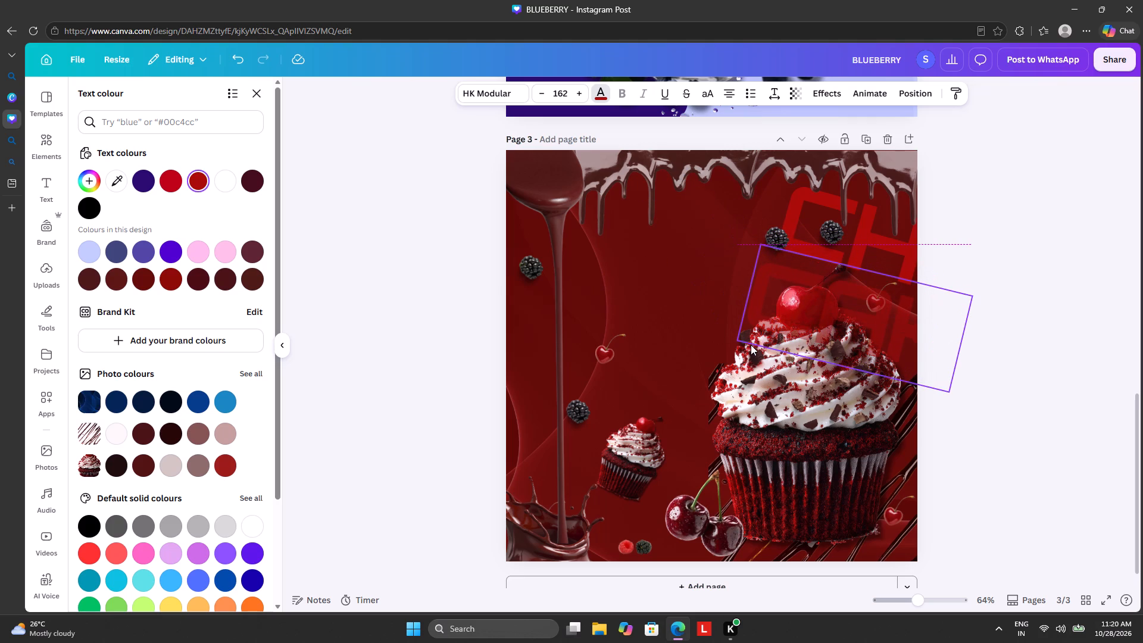
{"action": "left_click_drag", "start_coordinate": [751, 345], "coordinate": [734, 337]}
Move the CAK text's layer behind the large cupcake and the diagonal streaks, directly above the CHO text's layer.
{"action": "left_click", "coordinate": [884, 236]}
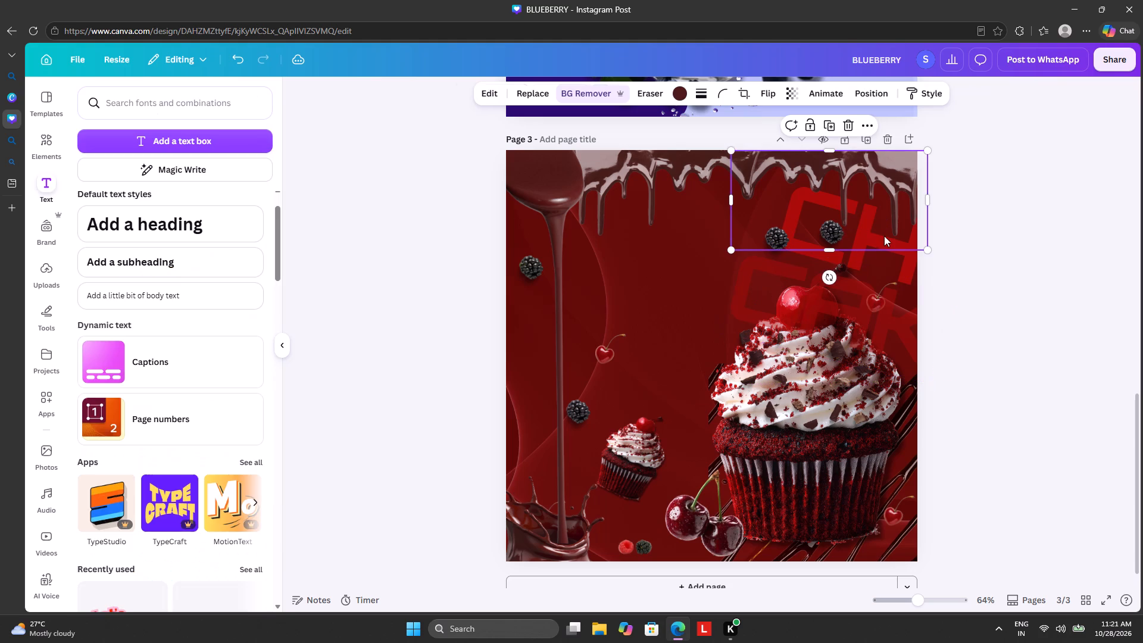
{"action": "left_click", "coordinate": [884, 259]}
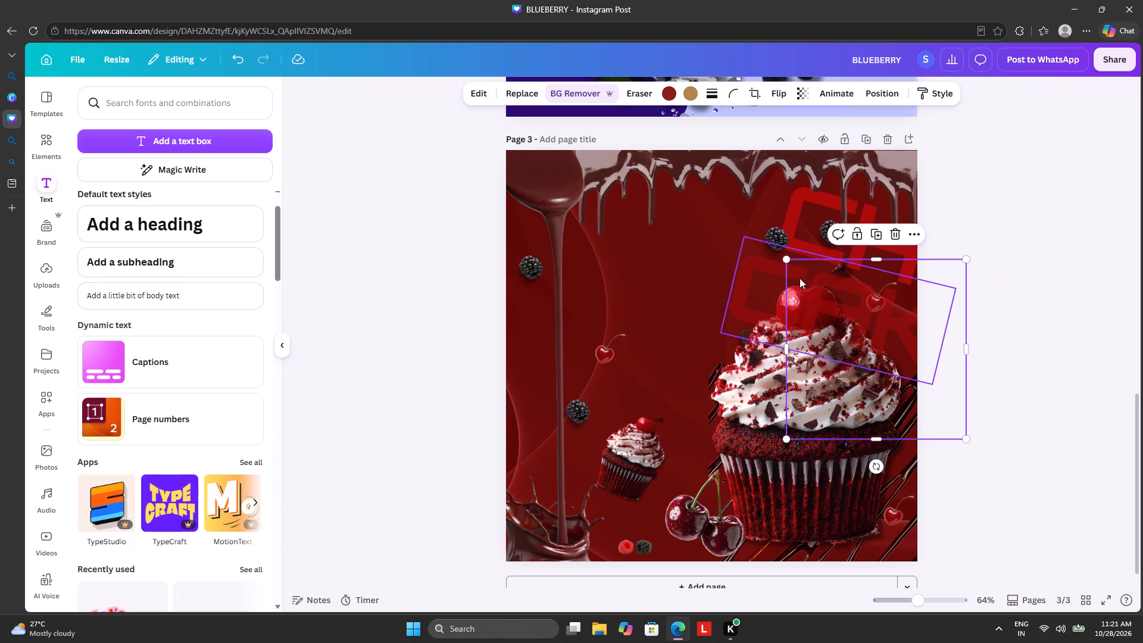
{"action": "left_click", "coordinate": [742, 279]}
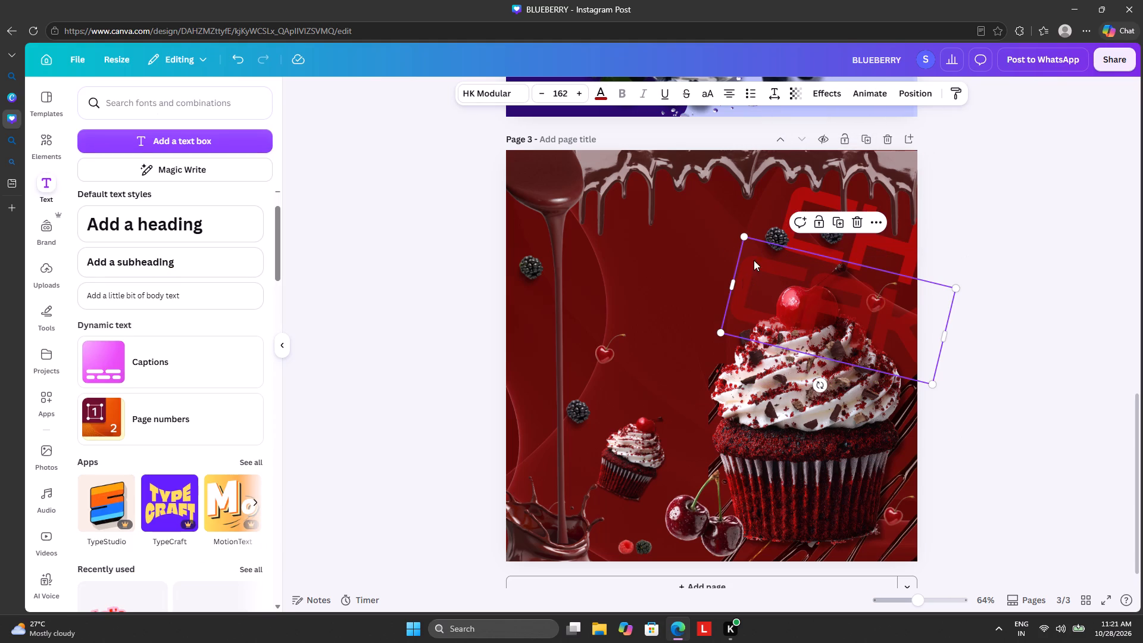
{"action": "left_click", "coordinate": [907, 86]}
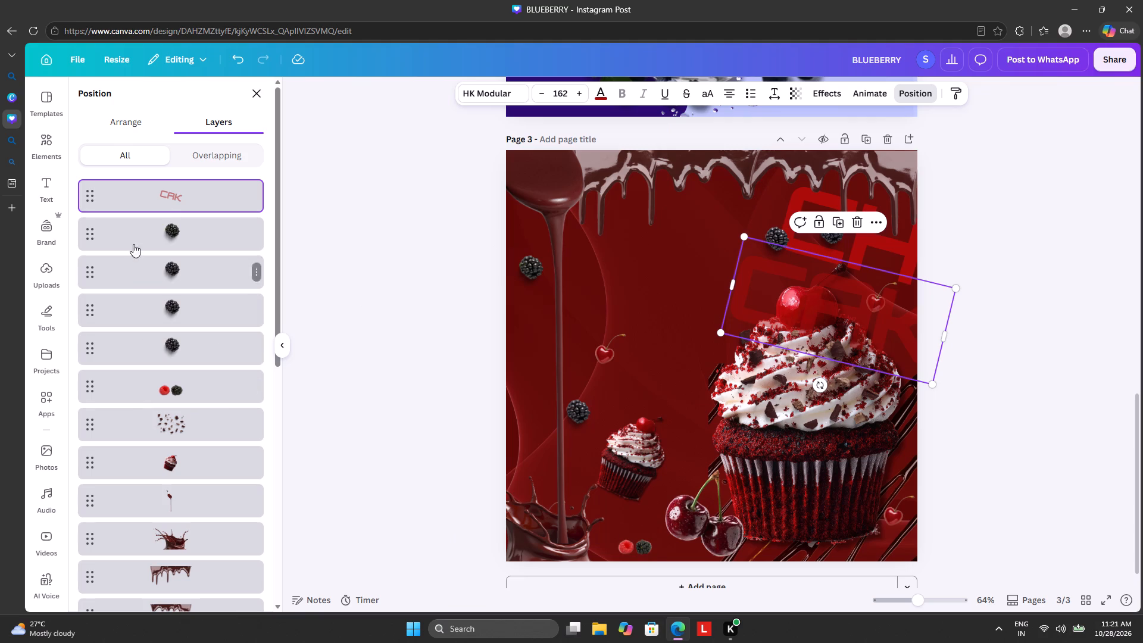
{"action": "left_click_drag", "start_coordinate": [176, 191], "coordinate": [183, 585]}
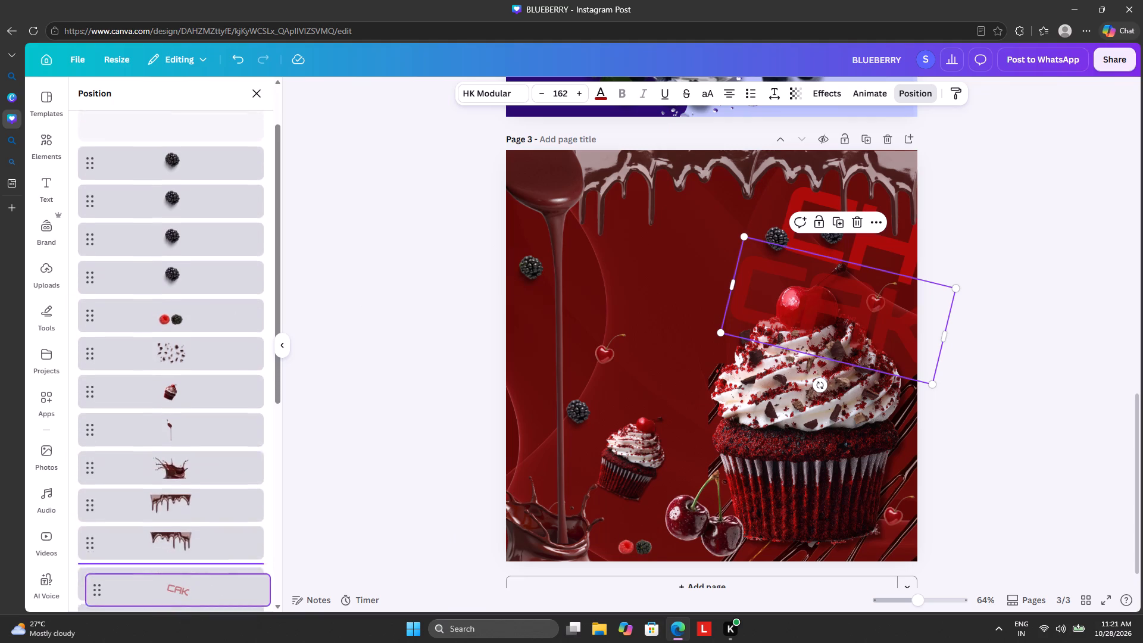
{"action": "left_click_drag", "start_coordinate": [183, 585], "coordinate": [183, 529]}
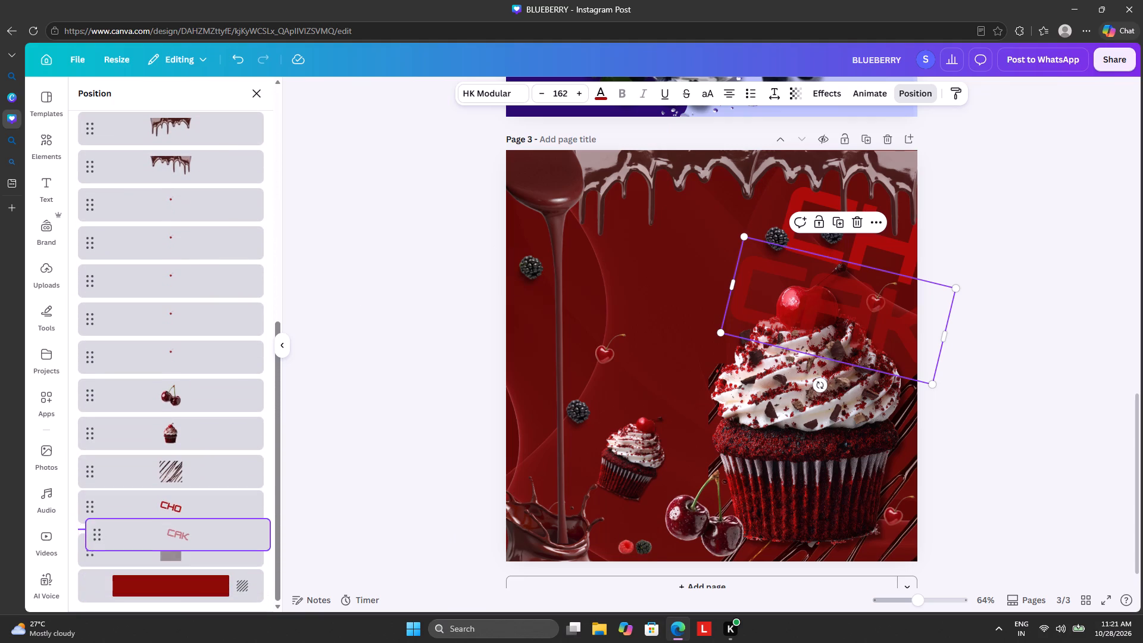
{"action": "left_click_drag", "start_coordinate": [183, 529], "coordinate": [180, 488]}
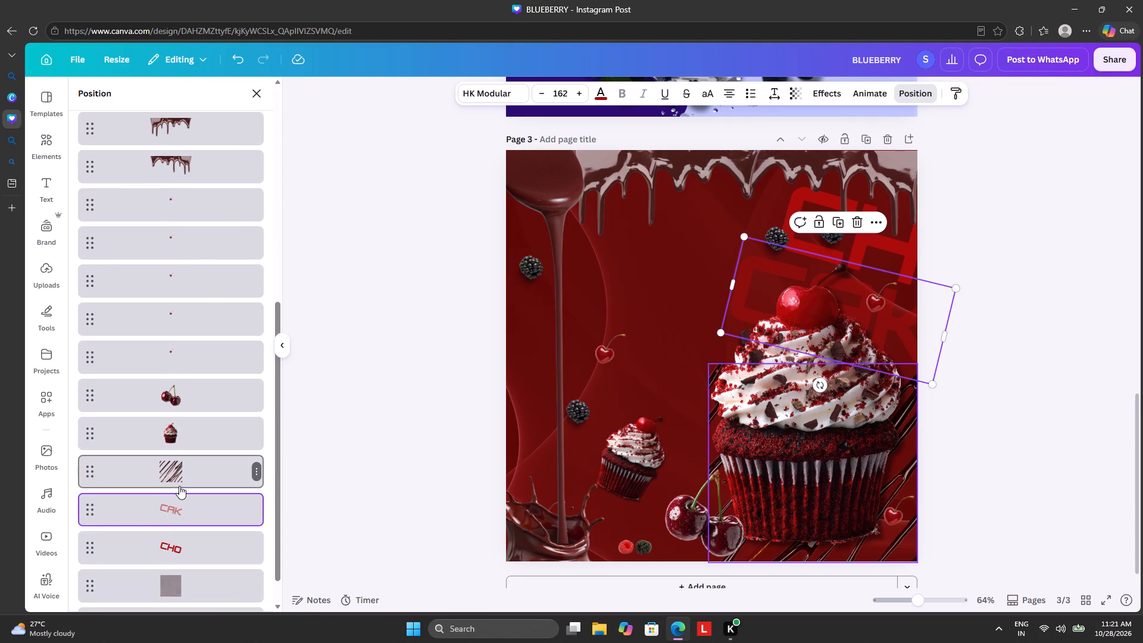
{"action": "left_click", "coordinate": [1051, 248]}
{"action": "left_click", "coordinate": [1042, 263]}
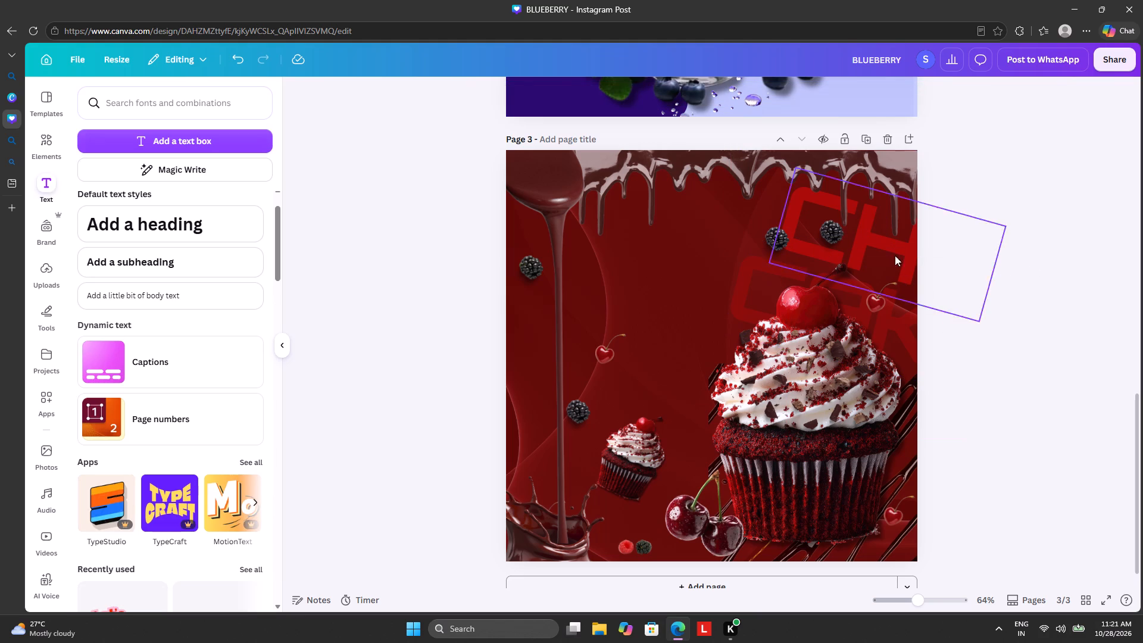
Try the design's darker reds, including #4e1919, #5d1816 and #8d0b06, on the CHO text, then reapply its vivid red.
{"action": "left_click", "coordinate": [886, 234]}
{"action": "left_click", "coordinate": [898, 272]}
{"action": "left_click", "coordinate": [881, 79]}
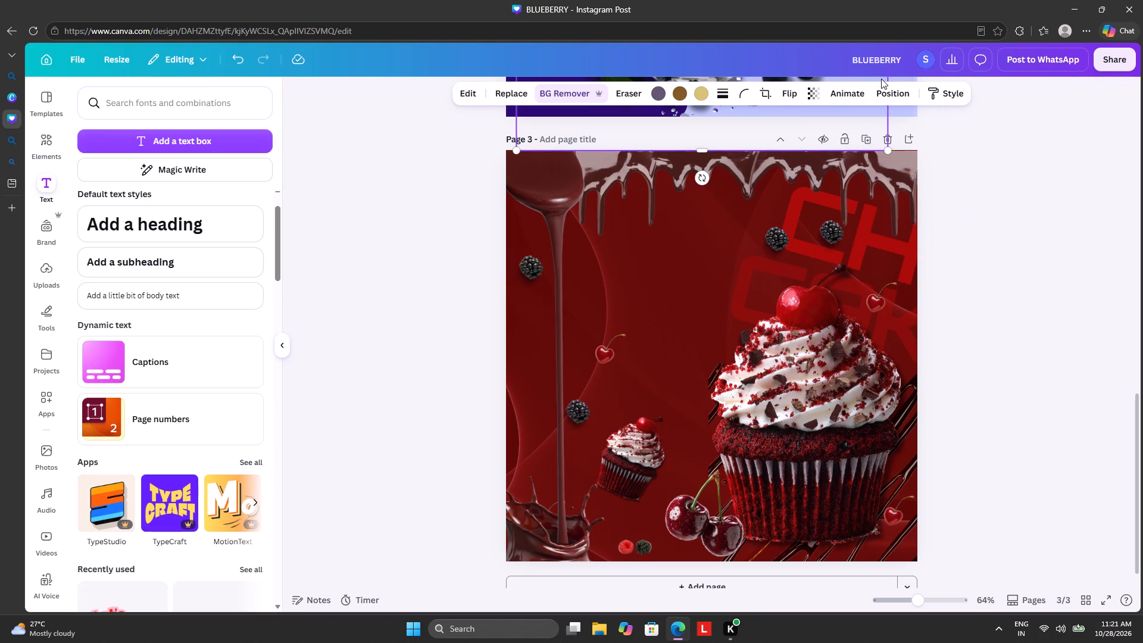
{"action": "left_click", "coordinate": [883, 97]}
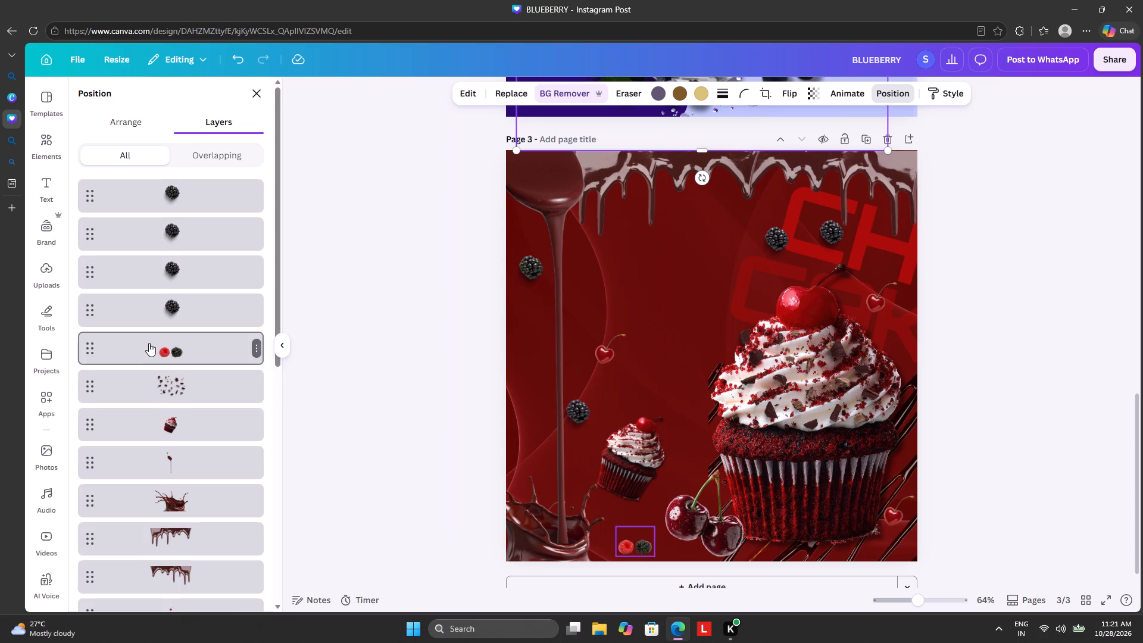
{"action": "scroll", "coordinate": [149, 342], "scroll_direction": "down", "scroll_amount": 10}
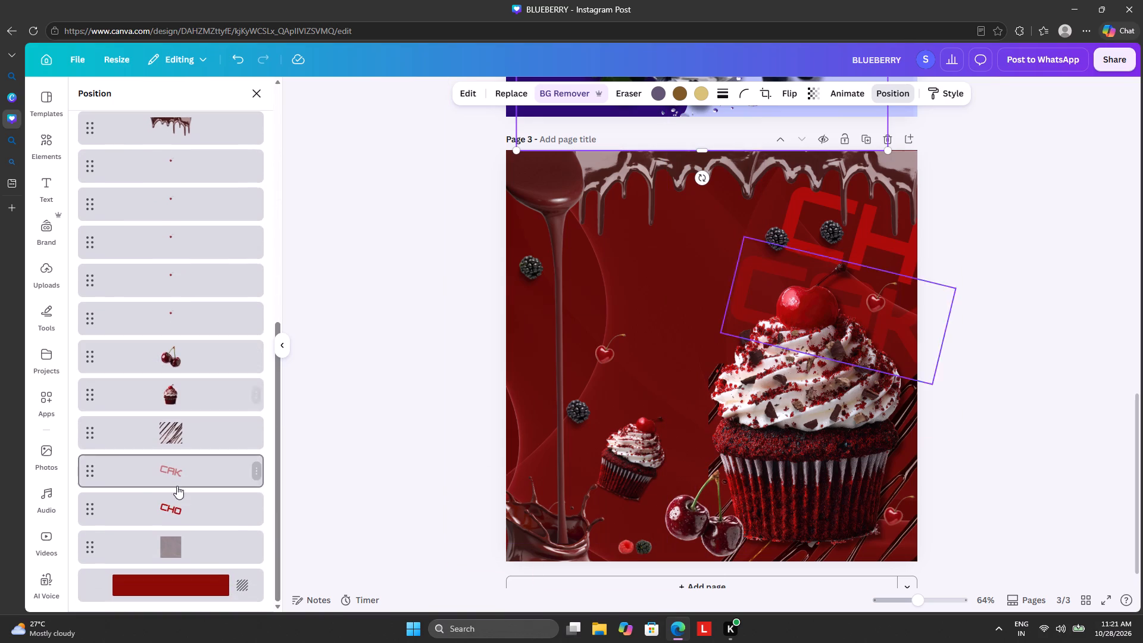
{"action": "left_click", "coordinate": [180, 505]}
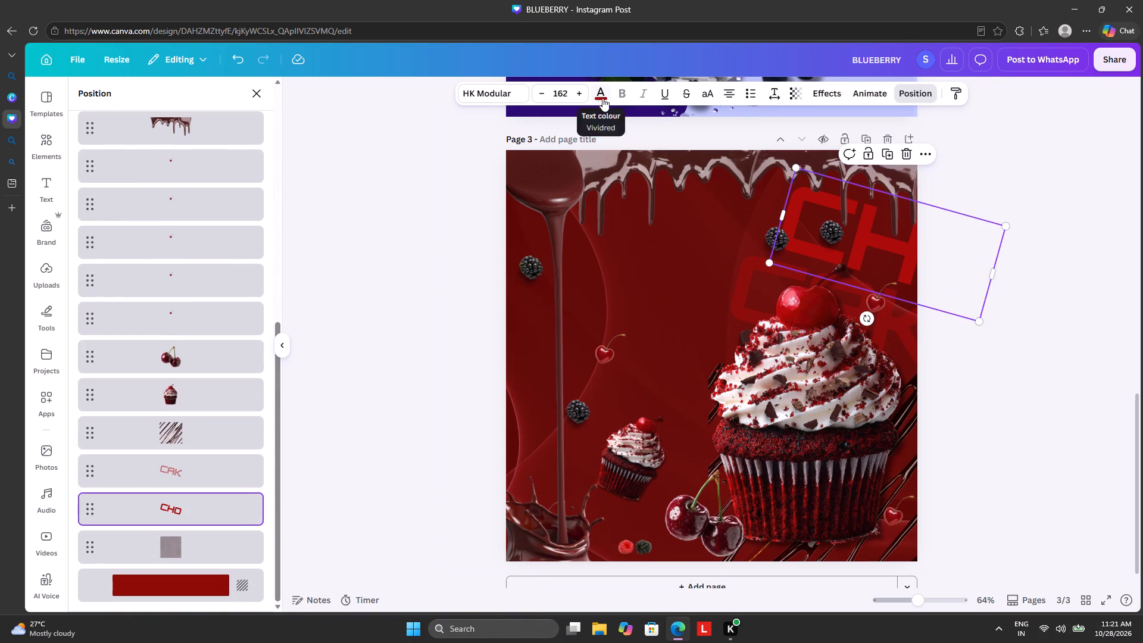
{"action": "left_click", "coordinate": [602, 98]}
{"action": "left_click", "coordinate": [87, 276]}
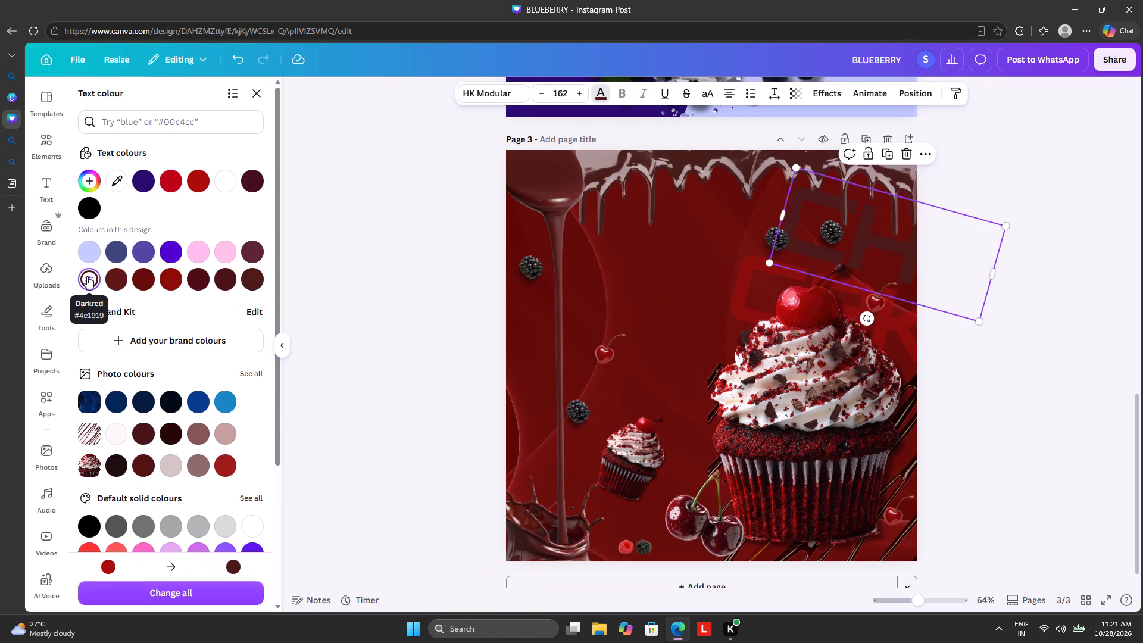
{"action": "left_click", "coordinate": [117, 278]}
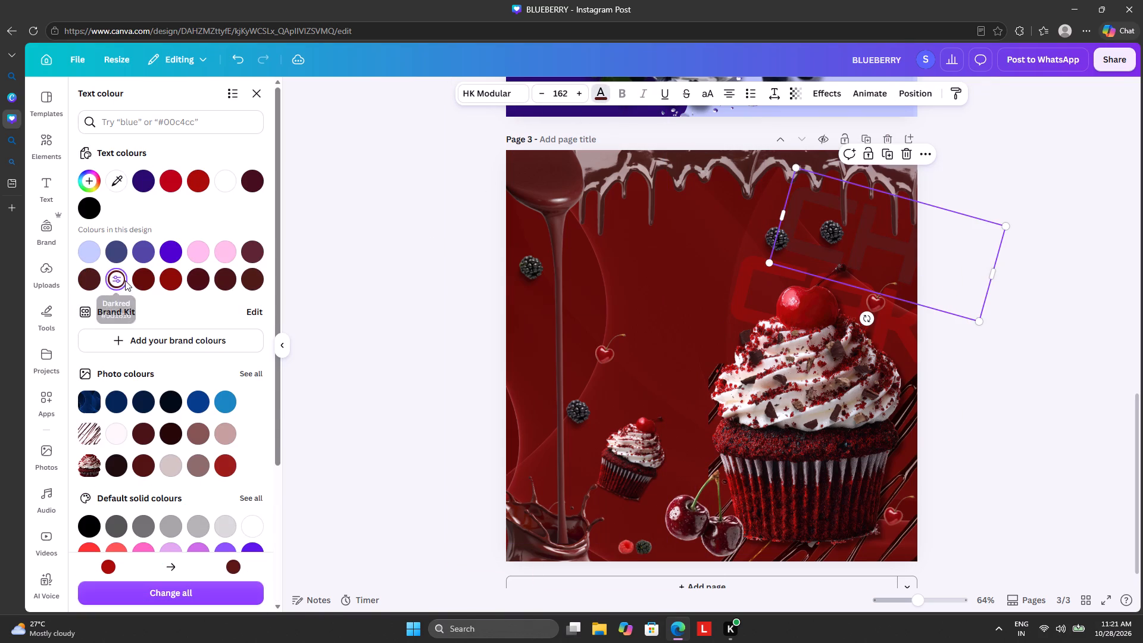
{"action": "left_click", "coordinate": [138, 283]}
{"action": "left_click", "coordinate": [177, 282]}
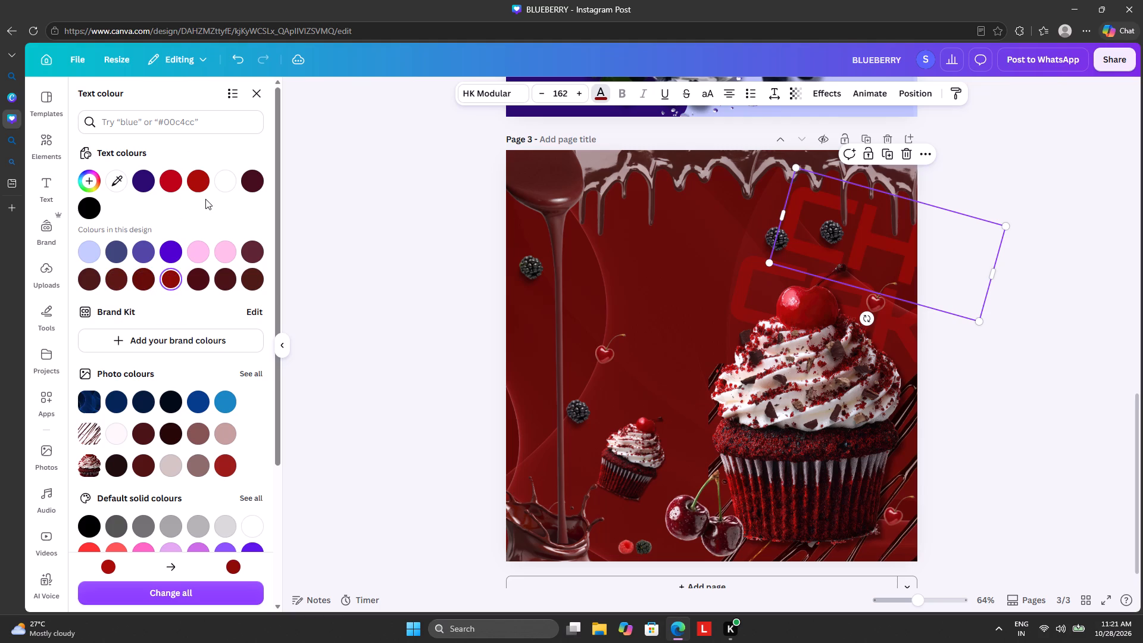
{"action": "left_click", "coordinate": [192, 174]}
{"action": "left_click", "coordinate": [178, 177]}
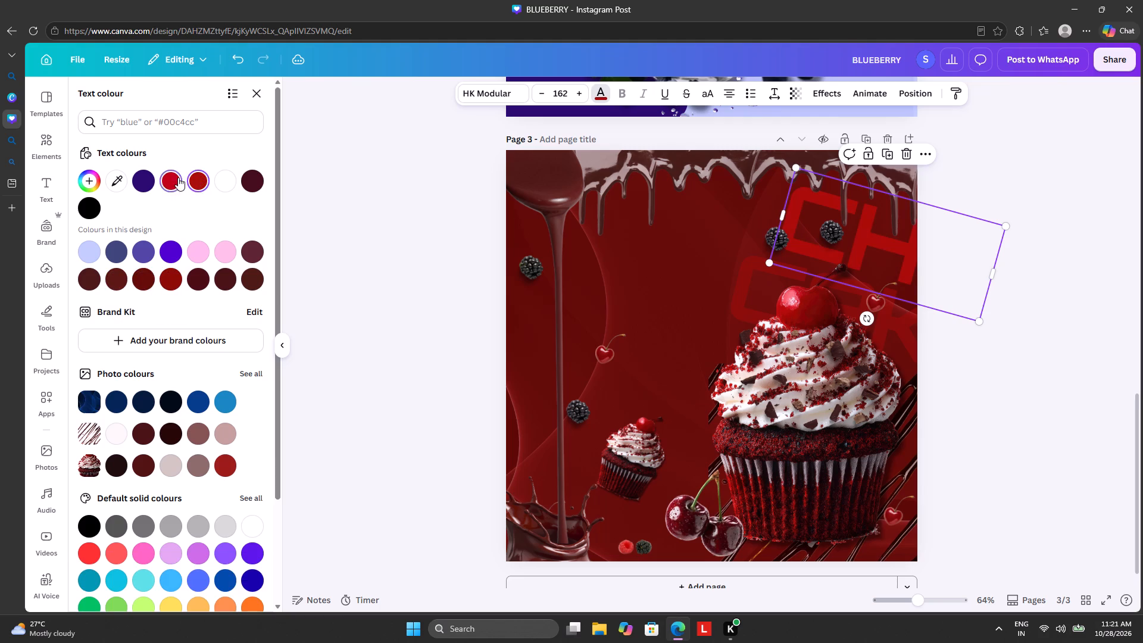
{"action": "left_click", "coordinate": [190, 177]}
Set the CHO text's transparency to 30.
{"action": "left_click", "coordinate": [798, 98]}
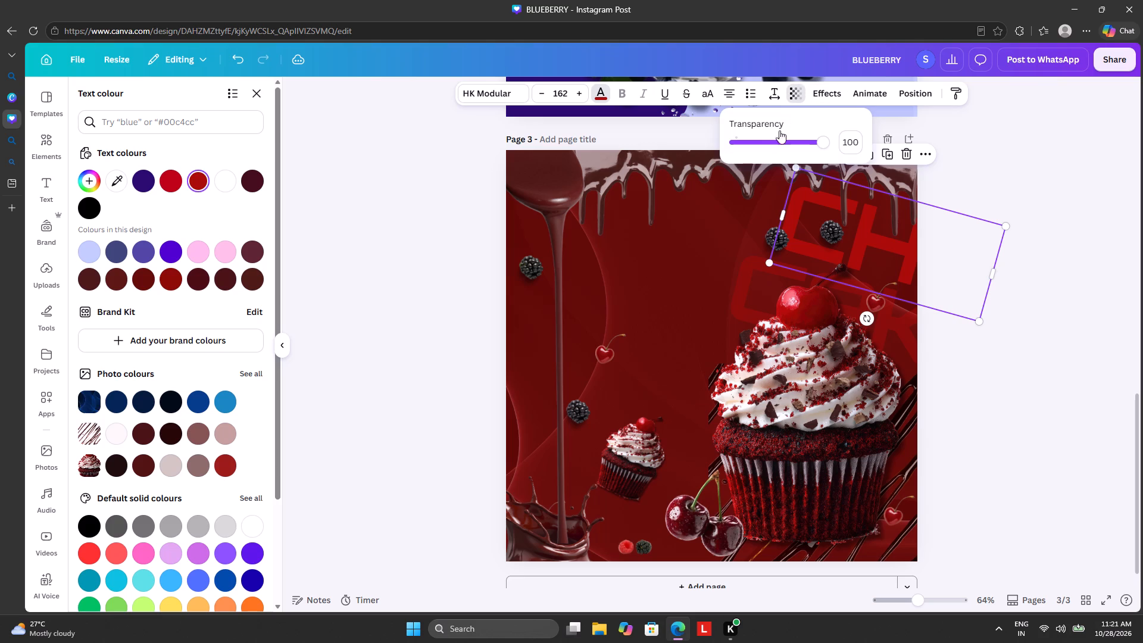
{"action": "left_click_drag", "start_coordinate": [779, 139], "coordinate": [761, 142]}
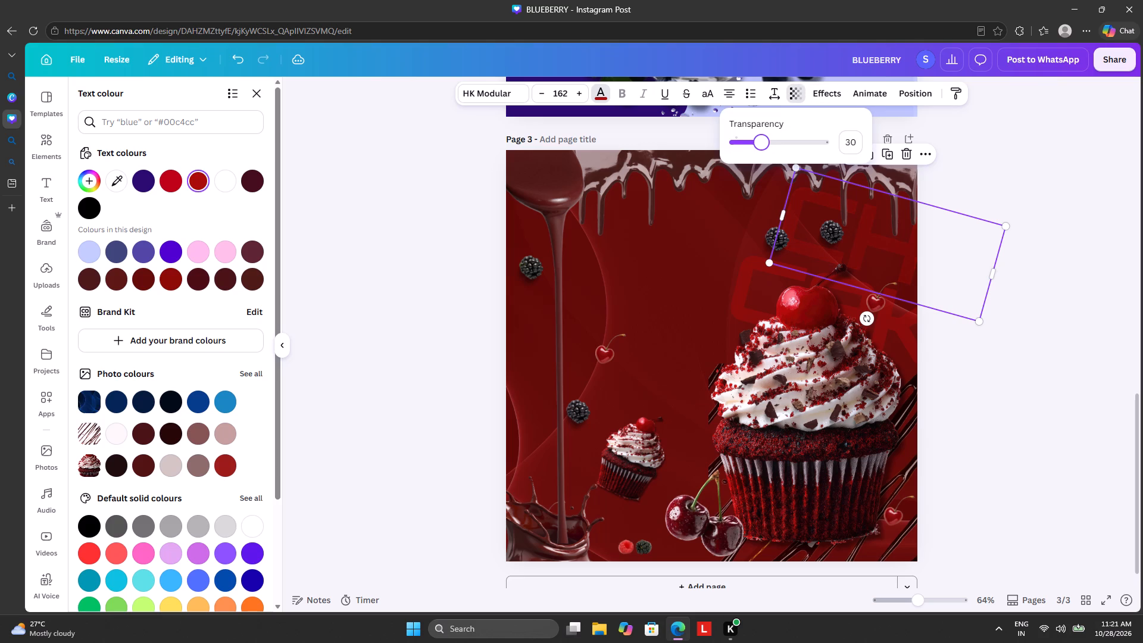
{"action": "left_click", "coordinate": [400, 280]}
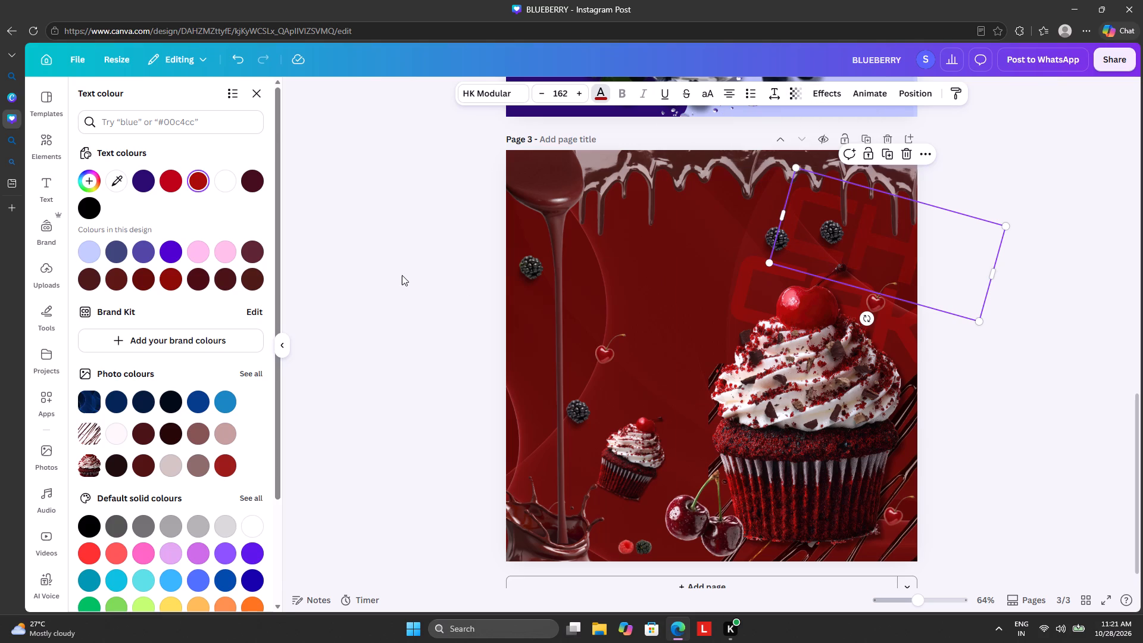
Duplicate the CAK text and move the copy's layer behind the large cupcake, directly above the diagonal streaks.
{"action": "left_click", "coordinate": [402, 274]}
{"action": "left_click", "coordinate": [1118, 241]}
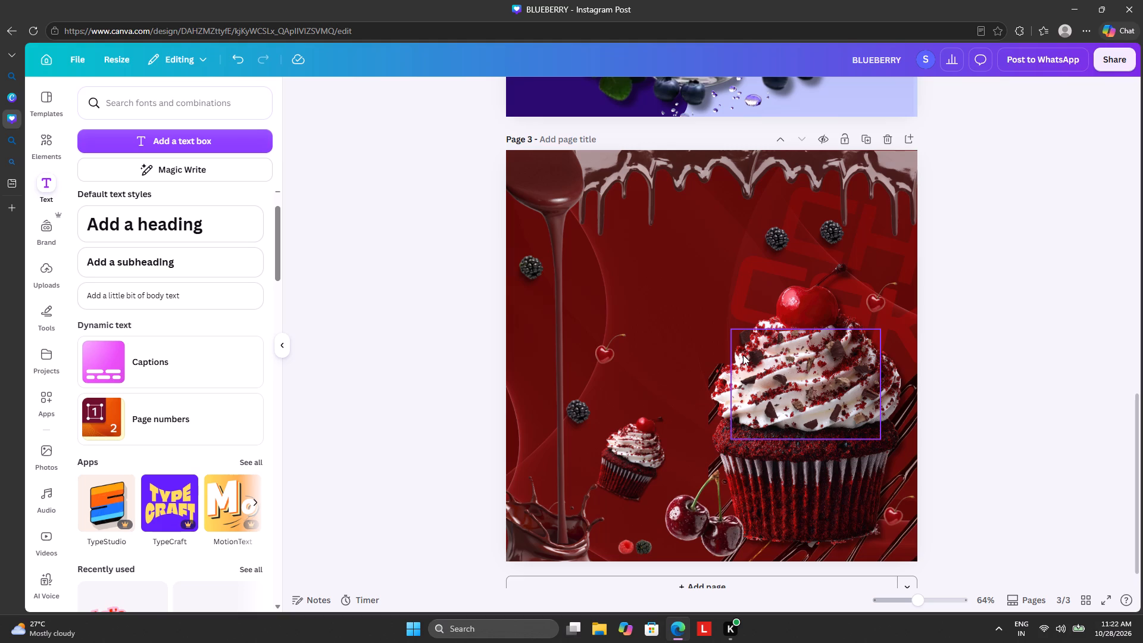
{"action": "left_click", "coordinate": [761, 288]}
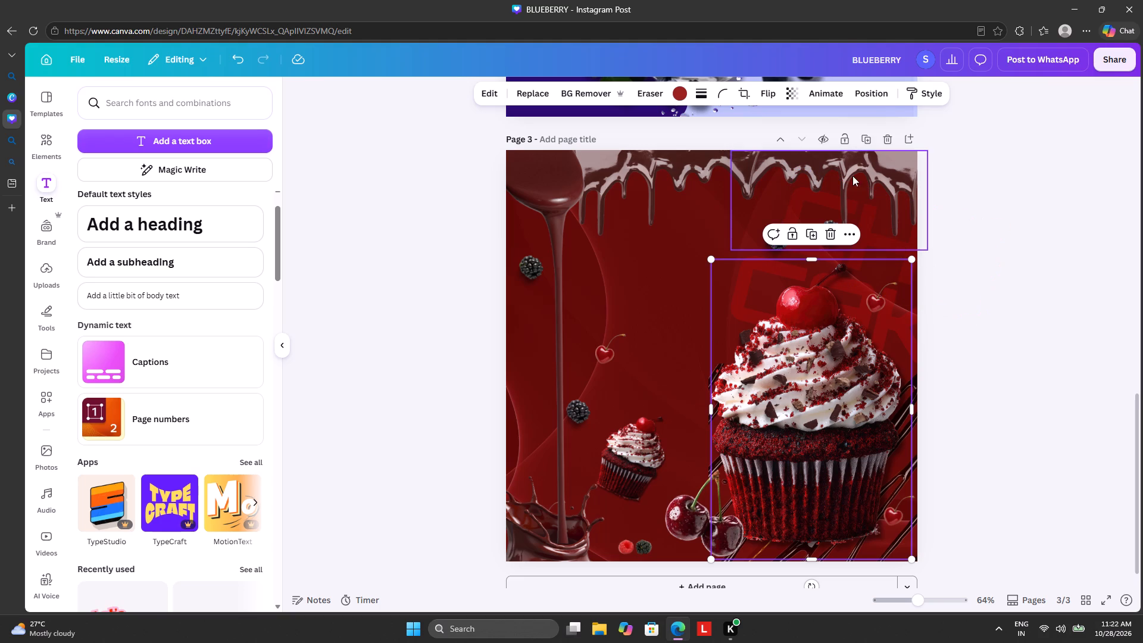
{"action": "left_click", "coordinate": [882, 86]}
{"action": "scroll", "coordinate": [181, 407], "scroll_direction": "down", "scroll_amount": 5}
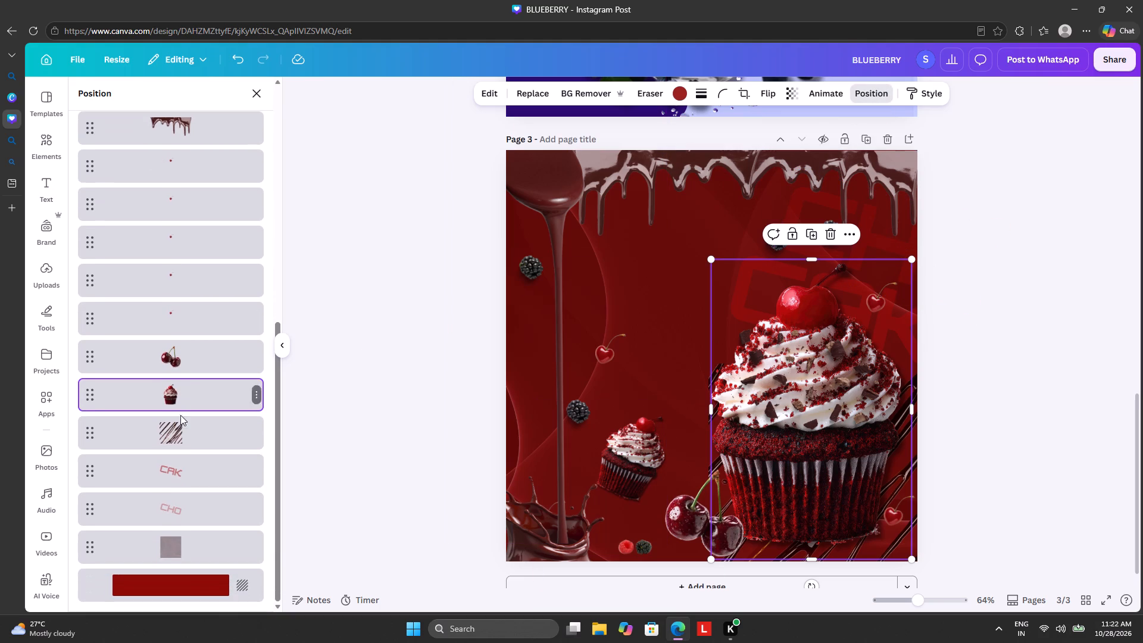
{"action": "scroll", "coordinate": [180, 415], "scroll_direction": "down", "scroll_amount": 2}
{"action": "left_click", "coordinate": [171, 466]}
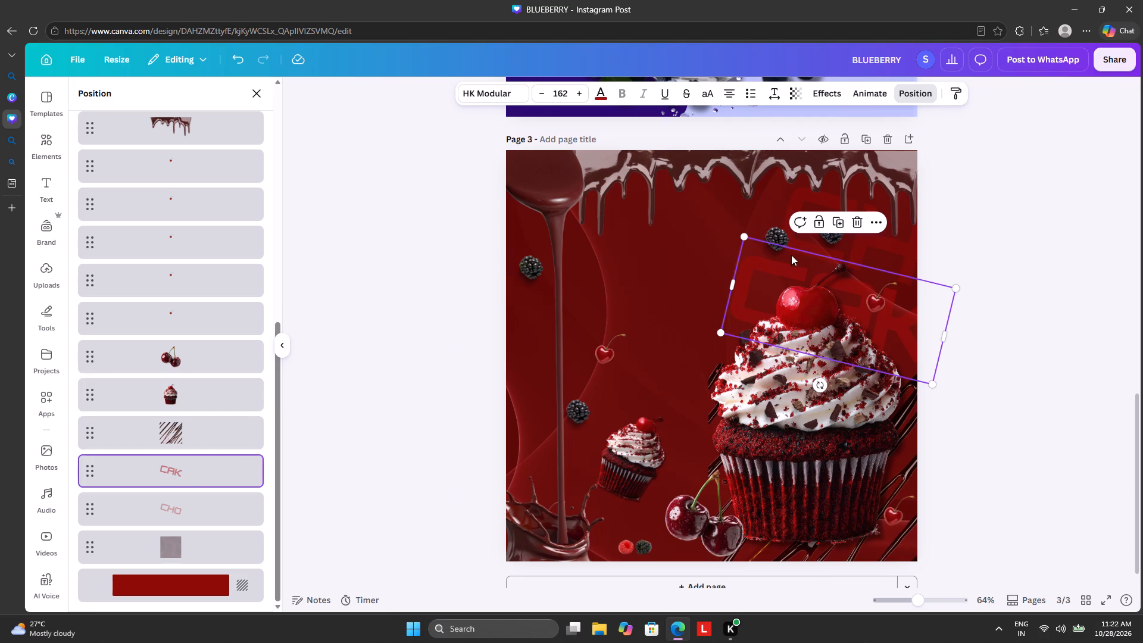
{"action": "left_click", "coordinate": [841, 219]}
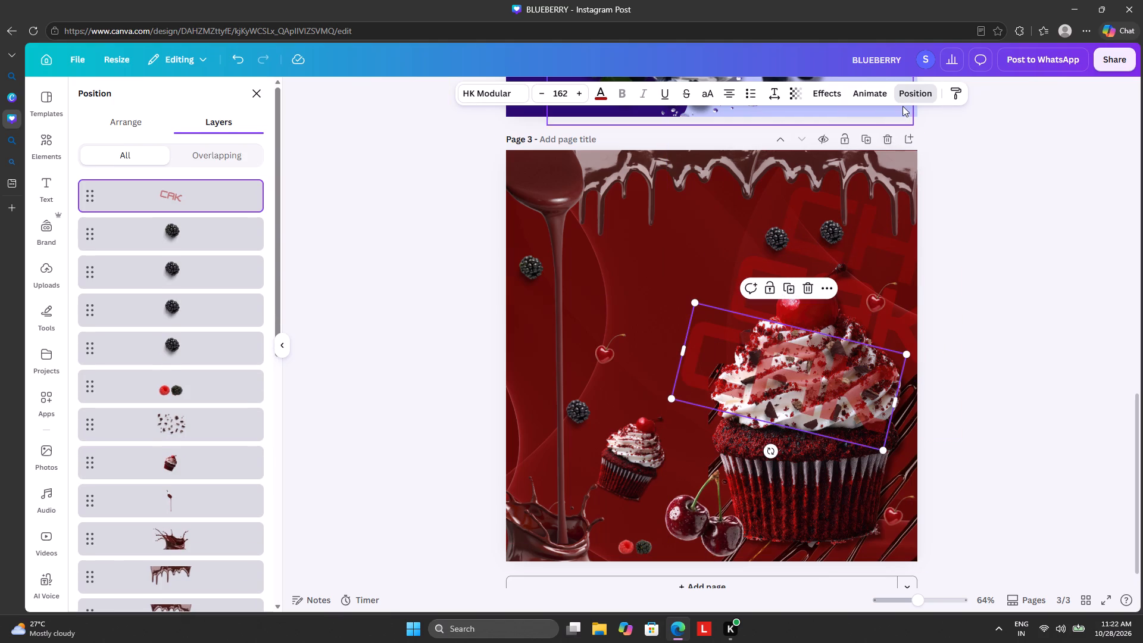
{"action": "left_click_drag", "start_coordinate": [129, 196], "coordinate": [130, 202]}
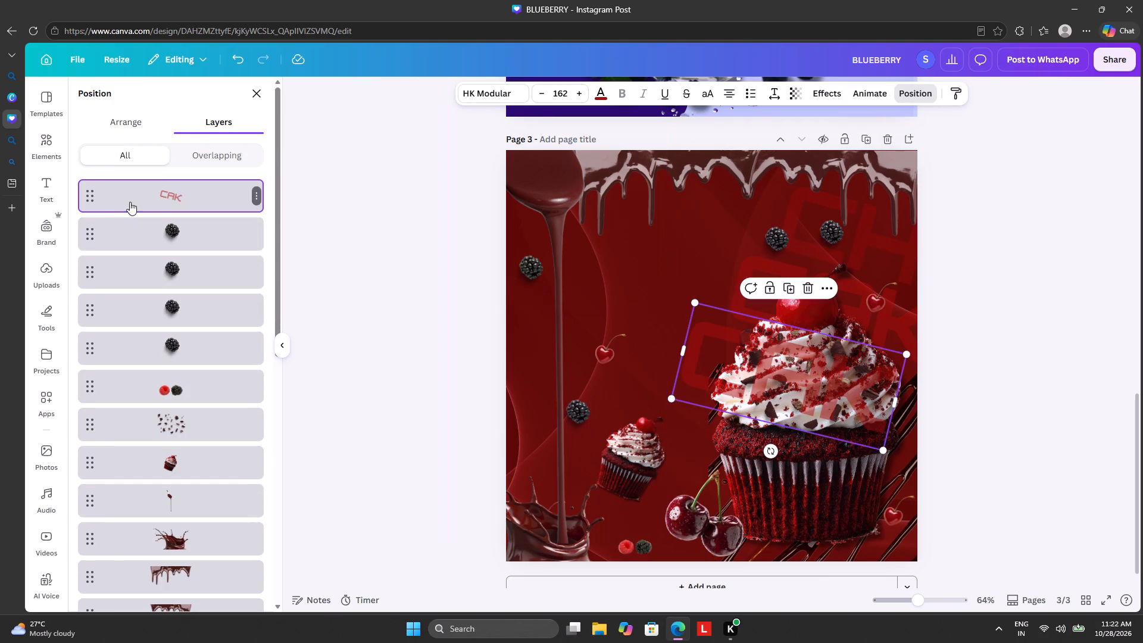
{"action": "left_click_drag", "start_coordinate": [130, 202], "coordinate": [115, 538]}
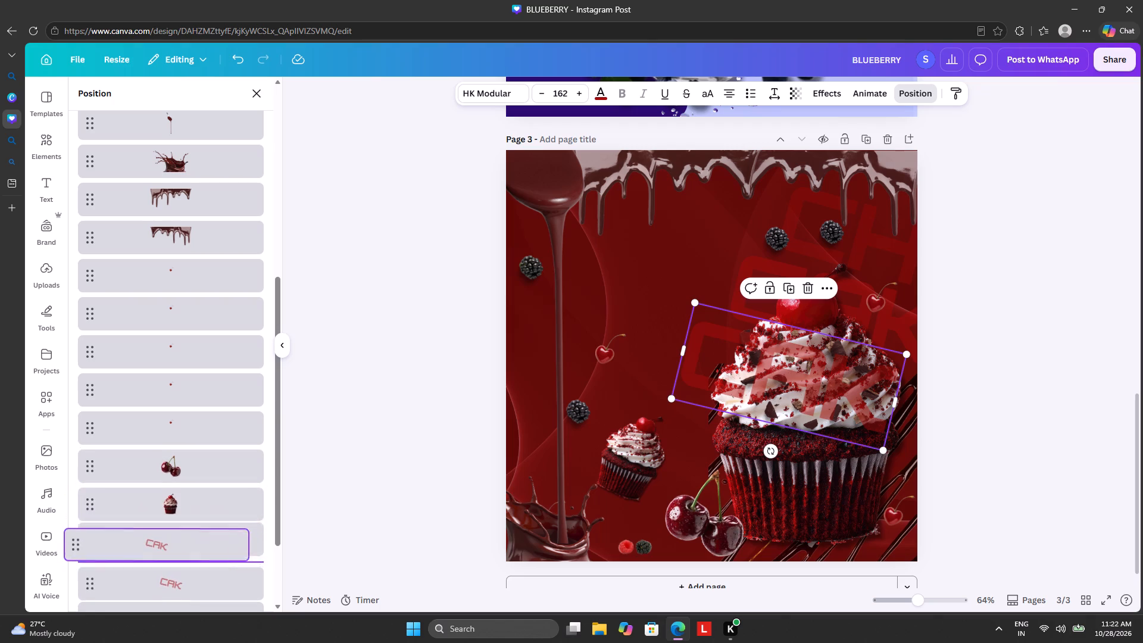
{"action": "left_click_drag", "start_coordinate": [115, 538], "coordinate": [115, 532]}
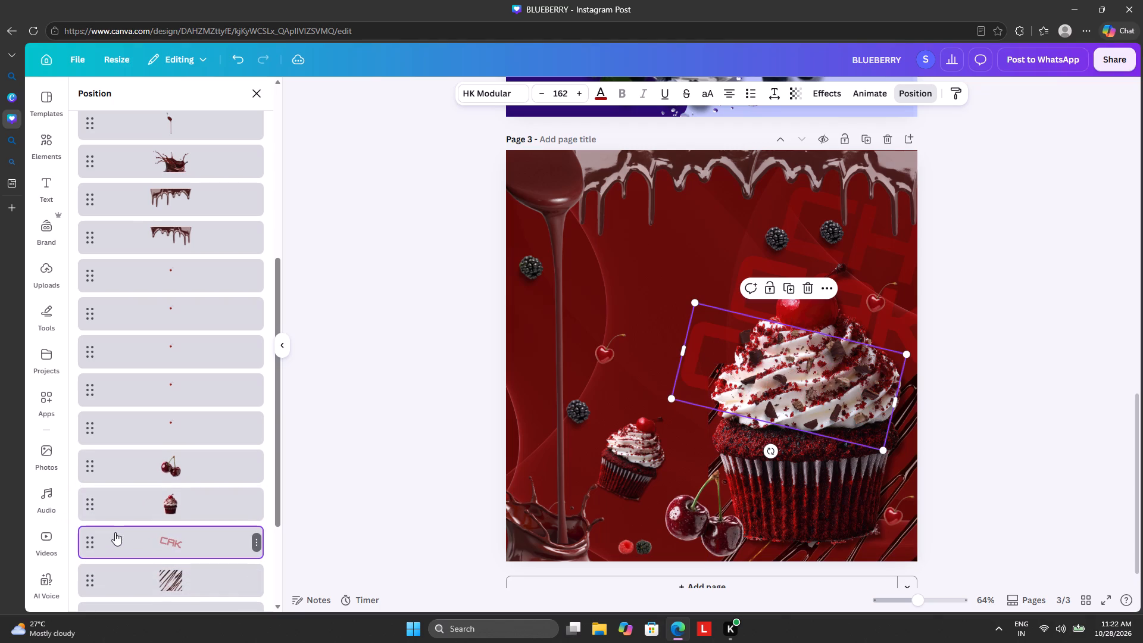
Duplicate the CAK copy and move the new layer behind the diagonal streaks, directly above the original CAK text's layer.
{"action": "left_click", "coordinate": [787, 292]}
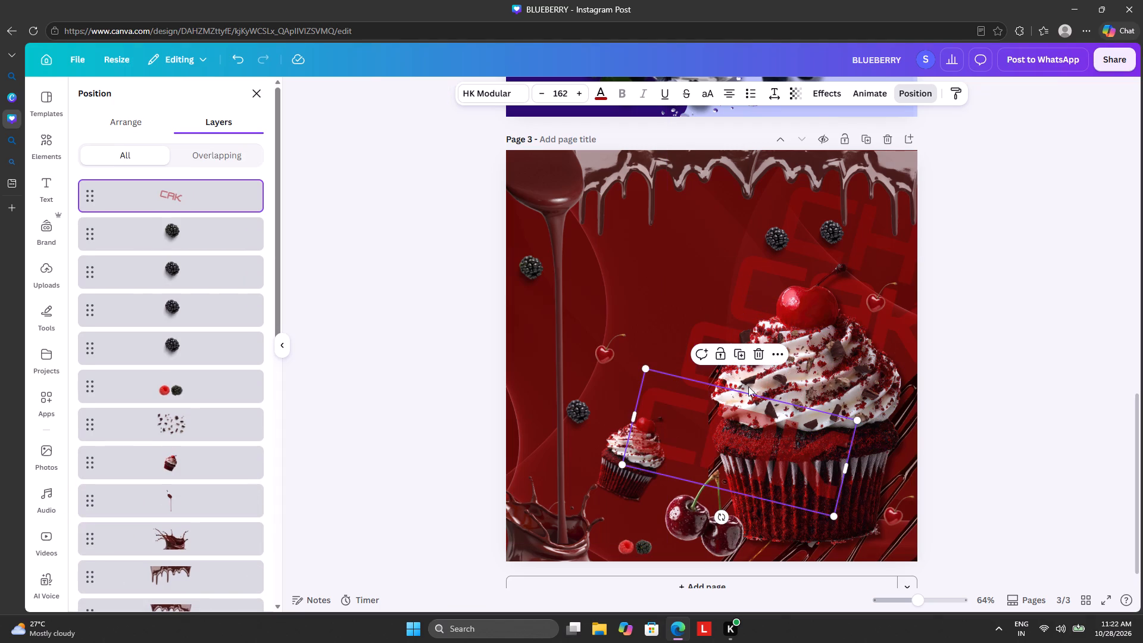
{"action": "left_click", "coordinate": [858, 92]}
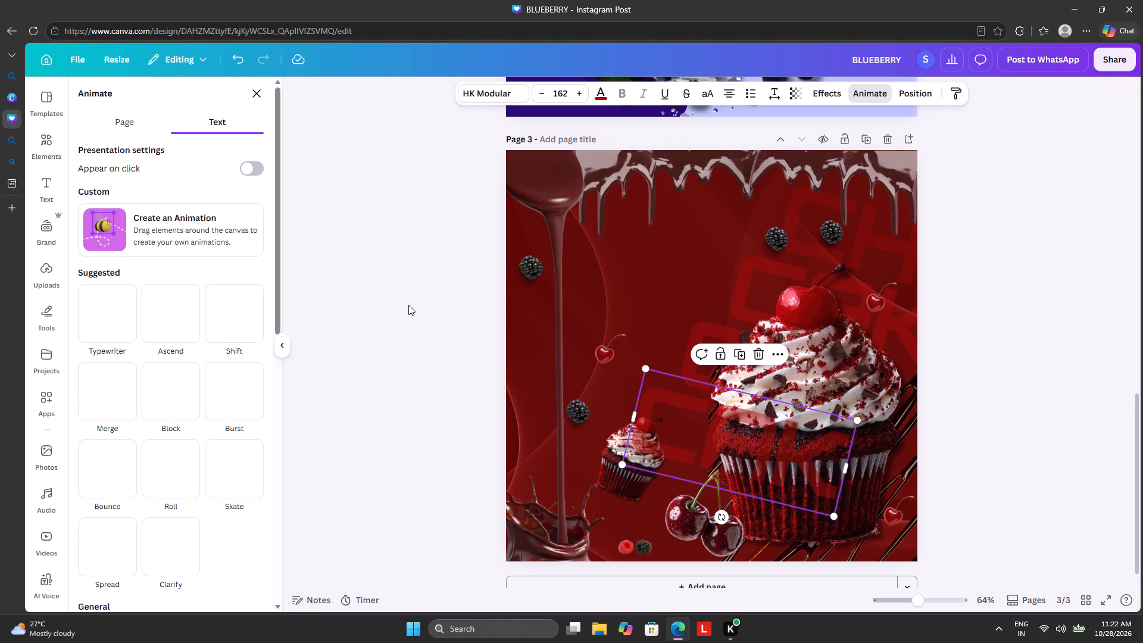
{"action": "left_click", "coordinate": [900, 90]}
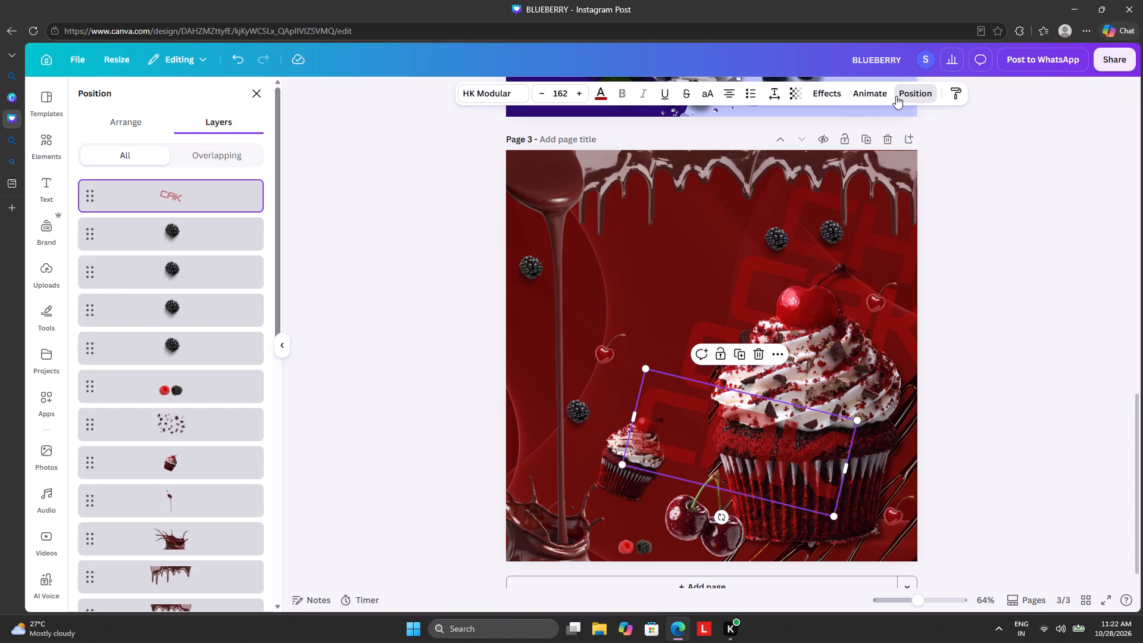
{"action": "left_click_drag", "start_coordinate": [208, 196], "coordinate": [170, 553]}
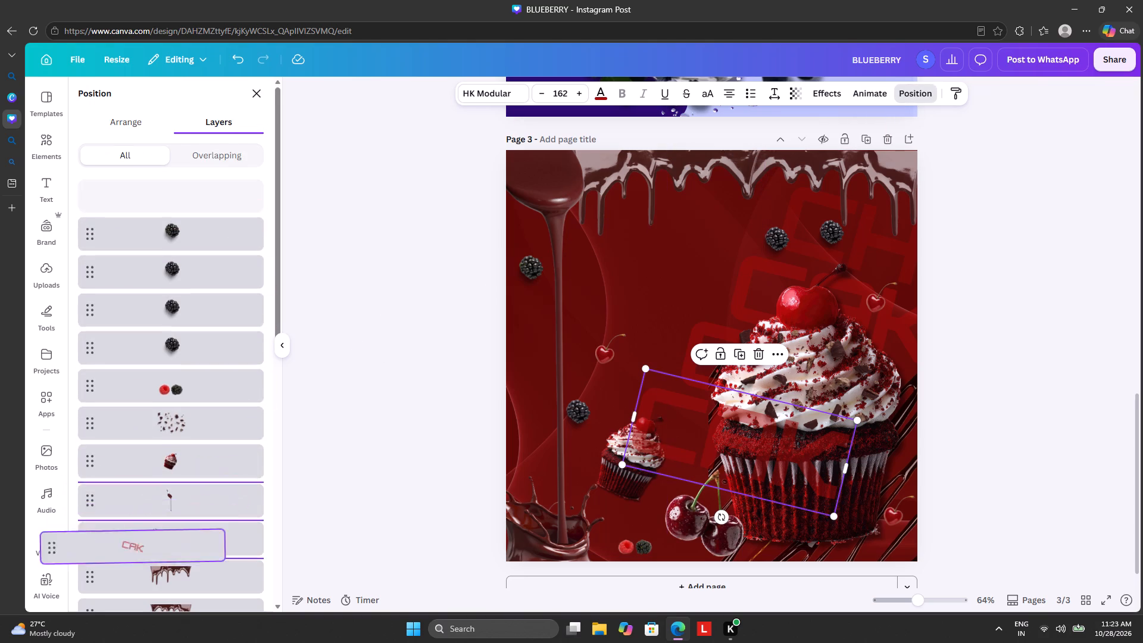
{"action": "left_click_drag", "start_coordinate": [170, 553], "coordinate": [182, 576]}
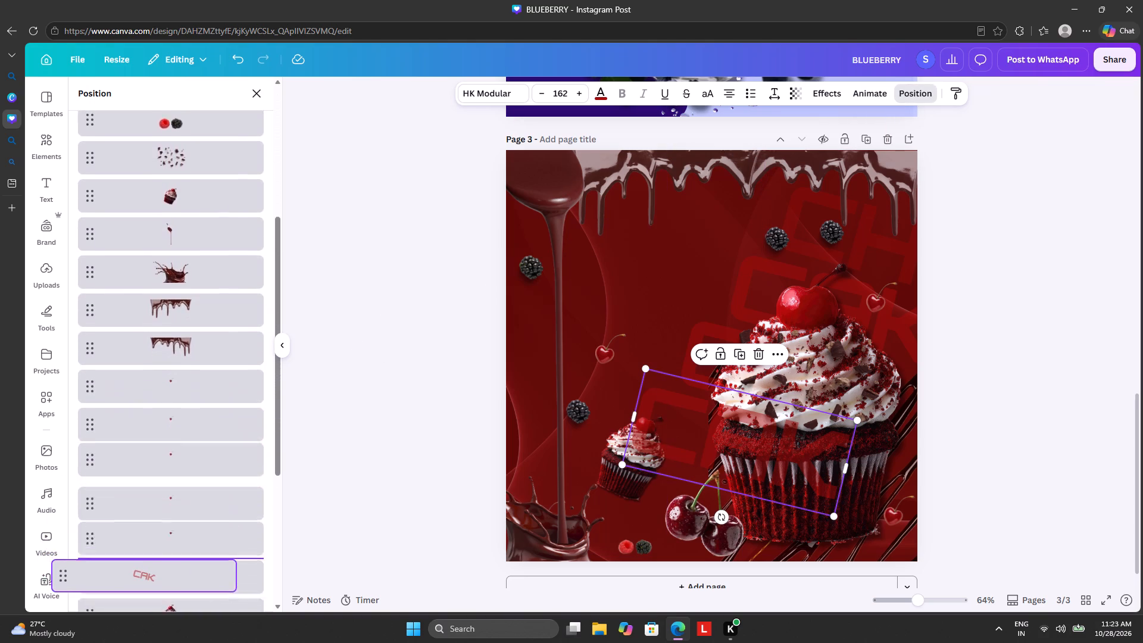
{"action": "left_click_drag", "start_coordinate": [182, 576], "coordinate": [192, 501]}
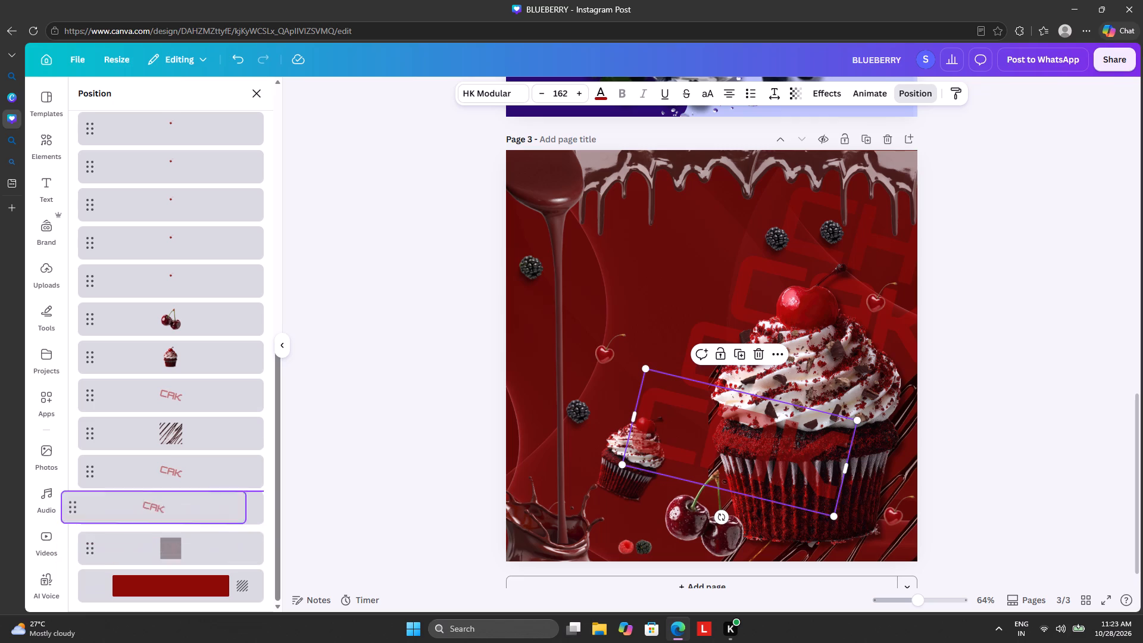
{"action": "left_click_drag", "start_coordinate": [192, 501], "coordinate": [207, 451]}
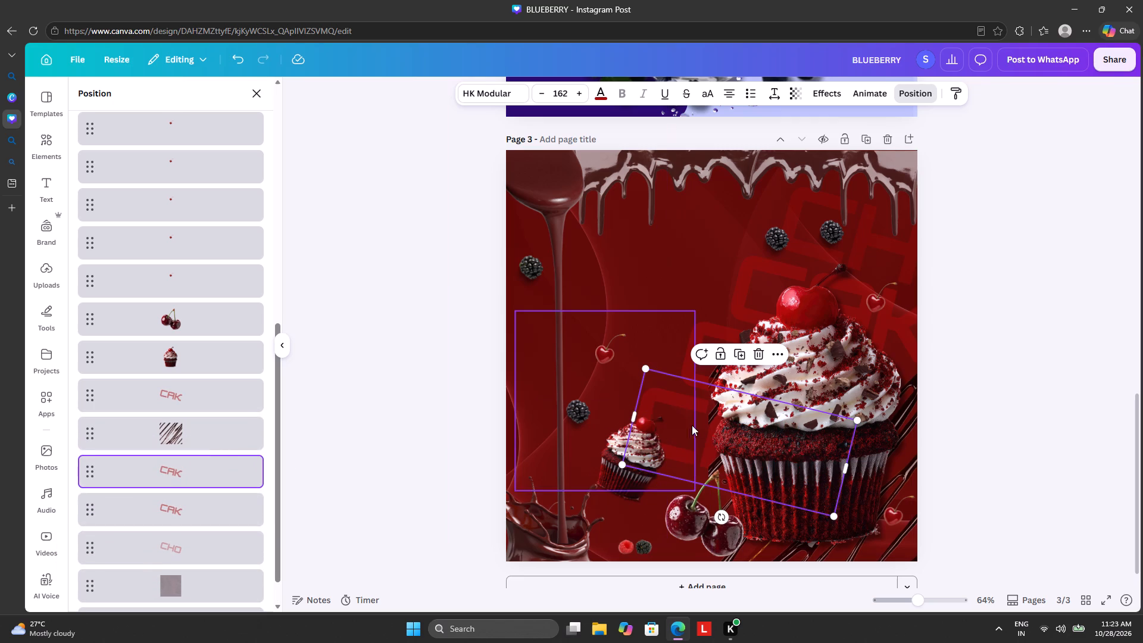
Spread the two CAK copies down the large cupcake, the newest across its base and the other across its frosting.
{"action": "left_click_drag", "start_coordinate": [757, 469], "coordinate": [845, 493]}
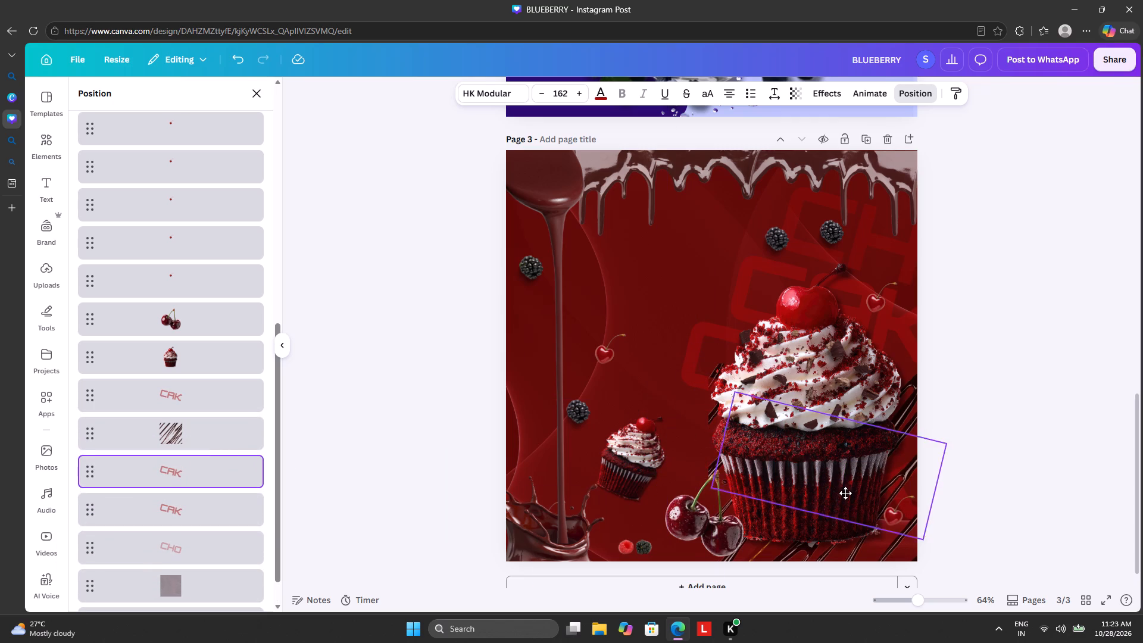
{"action": "left_click_drag", "start_coordinate": [845, 493], "coordinate": [808, 507]}
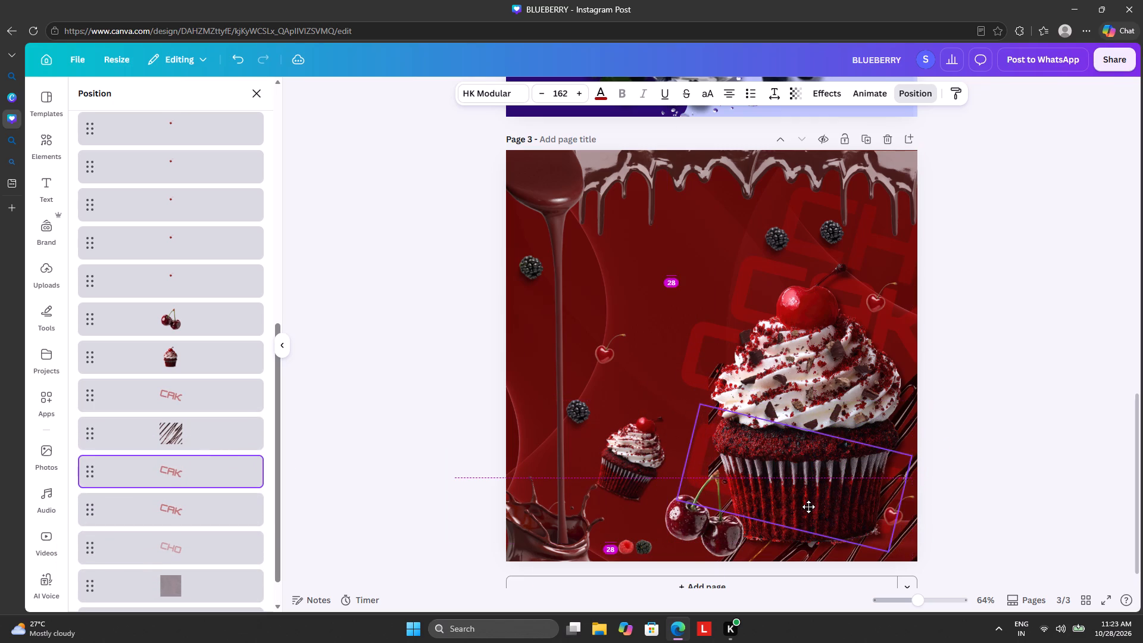
{"action": "left_click_drag", "start_coordinate": [808, 507], "coordinate": [805, 506]}
{"action": "left_click_drag", "start_coordinate": [704, 360], "coordinate": [727, 377]}
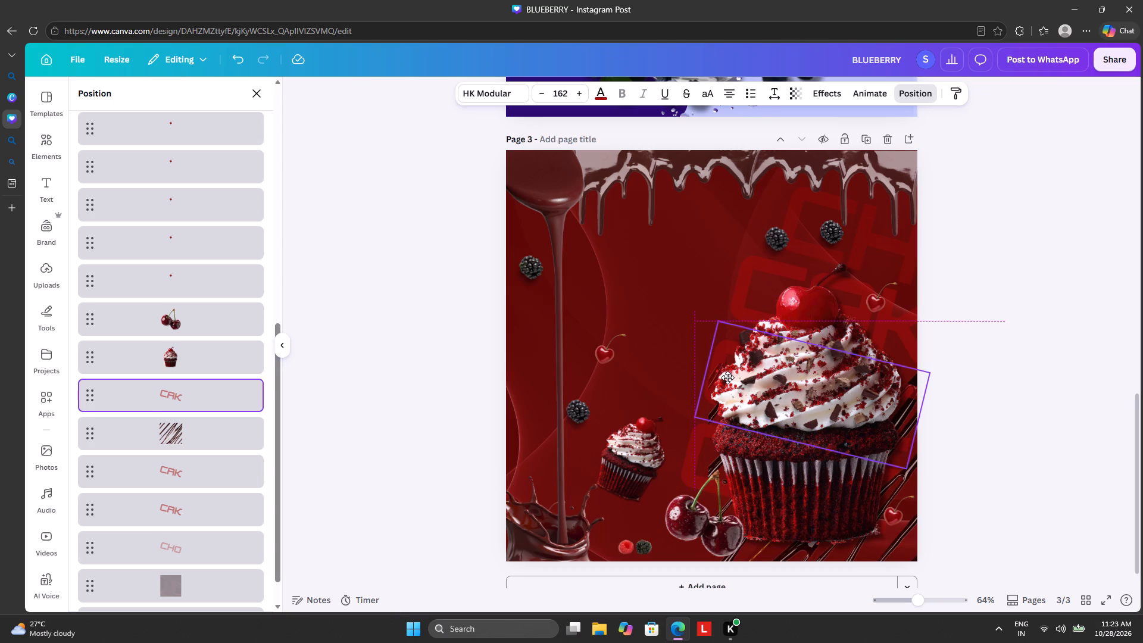
{"action": "left_click_drag", "start_coordinate": [727, 377], "coordinate": [718, 375]}
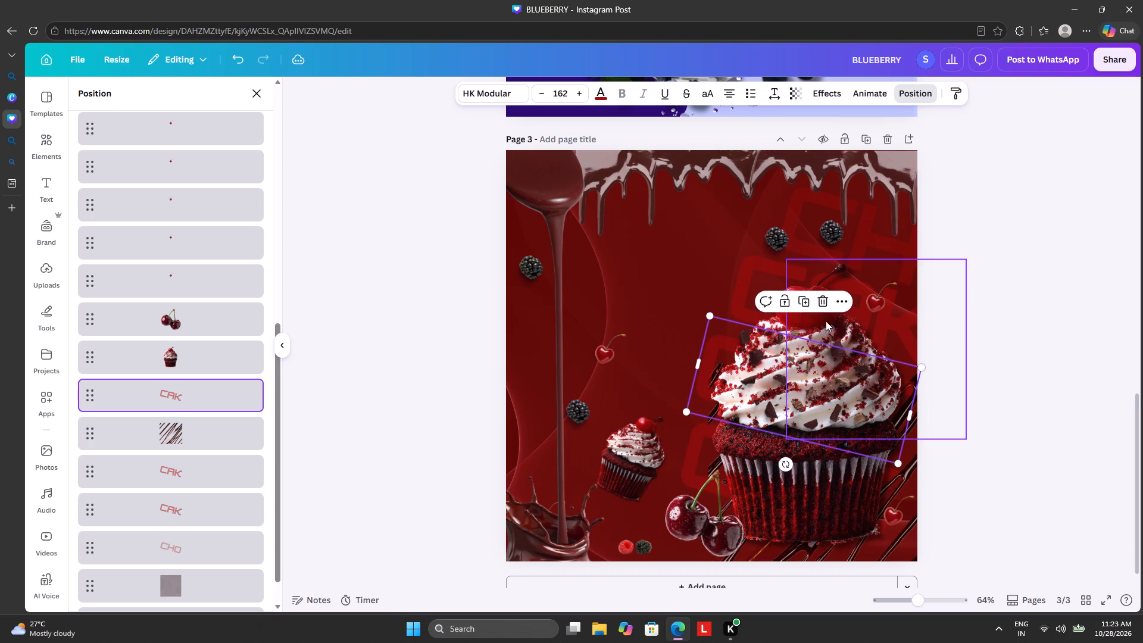
Duplicate the CAK copy over the frosting, then delete both that duplicate and the copy itself.
{"action": "left_click", "coordinate": [805, 306]}
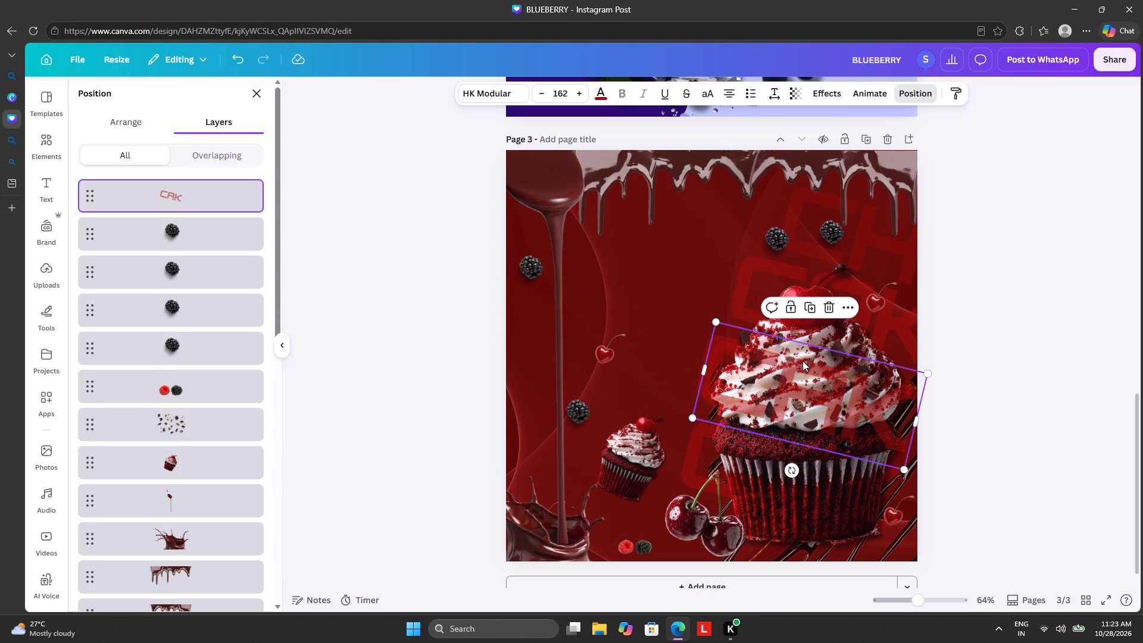
{"action": "left_click", "coordinate": [827, 310]}
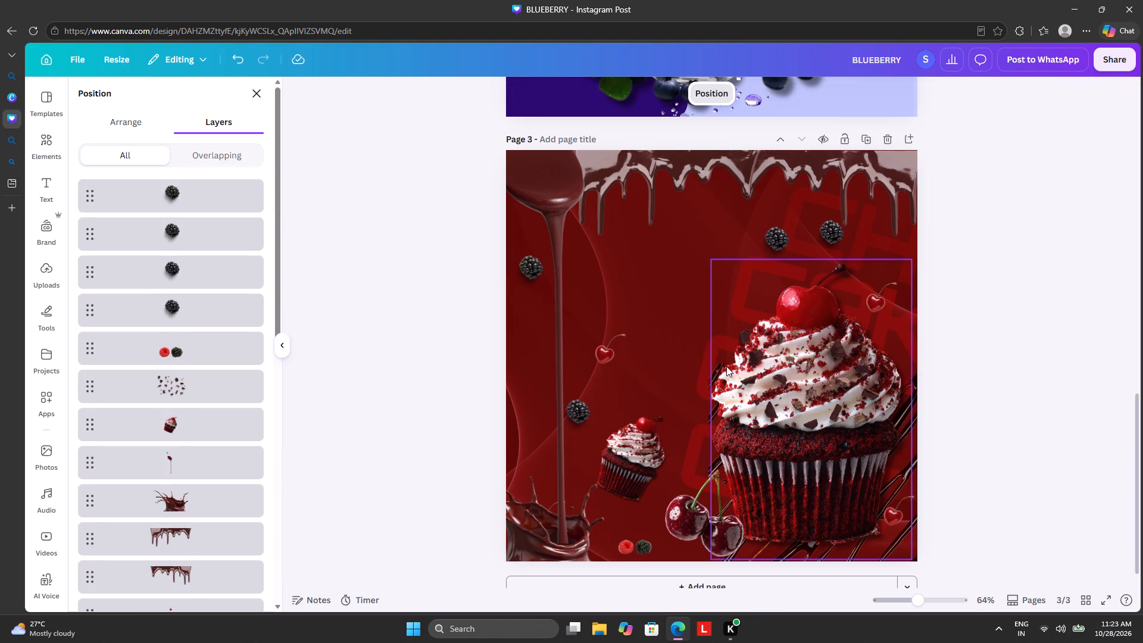
{"action": "left_click", "coordinate": [708, 363]}
{"action": "left_click", "coordinate": [824, 301]}
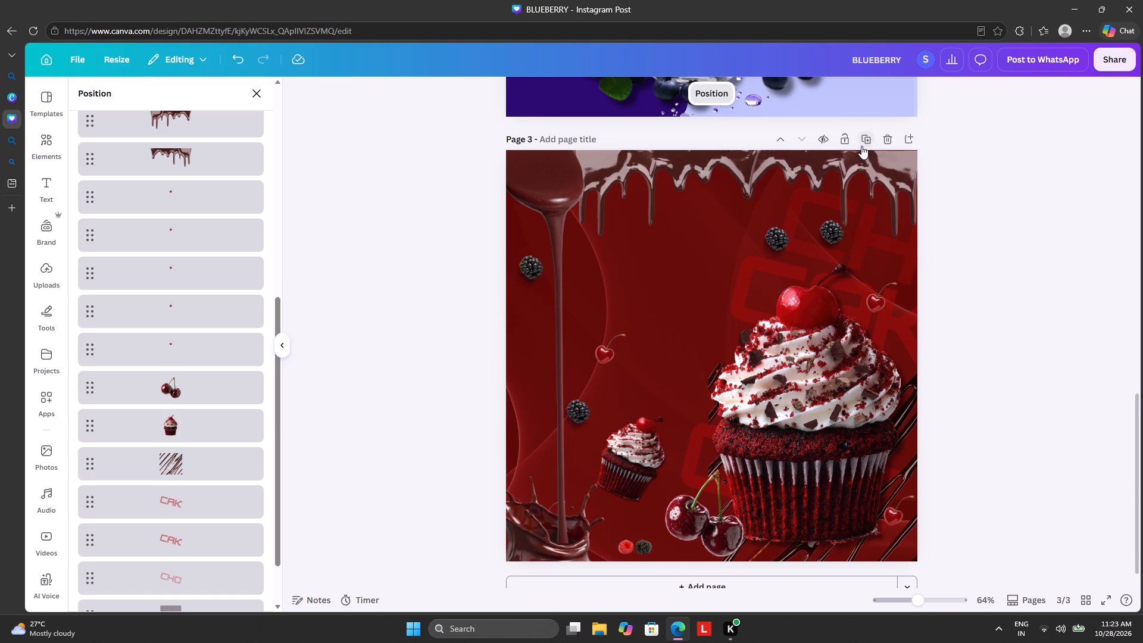
Move the original CAK text slightly down behind the large cupcake's cherry, widening its gap from the CHO text.
{"action": "left_click", "coordinate": [691, 330]}
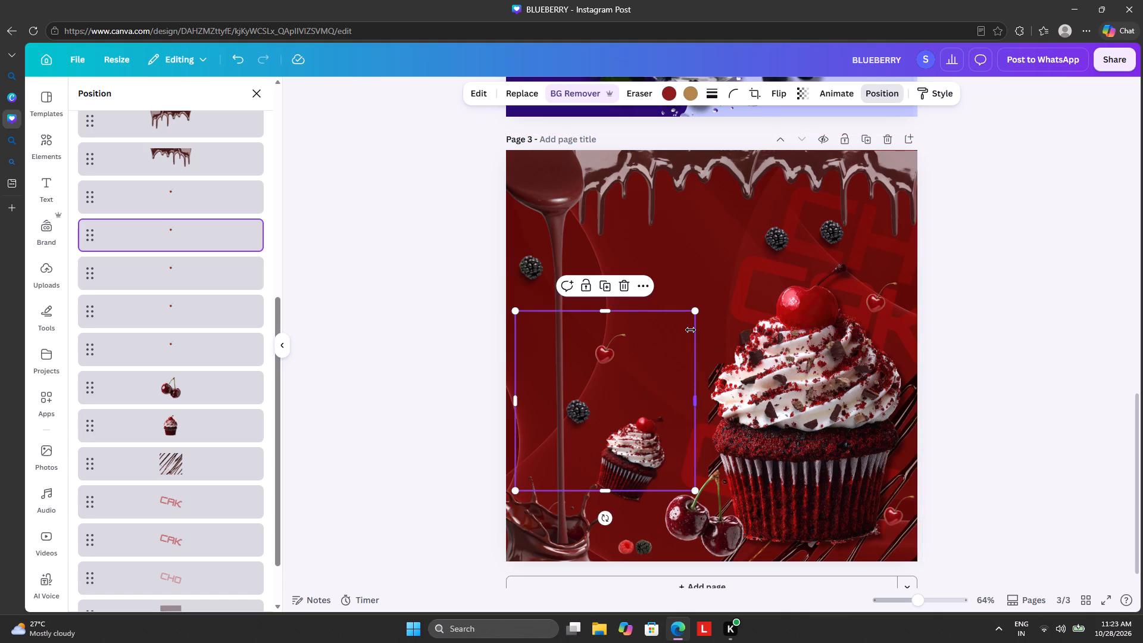
{"action": "left_click", "coordinate": [885, 90]}
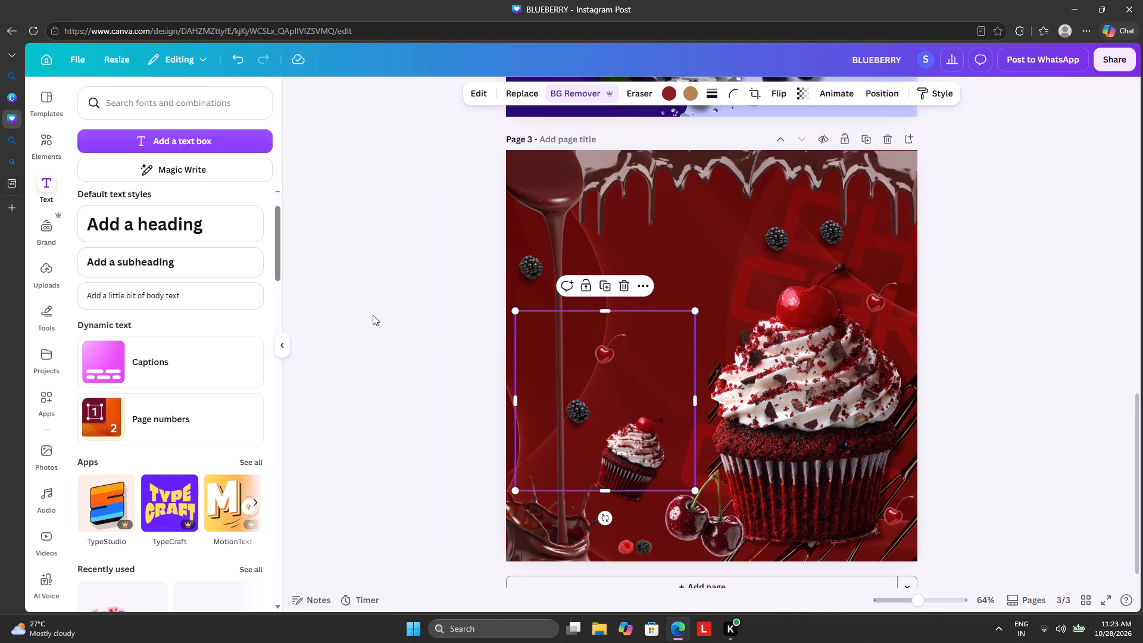
{"action": "left_click", "coordinate": [882, 93]}
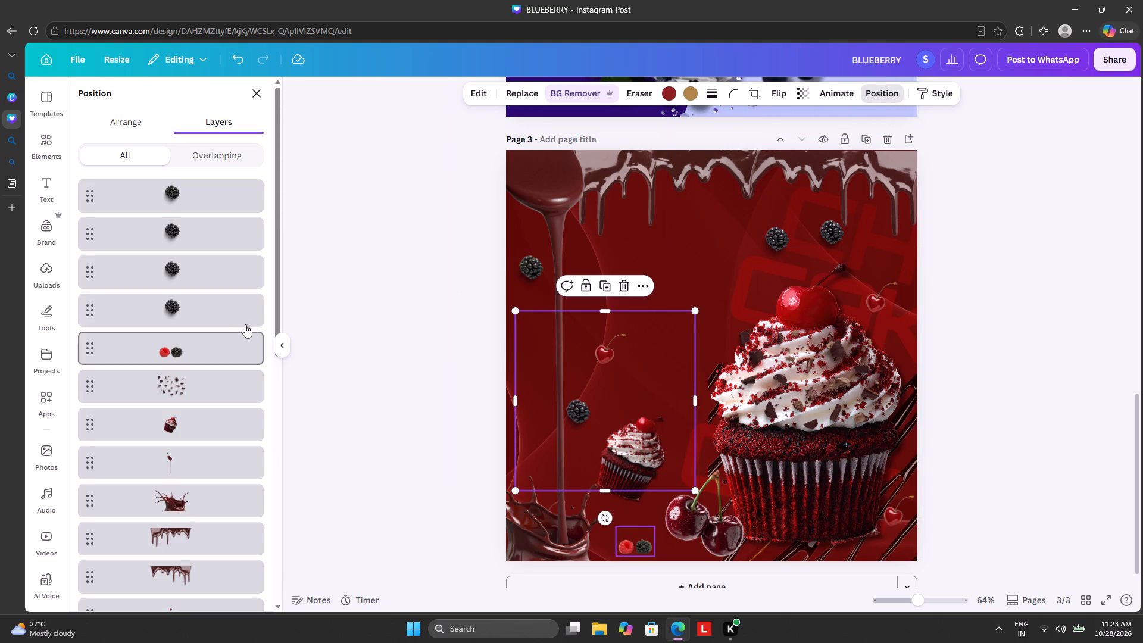
{"action": "scroll", "coordinate": [238, 305], "scroll_direction": "down", "scroll_amount": 14}
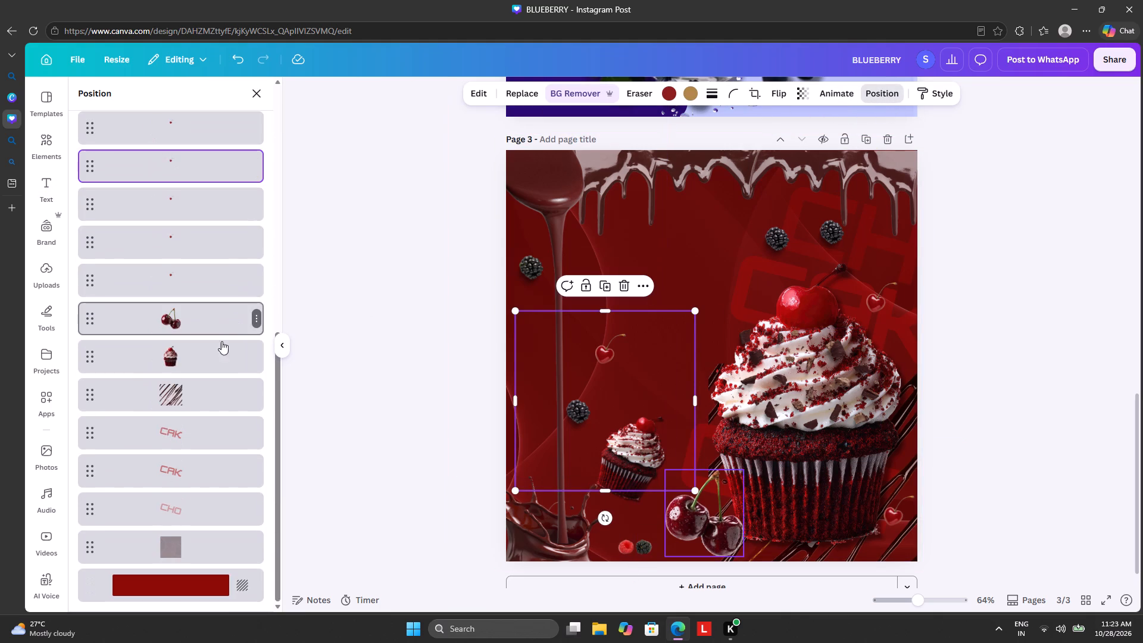
{"action": "left_click", "coordinate": [185, 438]}
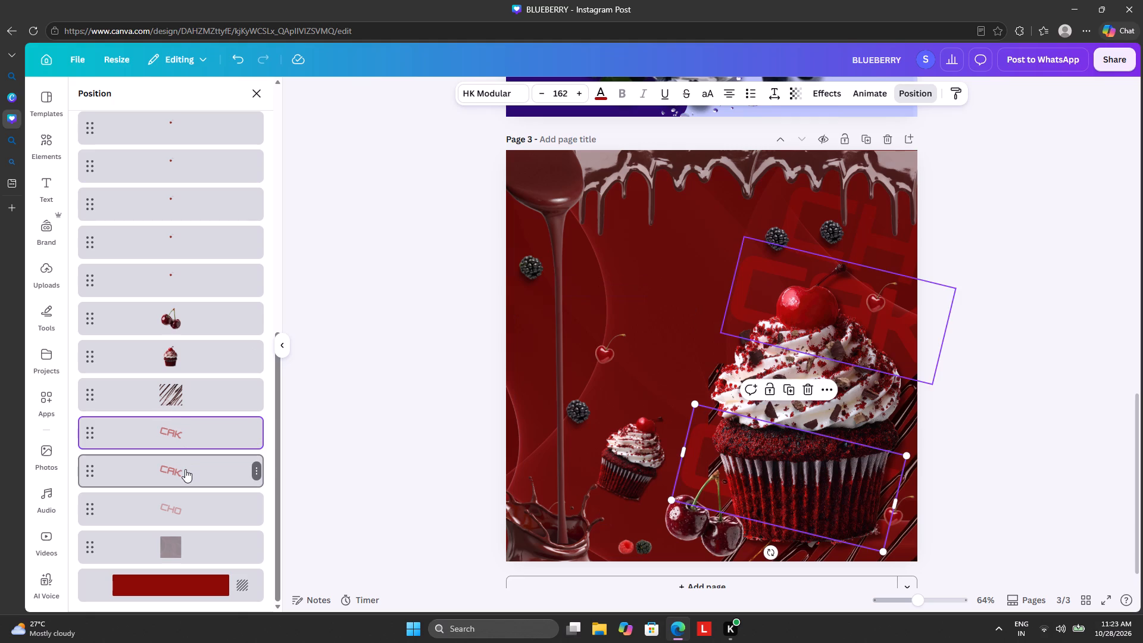
{"action": "left_click", "coordinate": [185, 469]}
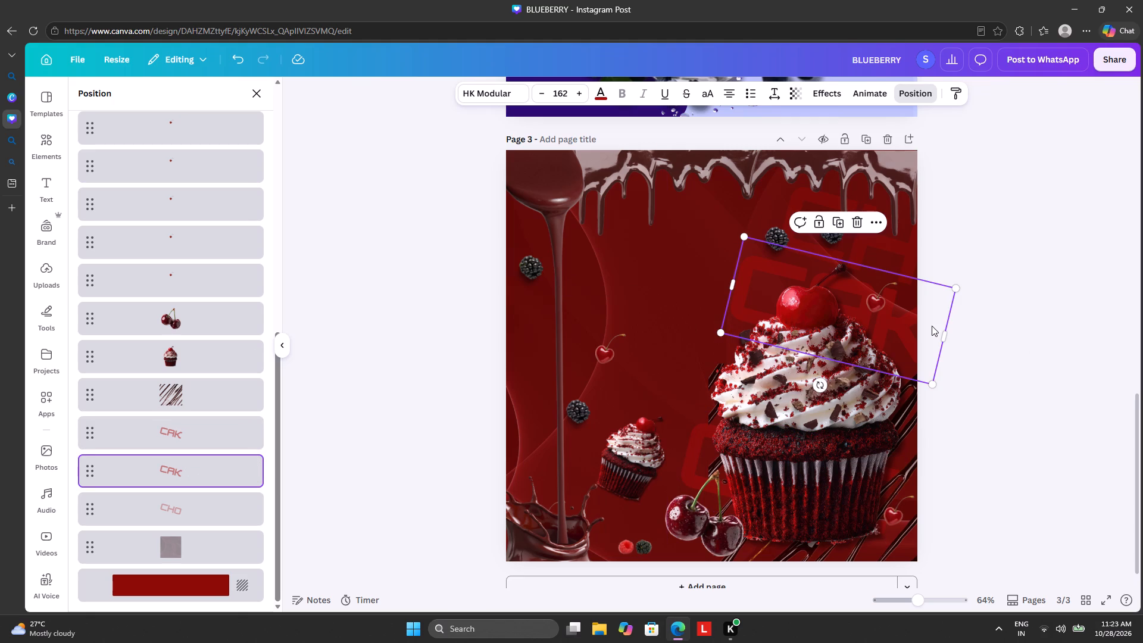
{"action": "left_click_drag", "start_coordinate": [930, 323], "coordinate": [924, 346]}
{"action": "left_click", "coordinate": [1072, 310]}
{"action": "left_click", "coordinate": [1072, 310]}
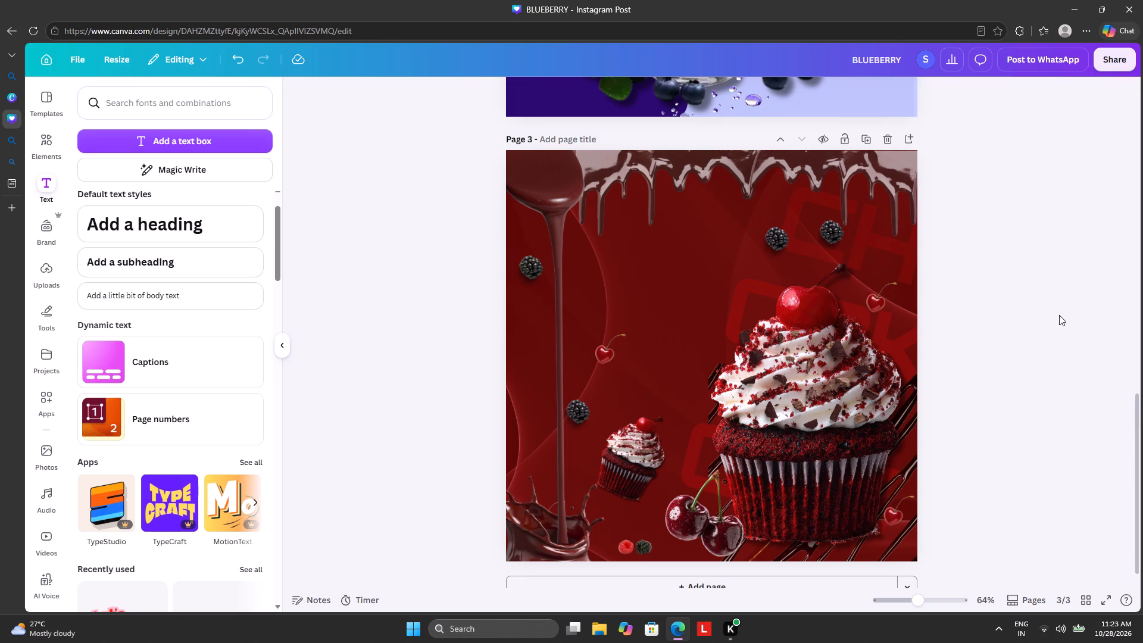
Recolour the faded CHO text above the large cupcake, trying blue, pink and purple before applying the dark red #8d0b06.
{"action": "left_click", "coordinate": [1123, 367]}
{"action": "left_click", "coordinate": [908, 252]}
{"action": "left_click", "coordinate": [598, 82]}
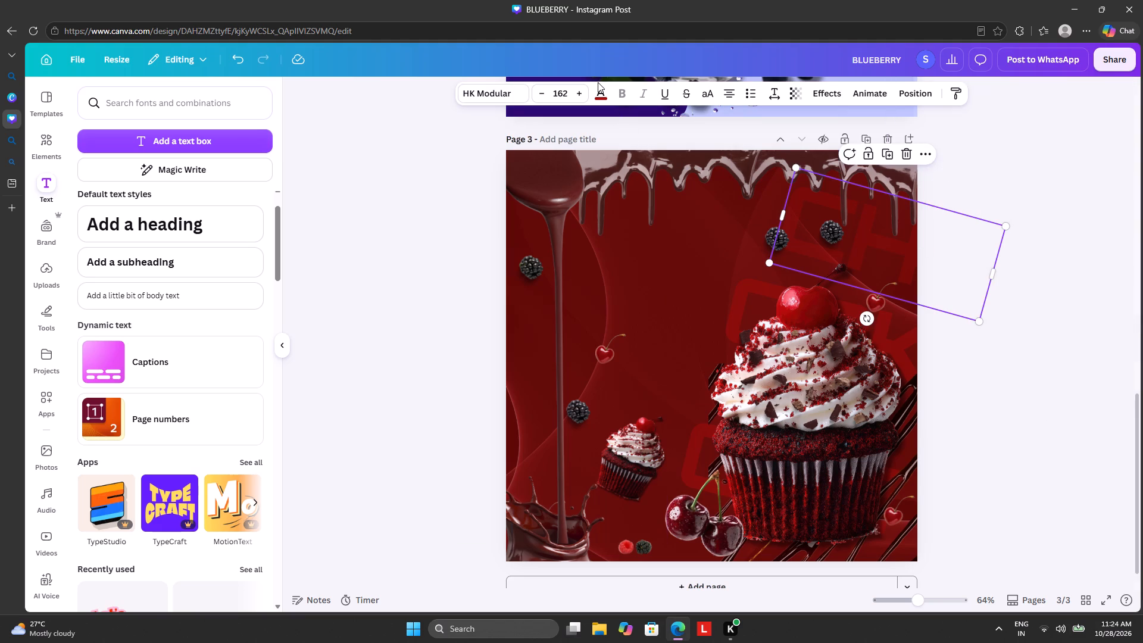
{"action": "left_click", "coordinate": [598, 91]}
{"action": "left_click", "coordinate": [224, 399]}
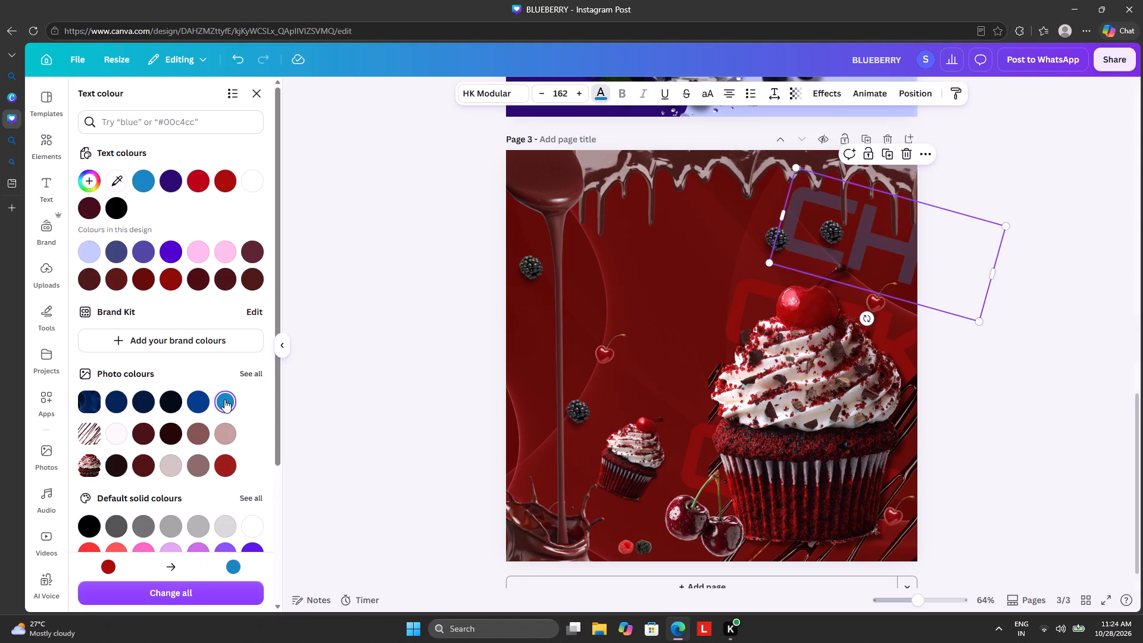
{"action": "scroll", "coordinate": [162, 502], "scroll_direction": "down", "scroll_amount": 2}
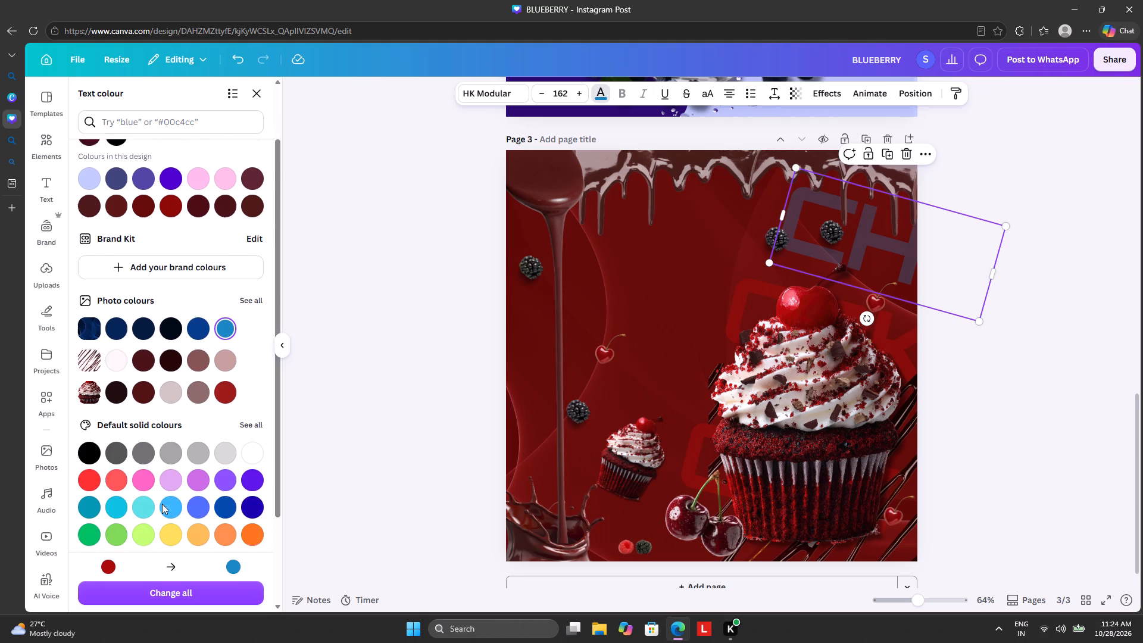
{"action": "left_click", "coordinate": [135, 432]}
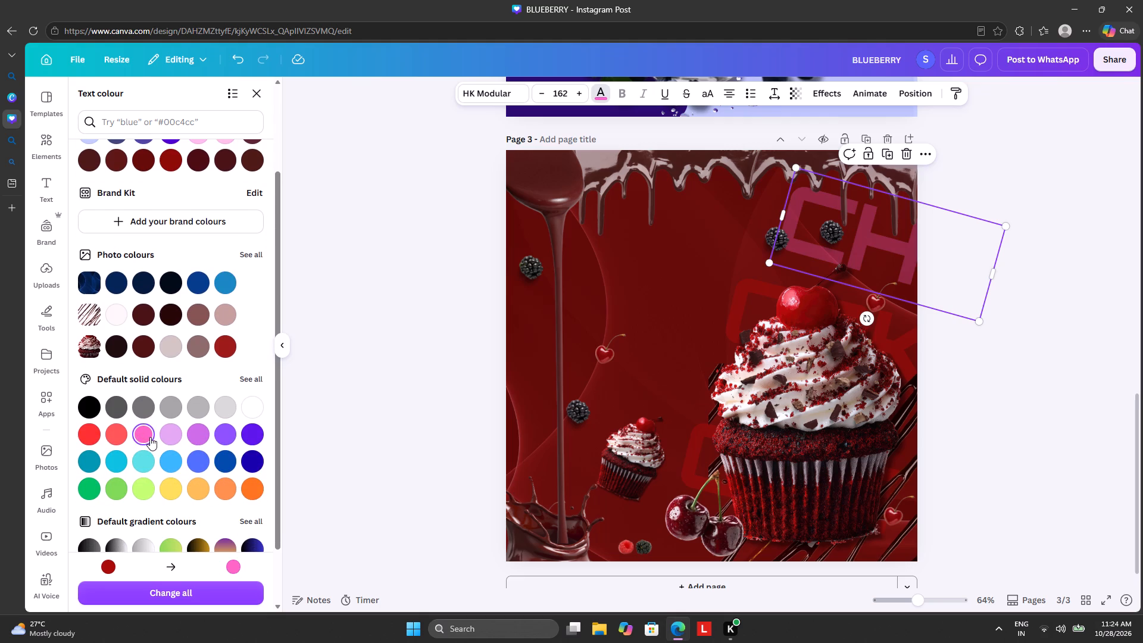
{"action": "left_click", "coordinate": [197, 436]}
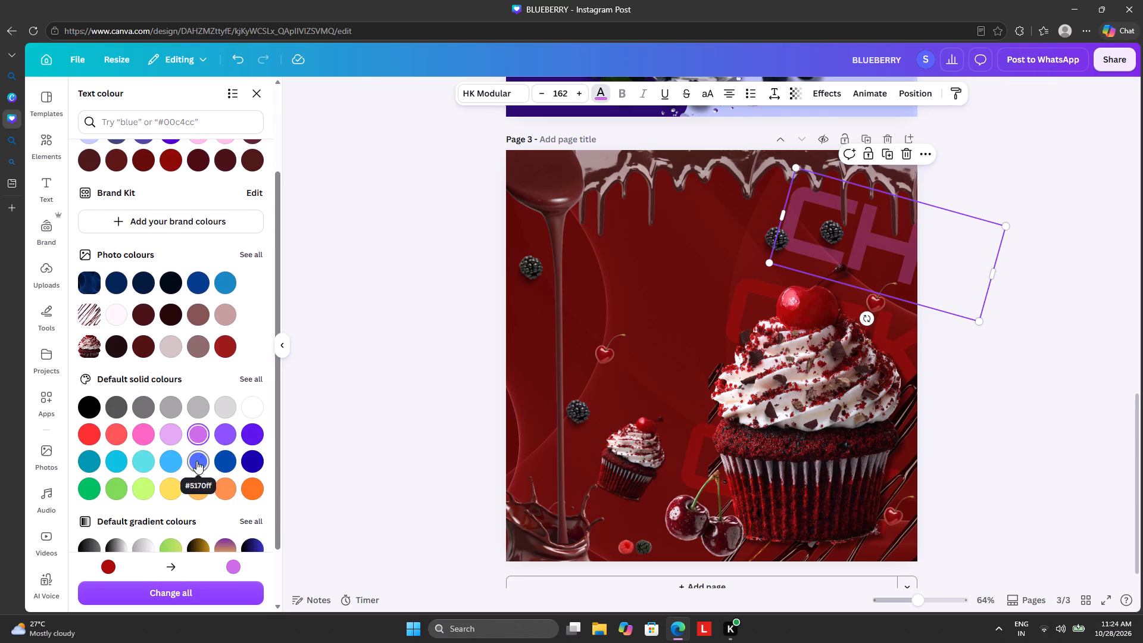
{"action": "left_click", "coordinate": [173, 161]}
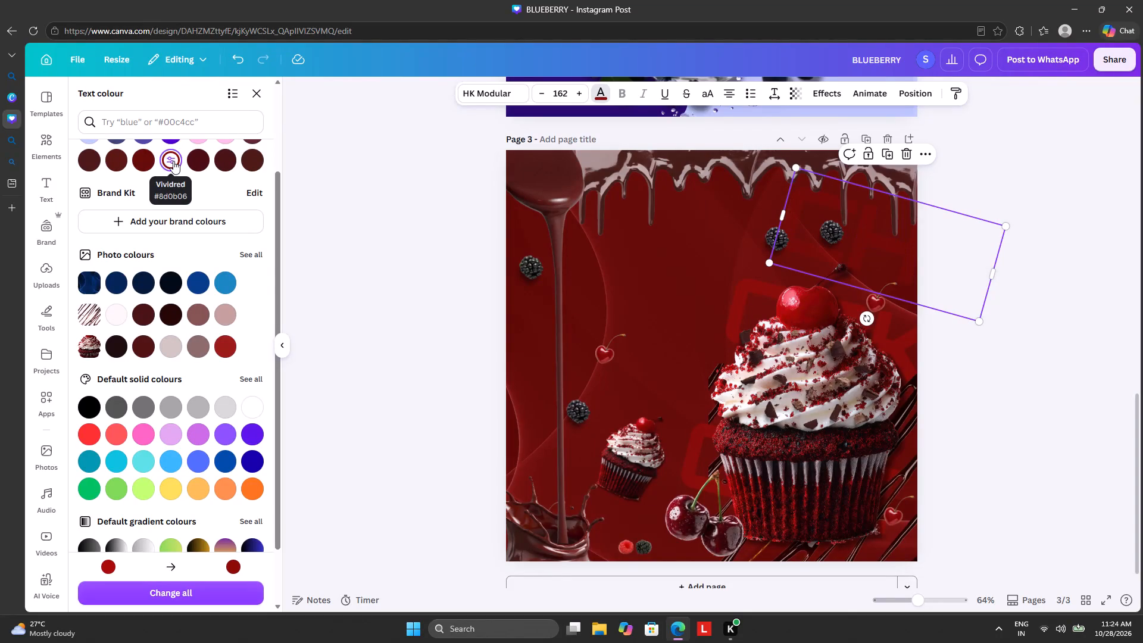
Try #be0117 on the CHO text, then apply the slightly darker vivid red from the text colours.
{"action": "scroll", "coordinate": [173, 161], "scroll_direction": "up", "scroll_amount": 5}
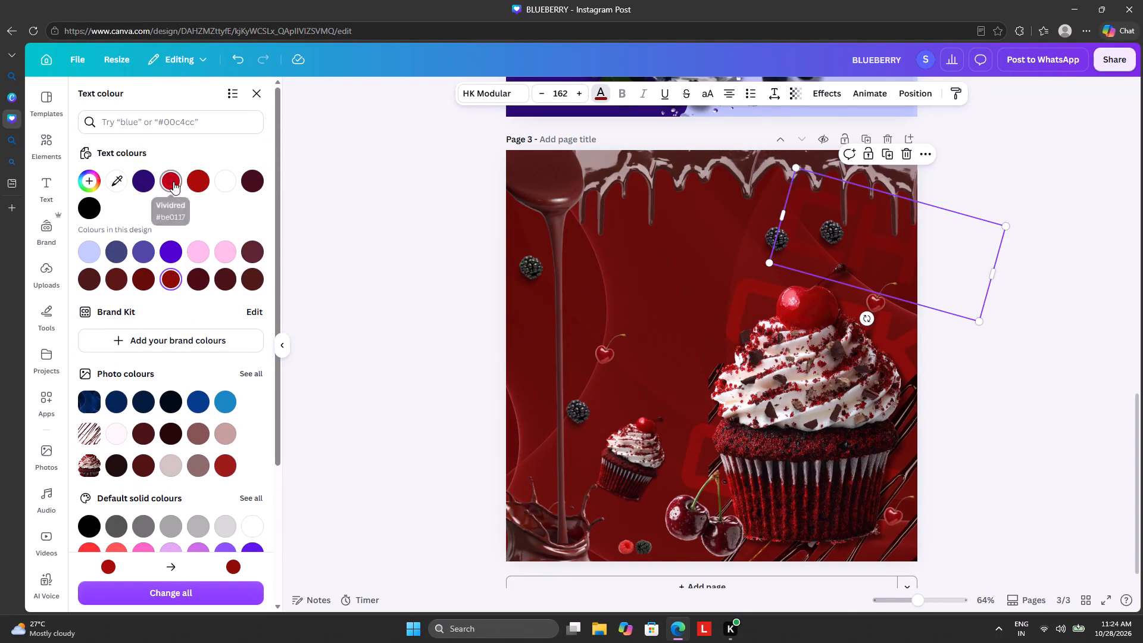
{"action": "left_click", "coordinate": [173, 182]}
{"action": "left_click", "coordinate": [193, 186]}
{"action": "left_click", "coordinate": [380, 198]}
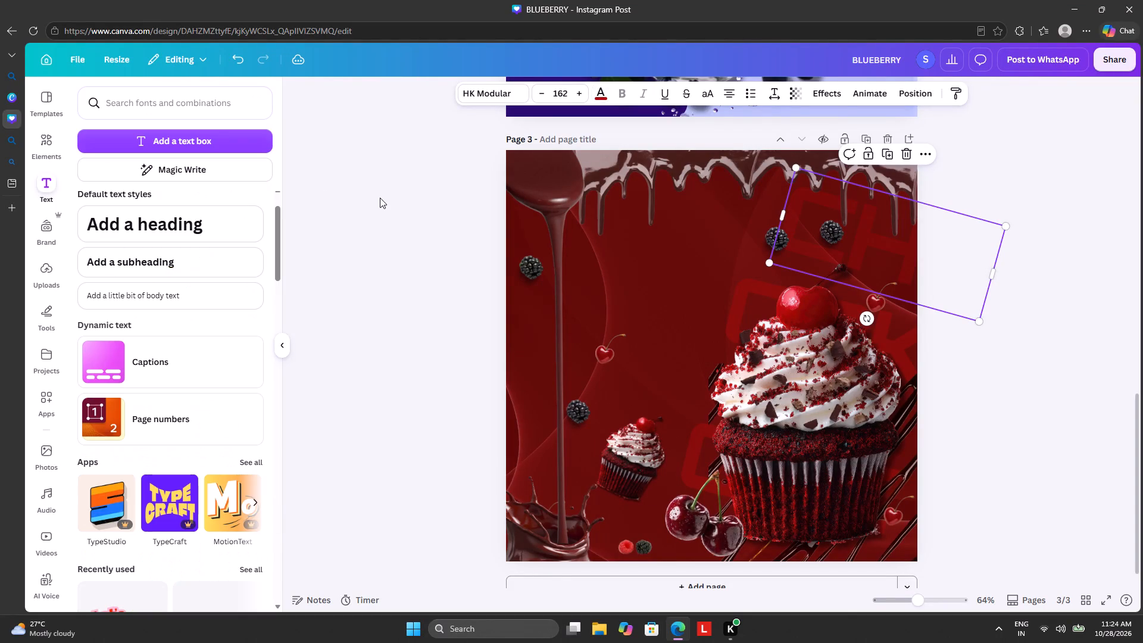
{"action": "left_click", "coordinate": [380, 198]}
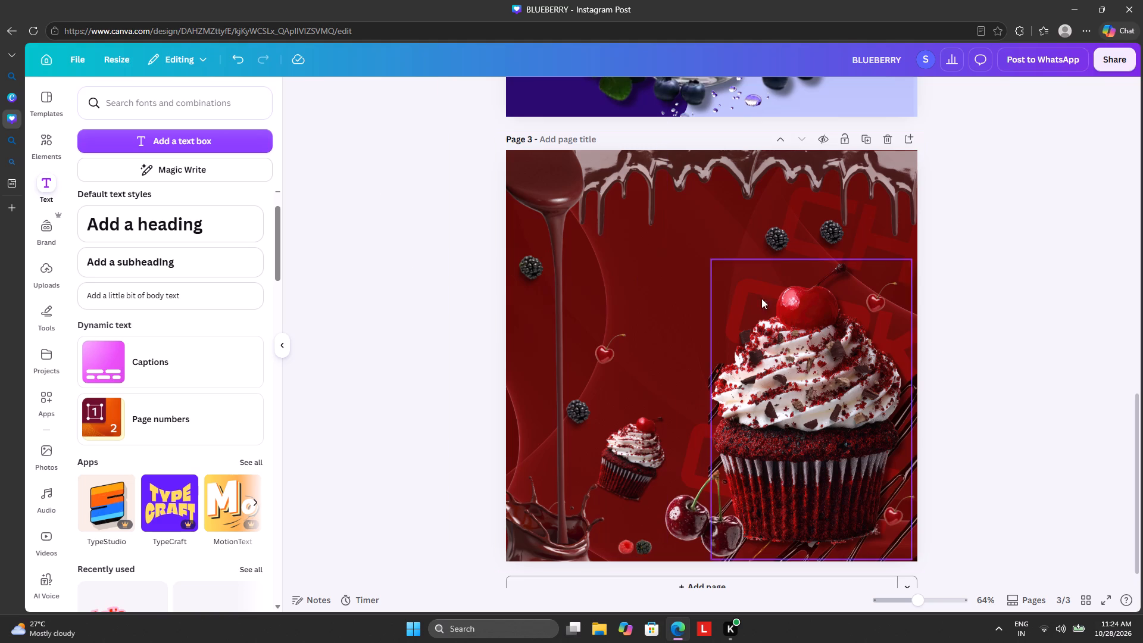
Select the CHO text among the page's layers and move it slightly down, closer to the large cupcake's cherry.
{"action": "left_click", "coordinate": [864, 196]}
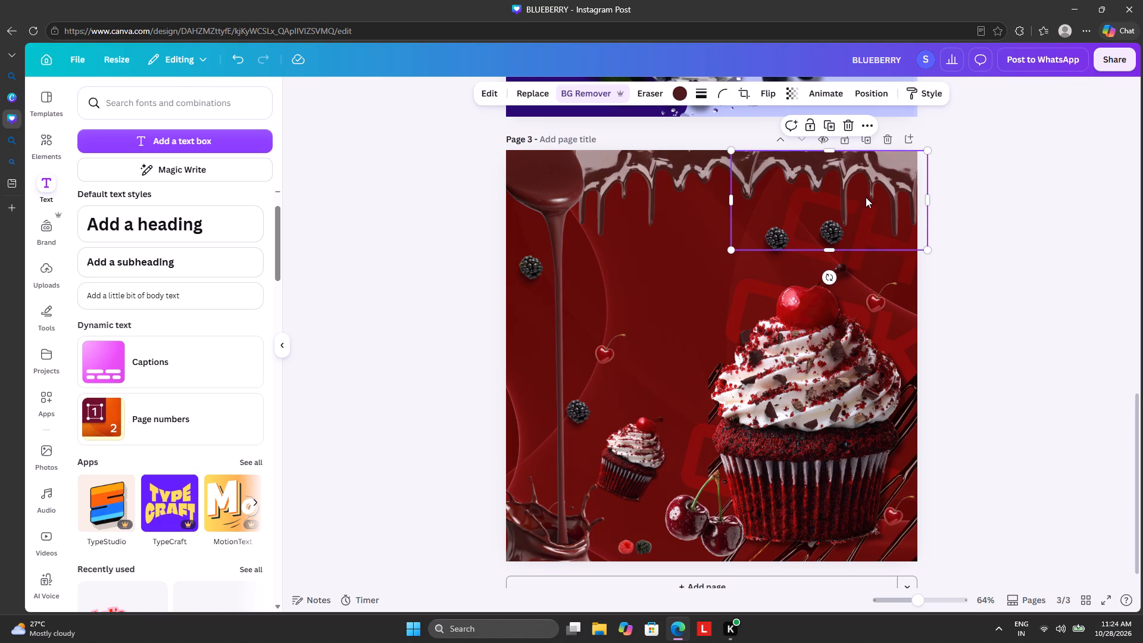
{"action": "left_click", "coordinate": [877, 100]}
{"action": "scroll", "coordinate": [280, 305], "scroll_direction": "down", "scroll_amount": 6}
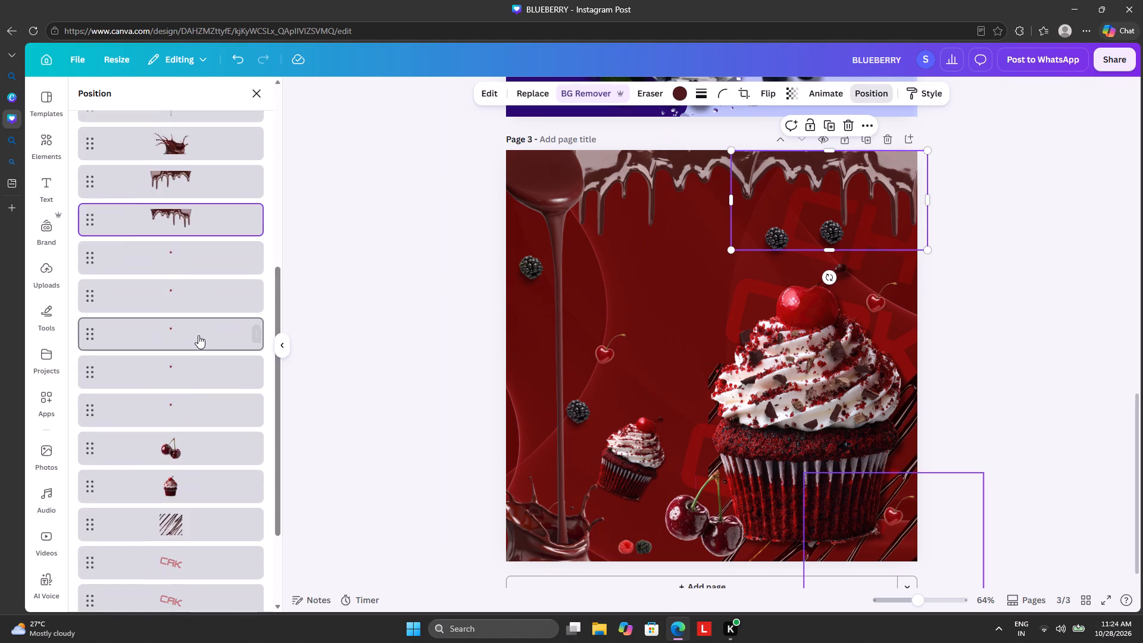
{"action": "scroll", "coordinate": [185, 340], "scroll_direction": "down", "scroll_amount": 11}
{"action": "left_click", "coordinate": [190, 498]}
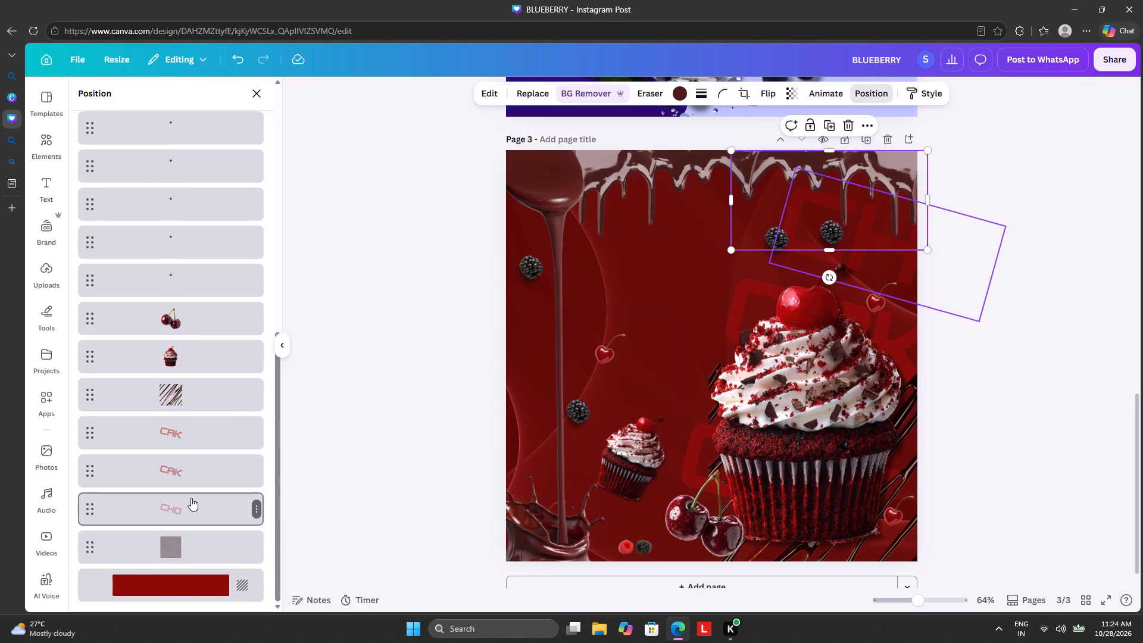
{"action": "left_click_drag", "start_coordinate": [958, 235], "coordinate": [952, 252]}
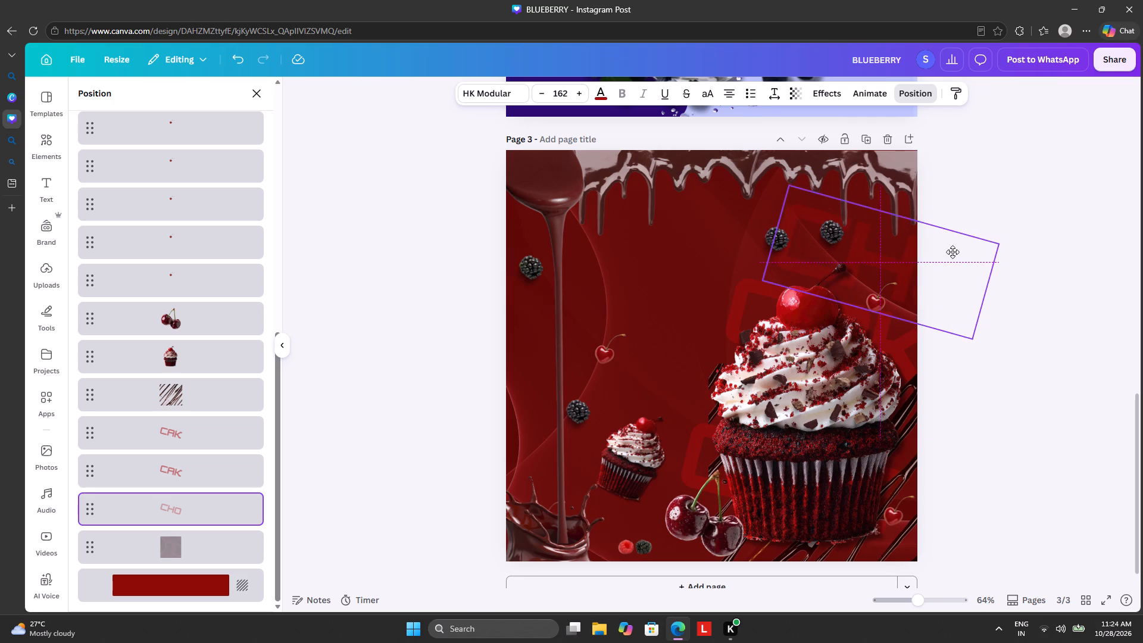
{"action": "left_click_drag", "start_coordinate": [952, 252], "coordinate": [950, 260]}
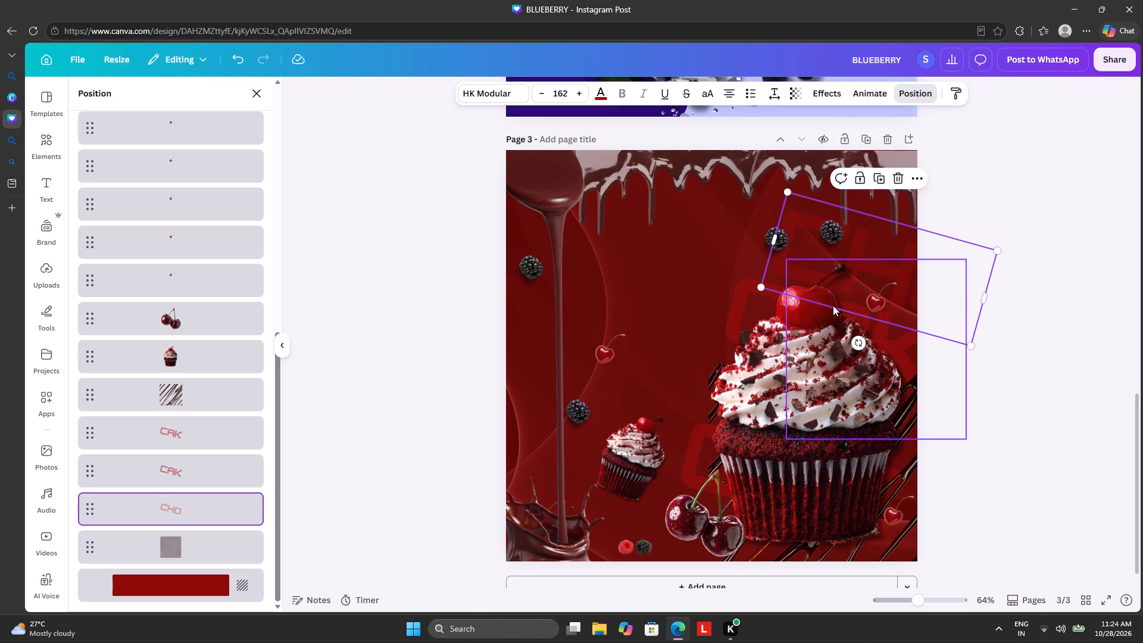
Select the lower CAK copy among the layers and move it up behind the large cupcake, between its frosting and base.
{"action": "left_click", "coordinate": [907, 89]}
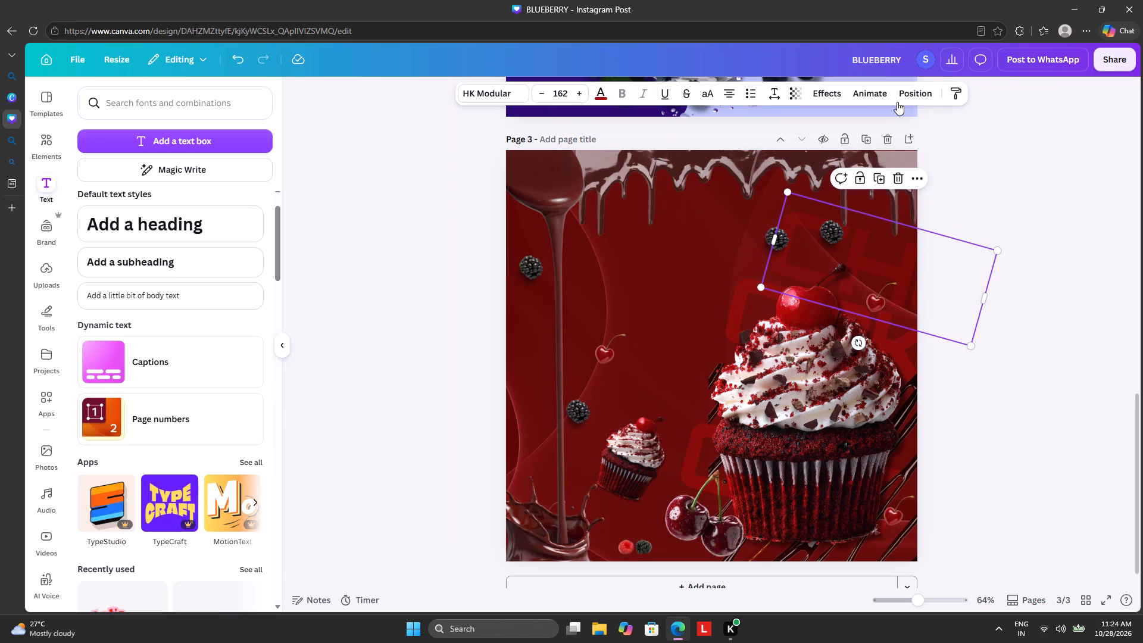
{"action": "left_click", "coordinate": [910, 92]}
{"action": "scroll", "coordinate": [106, 466], "scroll_direction": "down", "scroll_amount": 13}
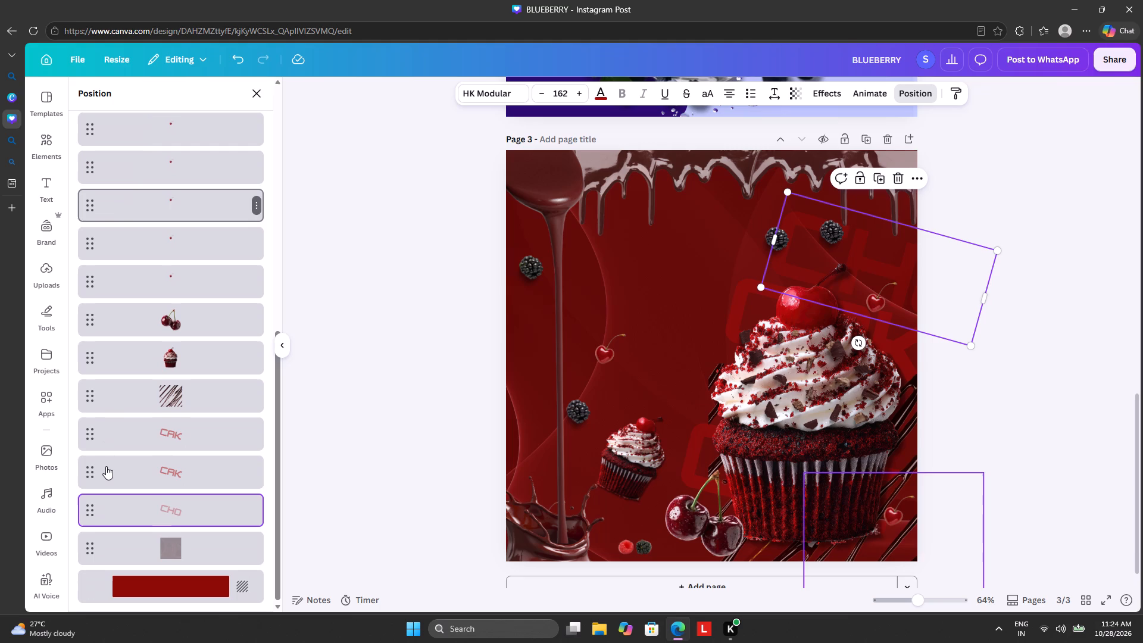
{"action": "scroll", "coordinate": [106, 466], "scroll_direction": "down", "scroll_amount": 5}
{"action": "left_click", "coordinate": [126, 510]}
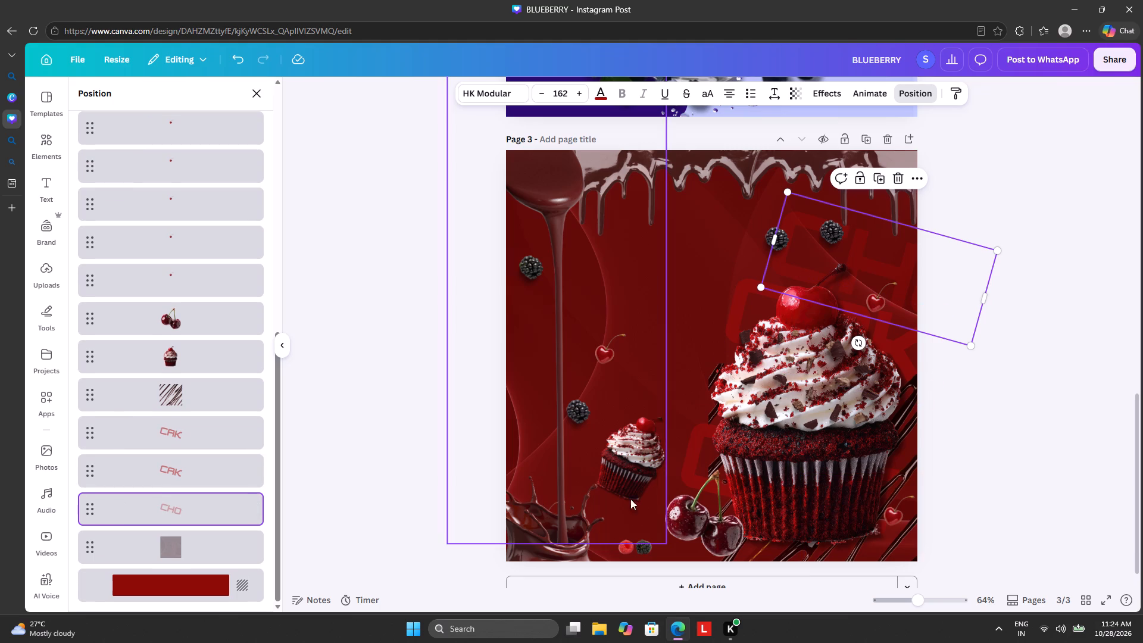
{"action": "left_click", "coordinate": [228, 510]}
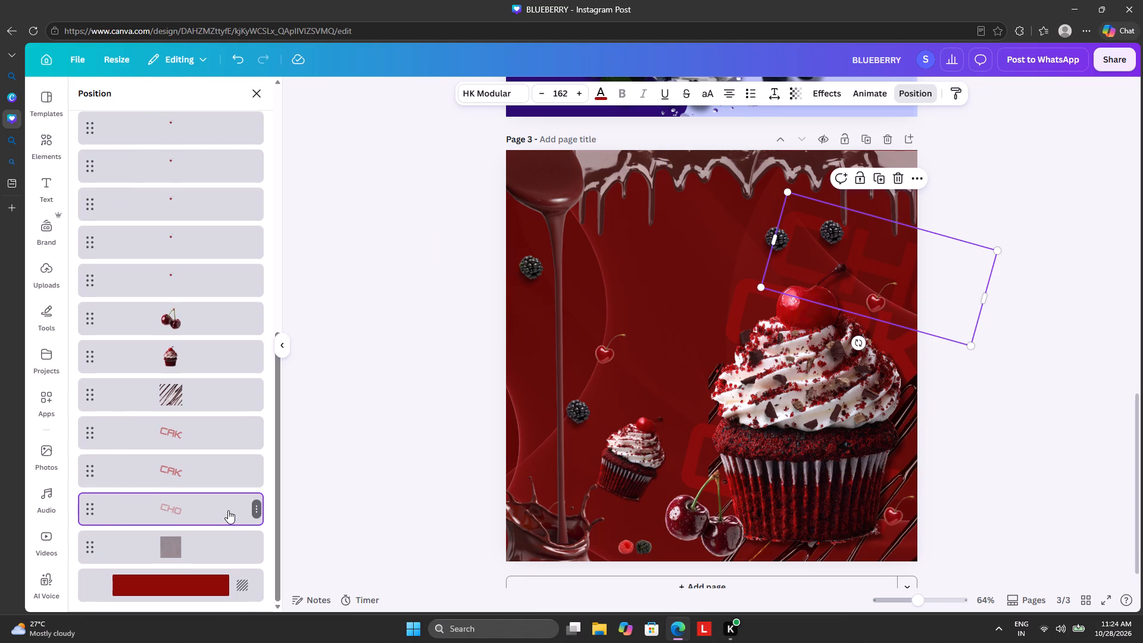
{"action": "left_click", "coordinate": [228, 510]}
{"action": "left_click", "coordinate": [224, 458]}
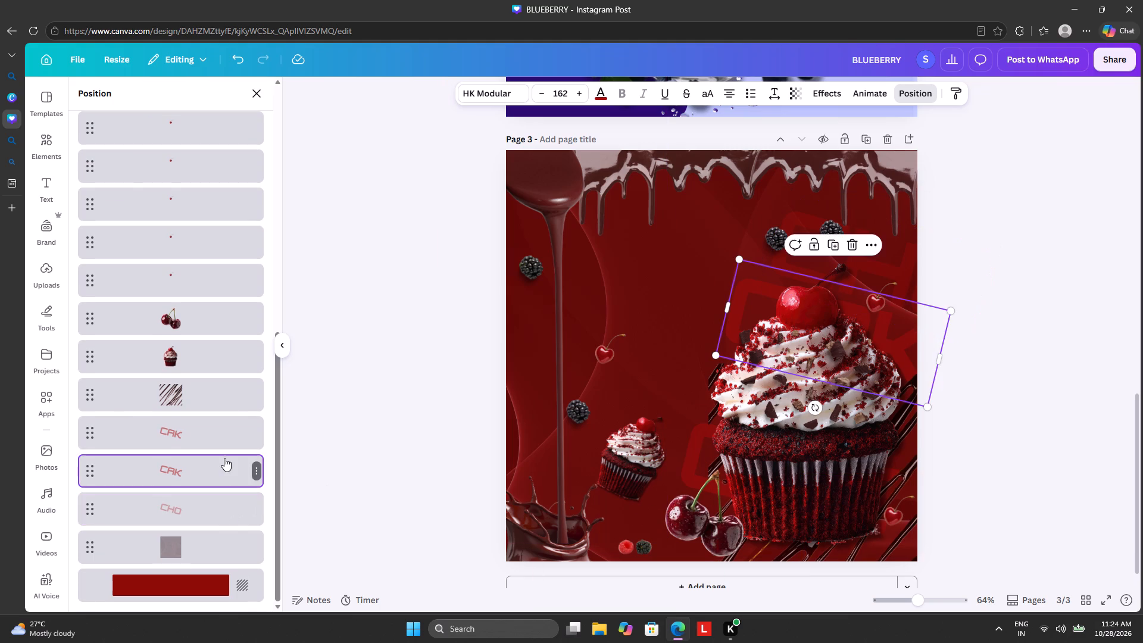
{"action": "left_click", "coordinate": [229, 417]}
{"action": "left_click_drag", "start_coordinate": [839, 494], "coordinate": [855, 441]}
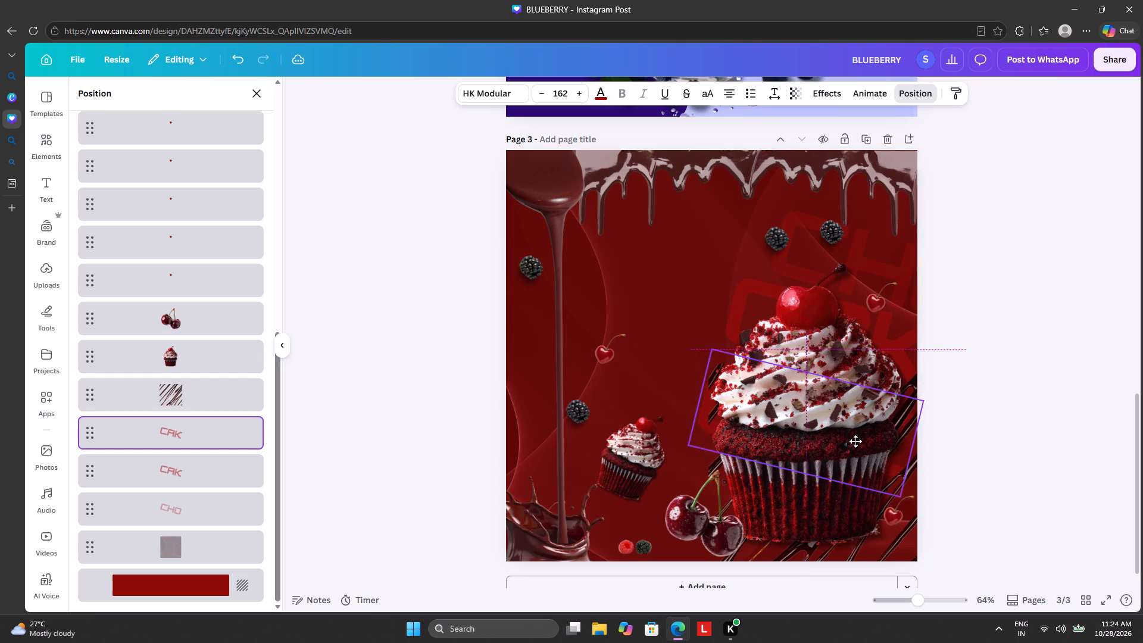
{"action": "left_click_drag", "start_coordinate": [855, 441], "coordinate": [852, 444]}
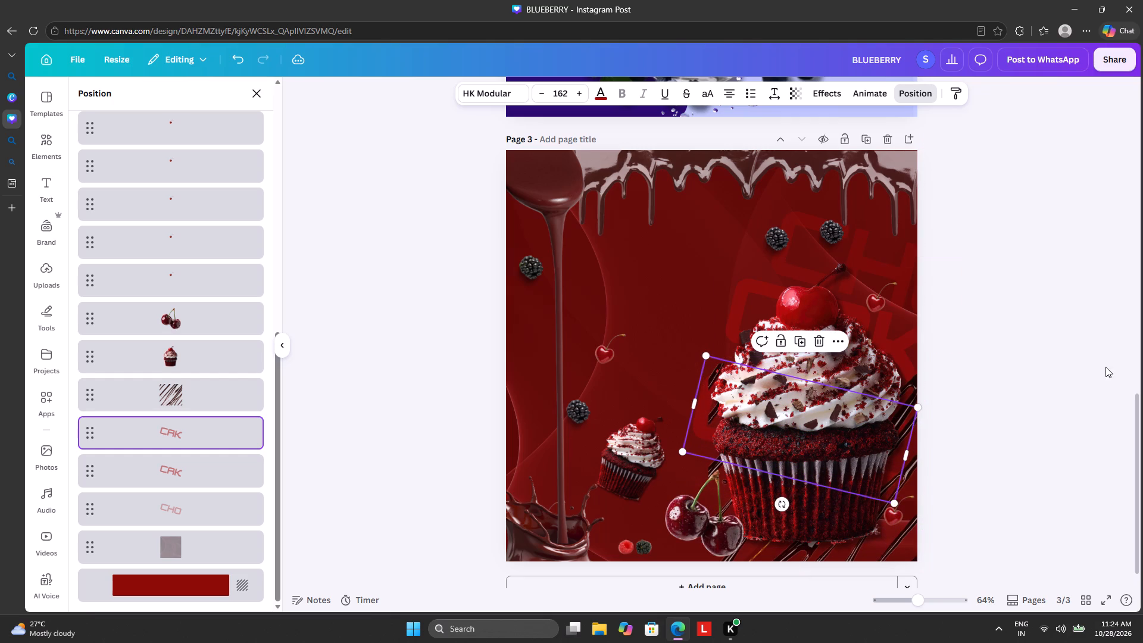
{"action": "left_click", "coordinate": [1123, 362]}
{"action": "left_click", "coordinate": [1129, 360]}
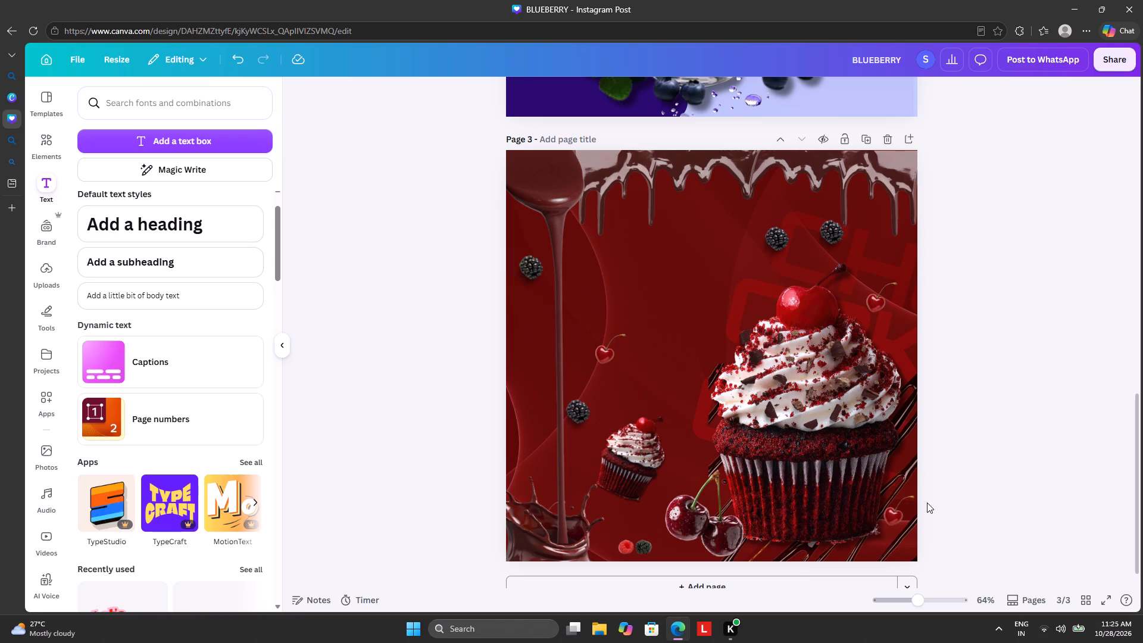
Move the small cherry beside the large cupcake's base slightly down, nearer the page's lower corner.
{"action": "left_click_drag", "start_coordinate": [909, 510], "coordinate": [783, 500]}
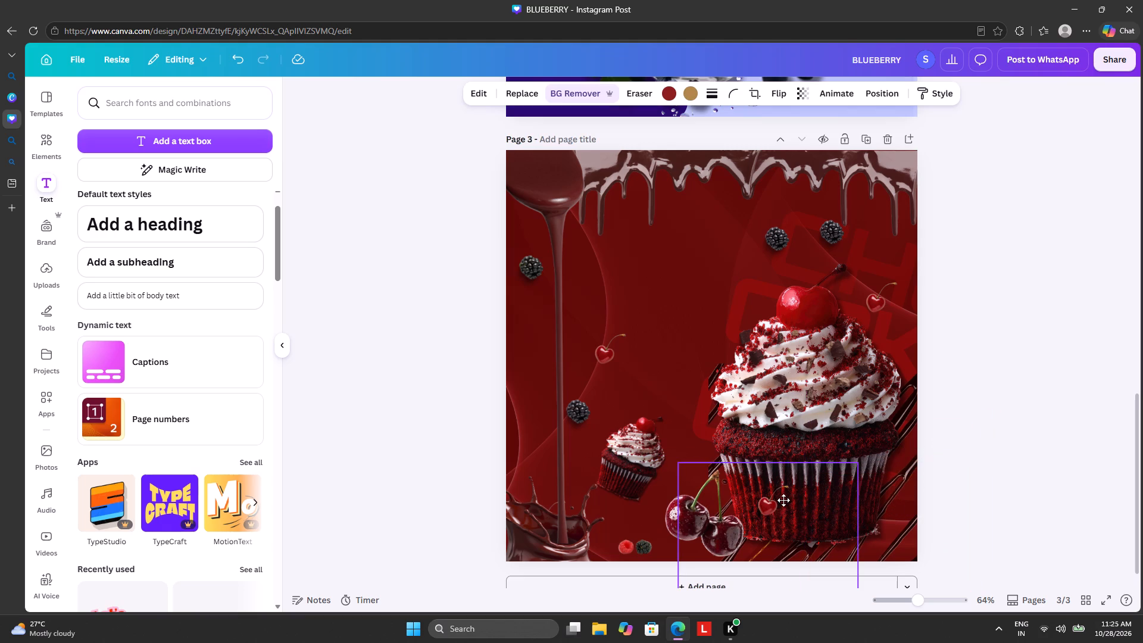
{"action": "left_click_drag", "start_coordinate": [783, 500], "coordinate": [914, 530]}
Duplicate the blackberry above the large cupcake's cherry and place the copy beside the cupcake's base, just above the small cherry.
{"action": "left_click", "coordinate": [780, 242]}
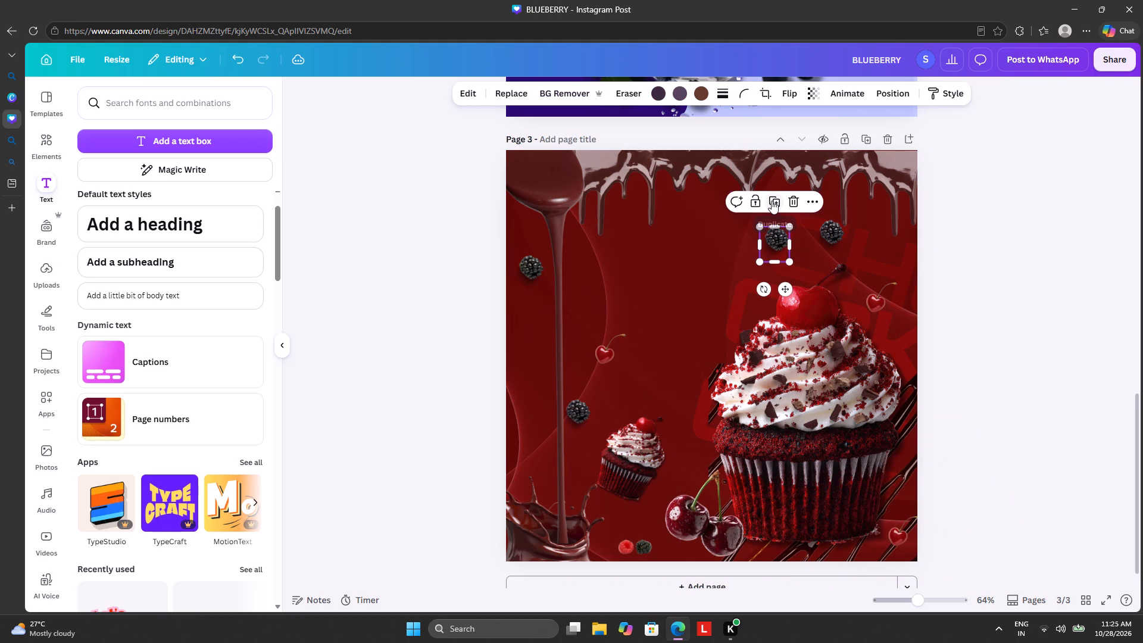
{"action": "left_click", "coordinate": [772, 201]}
{"action": "left_click_drag", "start_coordinate": [780, 247], "coordinate": [905, 514]}
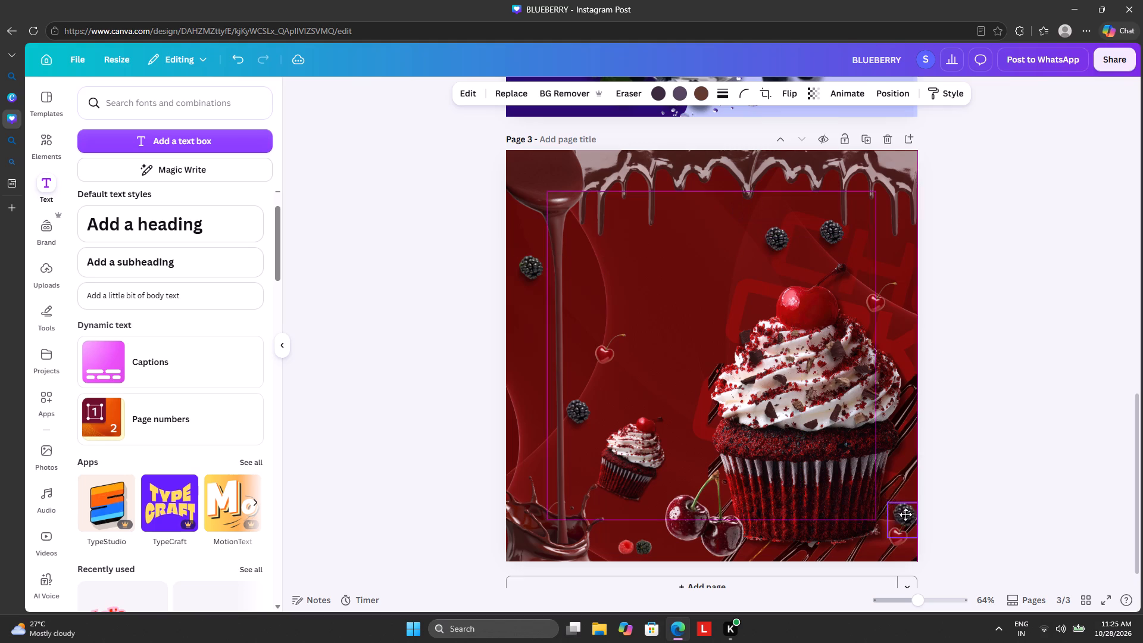
{"action": "left_click_drag", "start_coordinate": [905, 514], "coordinate": [897, 499]}
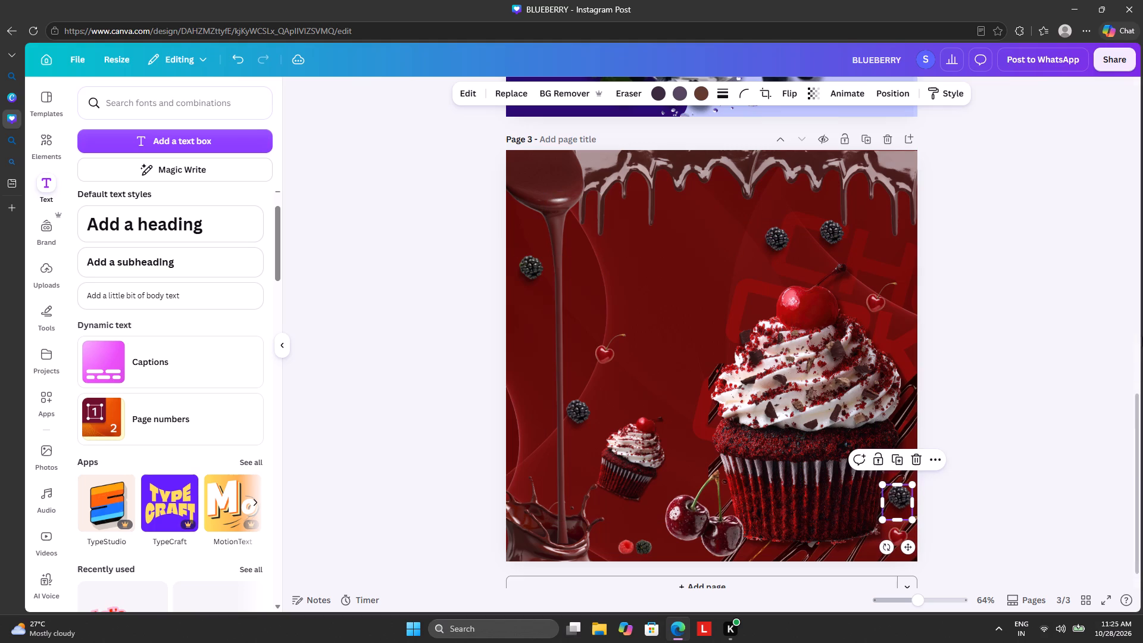
{"action": "left_click", "coordinate": [1132, 341]}
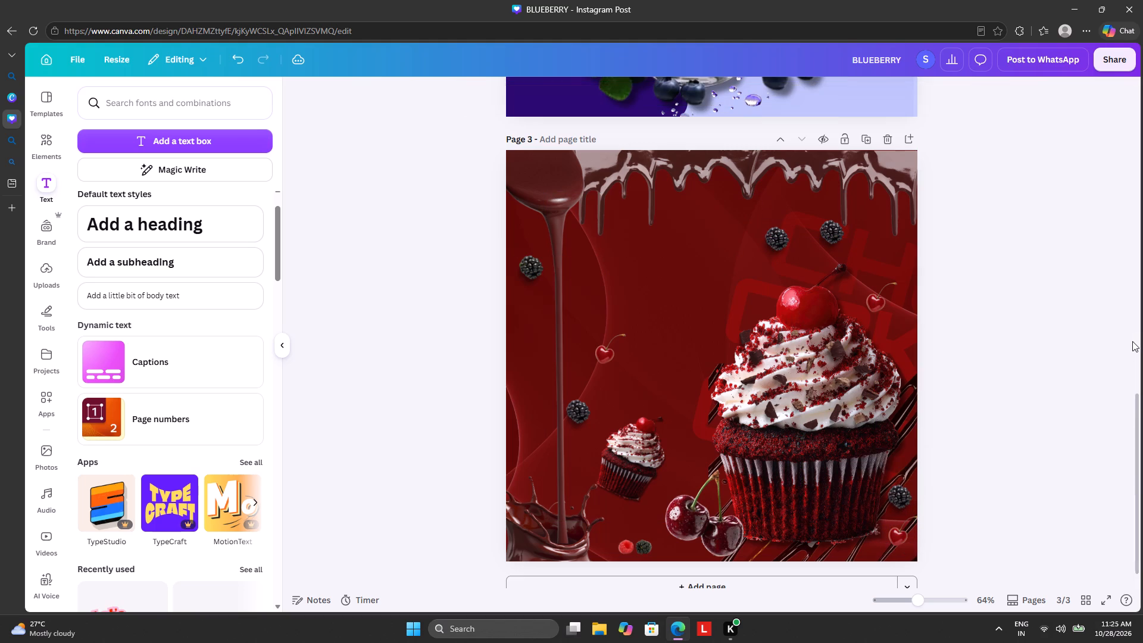
Add a text box to page 3 and replace its placeholder wording with DECADENT.
{"action": "left_click", "coordinate": [169, 139]}
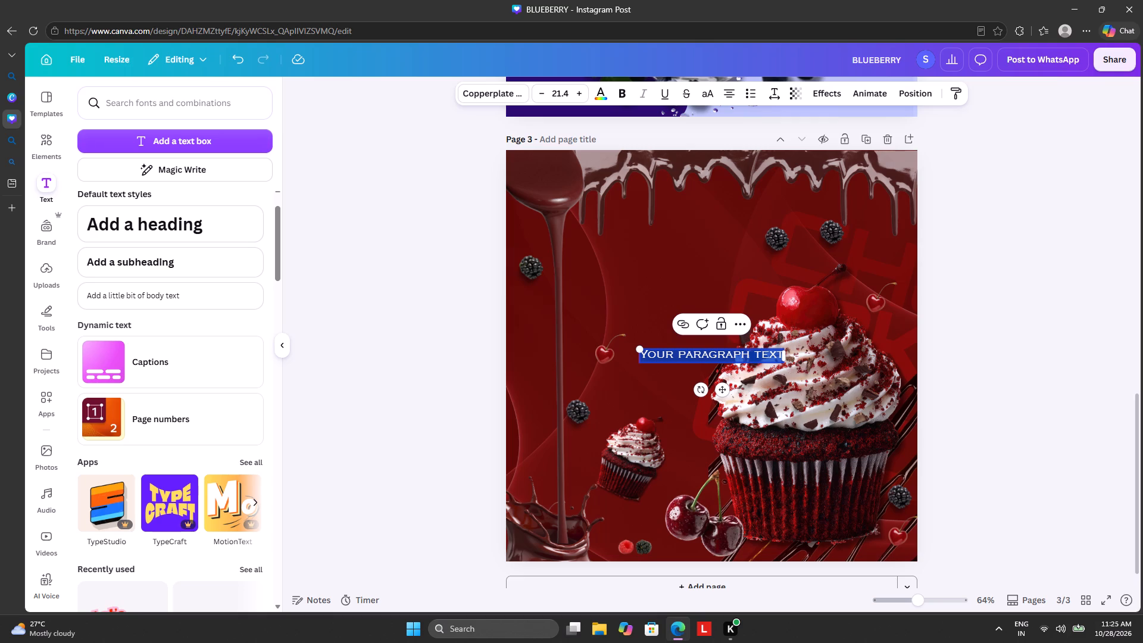
{"action": "left_click", "coordinate": [782, 357]}
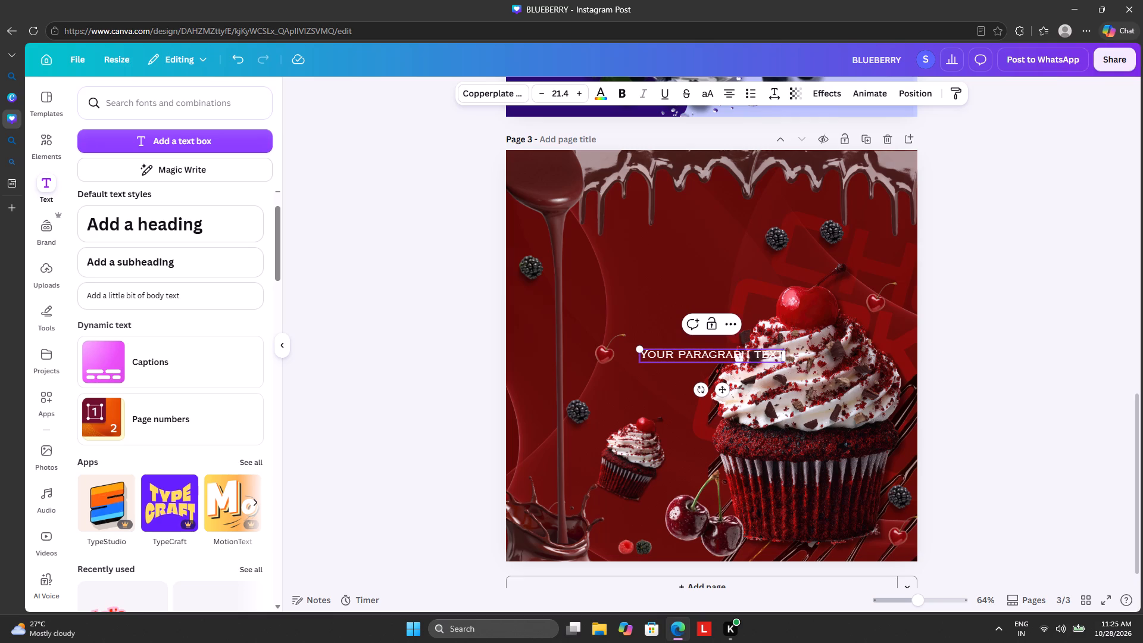
{"action": "key", "text": "BackSpace"}
{"action": "key", "text": "BackSpace"}
{"action": "key", "text": "BackSpace"}
{"action": "key", "text": "BackSpace"}
{"action": "key", "text": "BackSpace"}
{"action": "key", "text": "BackSpace"}
{"action": "key", "text": "BackSpace"}
{"action": "key", "text": "BackSpace"}
{"action": "key", "text": "BackSpace"}
{"action": "key", "text": "BackSpace"}
{"action": "key", "text": "BackSpace"}
{"action": "key", "text": "BackSpace"}
{"action": "key", "text": "BackSpace"}
{"action": "key", "text": "BackSpace"}
{"action": "key", "text": "BackSpace"}
{"action": "key", "text": "BackSpace"}
{"action": "key", "text": "BackSpace"}
{"action": "key", "text": "BackSpace"}
{"action": "key", "text": "BackSpace"}
{"action": "key", "text": "BackSpace"}
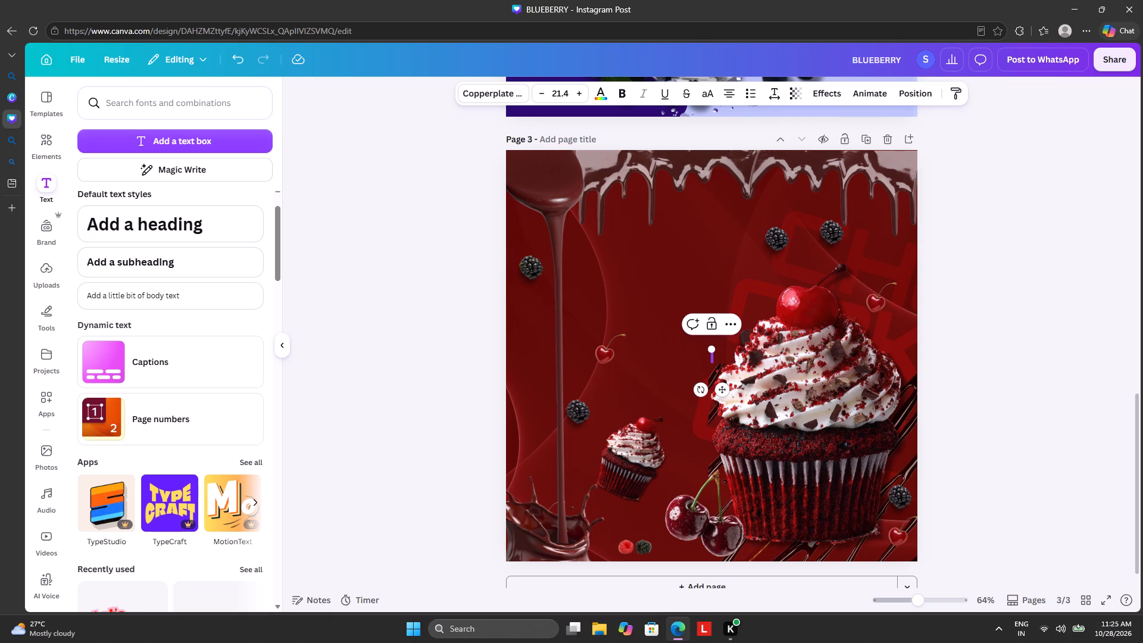
{"action": "key", "text": "d"}
{"action": "key", "text": "e"}
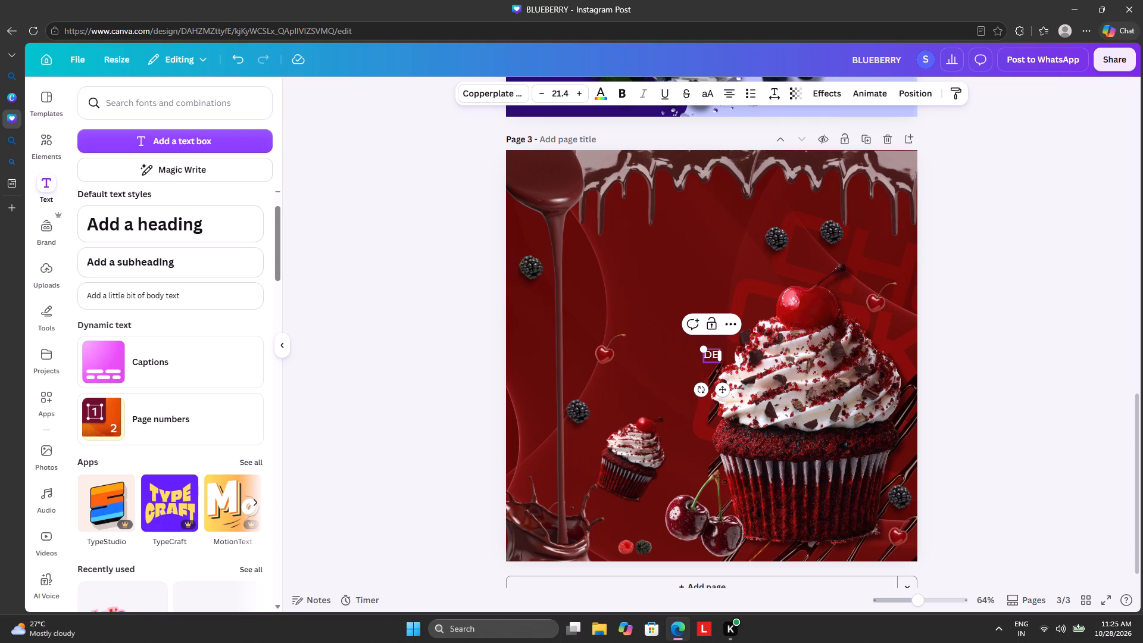
{"action": "key", "text": "c"}
{"action": "type", "text": "adent"}
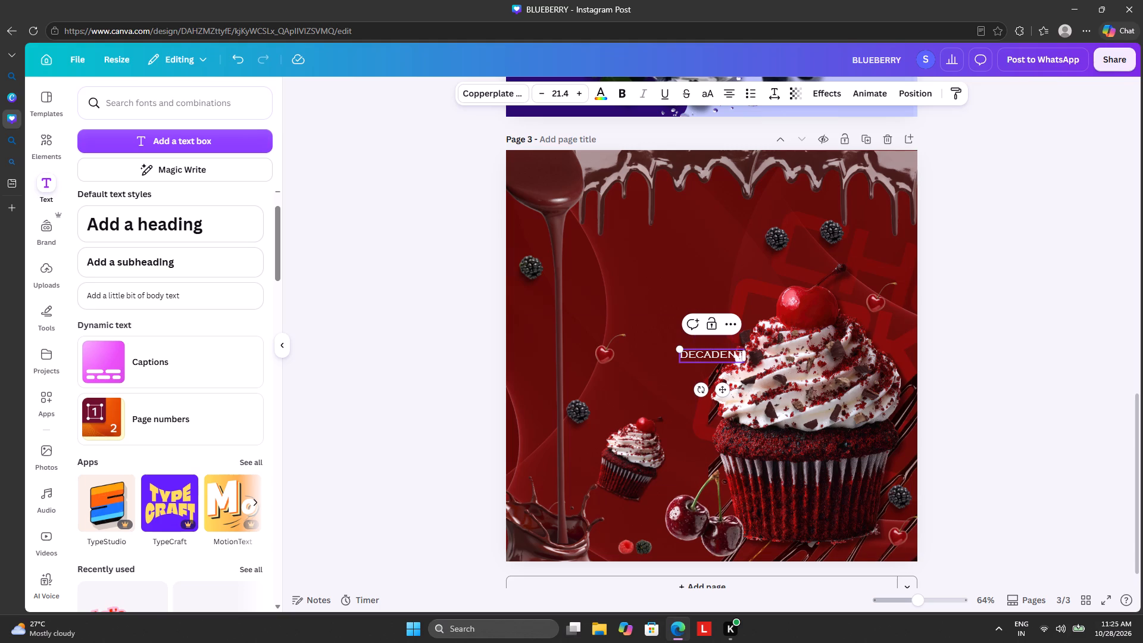
Enlarge the whole DECADENT text to font size 57.4.
{"action": "left_click_drag", "start_coordinate": [683, 354], "coordinate": [738, 355]}
{"action": "left_click_drag", "start_coordinate": [738, 355], "coordinate": [740, 355]}
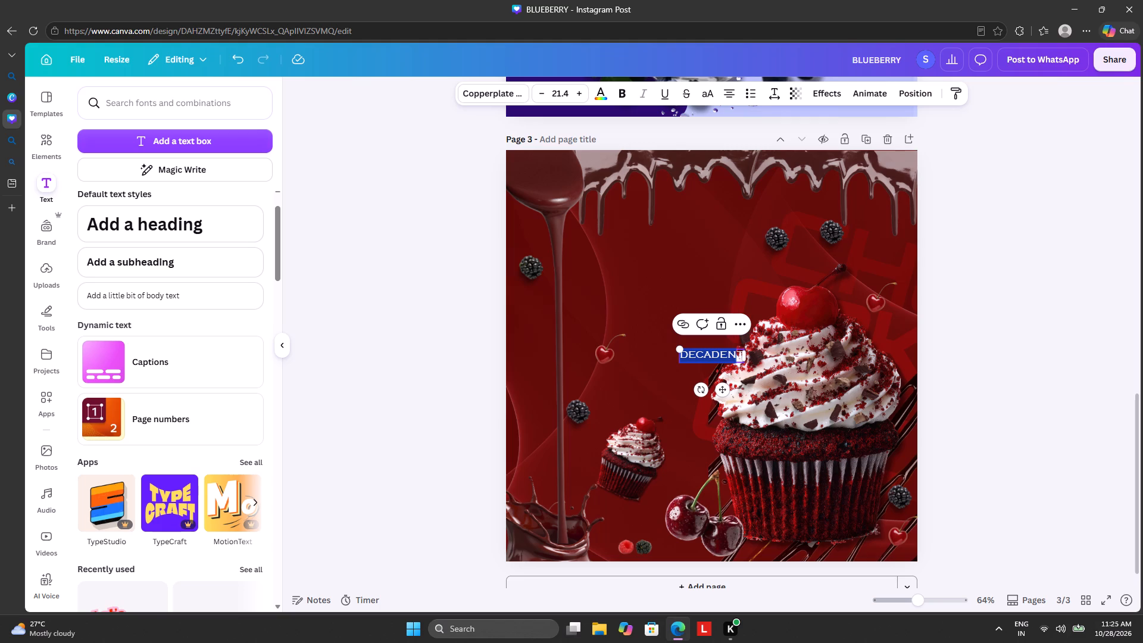
{"action": "left_click", "coordinate": [569, 93]}
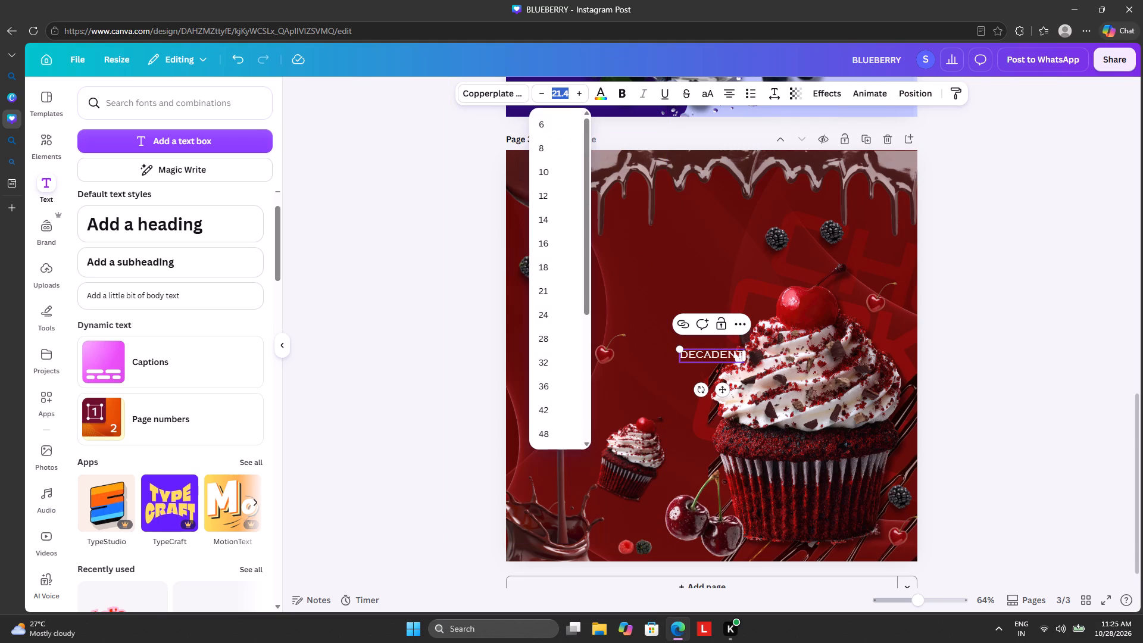
{"action": "left_click", "coordinate": [574, 93]}
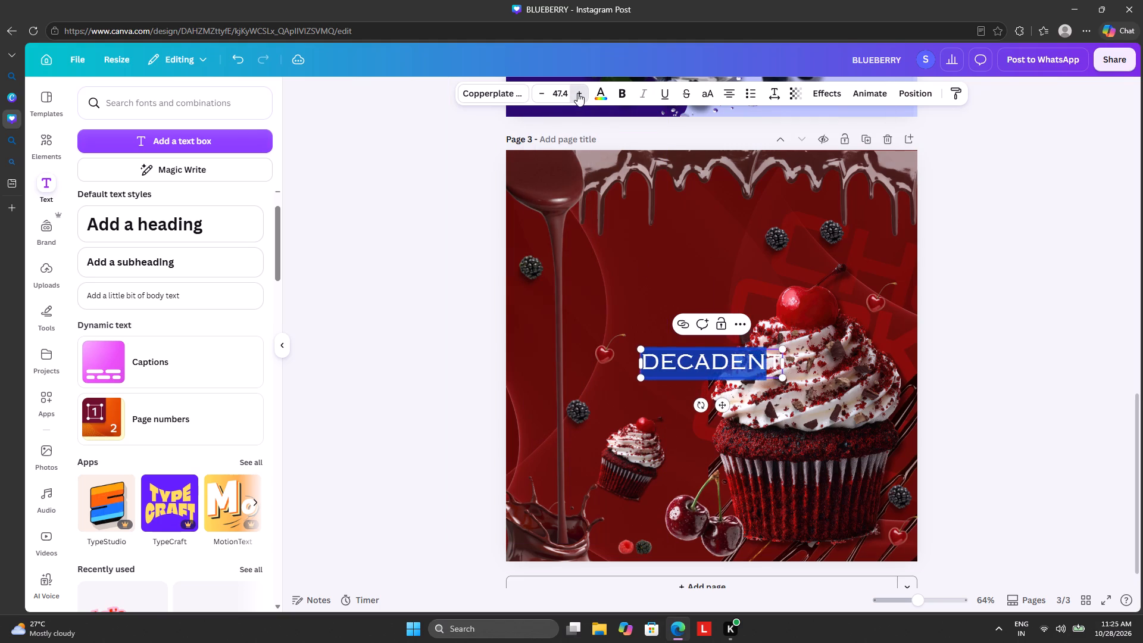
Restyle the DECADENT text with a recently used font, trying Braggadocio and Brick Sans.
{"action": "left_click", "coordinate": [486, 89]}
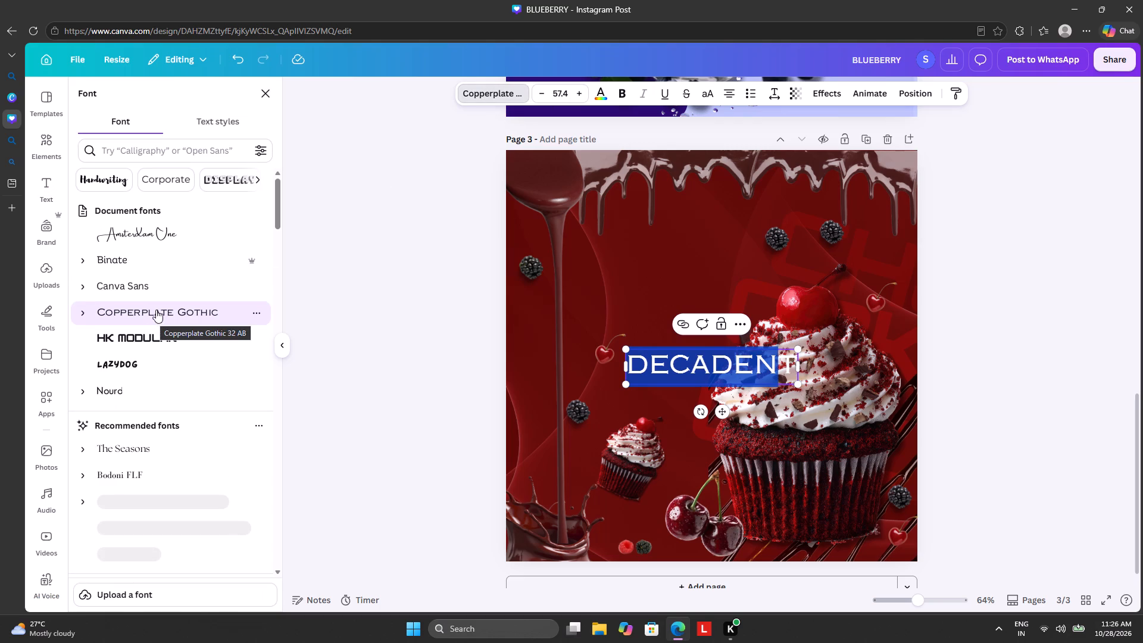
{"action": "scroll", "coordinate": [157, 373], "scroll_direction": "down", "scroll_amount": 4}
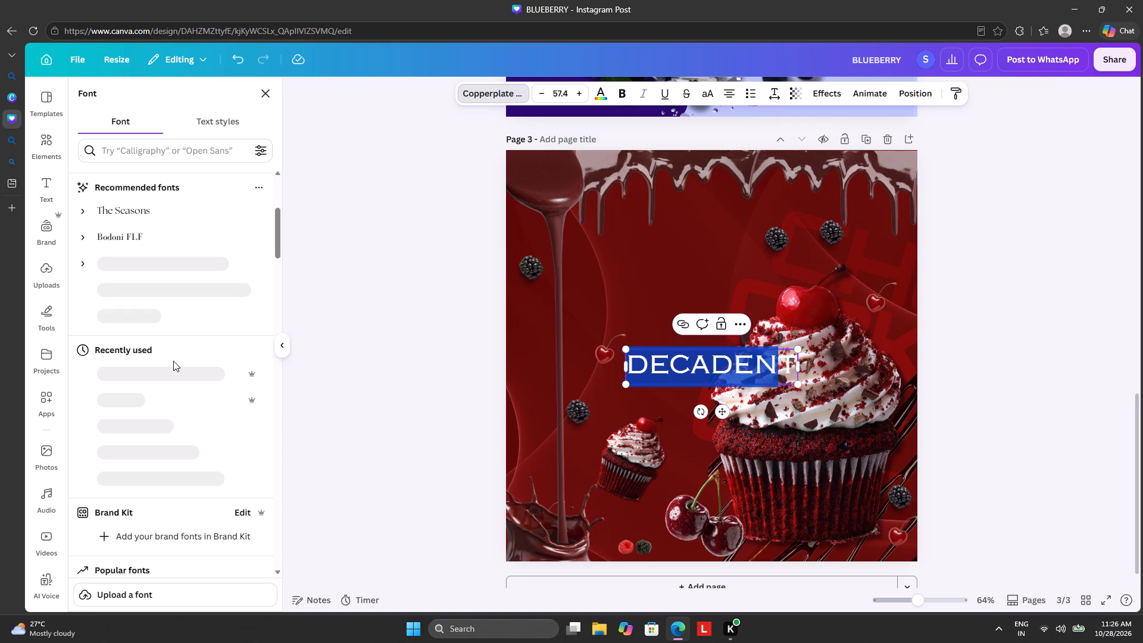
{"action": "scroll", "coordinate": [168, 225], "scroll_direction": "up", "scroll_amount": 2}
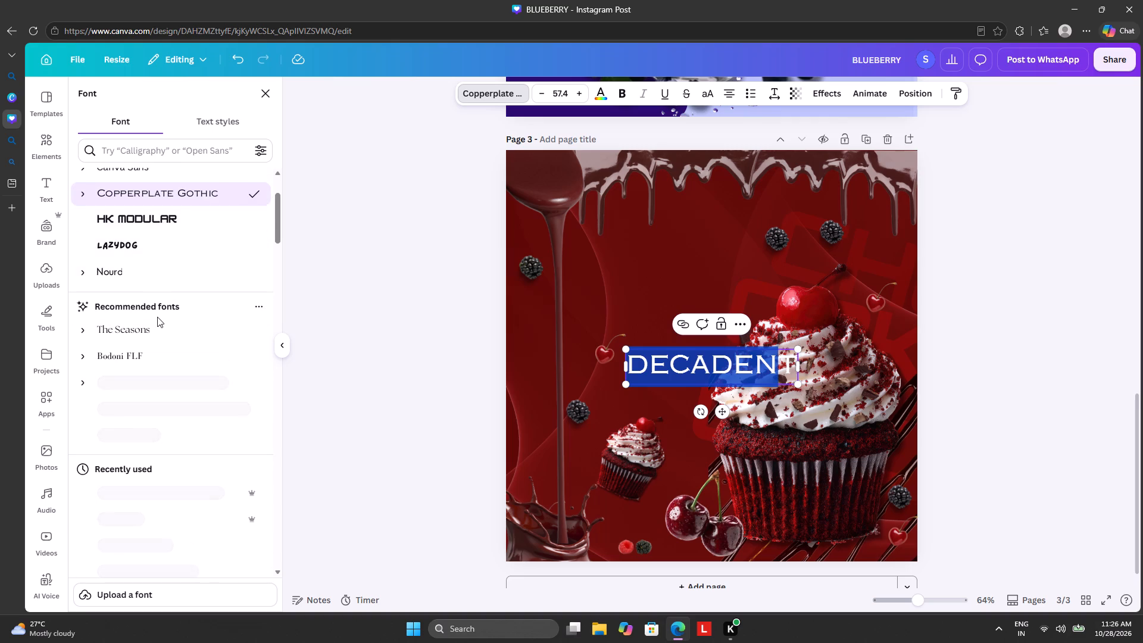
{"action": "left_click", "coordinate": [163, 298]}
{"action": "left_click", "coordinate": [164, 305]}
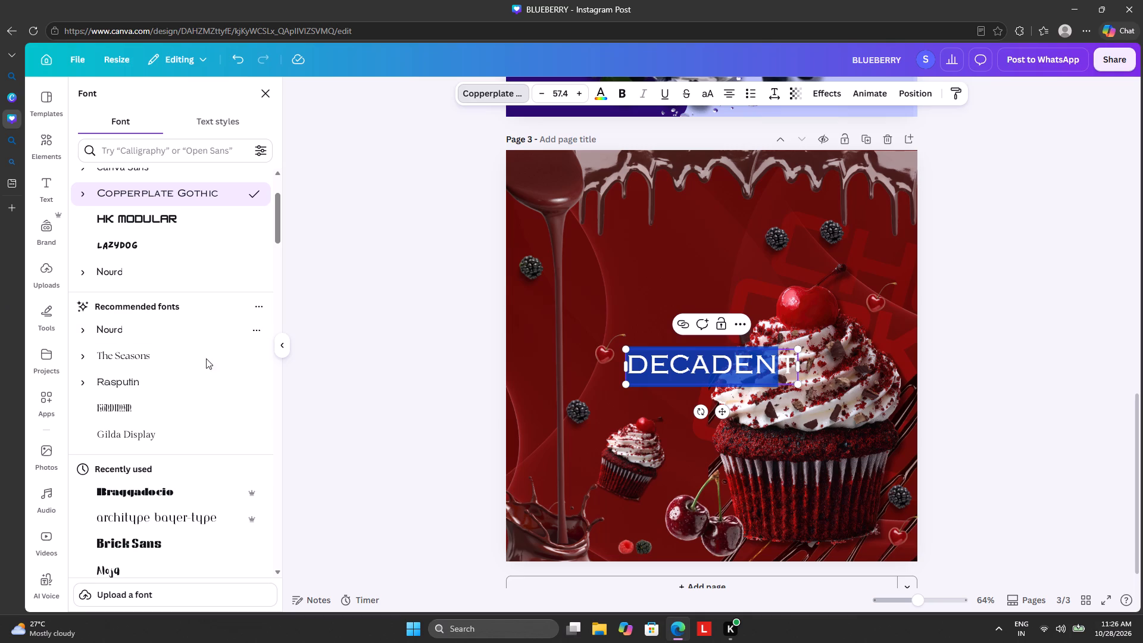
{"action": "left_click", "coordinate": [157, 498]}
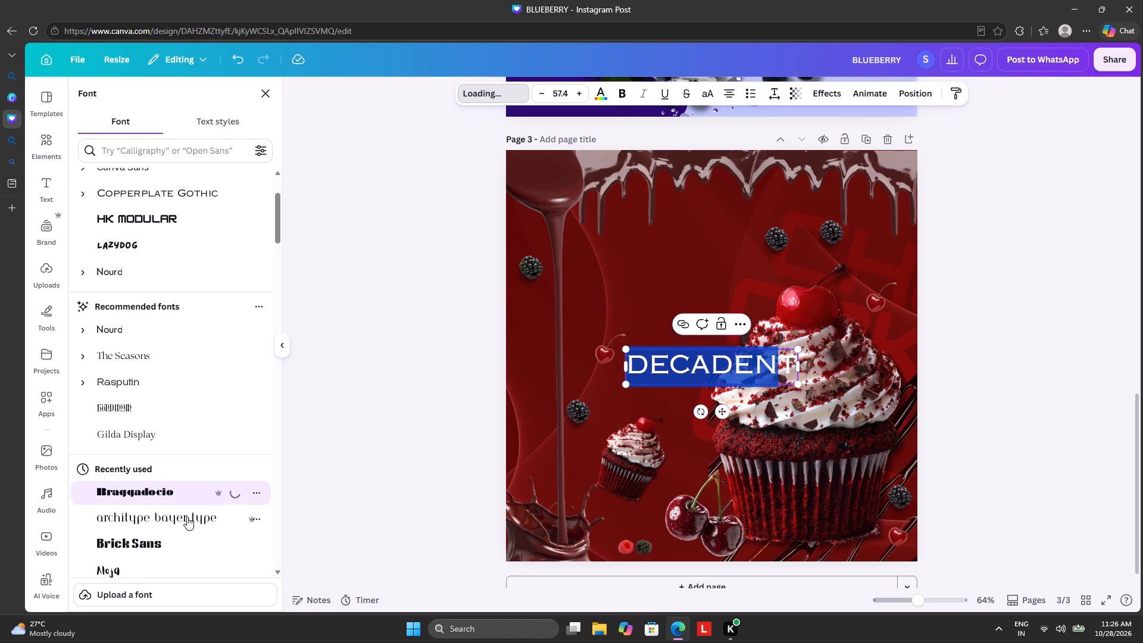
{"action": "left_click", "coordinate": [161, 553]}
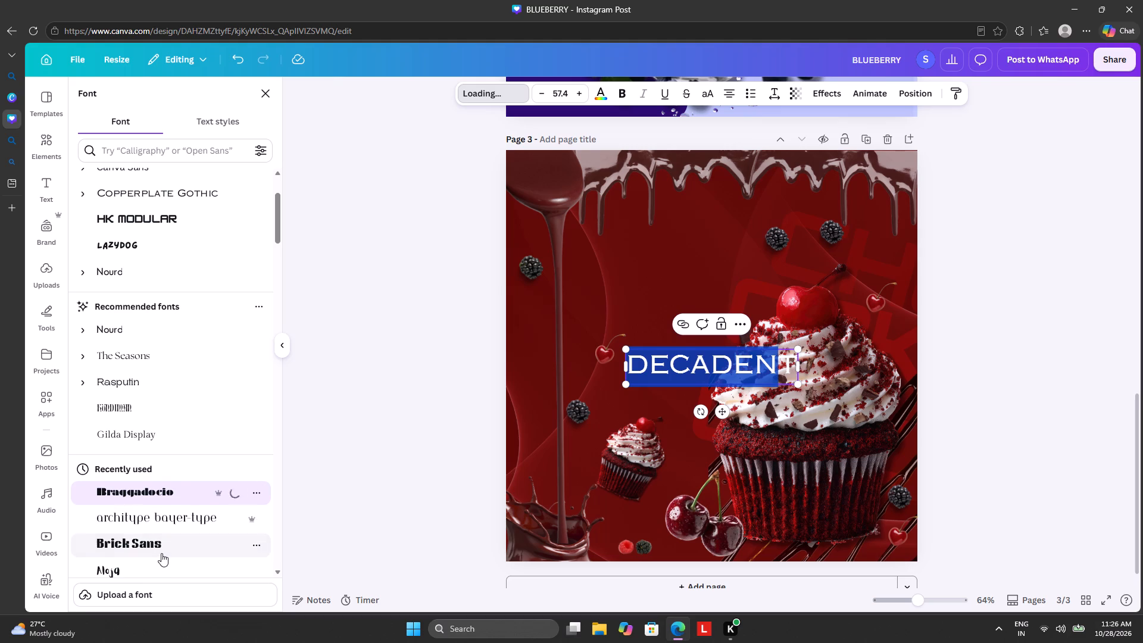
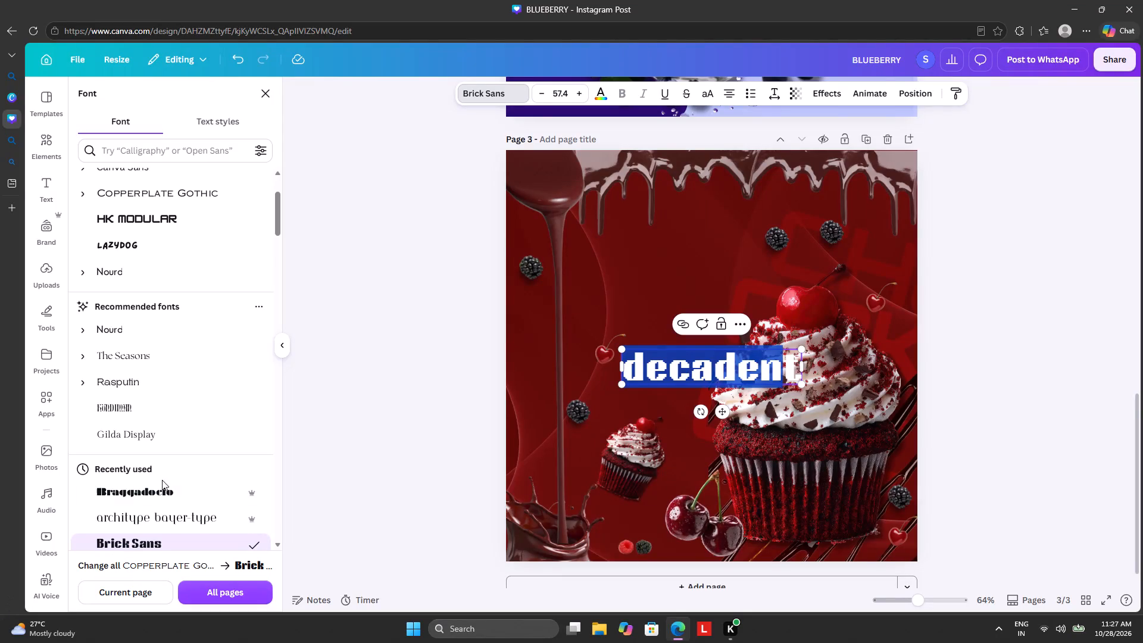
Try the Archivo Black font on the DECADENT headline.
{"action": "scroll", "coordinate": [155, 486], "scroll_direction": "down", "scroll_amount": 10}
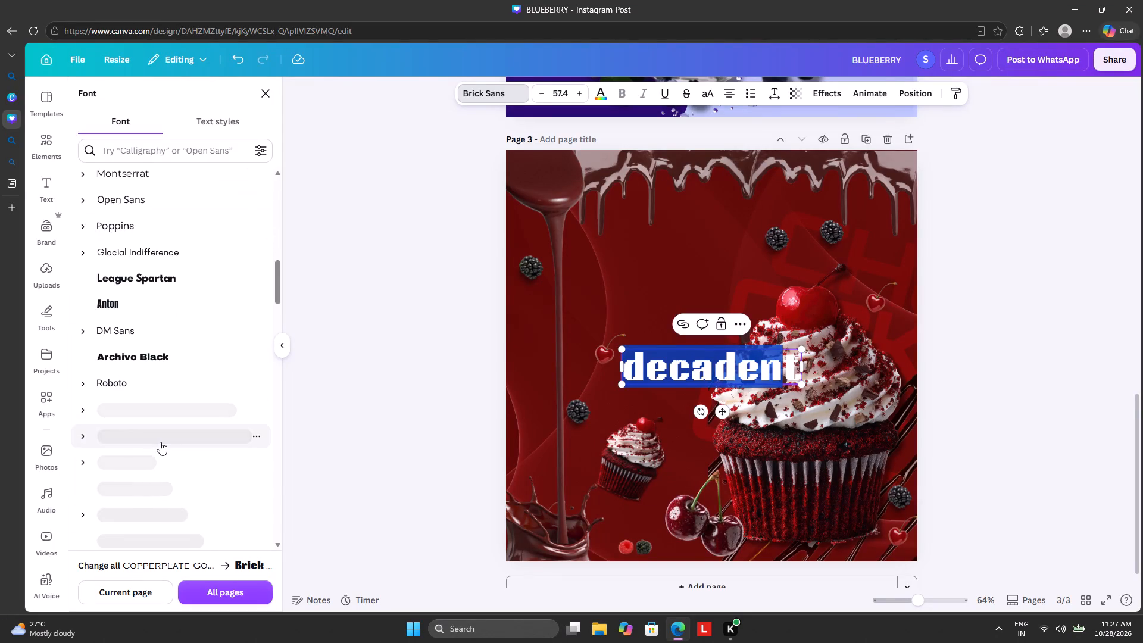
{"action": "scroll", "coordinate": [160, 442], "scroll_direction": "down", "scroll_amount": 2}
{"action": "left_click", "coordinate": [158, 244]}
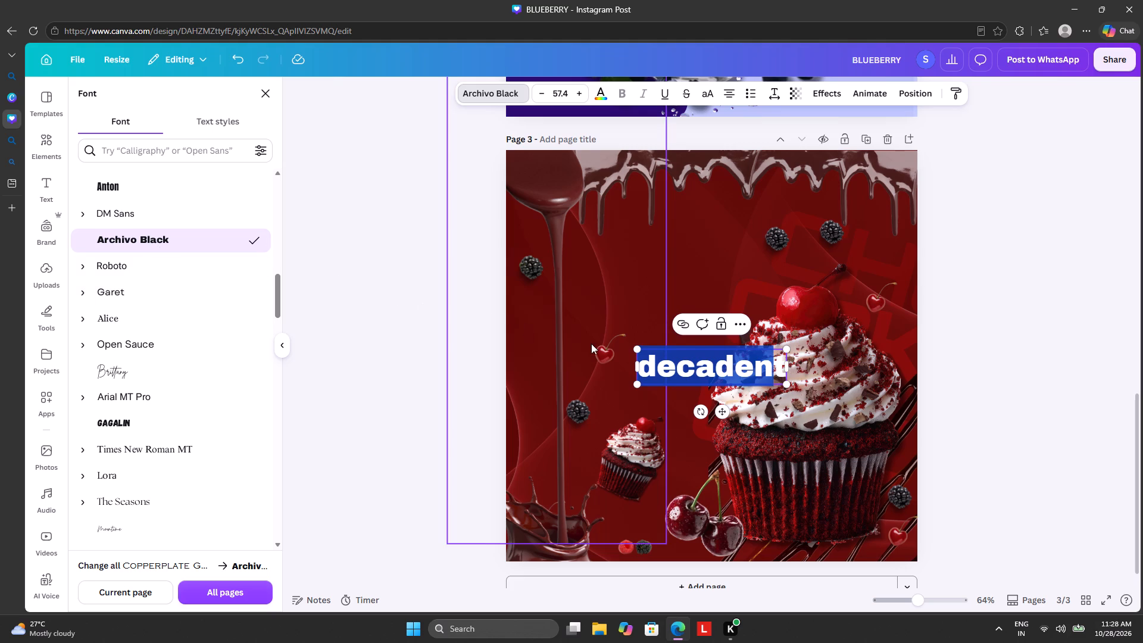
Replace the headline's lowercase first letter with a capital D.
{"action": "left_click", "coordinate": [651, 376]}
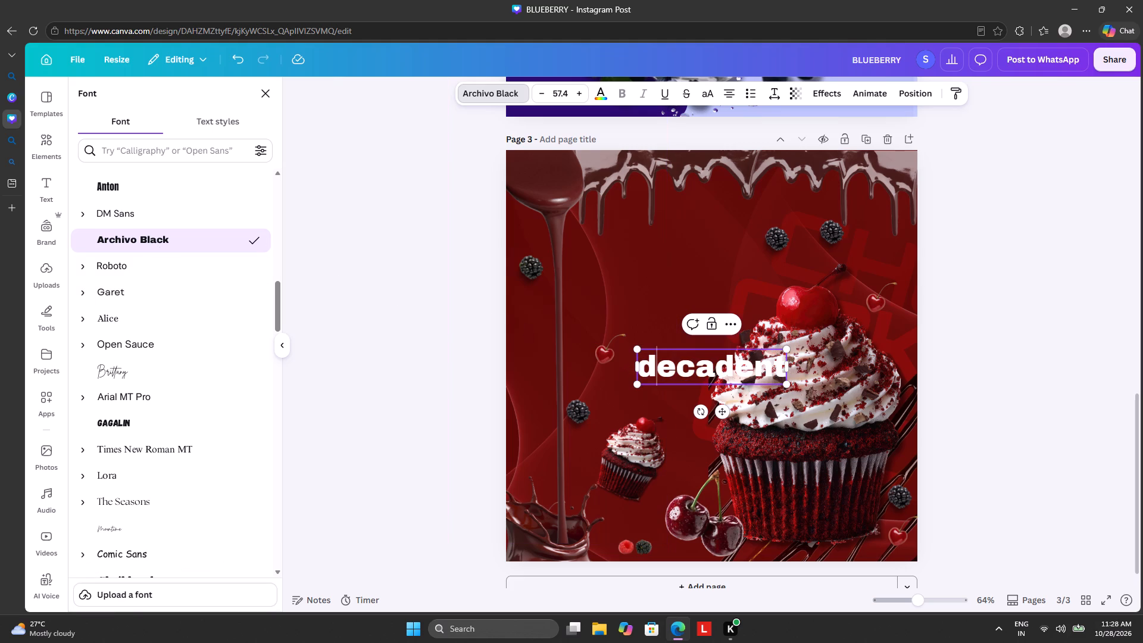
{"action": "key", "text": "BackSpace"}
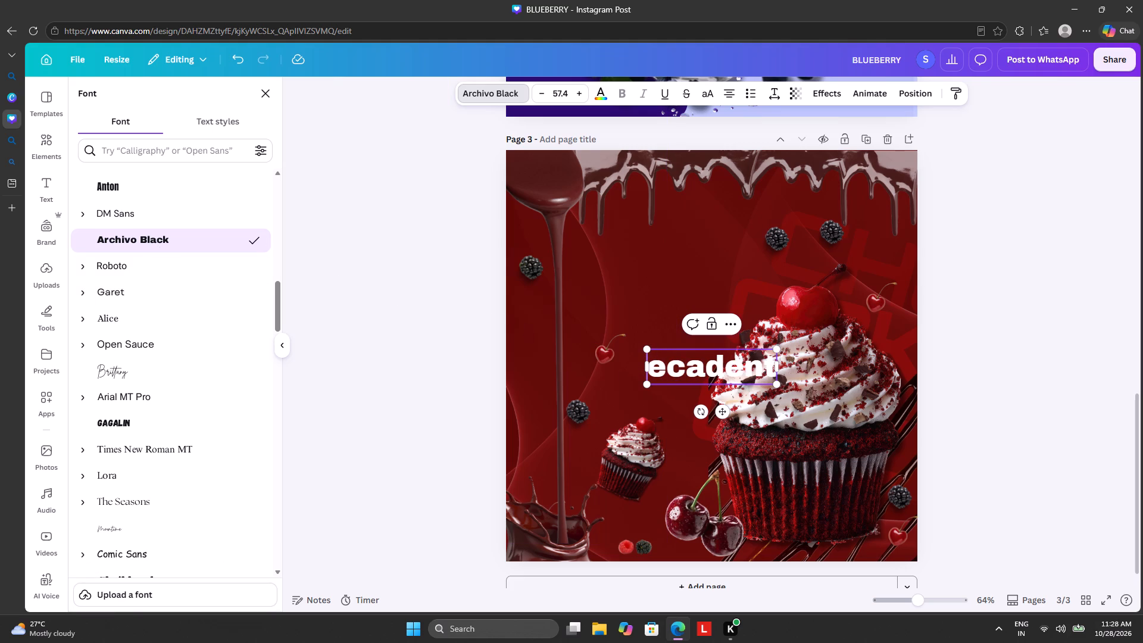
{"action": "key", "text": "d"}
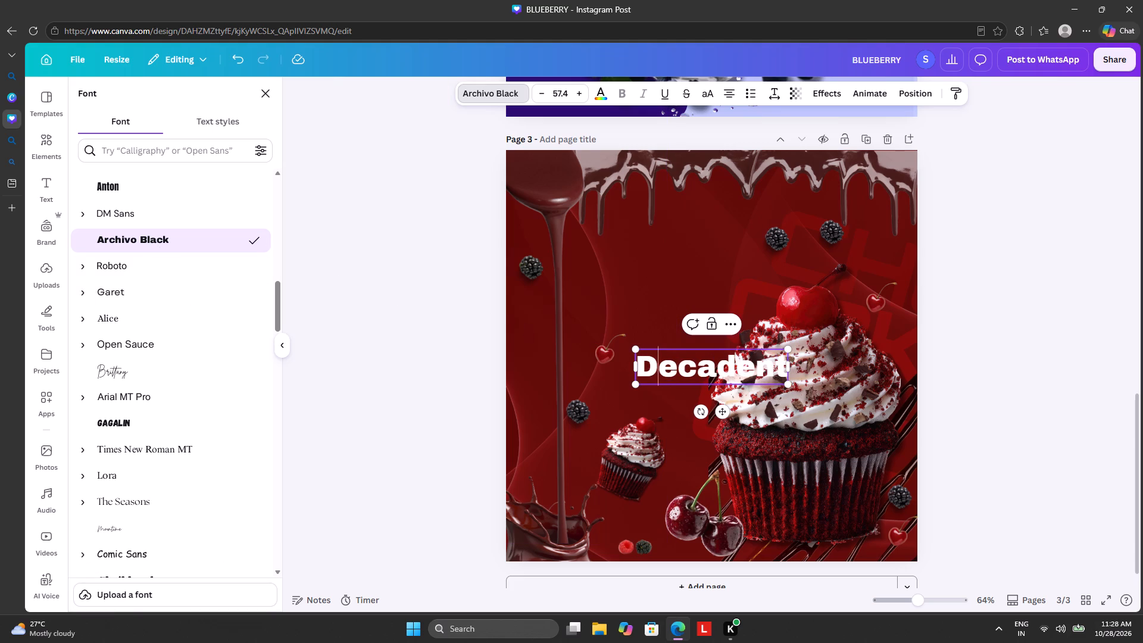
Change the headline's font to Gagalin.
{"action": "left_click", "coordinate": [185, 414]}
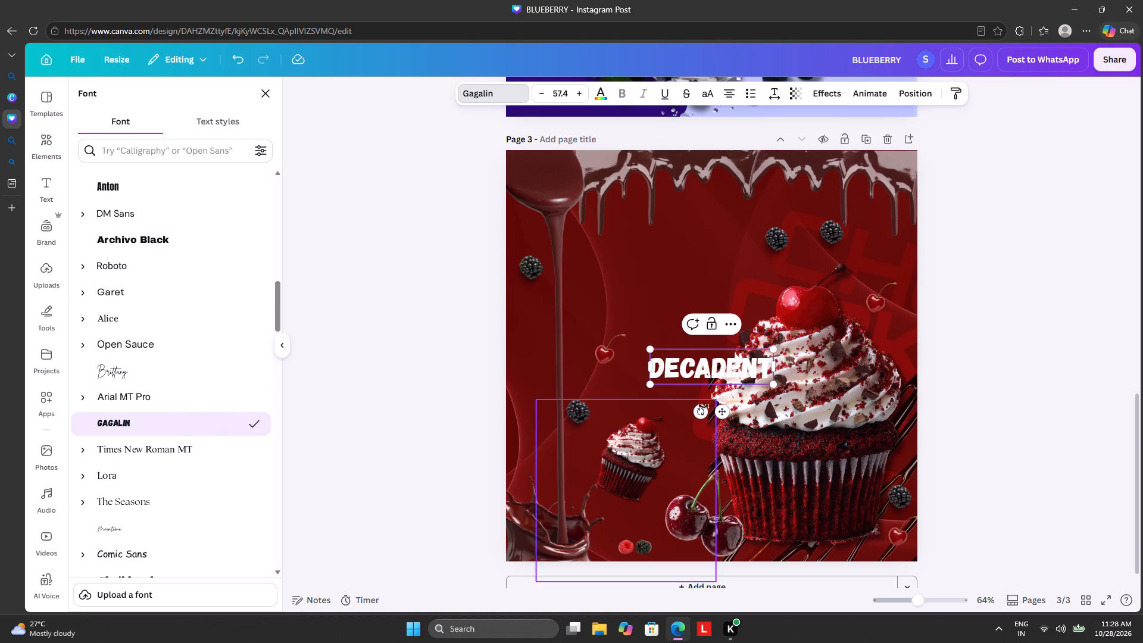
Move the DECADENT headline off the large cupcake into the empty red area beside the chocolate stream, below the drips.
{"action": "left_click_drag", "start_coordinate": [722, 411], "coordinate": [649, 324]}
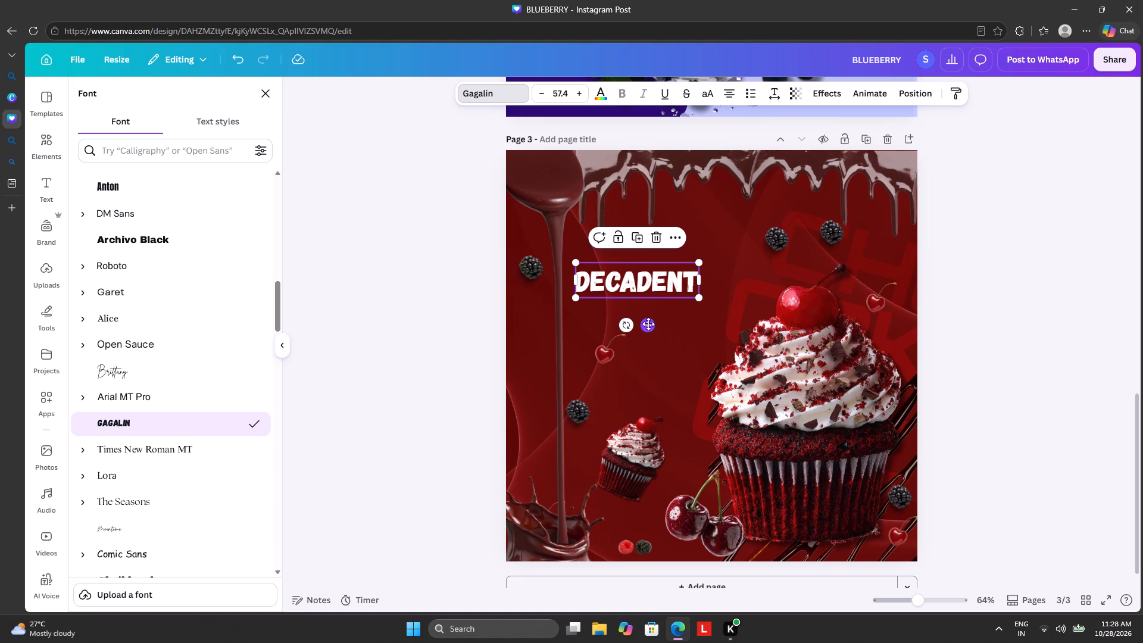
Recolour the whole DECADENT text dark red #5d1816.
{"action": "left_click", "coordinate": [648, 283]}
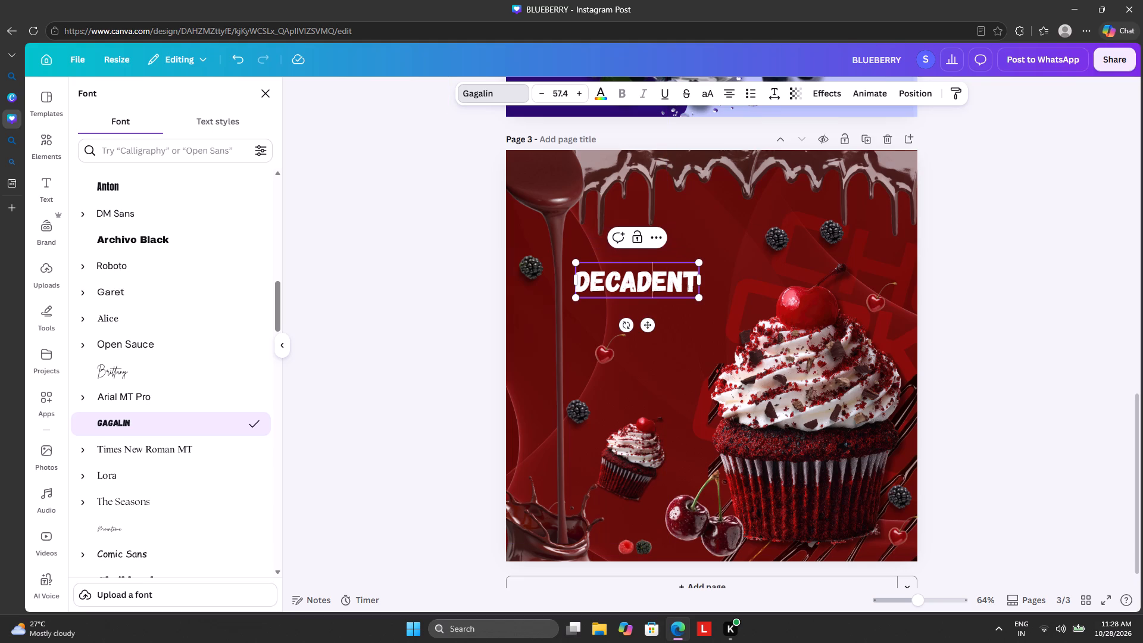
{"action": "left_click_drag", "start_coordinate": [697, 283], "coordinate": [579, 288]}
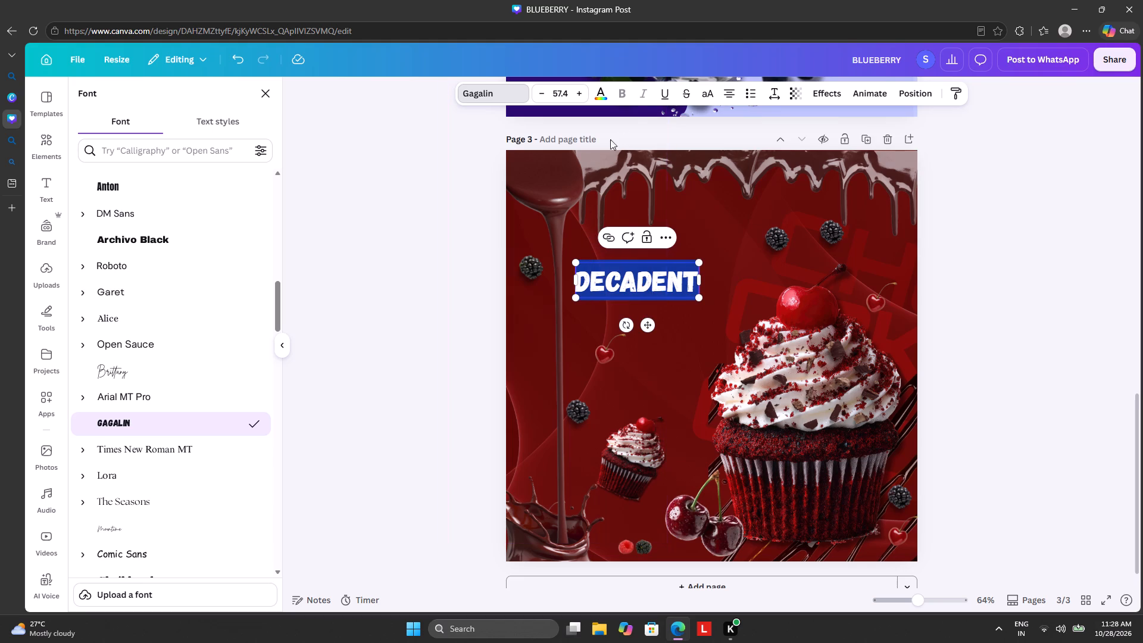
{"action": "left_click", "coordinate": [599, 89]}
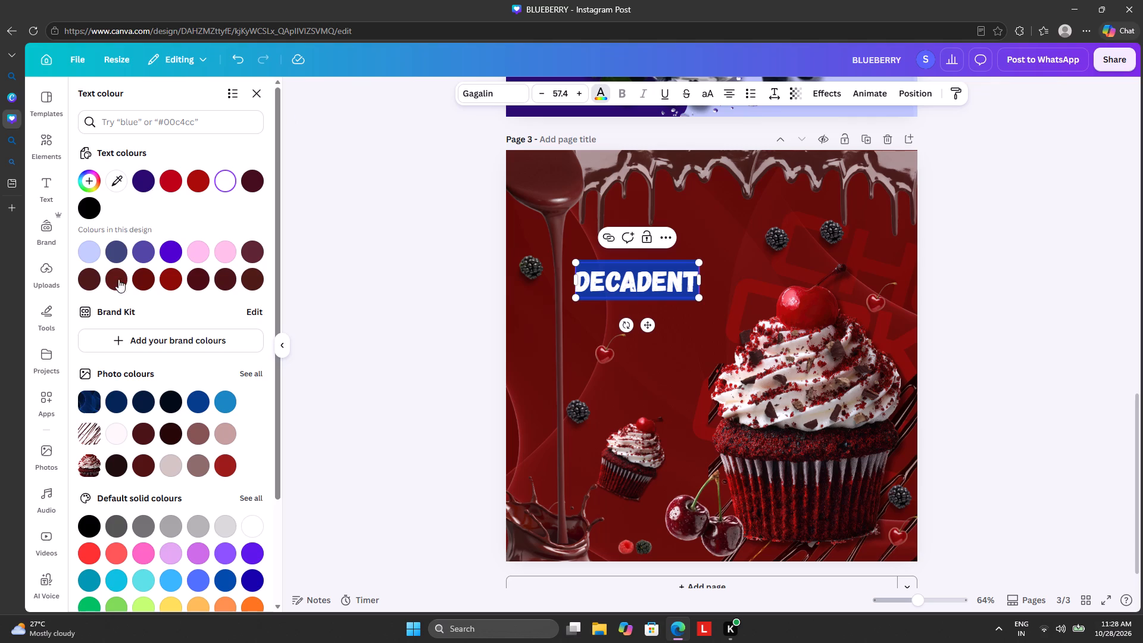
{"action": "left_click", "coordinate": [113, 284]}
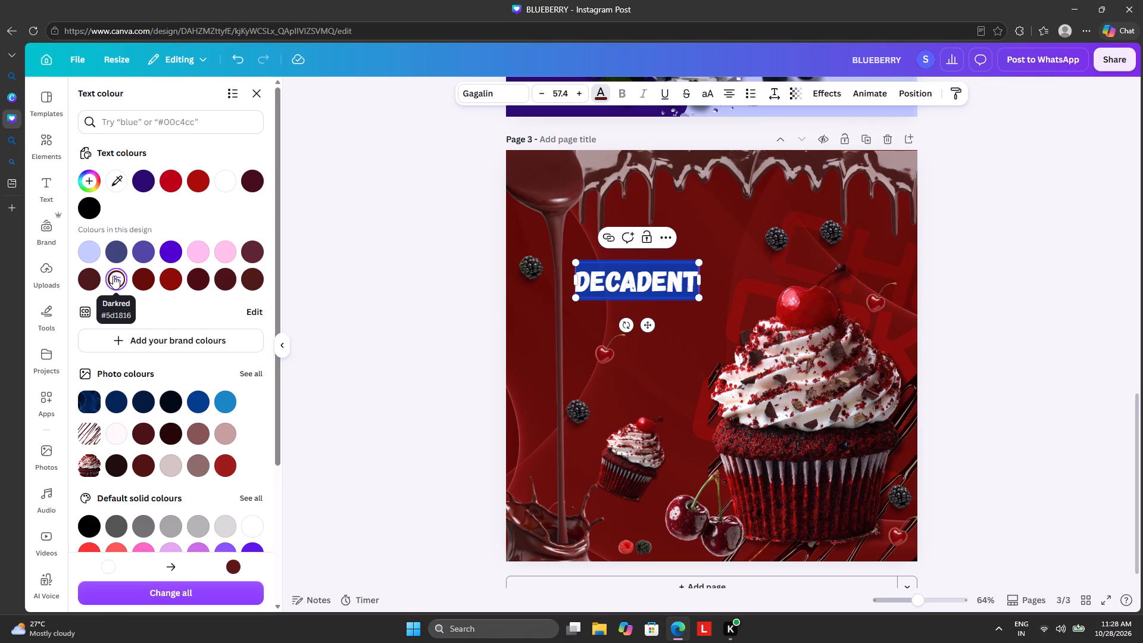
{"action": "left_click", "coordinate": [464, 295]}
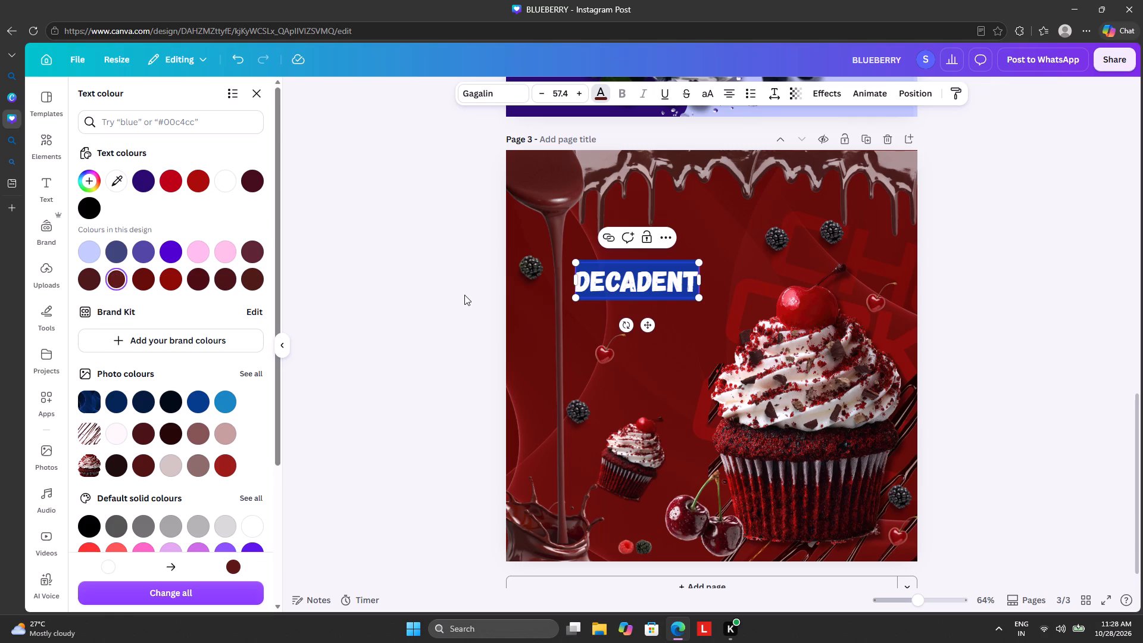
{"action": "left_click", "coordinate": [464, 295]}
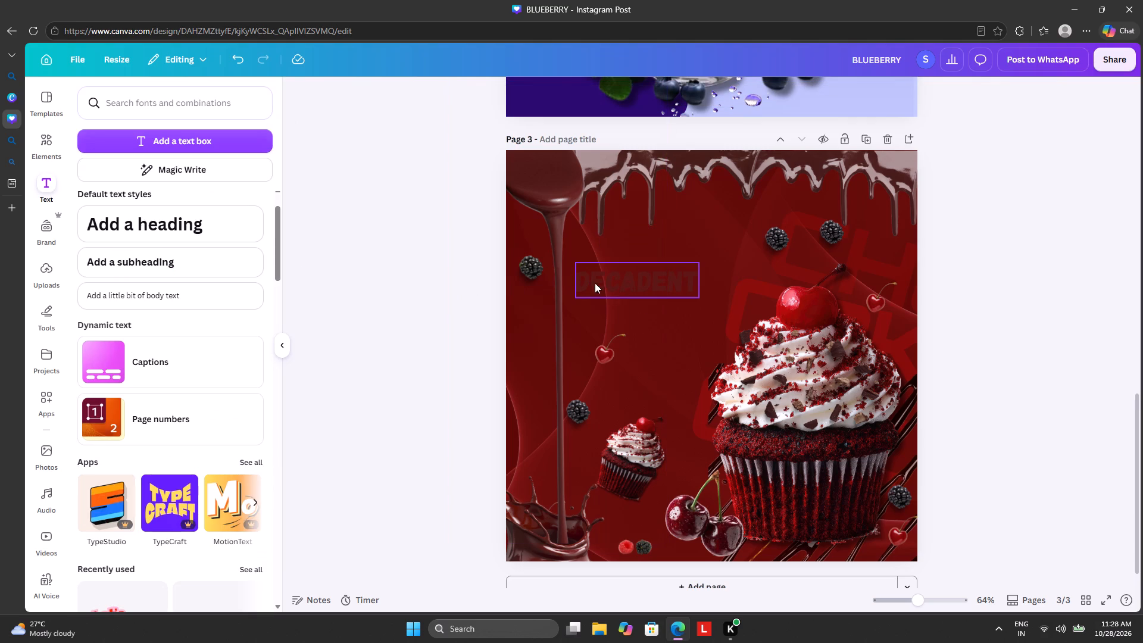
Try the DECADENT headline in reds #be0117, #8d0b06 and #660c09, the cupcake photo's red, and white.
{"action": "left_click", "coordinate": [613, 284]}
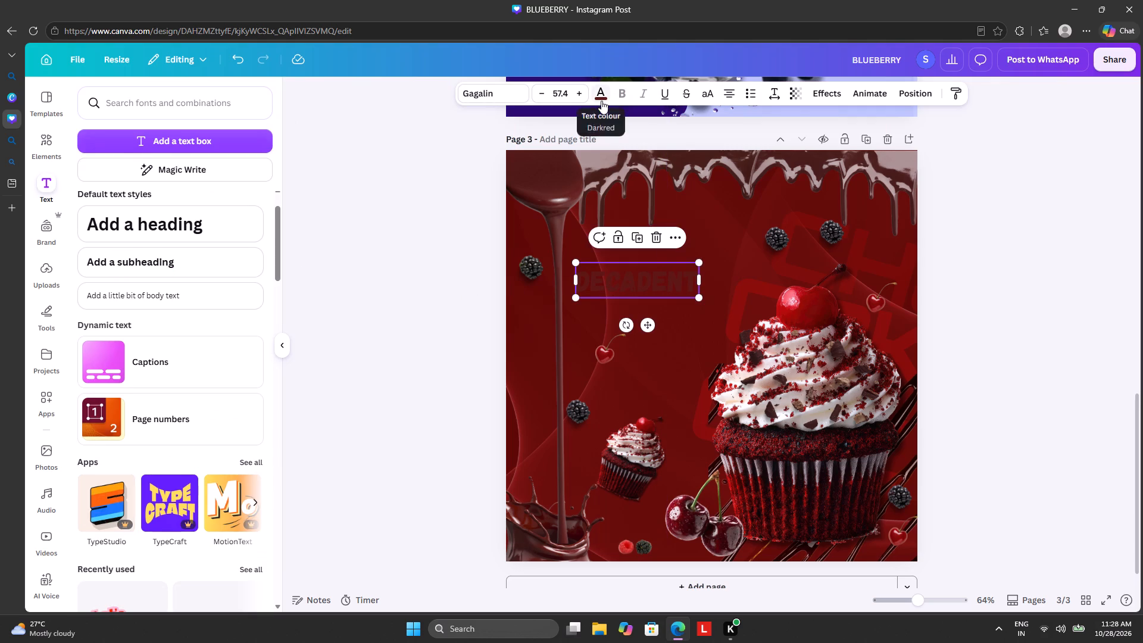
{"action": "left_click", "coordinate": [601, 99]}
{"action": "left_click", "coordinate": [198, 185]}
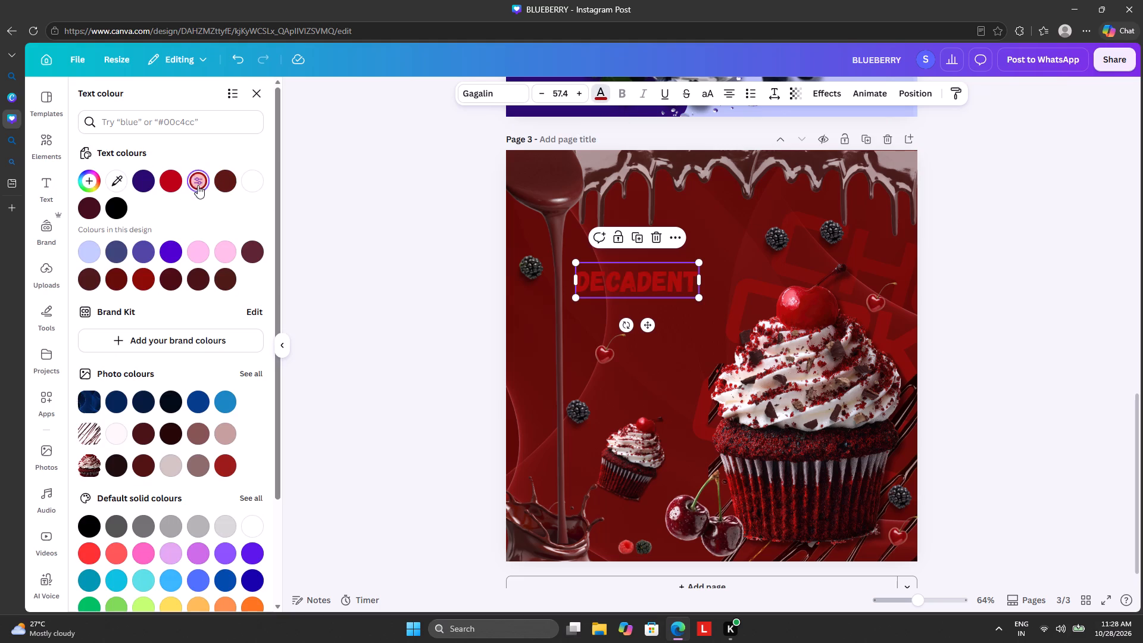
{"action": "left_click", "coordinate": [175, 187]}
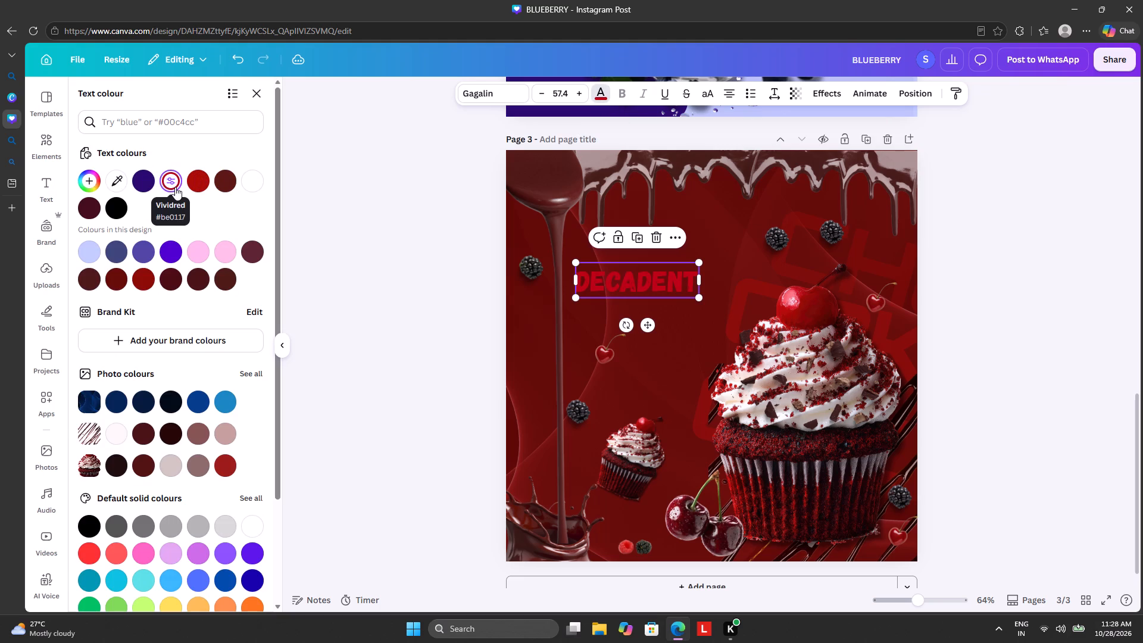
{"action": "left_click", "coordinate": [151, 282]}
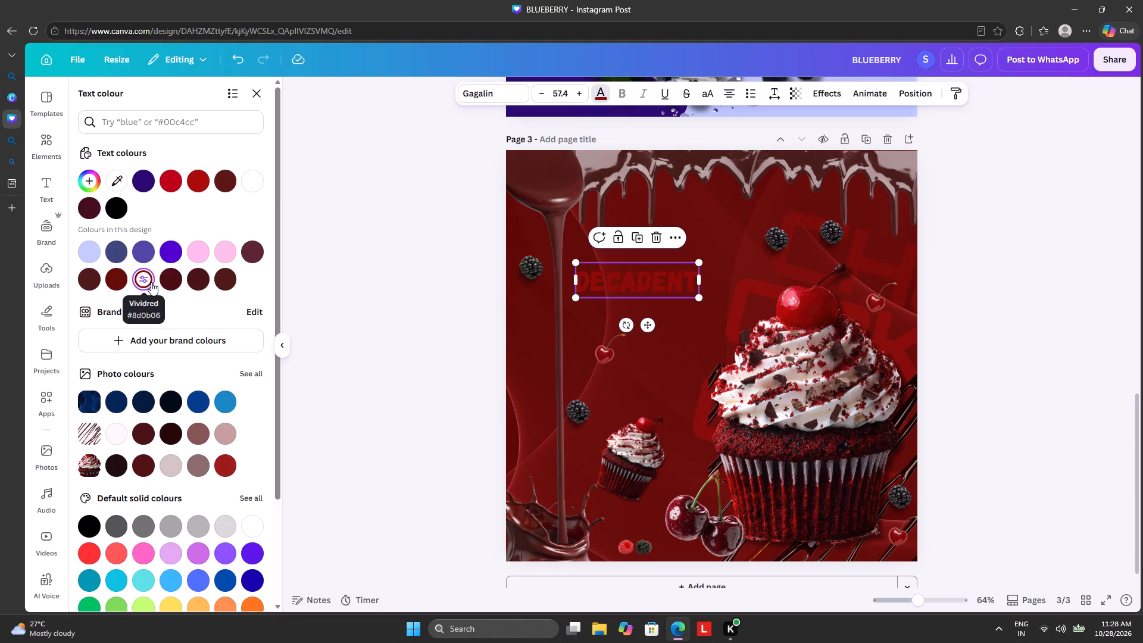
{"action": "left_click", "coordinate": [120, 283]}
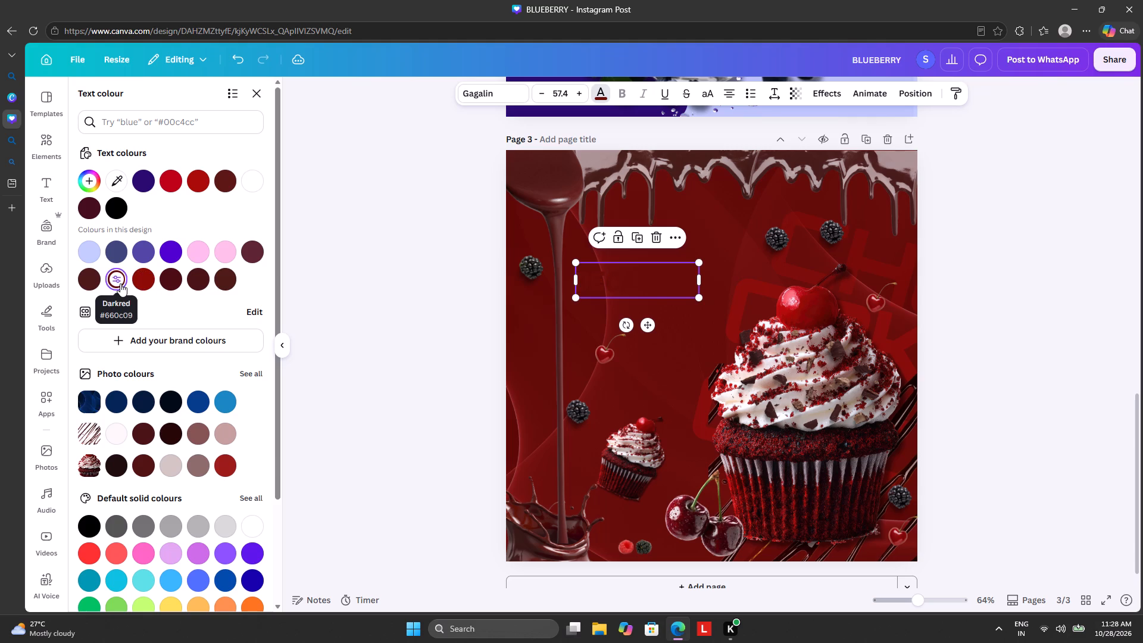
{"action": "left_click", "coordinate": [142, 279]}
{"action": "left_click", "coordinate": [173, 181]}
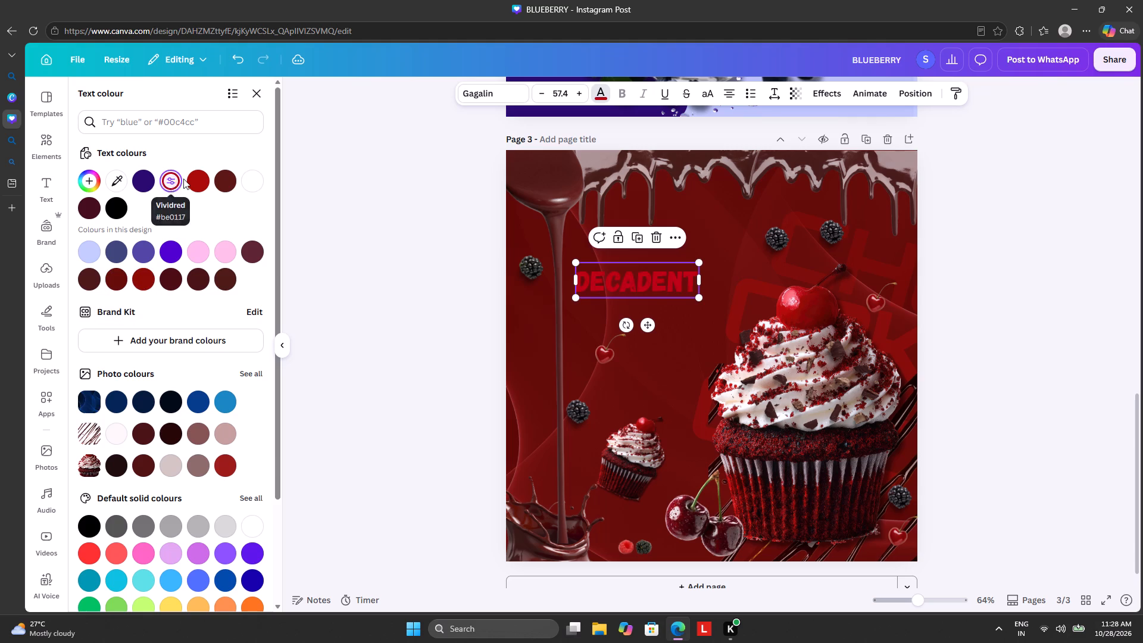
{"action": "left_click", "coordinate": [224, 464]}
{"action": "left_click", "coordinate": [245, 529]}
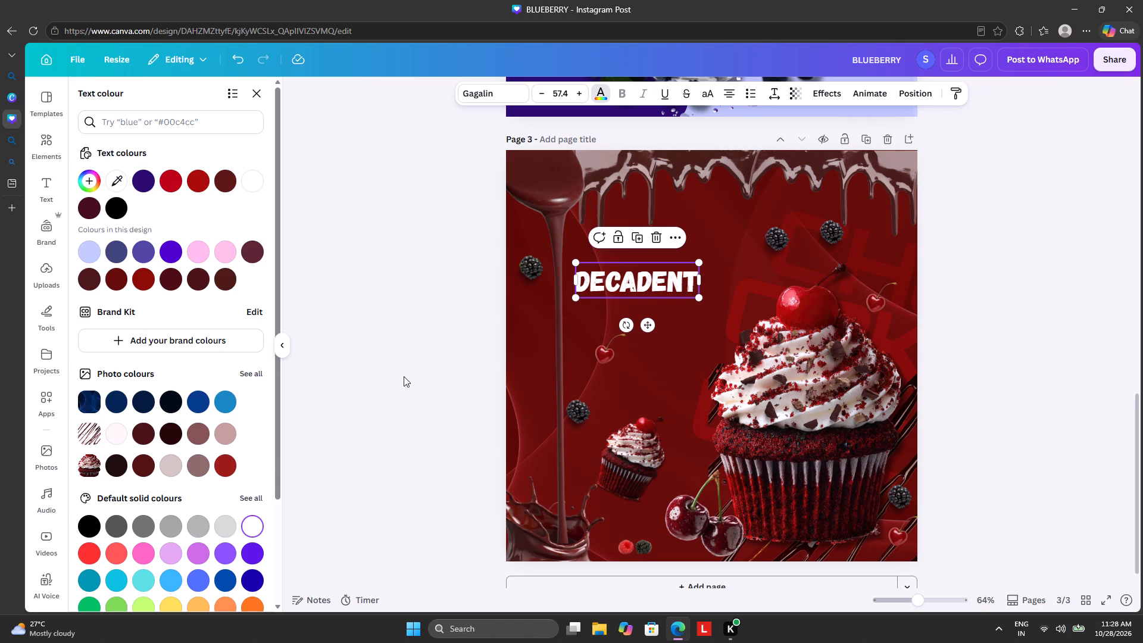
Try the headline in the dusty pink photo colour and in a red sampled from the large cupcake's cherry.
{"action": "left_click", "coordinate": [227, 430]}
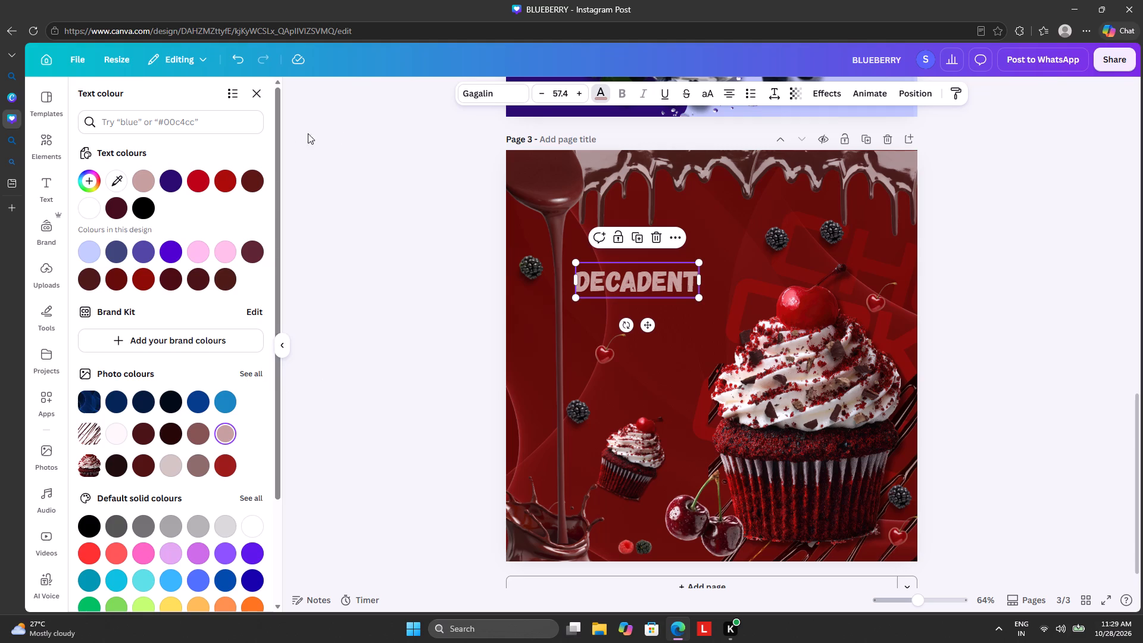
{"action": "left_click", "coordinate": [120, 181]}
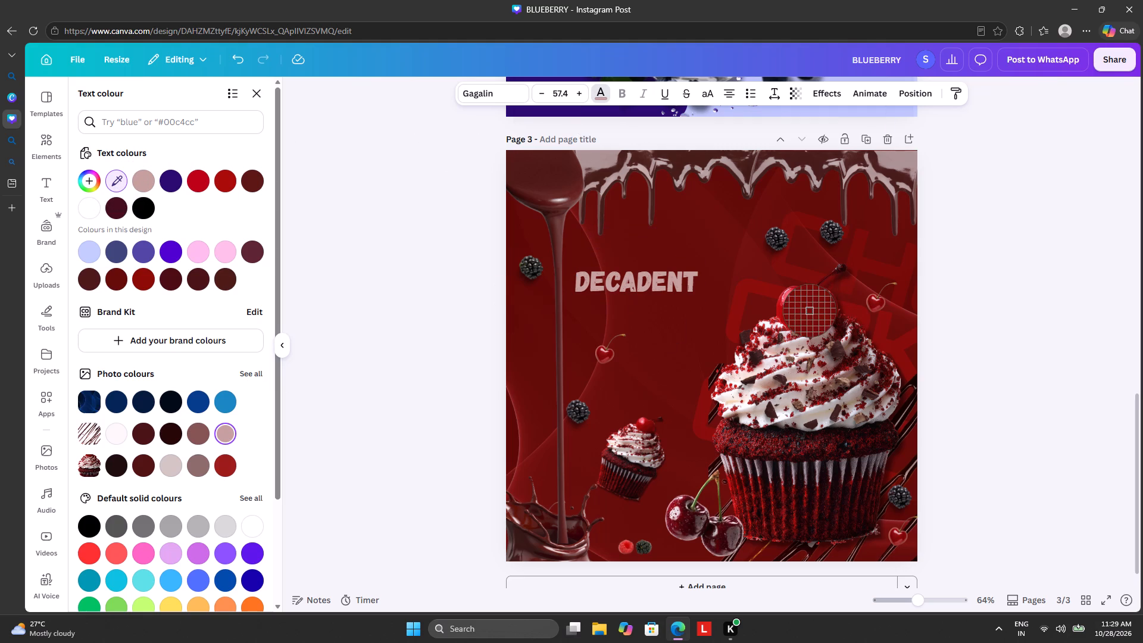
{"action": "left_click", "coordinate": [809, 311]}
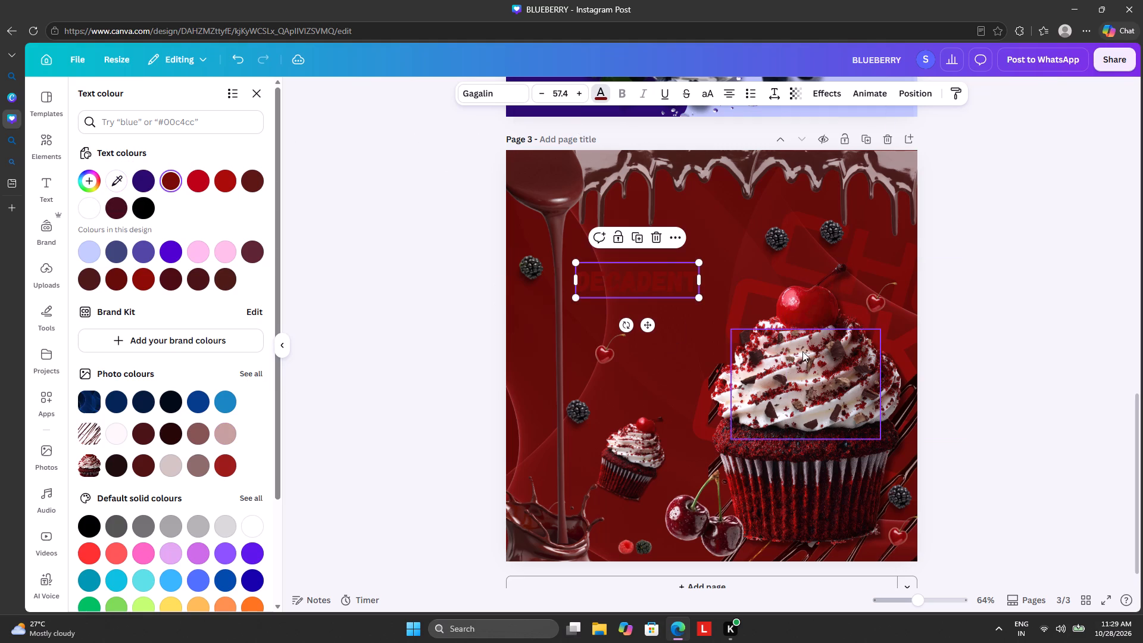
Recolour the DECADENT headline with a pale grey sampled from the large cupcake's frosting.
{"action": "left_click", "coordinate": [115, 174]}
{"action": "left_click", "coordinate": [781, 402]}
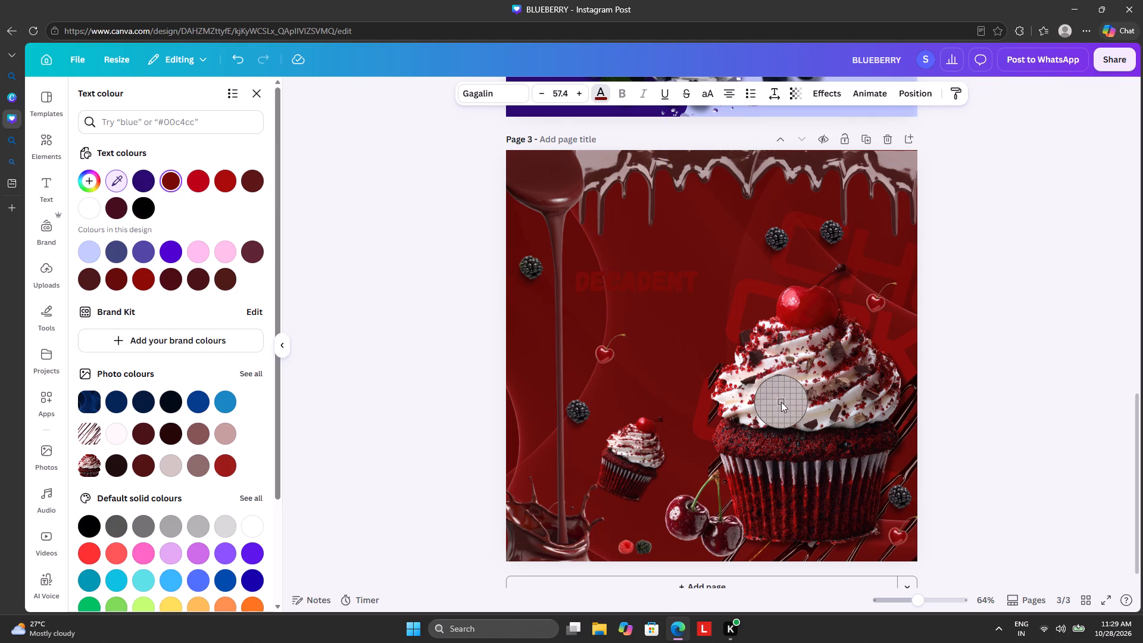
{"action": "left_click", "coordinate": [400, 312]}
{"action": "left_click", "coordinate": [414, 304]}
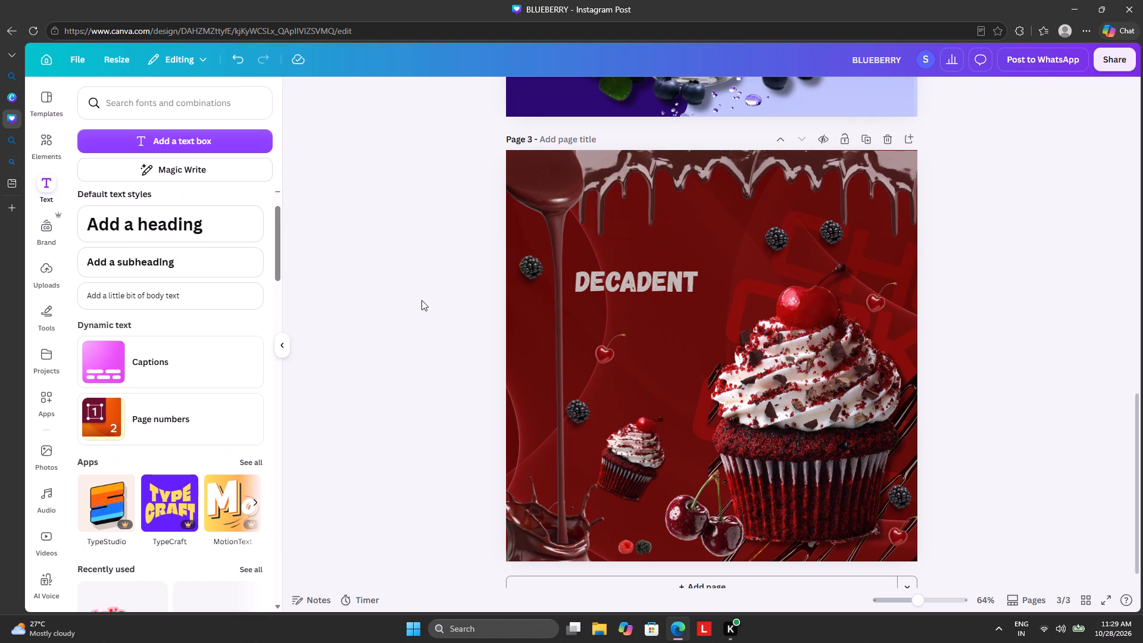
Nudge the DECADENT headline slightly higher, closer to the chocolate drips.
{"action": "left_click_drag", "start_coordinate": [627, 290], "coordinate": [628, 279]}
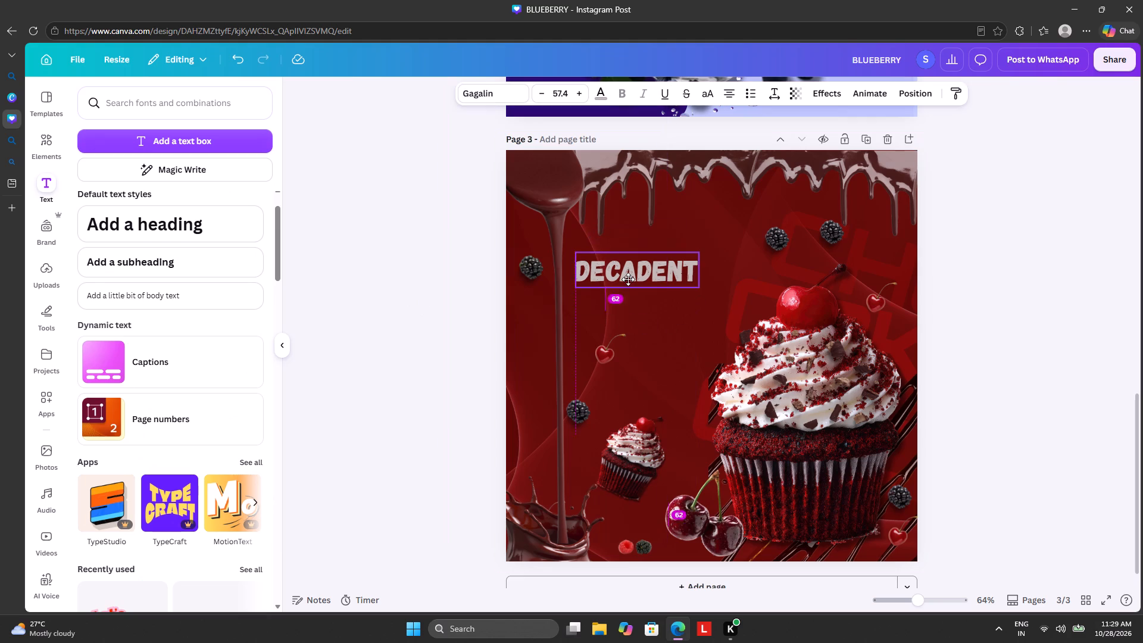
{"action": "left_click_drag", "start_coordinate": [628, 279], "coordinate": [631, 269]}
{"action": "left_click", "coordinate": [476, 277]}
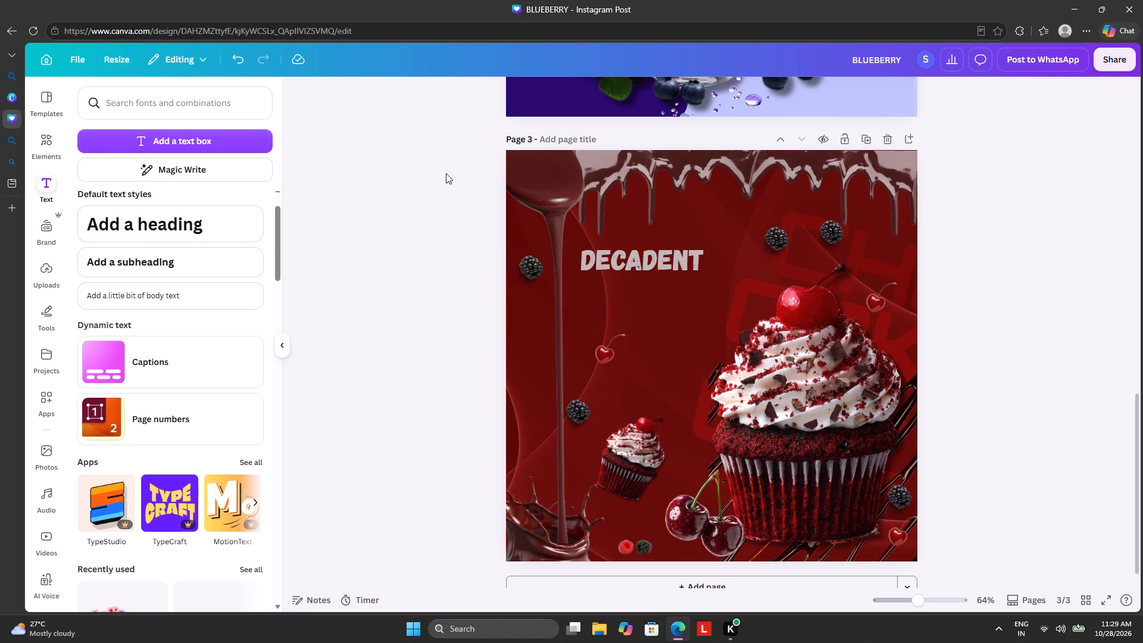
Add a text box below the DECADENT headline and replace its placeholder with "LIFE,".
{"action": "left_click", "coordinate": [183, 140]}
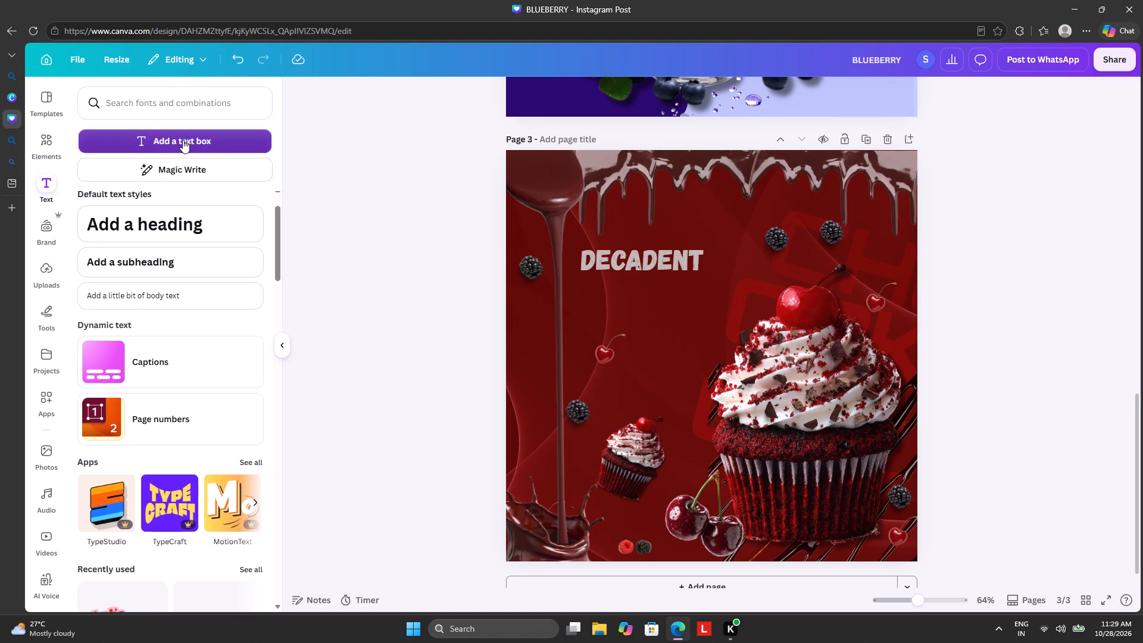
{"action": "left_click", "coordinate": [708, 360]}
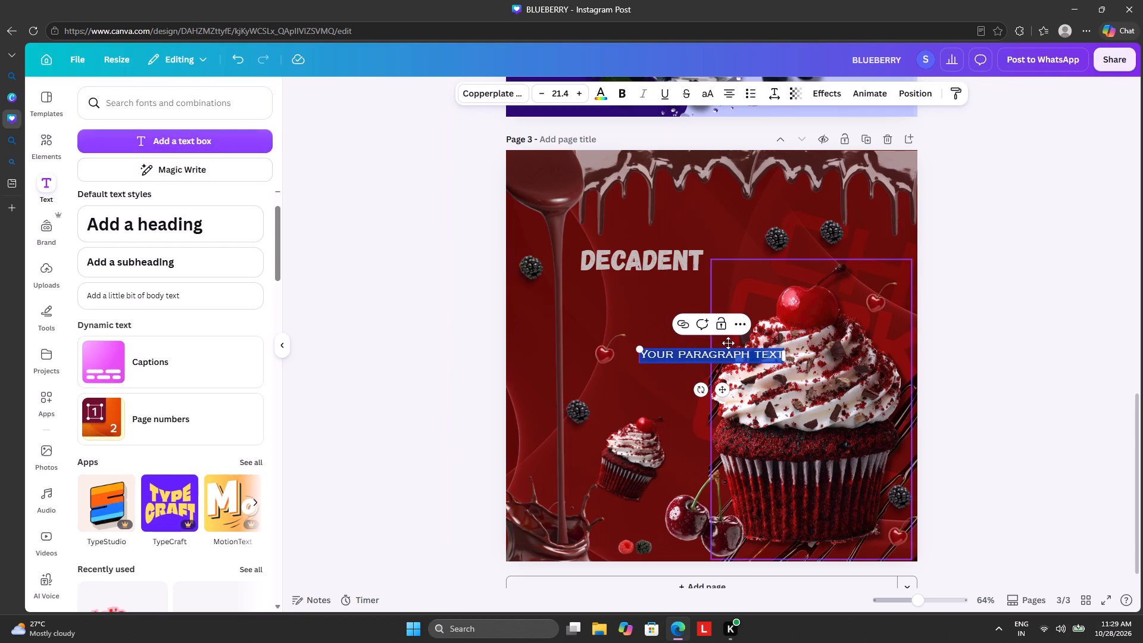
{"action": "left_click", "coordinate": [782, 357]}
{"action": "left_click", "coordinate": [782, 357]}
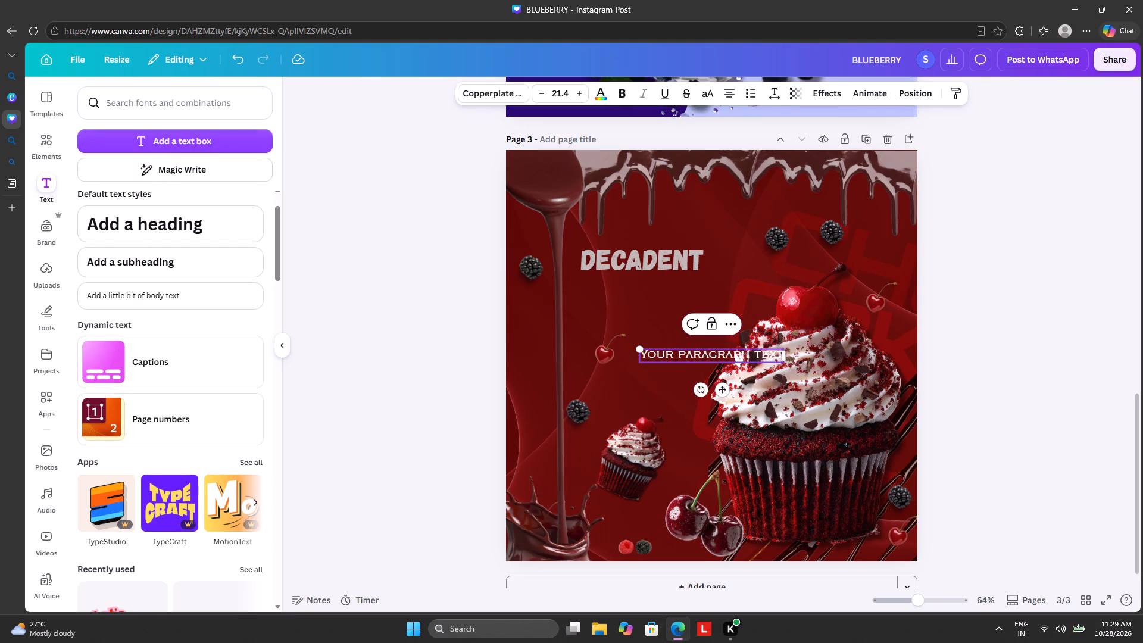
{"action": "left_click_drag", "start_coordinate": [782, 357], "coordinate": [638, 355]}
{"action": "key", "text": "BackSpace"}
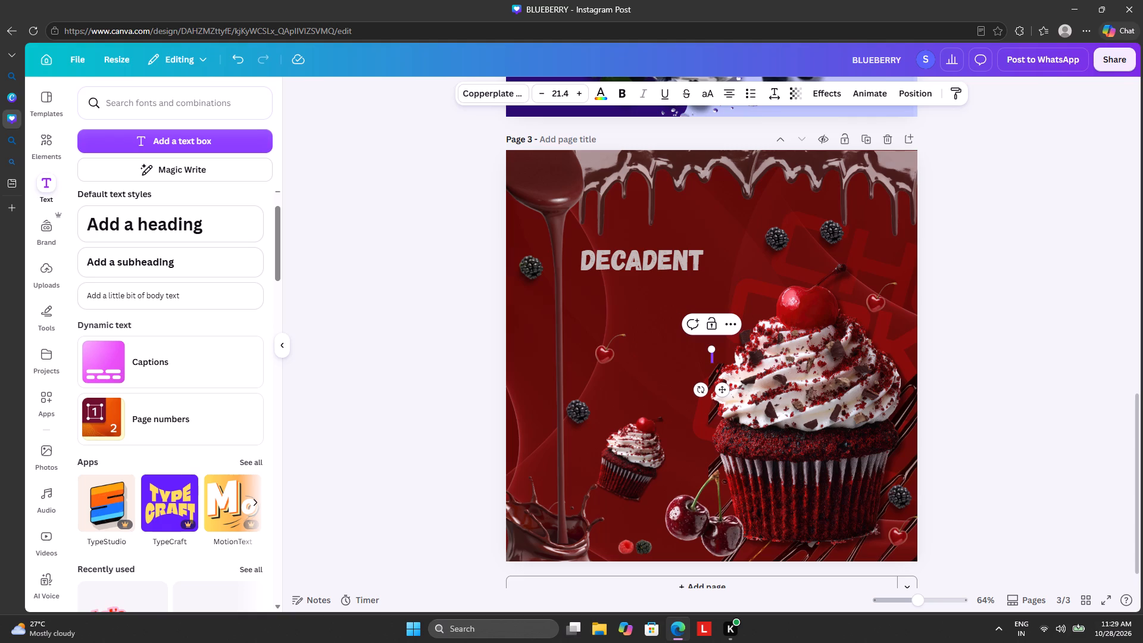
{"action": "key", "text": "l"}
{"action": "key", "text": "i"}
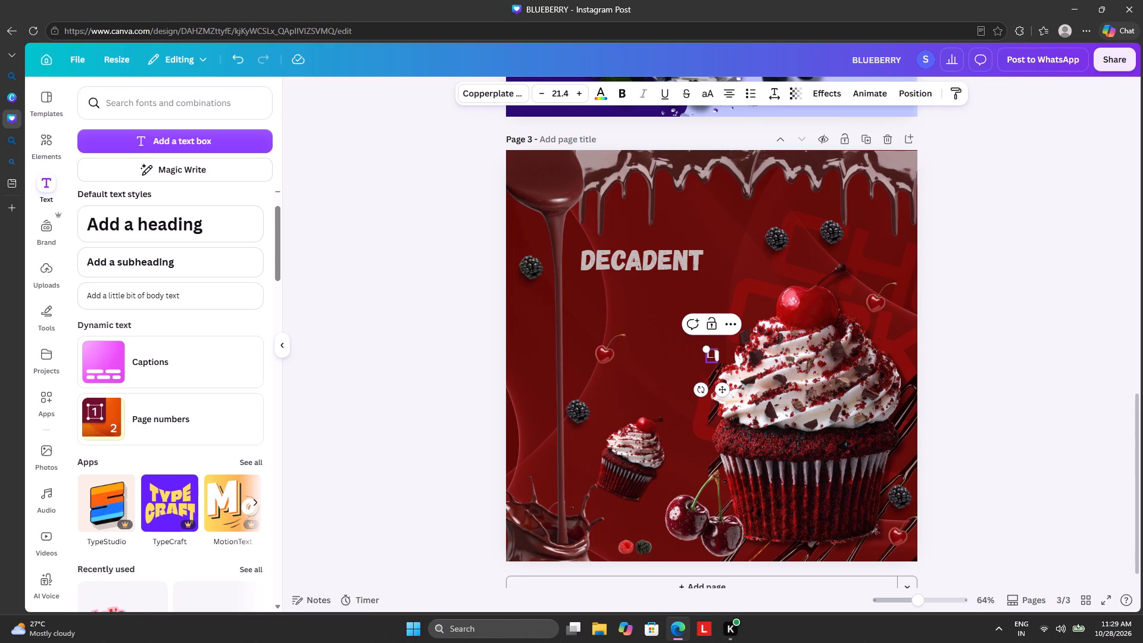
{"action": "type", "text": "FE"}
{"action": "key", "text": "space"}
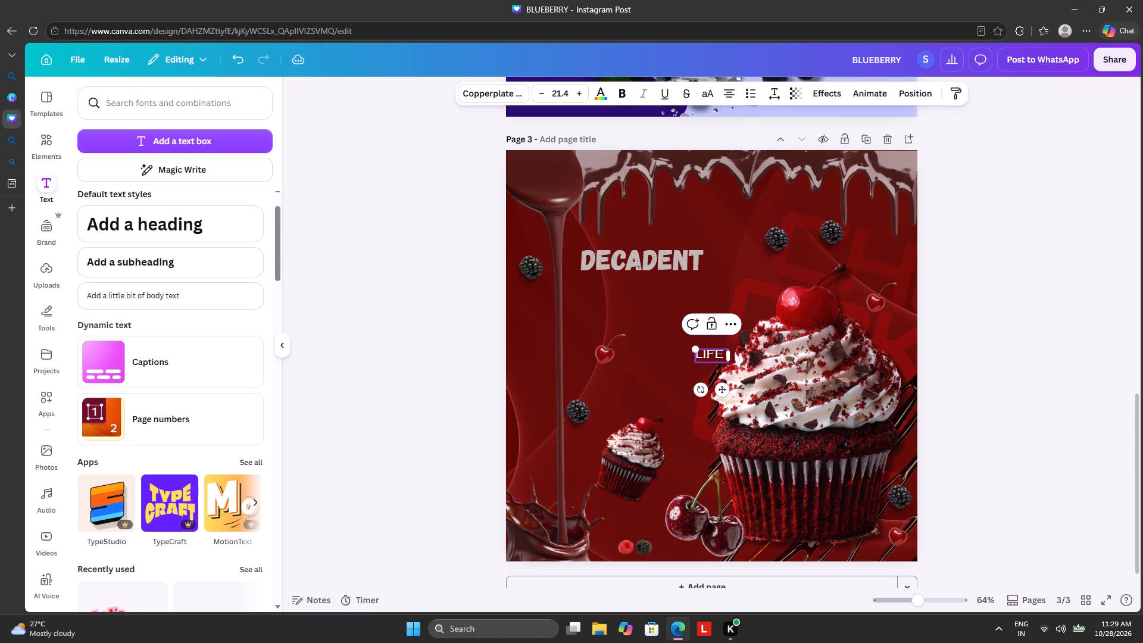
{"action": "key", "text": "BackSpace"}
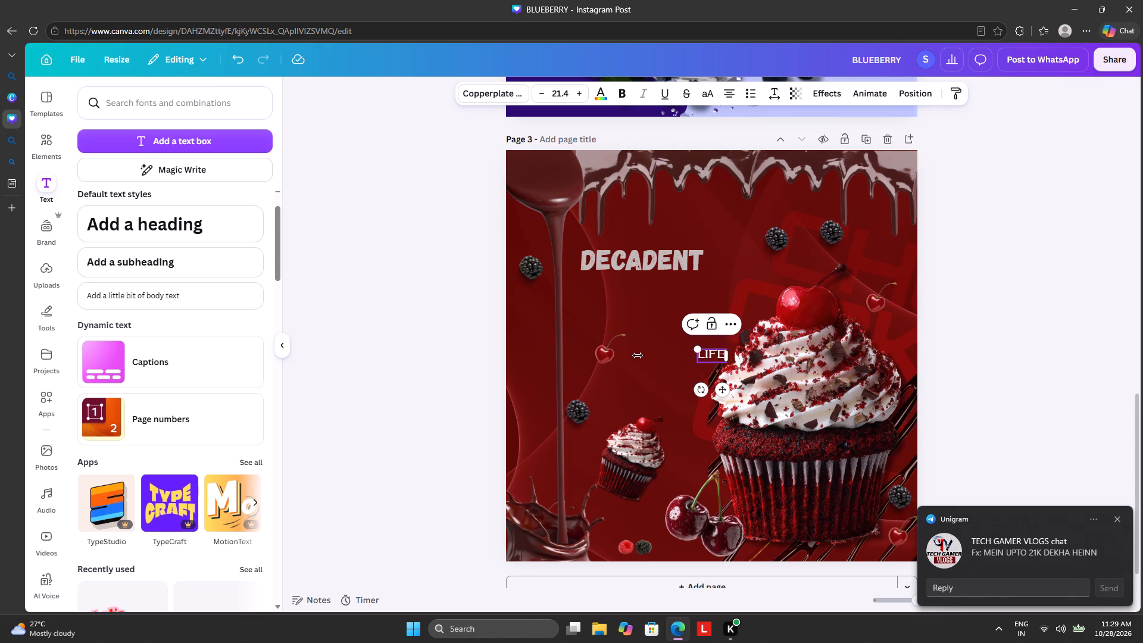
{"action": "key", "text": "shift+colon"}
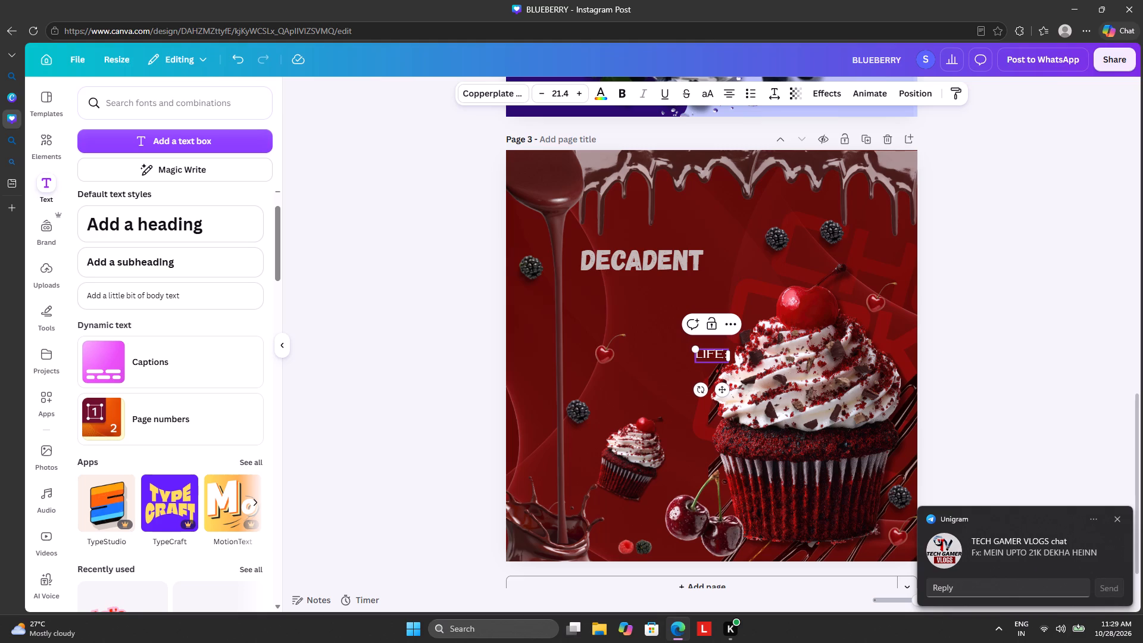
{"action": "key", "text": "BackSpace"}
{"action": "key", "text": "semicolon"}
{"action": "key", "text": "BackSpace"}
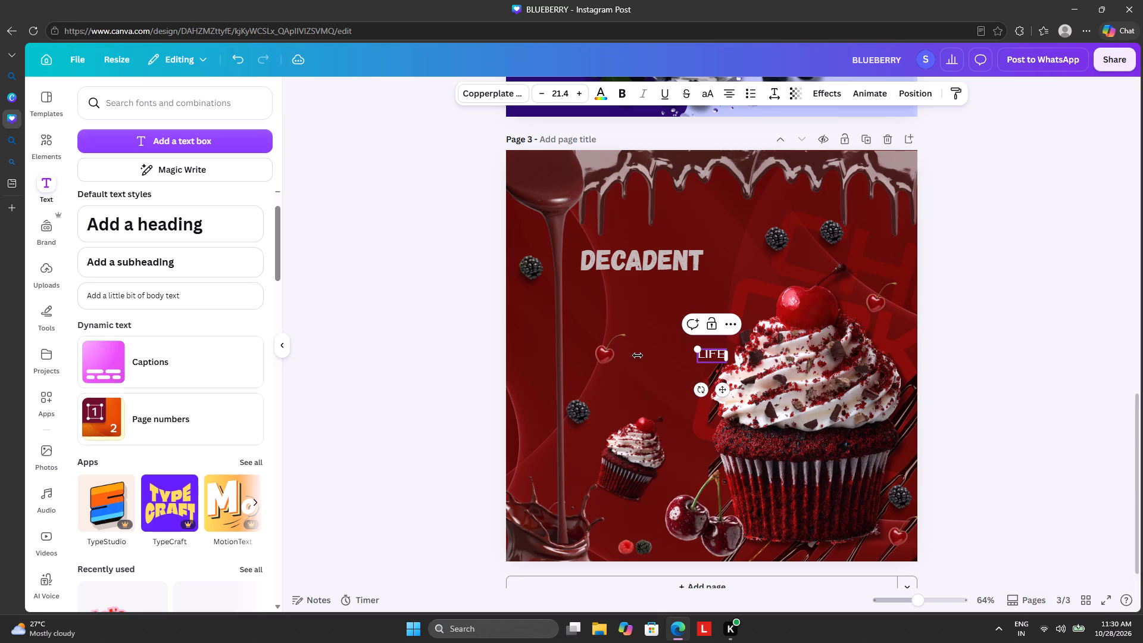
{"action": "key", "text": "comma"}
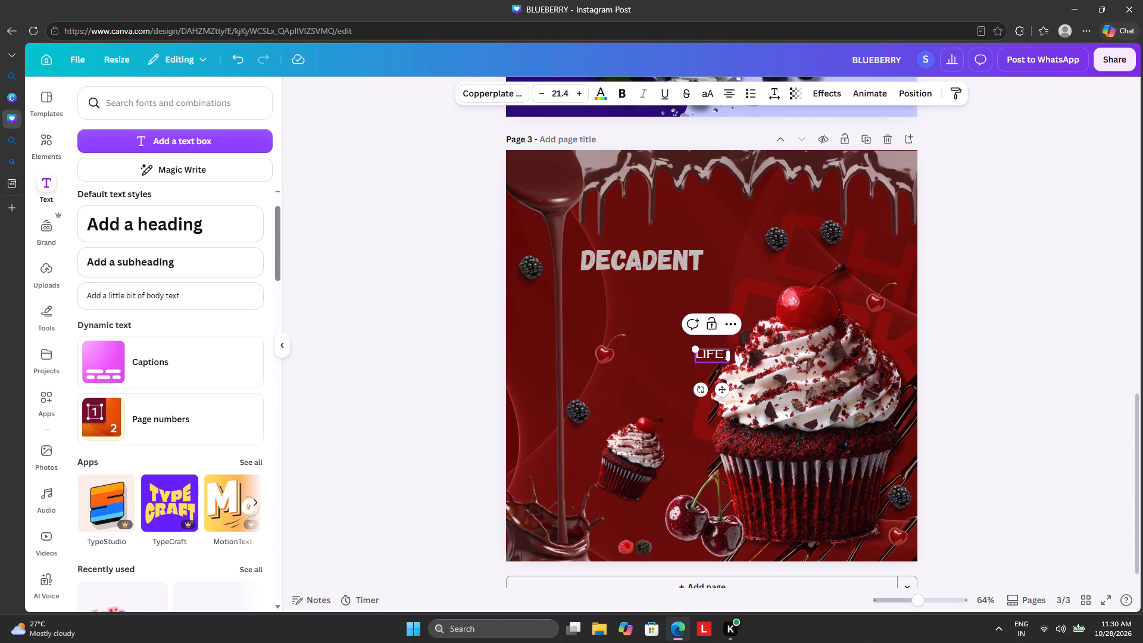
Complete the tagline with "SWEETS WITH CHOCOLATE" directly after the comma.
{"action": "key", "text": "s"}
{"action": "type", "text": "WEETS"}
{"action": "key", "text": "space"}
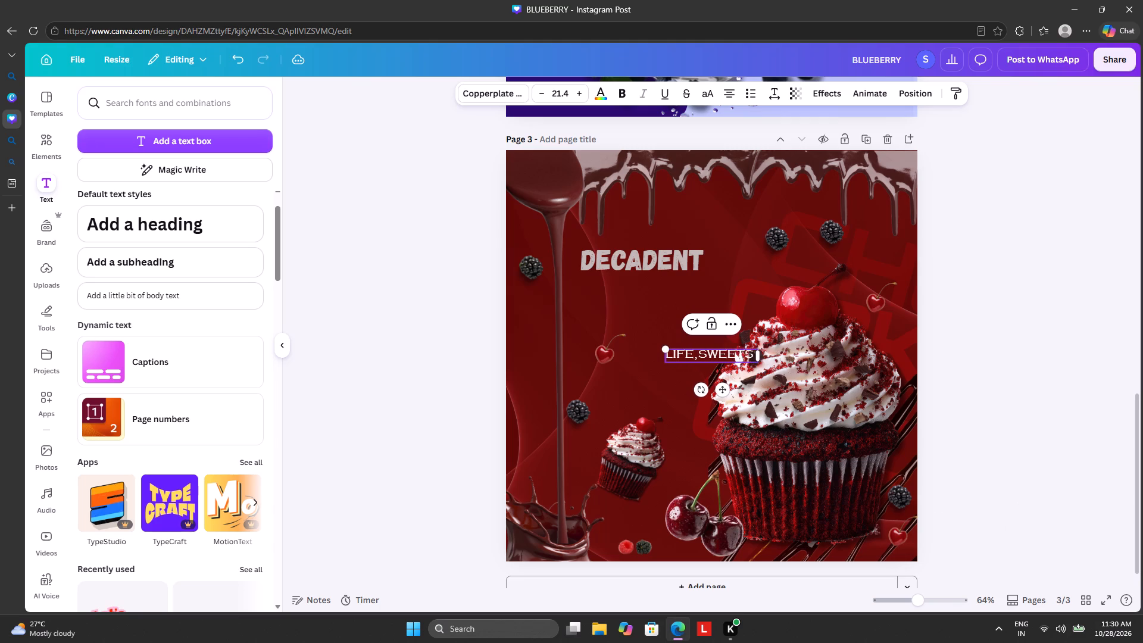
{"action": "type", "text": "WITH"}
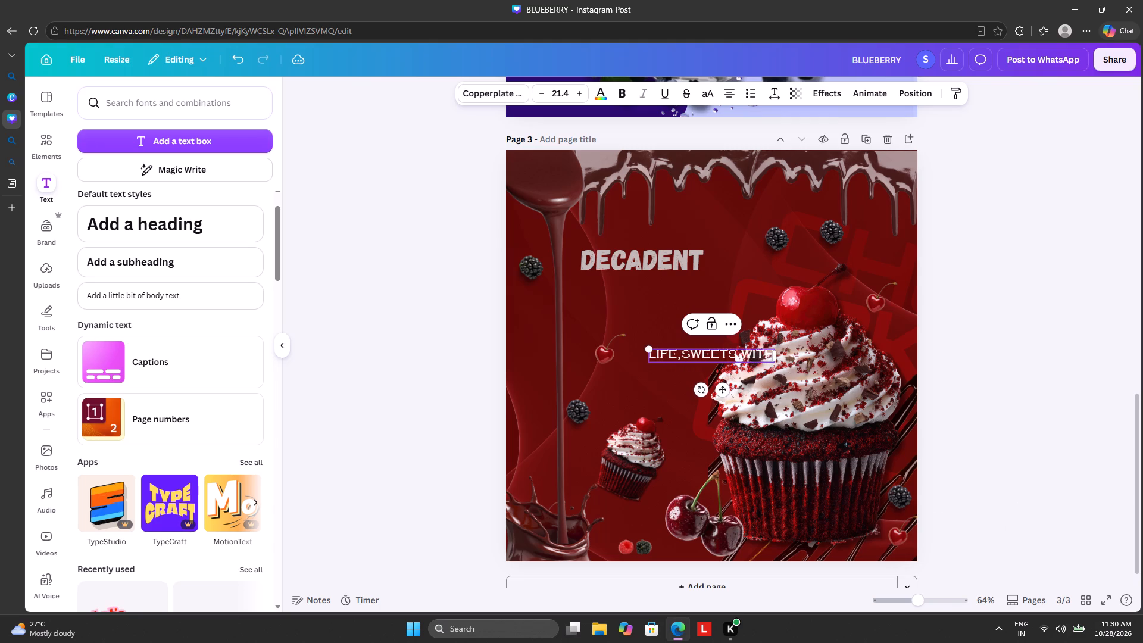
{"action": "key", "text": "space"}
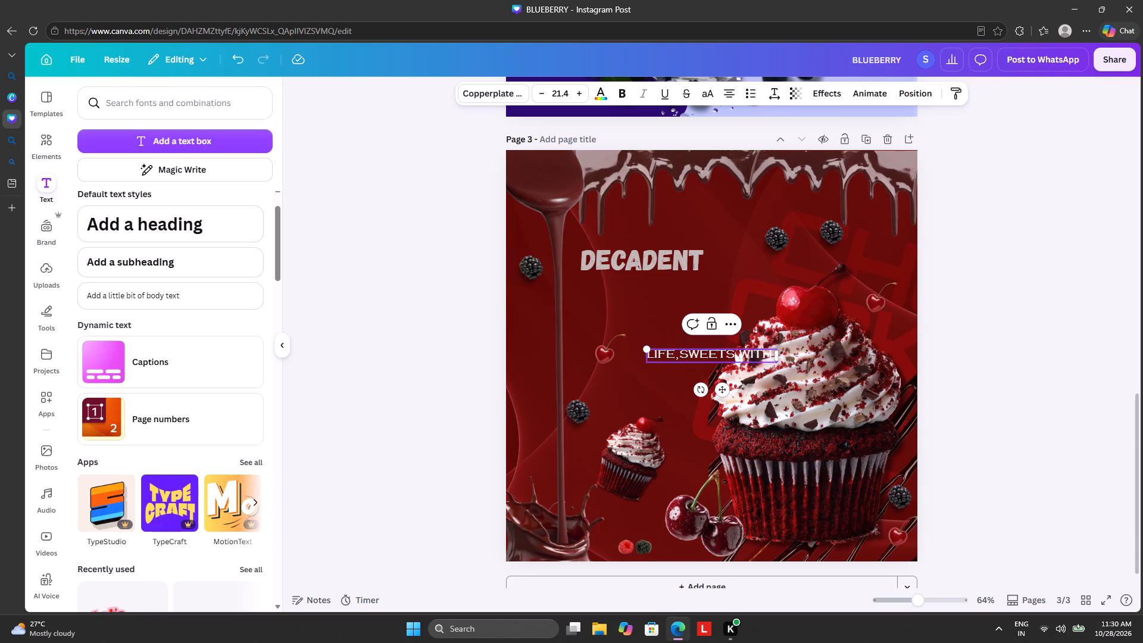
{"action": "type", "text": "CHOK"}
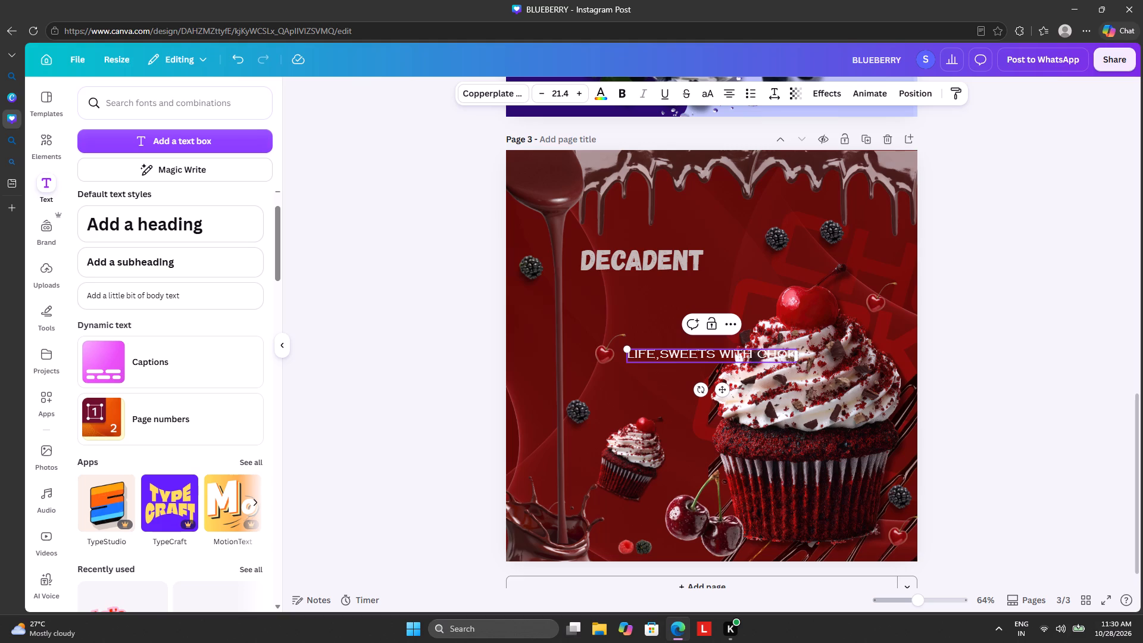
{"action": "key", "text": "BackSpace"}
{"action": "type", "text": "CO"}
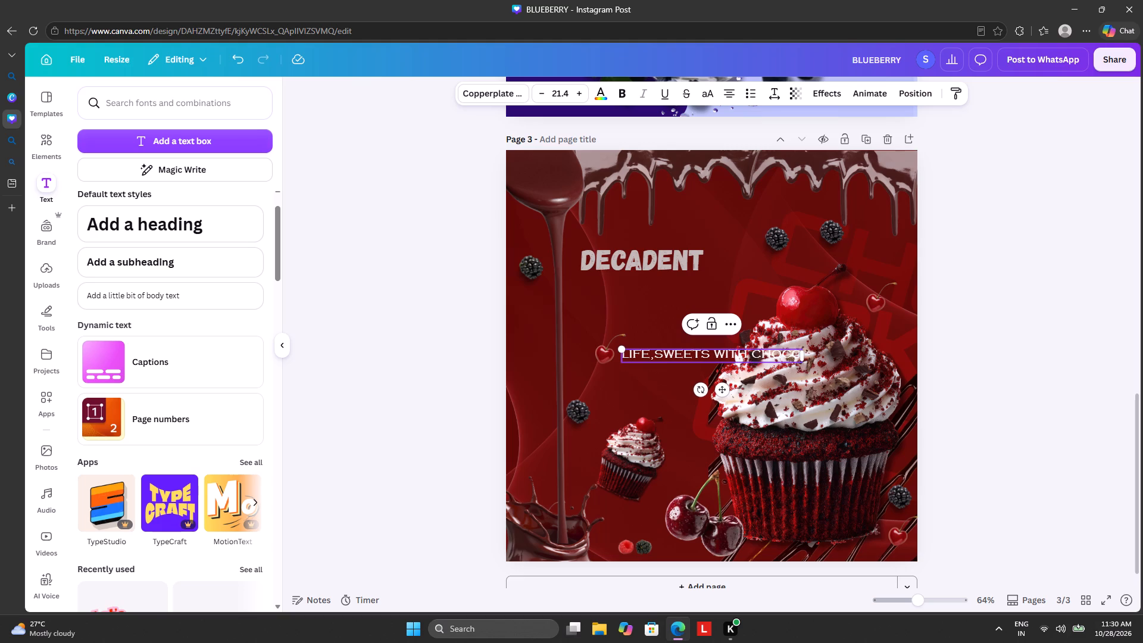
{"action": "type", "text": "LATE"}
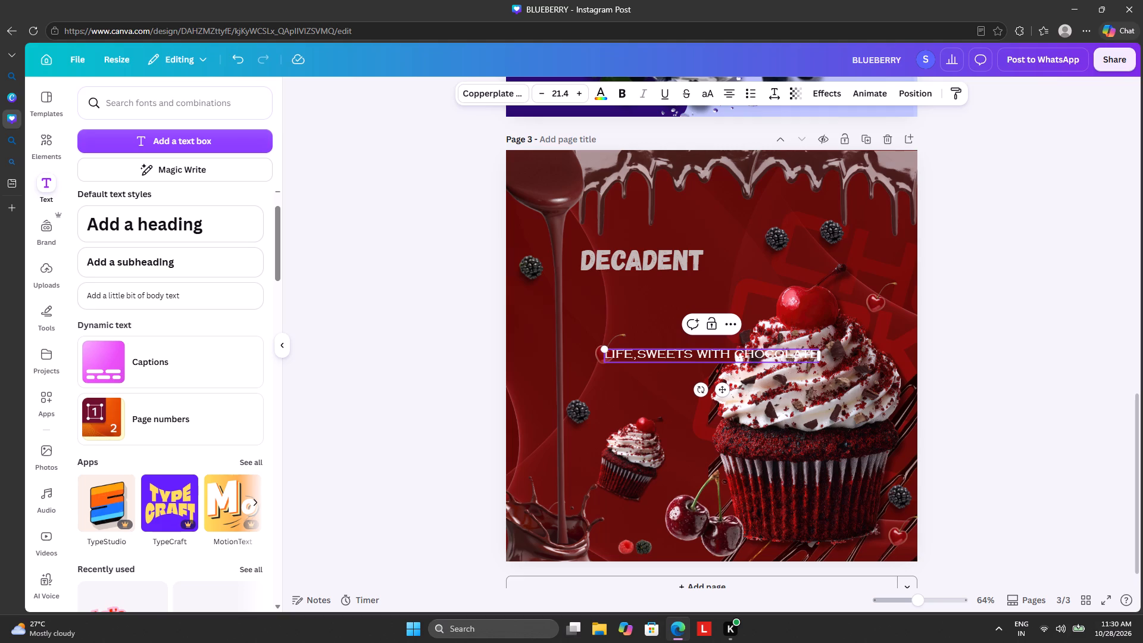
{"action": "key", "text": "space"}
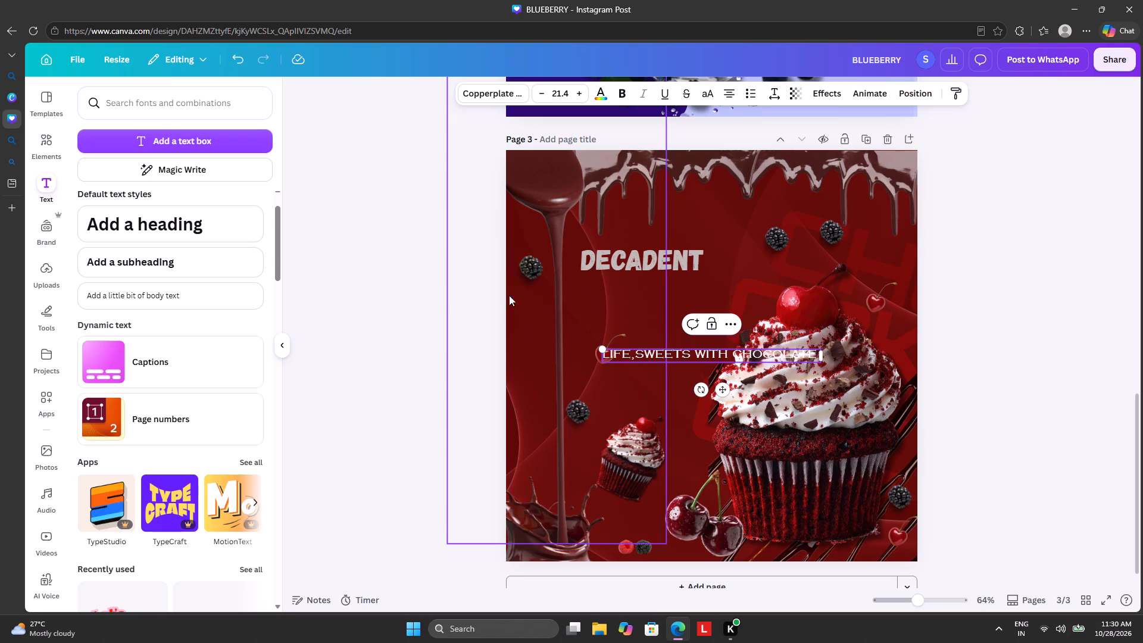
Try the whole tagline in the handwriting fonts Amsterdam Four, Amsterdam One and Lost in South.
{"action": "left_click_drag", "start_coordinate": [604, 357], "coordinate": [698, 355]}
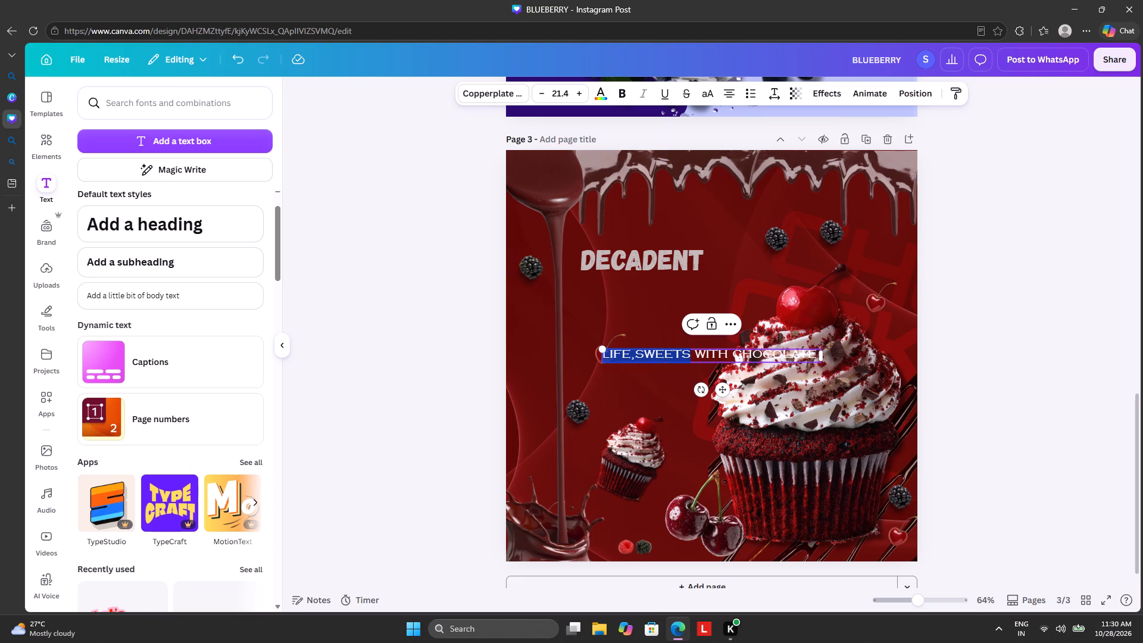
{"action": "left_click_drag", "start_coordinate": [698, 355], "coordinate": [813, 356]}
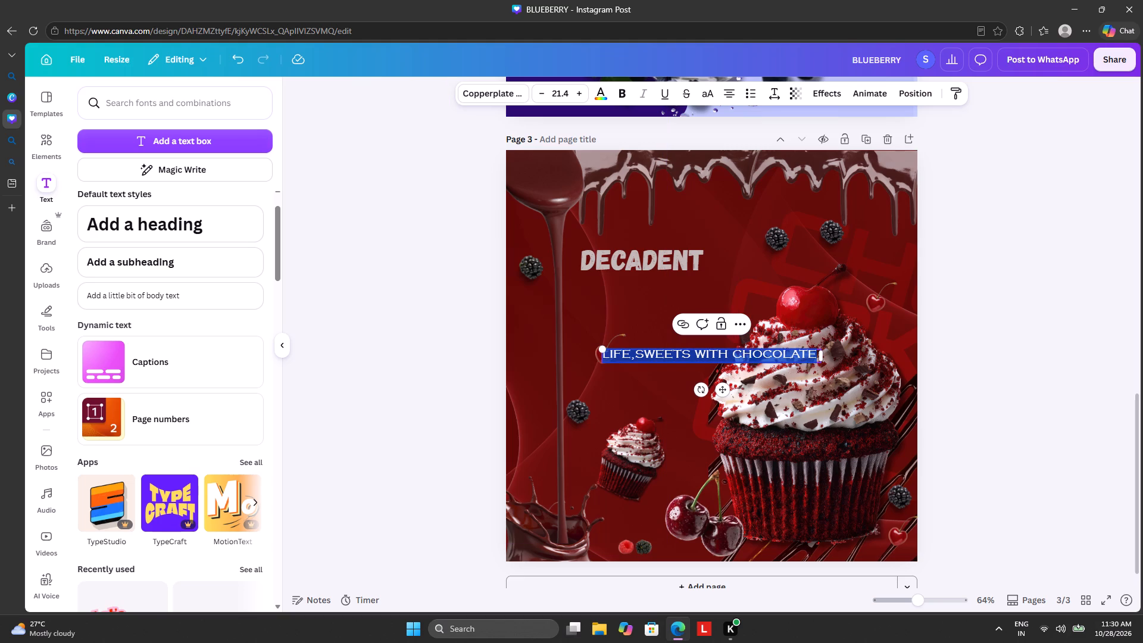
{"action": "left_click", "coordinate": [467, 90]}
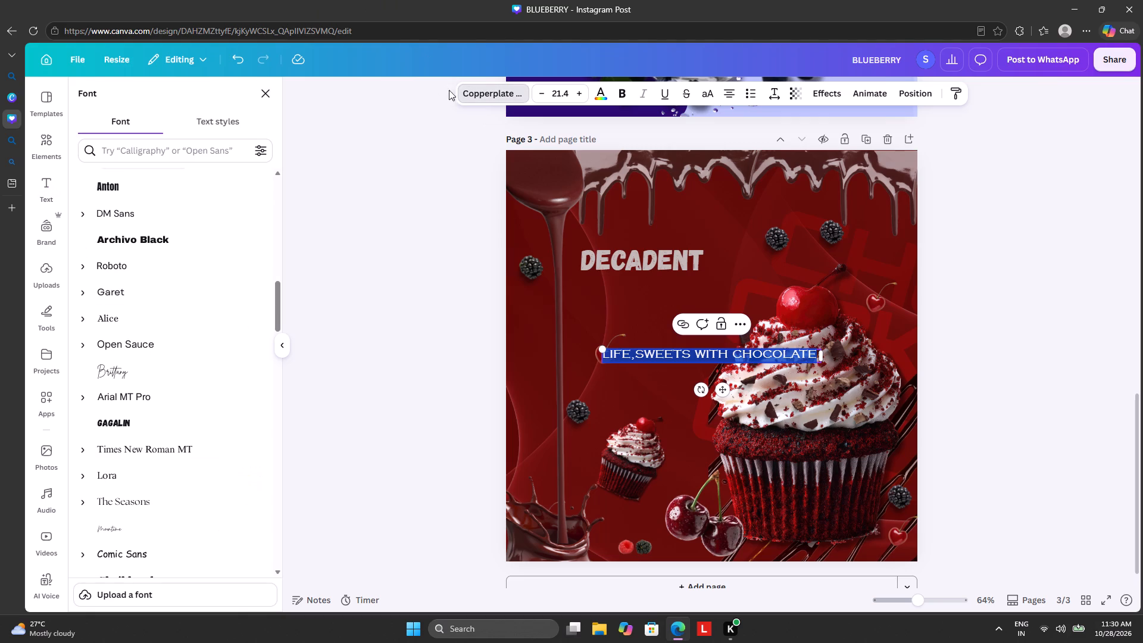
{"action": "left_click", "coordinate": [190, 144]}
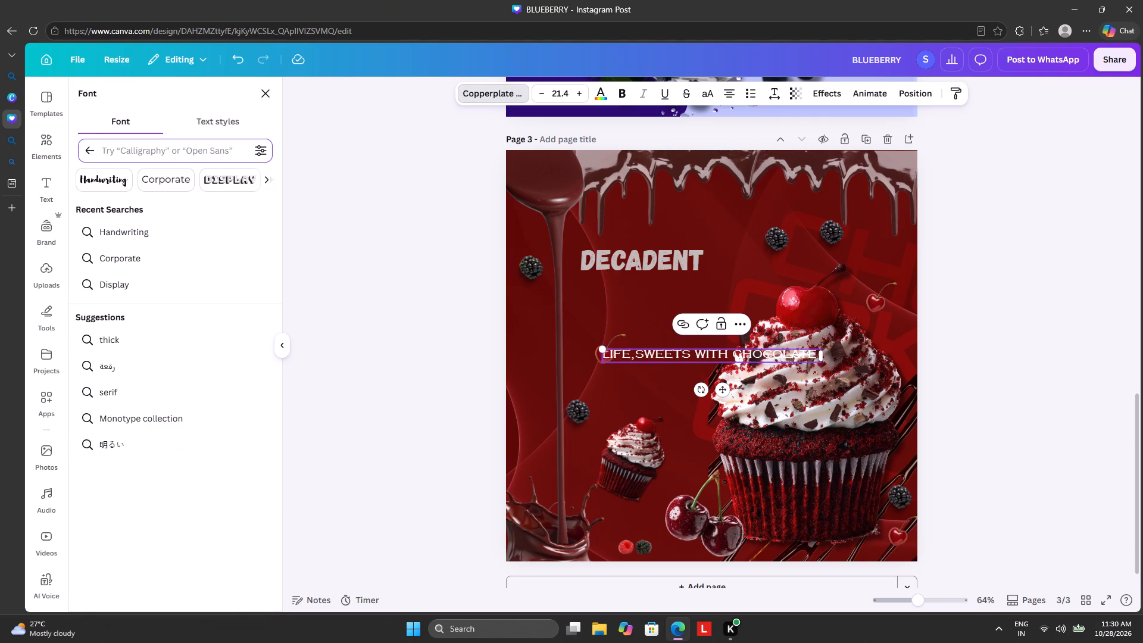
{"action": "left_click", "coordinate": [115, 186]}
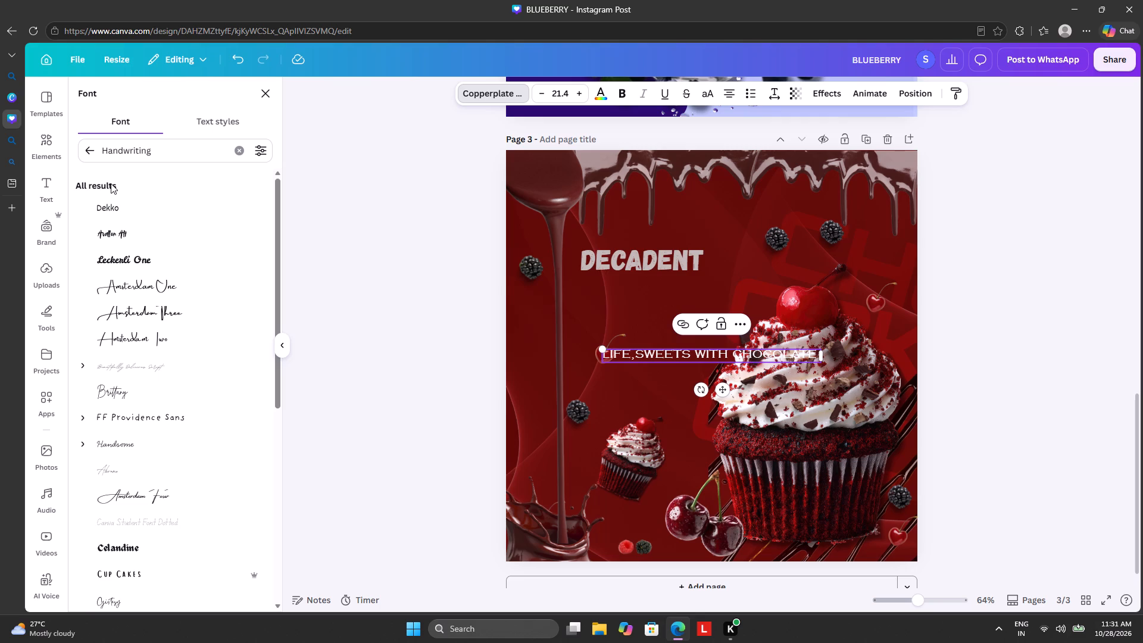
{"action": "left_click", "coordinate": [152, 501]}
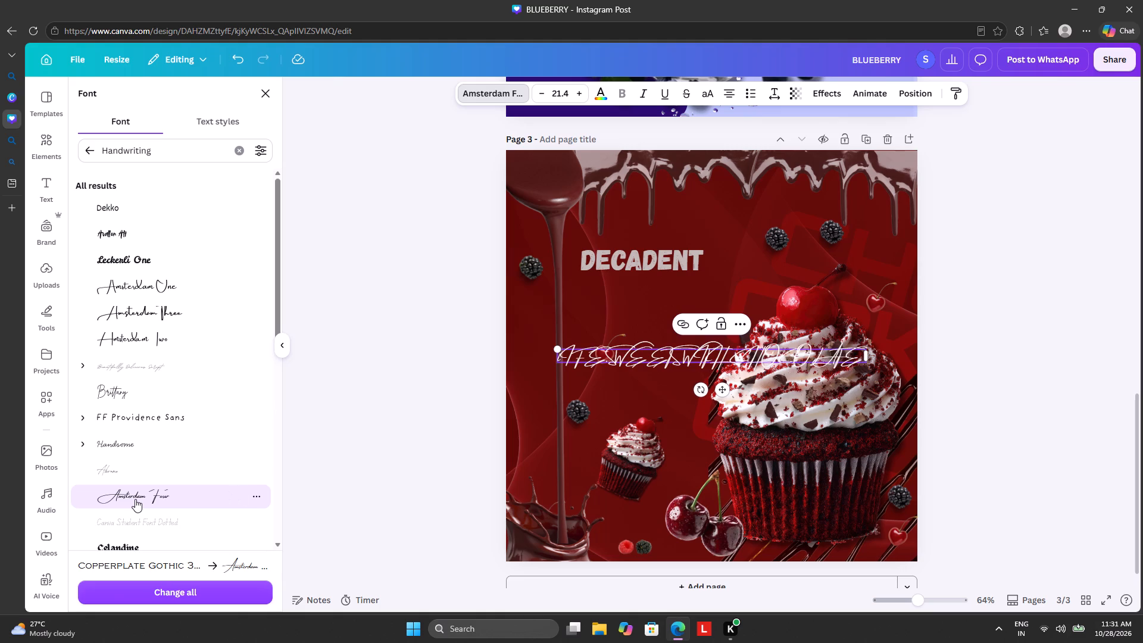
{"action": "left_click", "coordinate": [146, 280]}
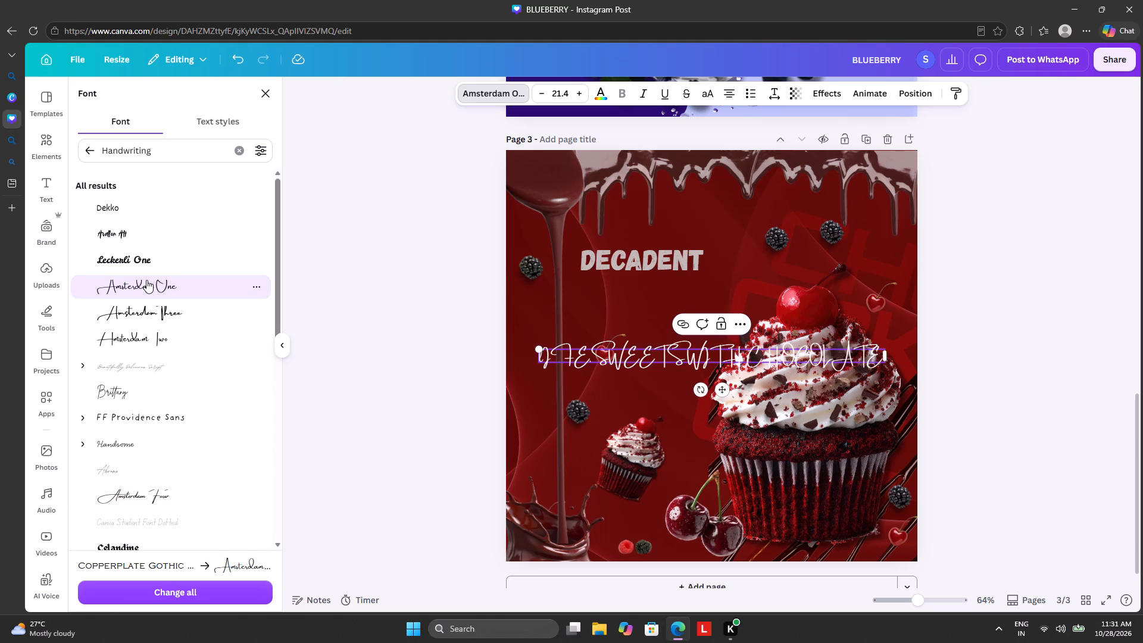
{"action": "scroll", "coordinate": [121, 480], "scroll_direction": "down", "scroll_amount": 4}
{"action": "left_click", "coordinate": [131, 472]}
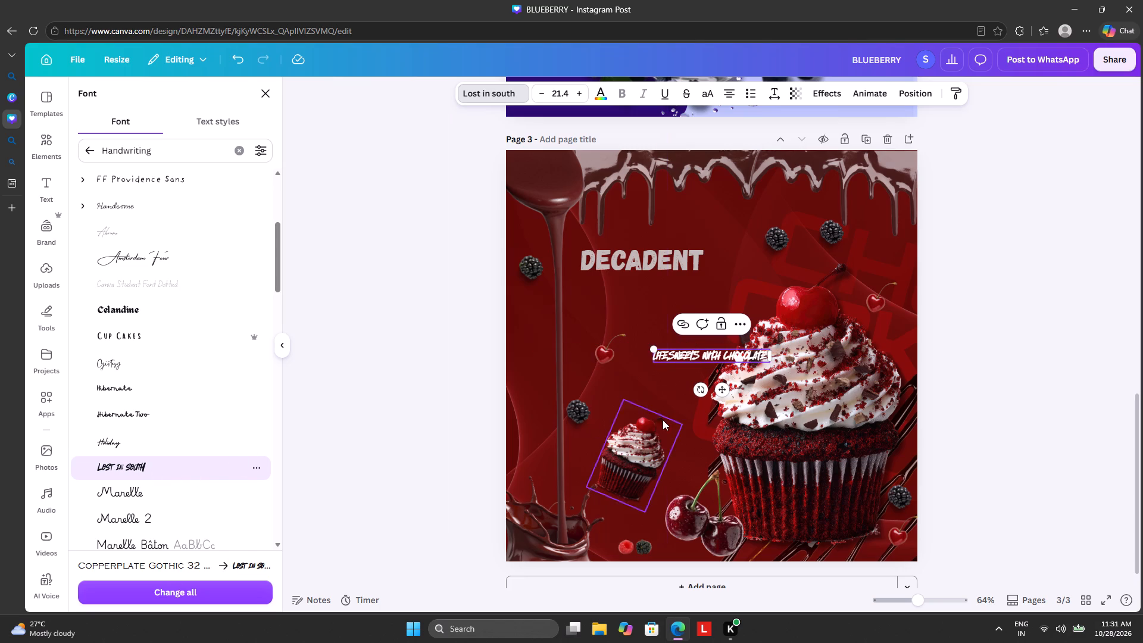
Enlarge the tagline to font size 26.6.
{"action": "left_click_drag", "start_coordinate": [651, 351], "coordinate": [636, 349]}
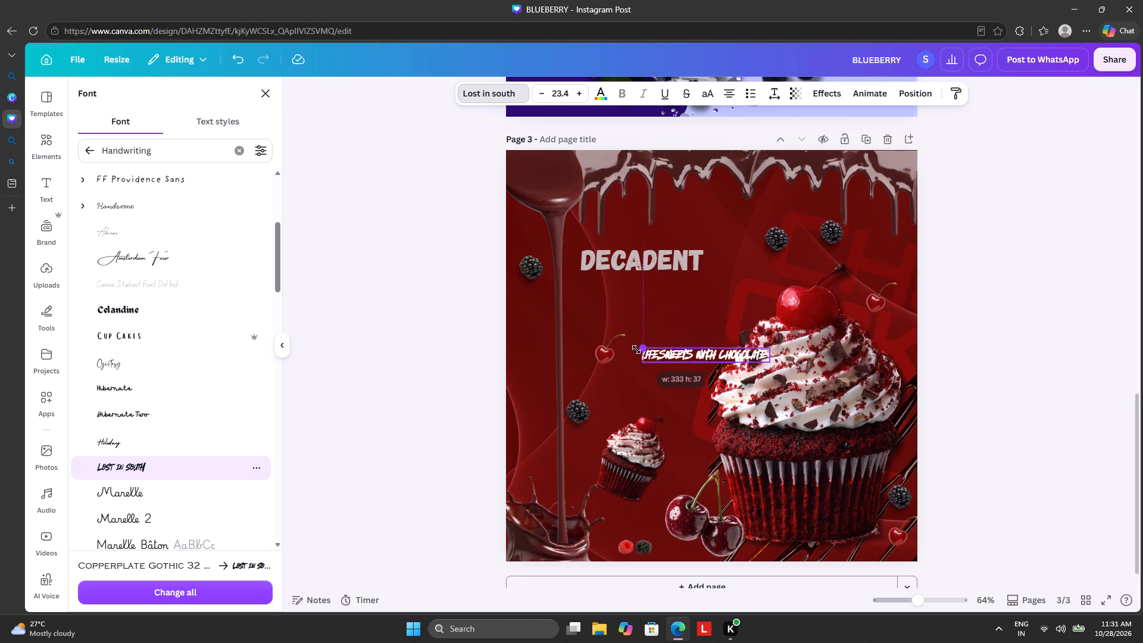
{"action": "left_click_drag", "start_coordinate": [636, 349], "coordinate": [625, 349]}
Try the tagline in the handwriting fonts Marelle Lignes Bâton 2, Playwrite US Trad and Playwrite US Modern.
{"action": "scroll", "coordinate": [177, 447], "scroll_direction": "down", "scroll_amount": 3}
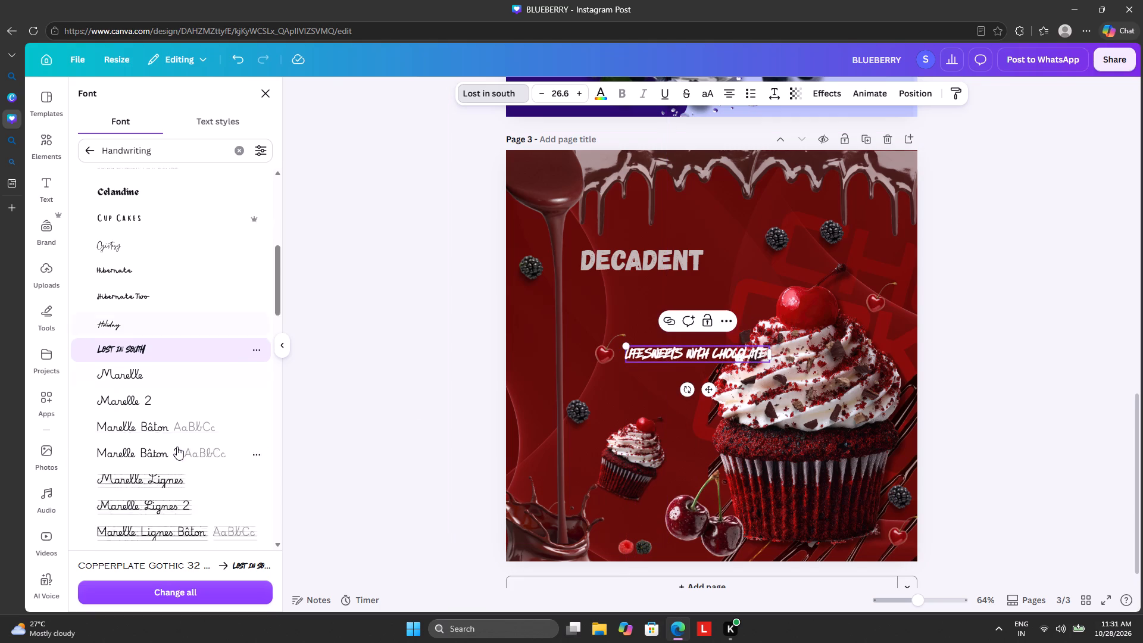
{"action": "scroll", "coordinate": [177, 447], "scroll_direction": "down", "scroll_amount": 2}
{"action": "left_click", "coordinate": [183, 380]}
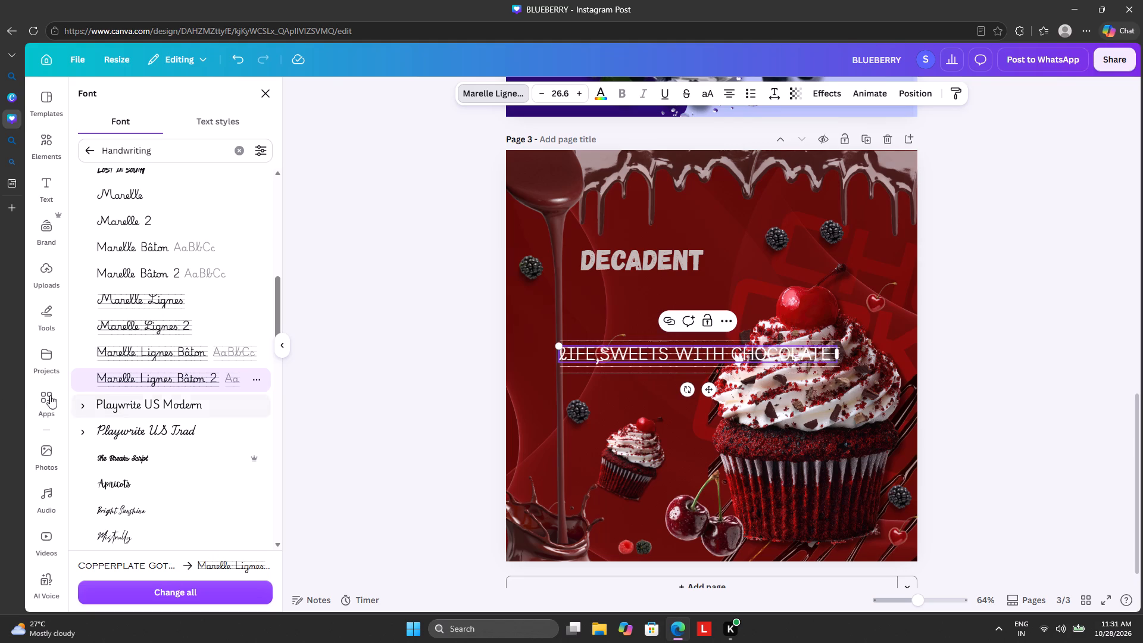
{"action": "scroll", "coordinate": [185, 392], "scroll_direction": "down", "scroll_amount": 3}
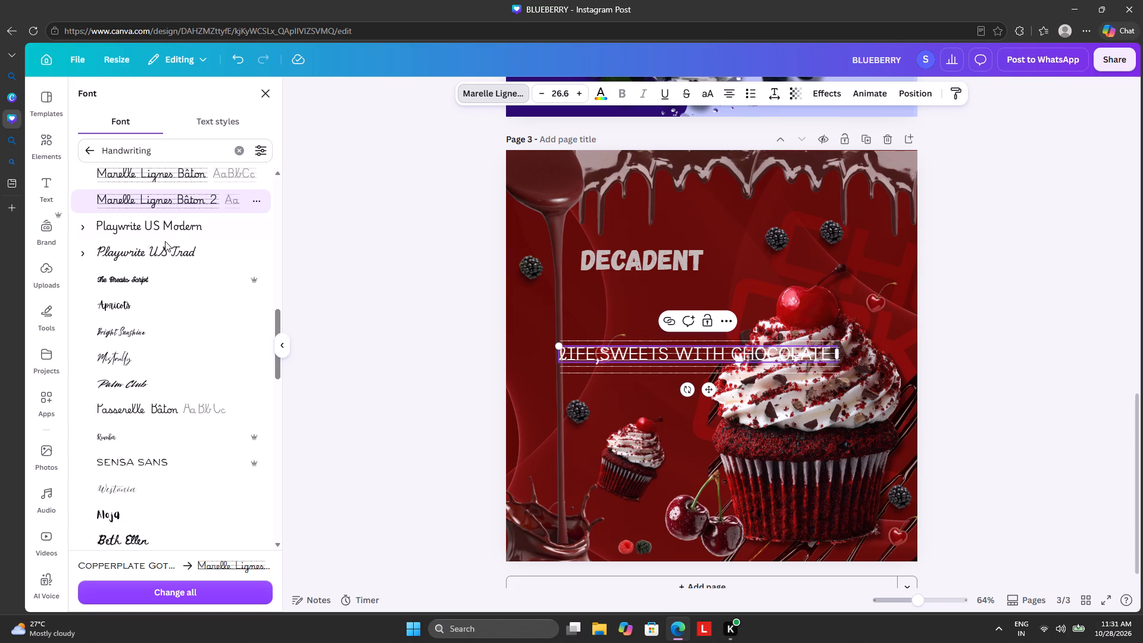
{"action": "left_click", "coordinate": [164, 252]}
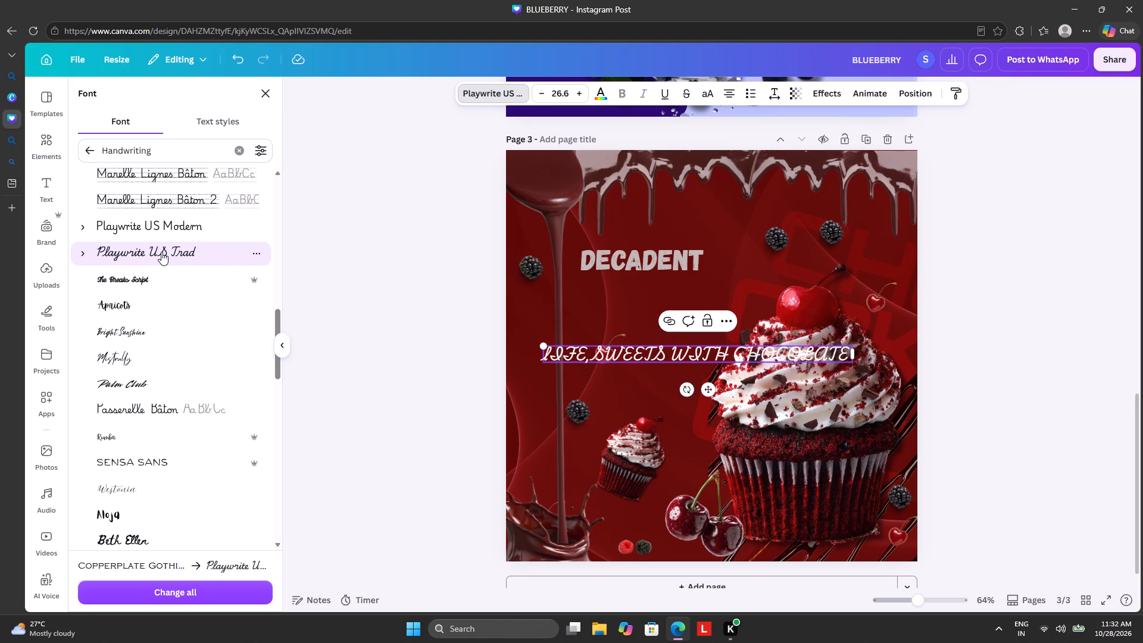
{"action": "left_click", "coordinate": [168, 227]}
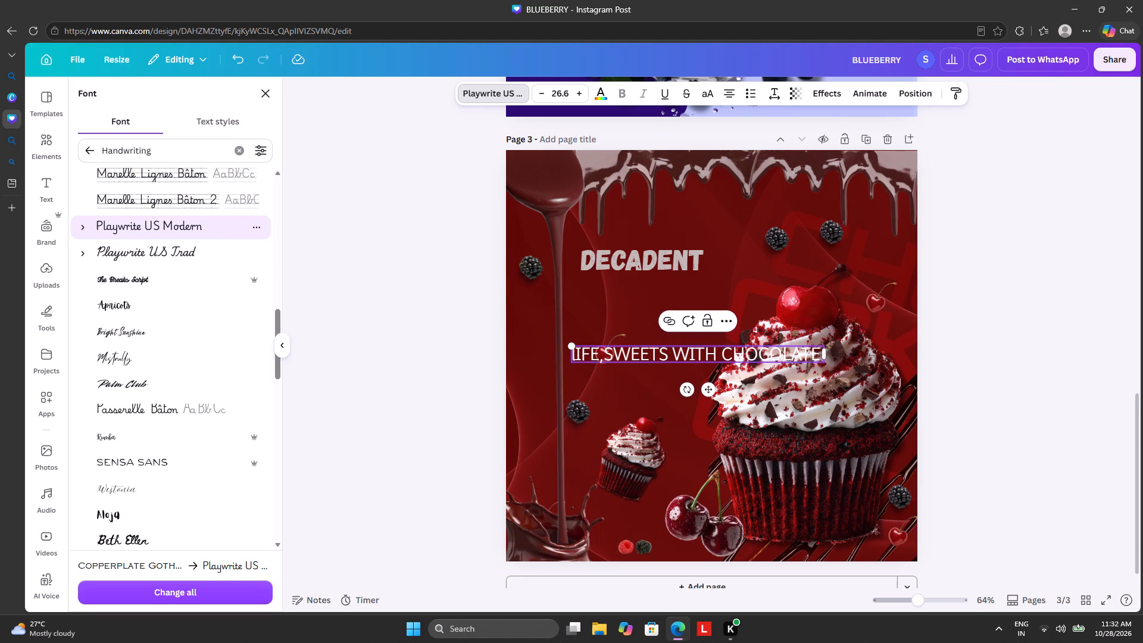
Narrow the tagline's text box so the text wraps onto two lines, ending near the large cupcake's frosting.
{"action": "left_click_drag", "start_coordinate": [826, 354], "coordinate": [747, 360]}
Change the tagline's font to the handwriting font Beth Ellen.
{"action": "scroll", "coordinate": [112, 363], "scroll_direction": "down", "scroll_amount": 2}
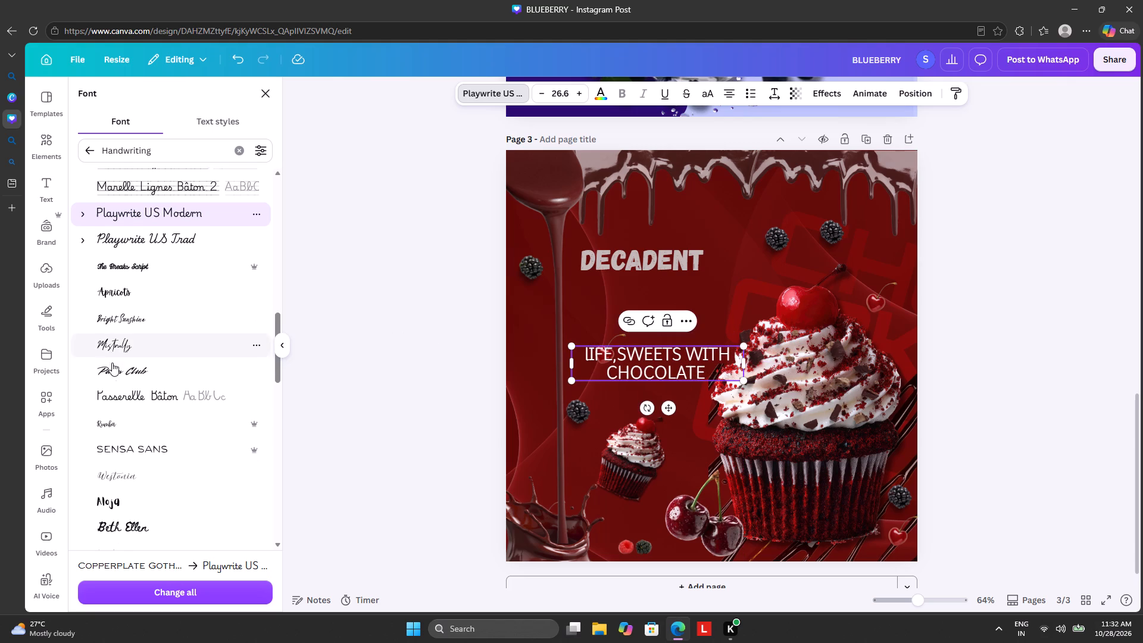
{"action": "scroll", "coordinate": [112, 363], "scroll_direction": "down", "scroll_amount": 3}
{"action": "left_click", "coordinate": [133, 238]}
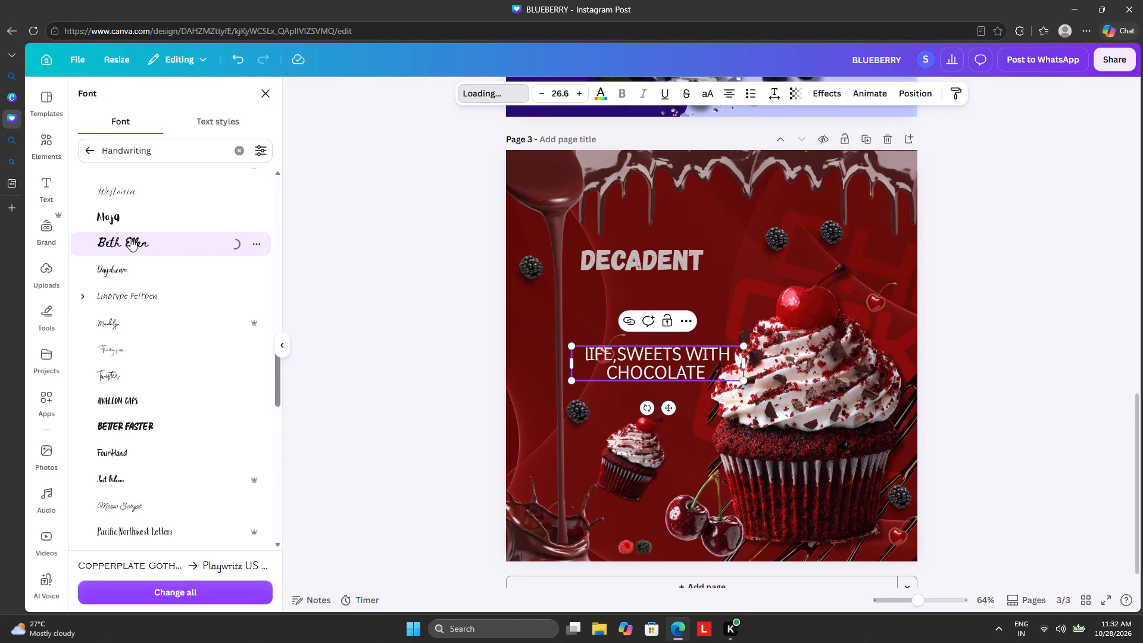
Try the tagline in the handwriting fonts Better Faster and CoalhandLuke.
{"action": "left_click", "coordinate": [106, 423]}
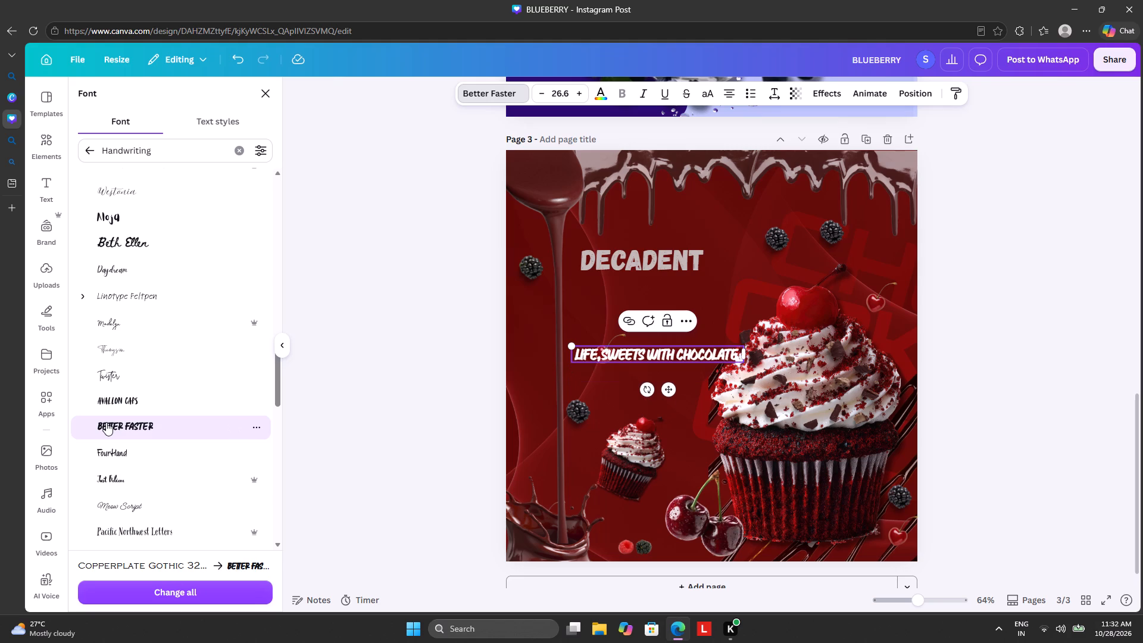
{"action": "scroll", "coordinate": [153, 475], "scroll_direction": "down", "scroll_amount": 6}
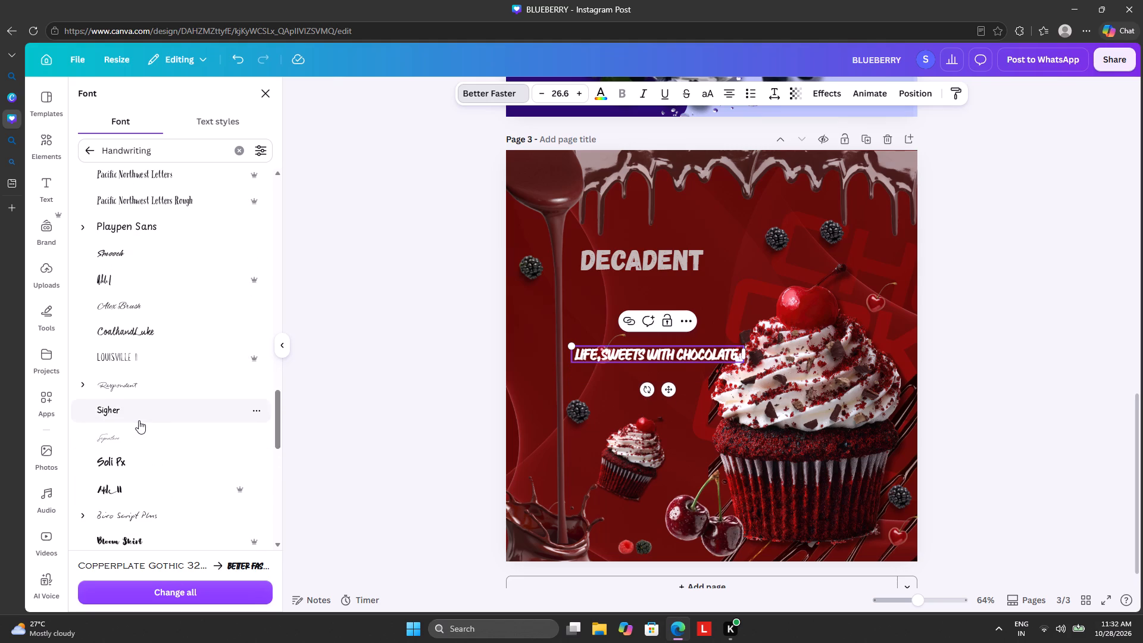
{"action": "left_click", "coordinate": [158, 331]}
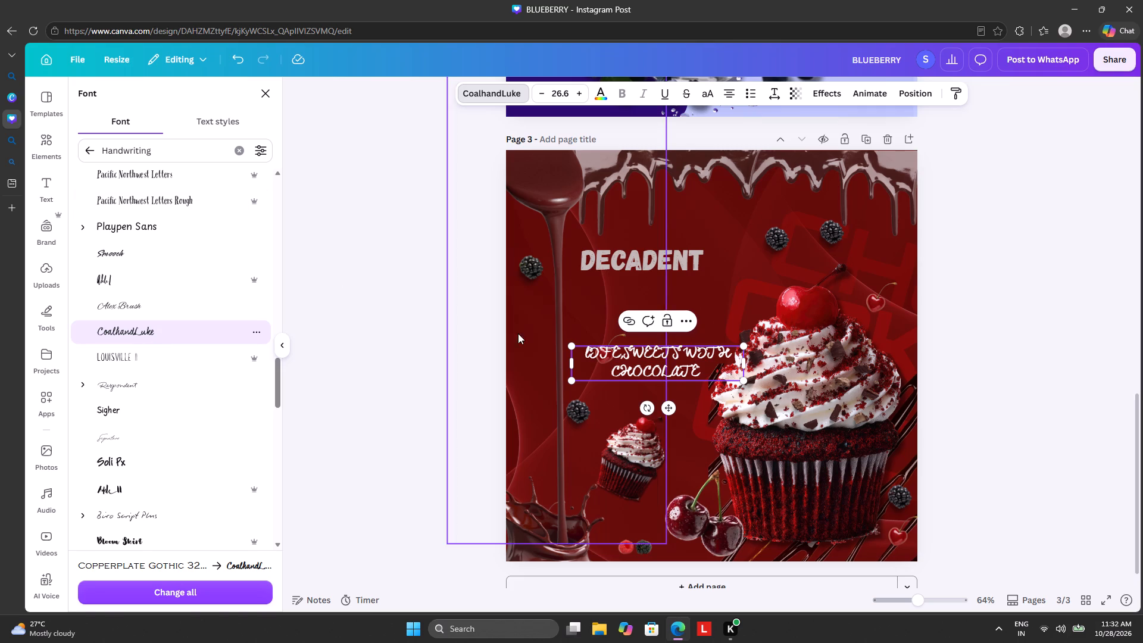
Change the tagline's font to the handwriting font Canva Student Font.
{"action": "scroll", "coordinate": [199, 407], "scroll_direction": "down", "scroll_amount": 5}
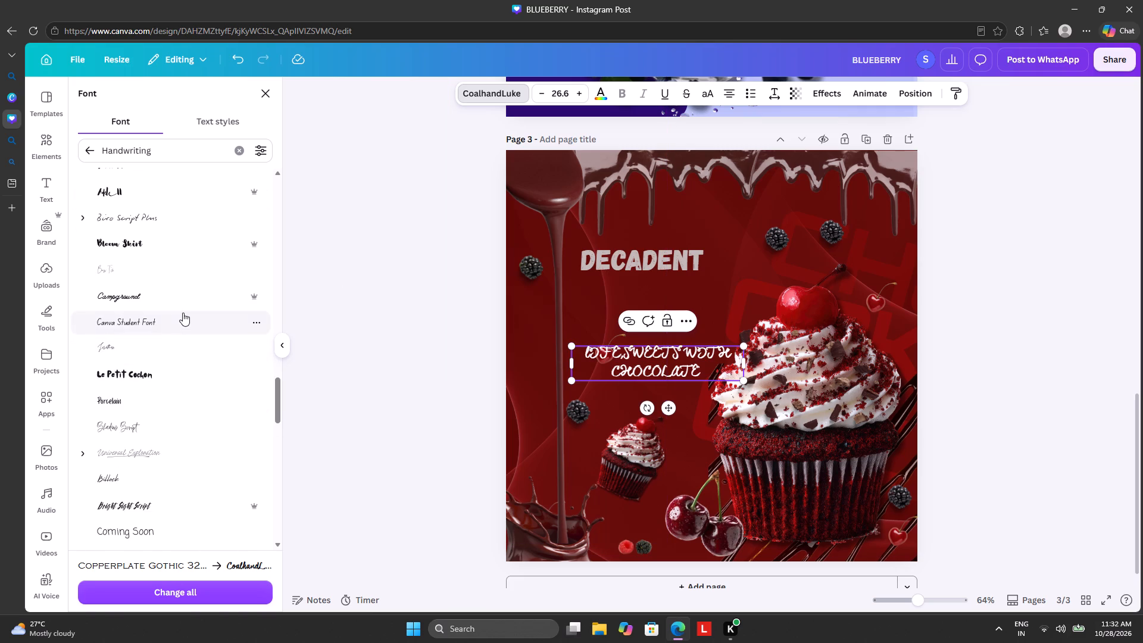
{"action": "left_click", "coordinate": [183, 313]}
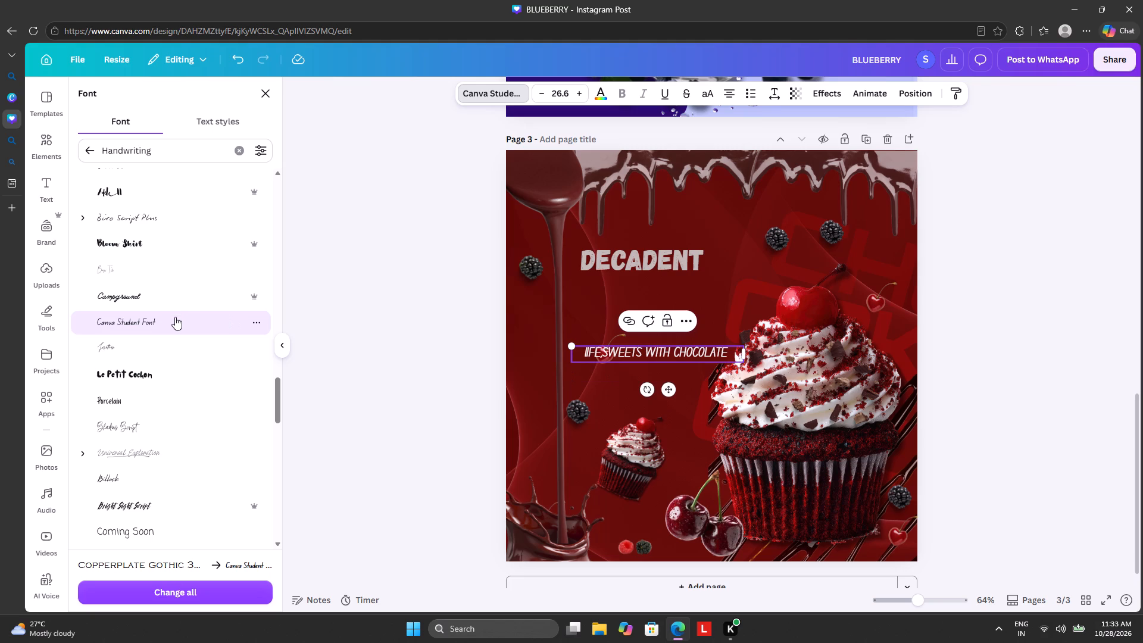
Narrow the tagline's text box to roughly the headline's width, wrapping onto two lines, and move it just below DECADENT.
{"action": "left_click_drag", "start_coordinate": [745, 355], "coordinate": [702, 350]}
{"action": "left_click_drag", "start_coordinate": [672, 374], "coordinate": [671, 331]}
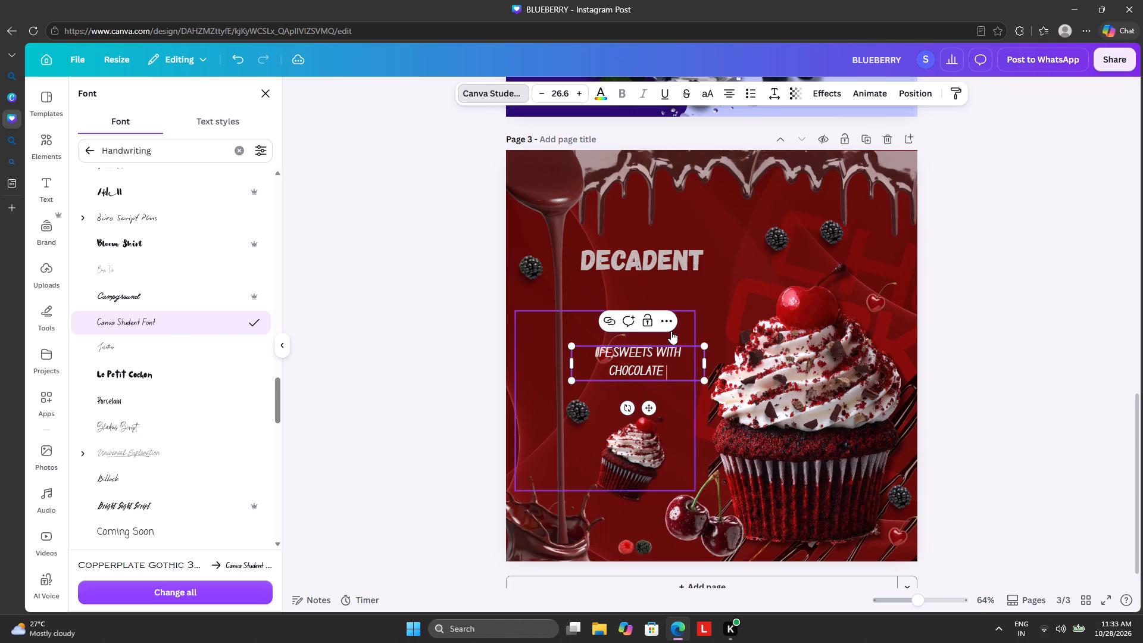
{"action": "left_click_drag", "start_coordinate": [671, 331], "coordinate": [668, 272]}
{"action": "left_click_drag", "start_coordinate": [646, 406], "coordinate": [645, 363]}
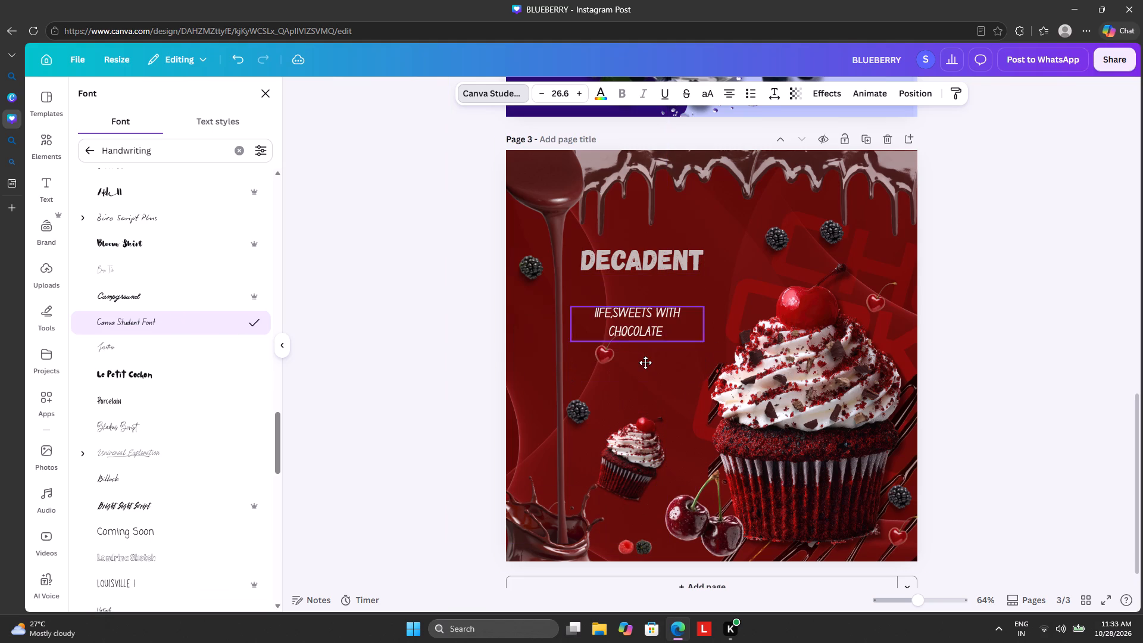
{"action": "left_click_drag", "start_coordinate": [645, 363], "coordinate": [649, 342]}
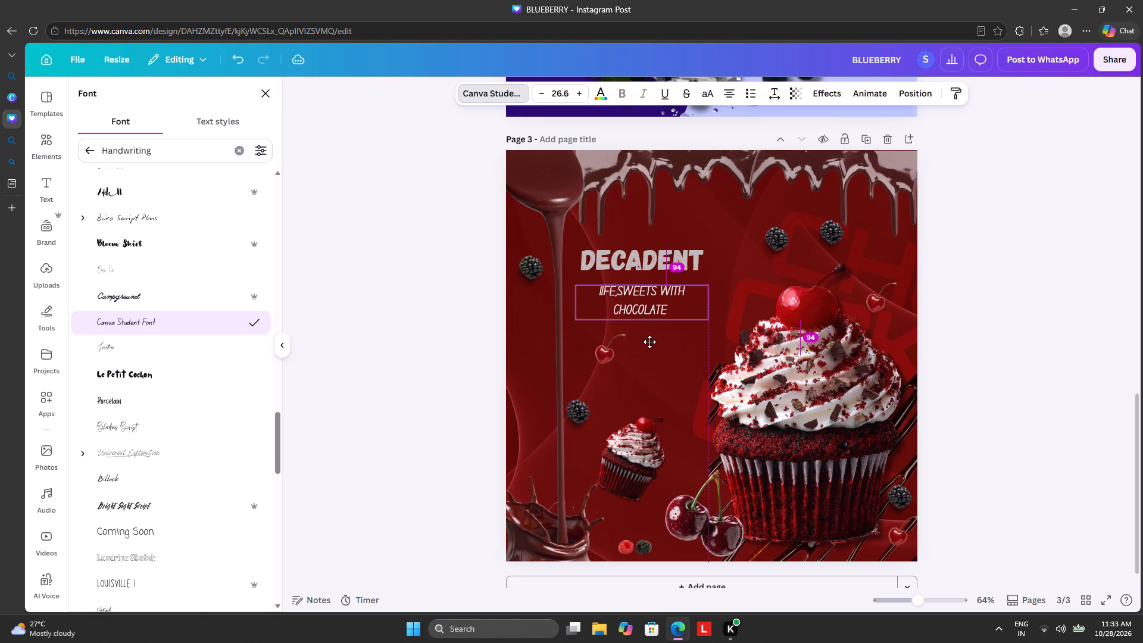
{"action": "left_click_drag", "start_coordinate": [649, 342], "coordinate": [649, 337]}
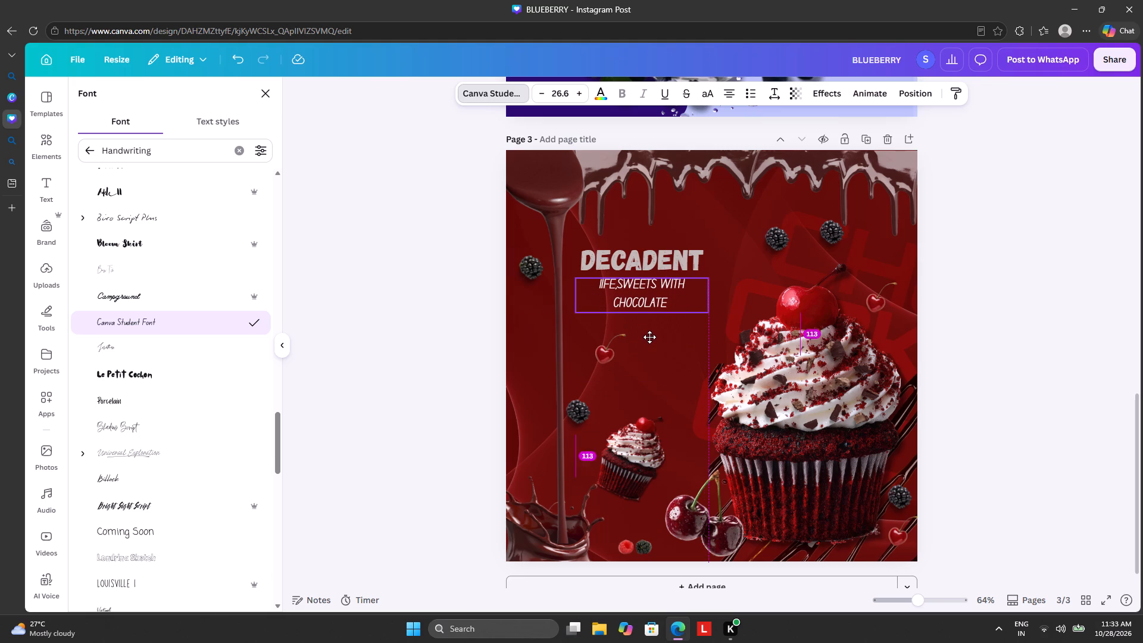
{"action": "left_click_drag", "start_coordinate": [649, 337], "coordinate": [648, 342]}
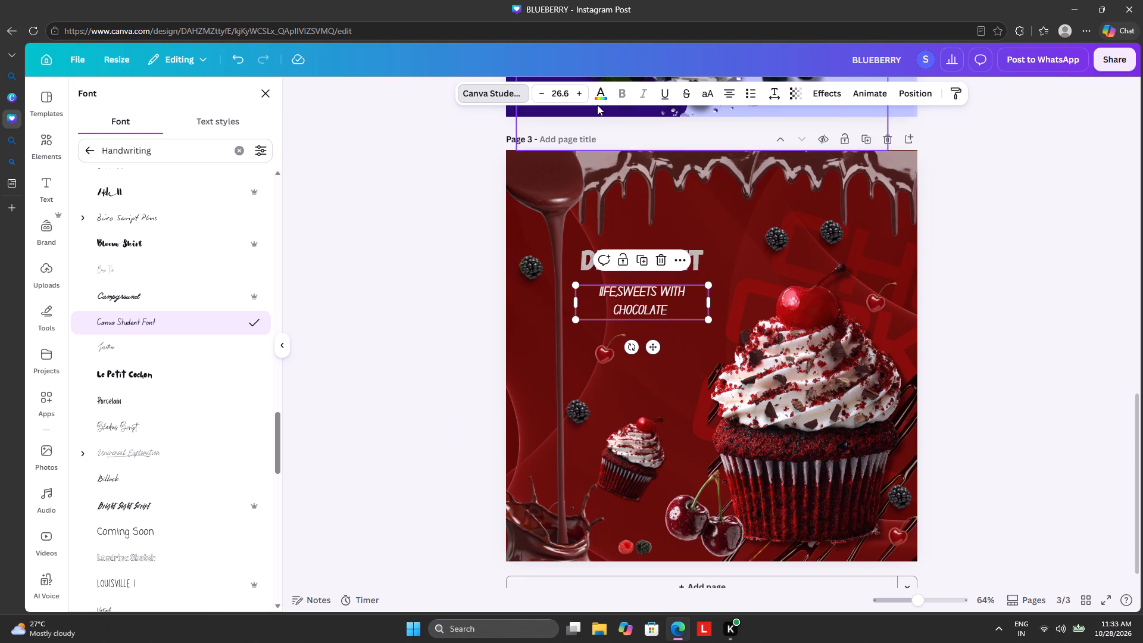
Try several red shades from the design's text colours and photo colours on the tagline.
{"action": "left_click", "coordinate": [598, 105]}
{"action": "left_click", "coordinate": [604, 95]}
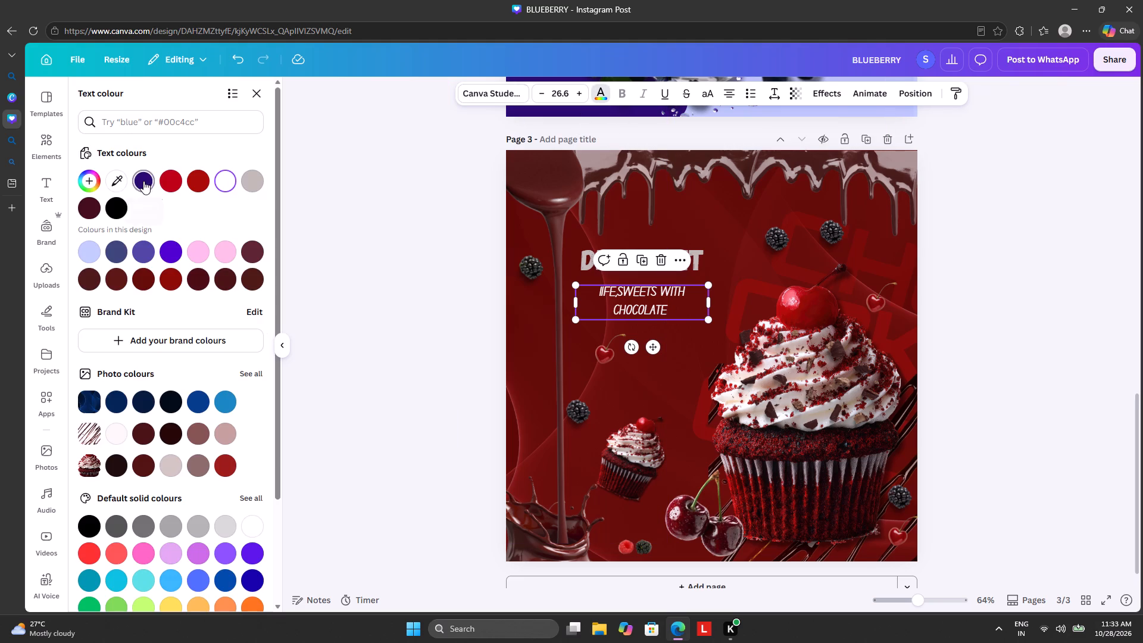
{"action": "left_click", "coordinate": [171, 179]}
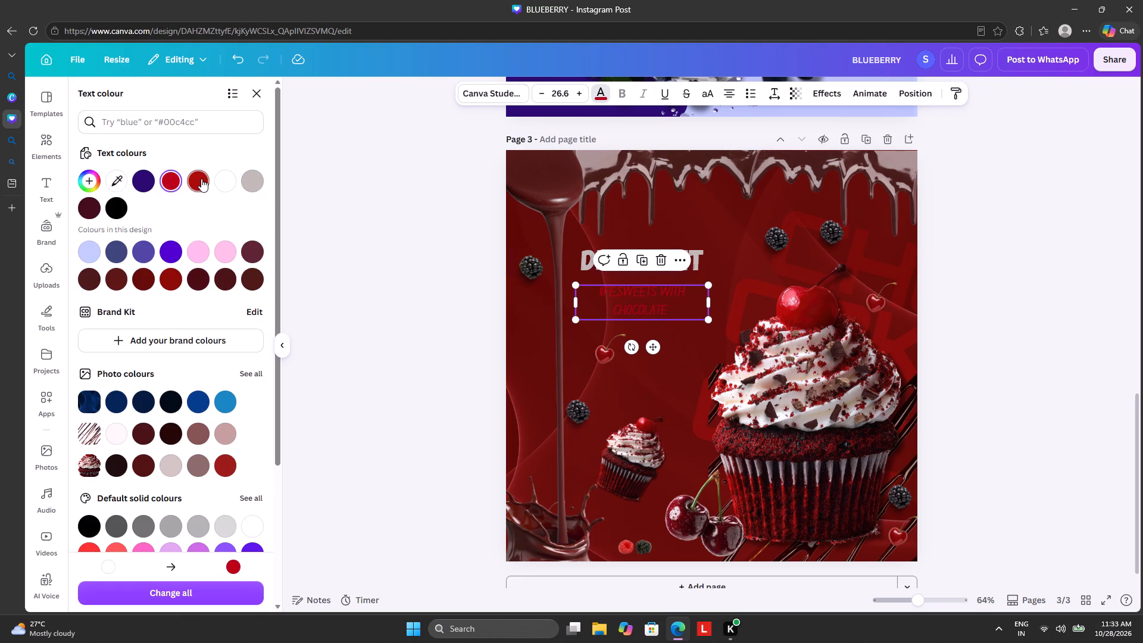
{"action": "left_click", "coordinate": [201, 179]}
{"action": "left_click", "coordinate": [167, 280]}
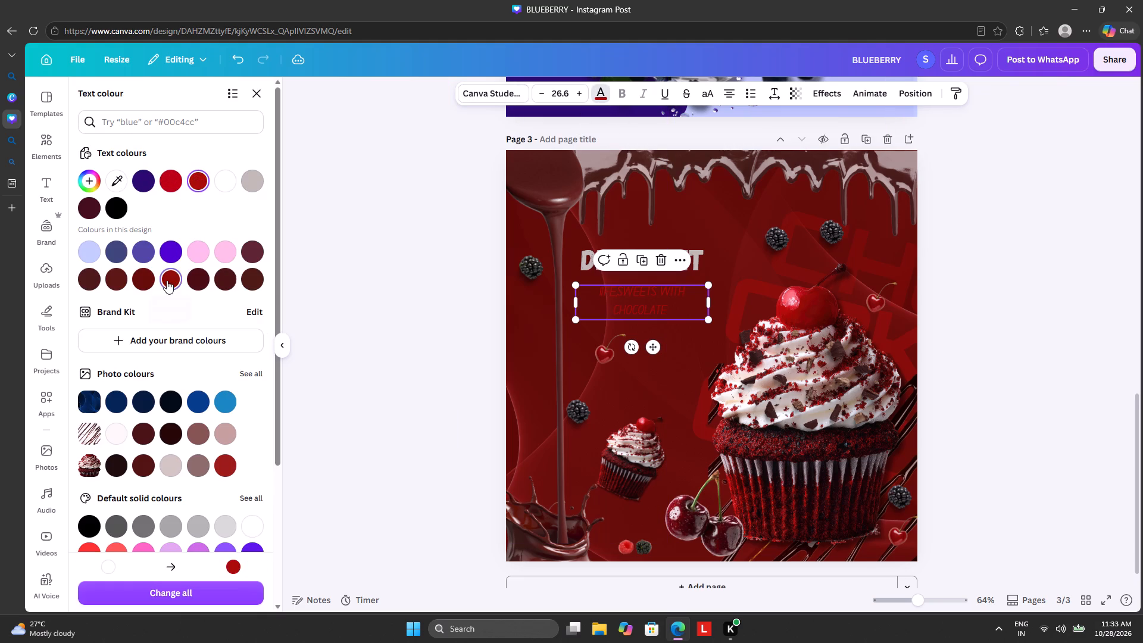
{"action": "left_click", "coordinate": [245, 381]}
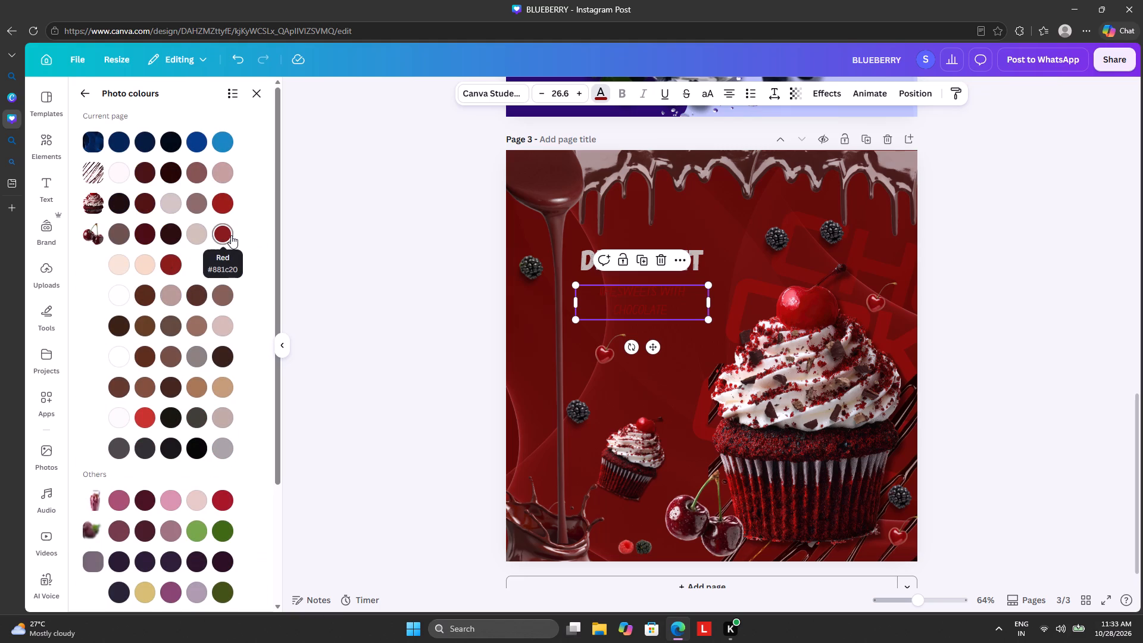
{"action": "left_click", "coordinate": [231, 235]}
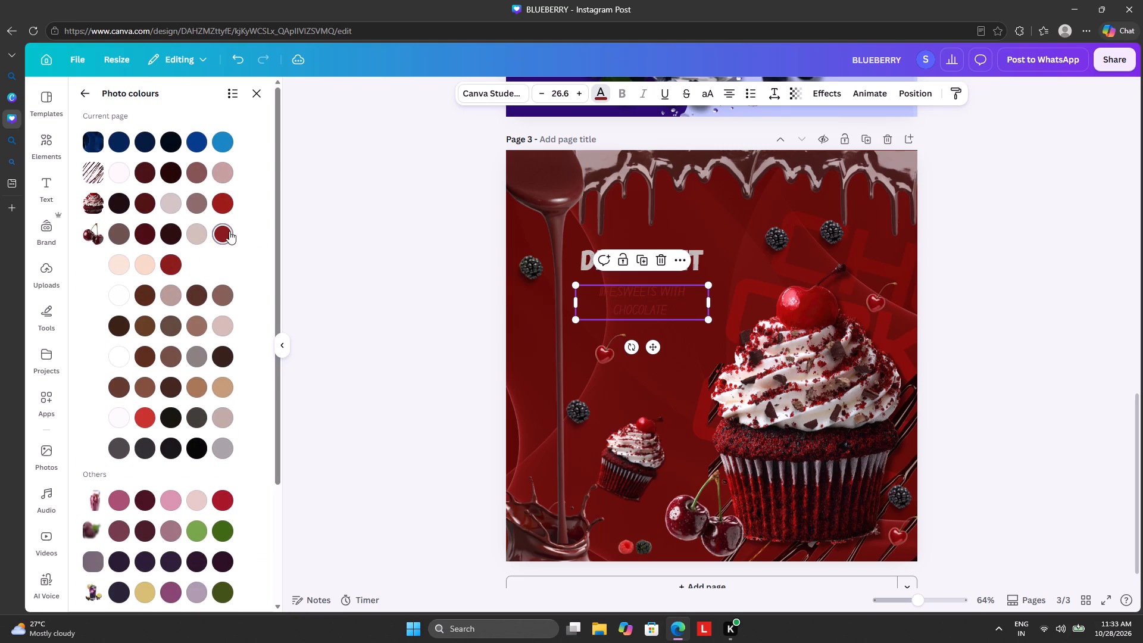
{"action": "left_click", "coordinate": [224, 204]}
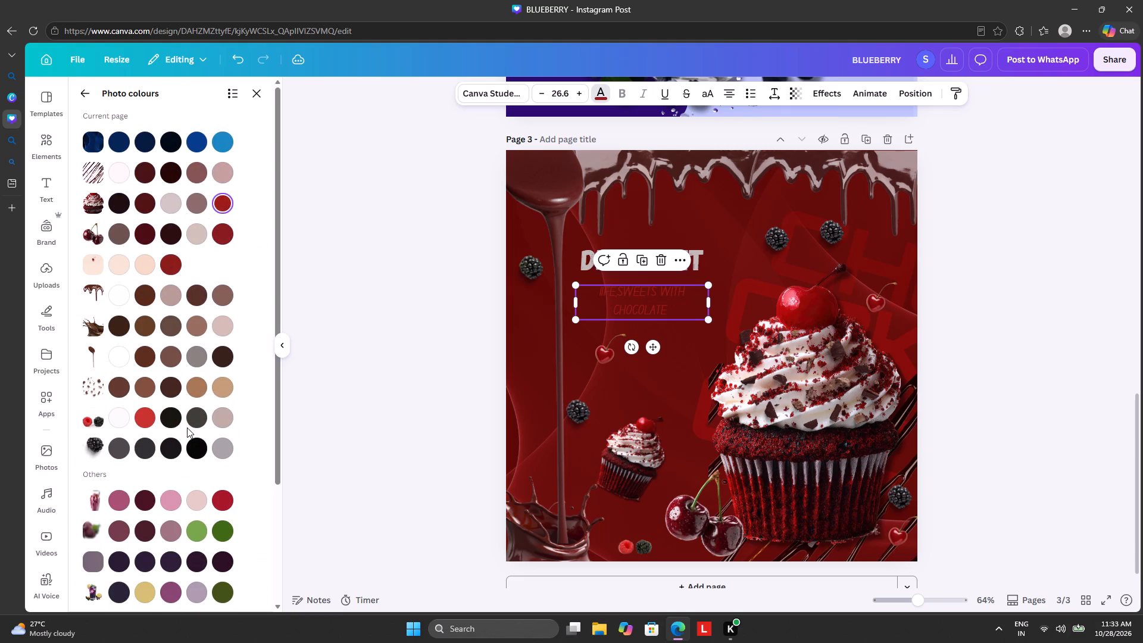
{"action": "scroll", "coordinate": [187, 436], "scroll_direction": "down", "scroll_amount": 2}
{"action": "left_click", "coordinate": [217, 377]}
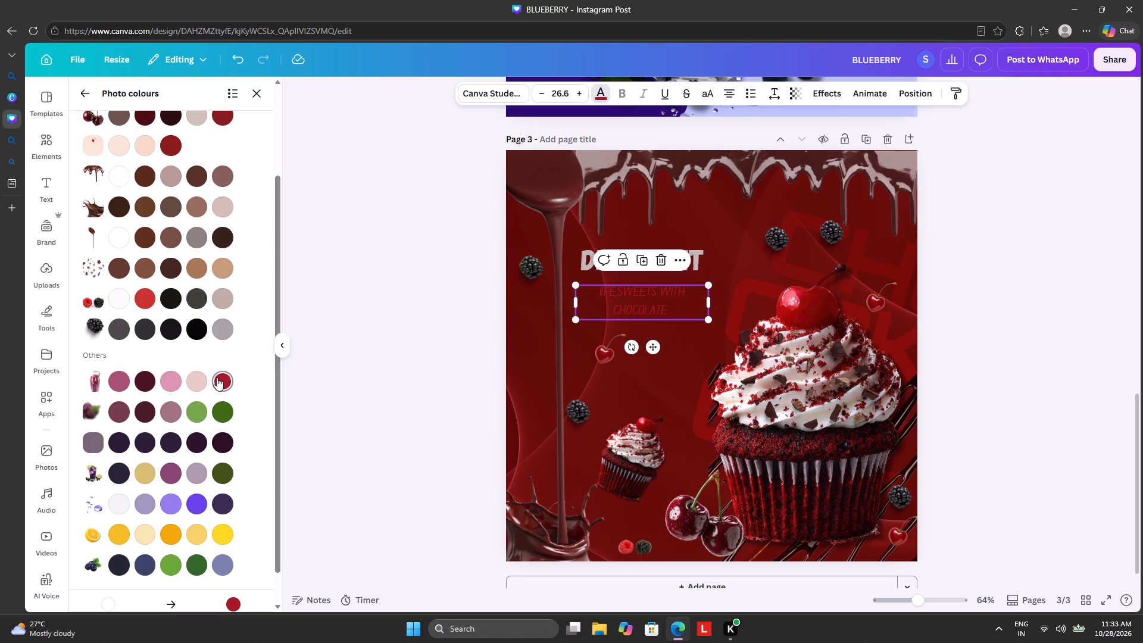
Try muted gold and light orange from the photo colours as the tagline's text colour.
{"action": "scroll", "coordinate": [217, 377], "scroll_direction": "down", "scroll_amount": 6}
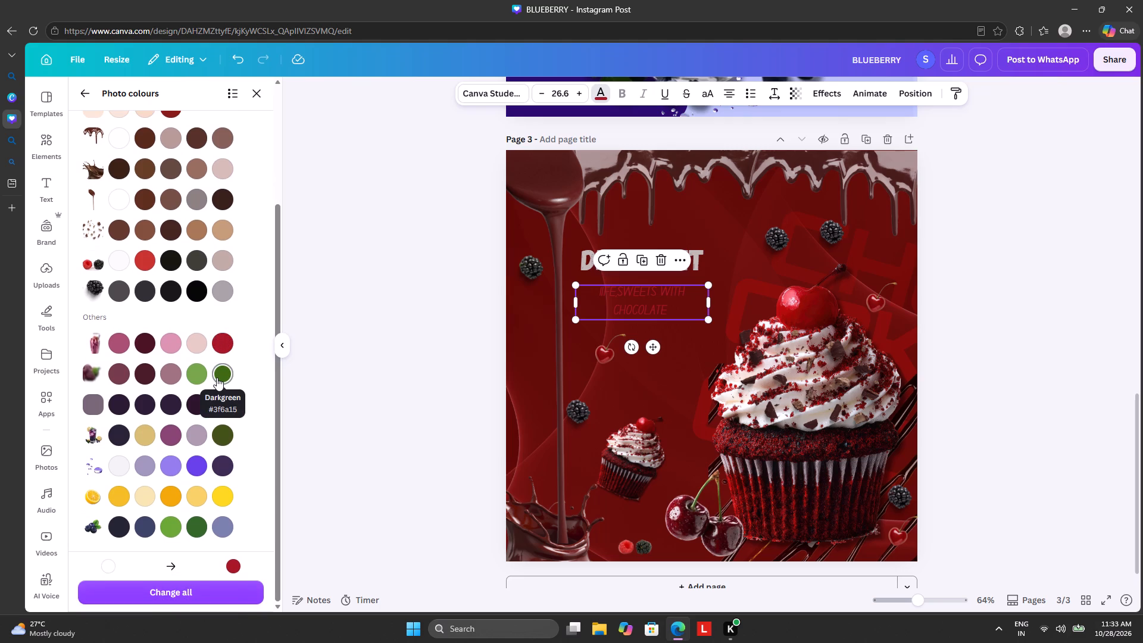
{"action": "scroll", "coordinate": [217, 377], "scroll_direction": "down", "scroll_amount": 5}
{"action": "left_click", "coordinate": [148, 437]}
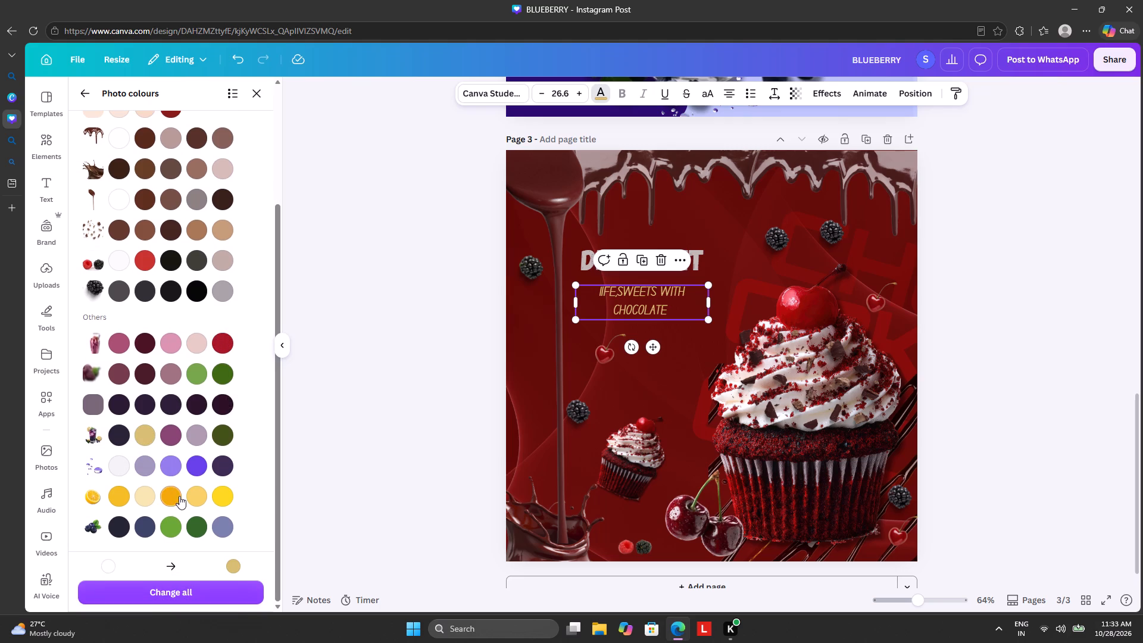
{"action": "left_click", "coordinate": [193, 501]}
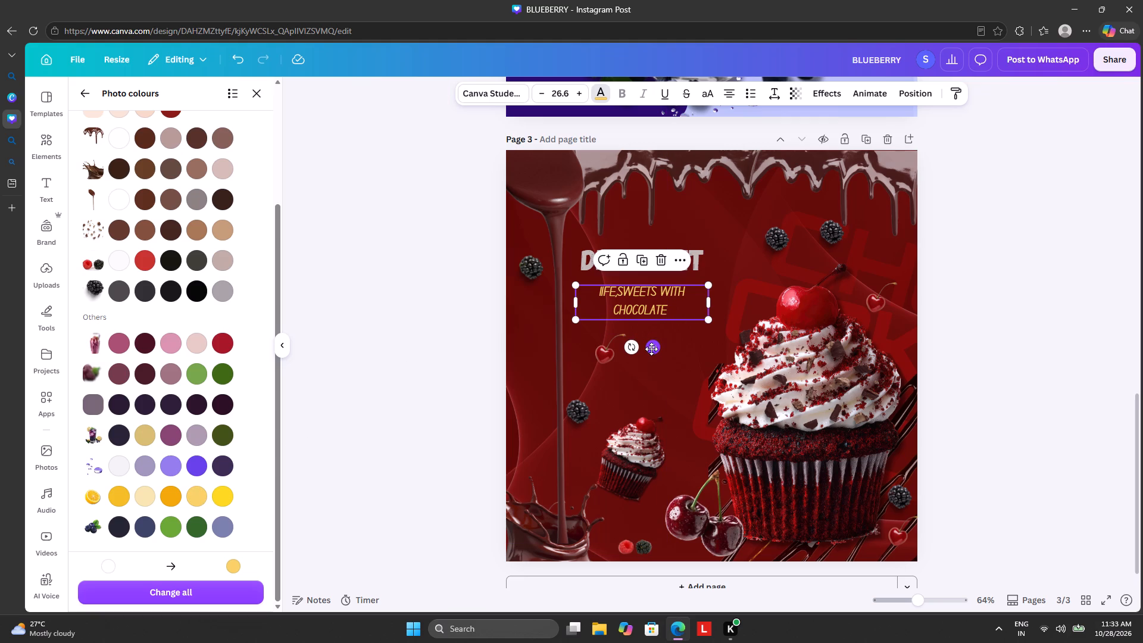
Move the tagline slightly up, closer beneath the DECADENT headline.
{"action": "left_click_drag", "start_coordinate": [651, 349], "coordinate": [648, 341]}
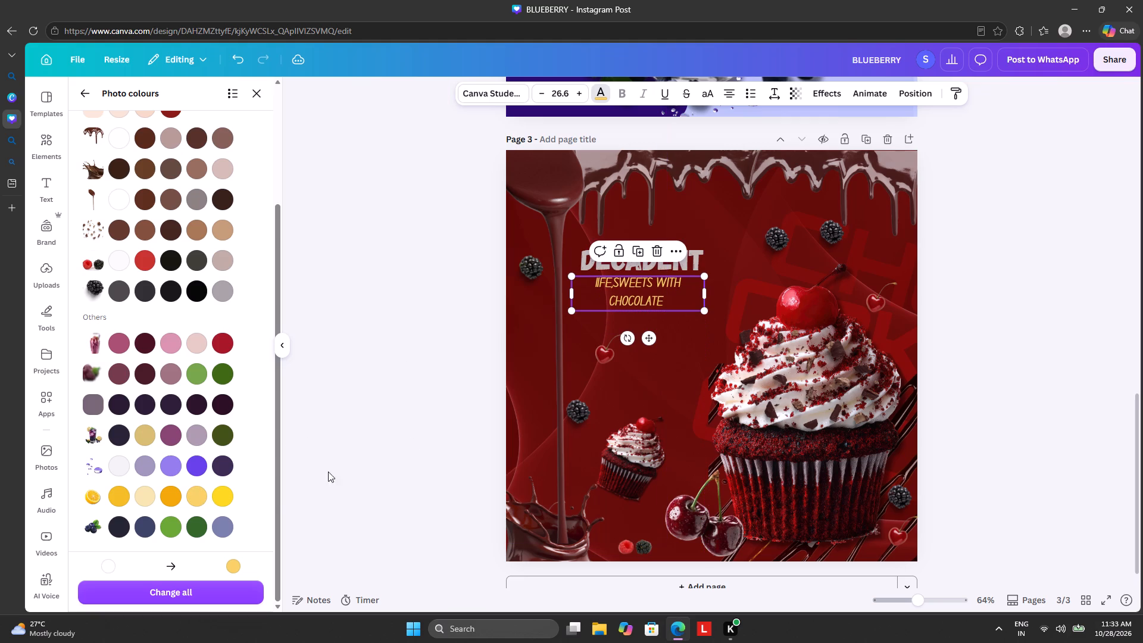
Try dark blue and plum on the tagline, settling on pale pink from the photo colours as its text colour.
{"action": "left_click", "coordinate": [150, 525]}
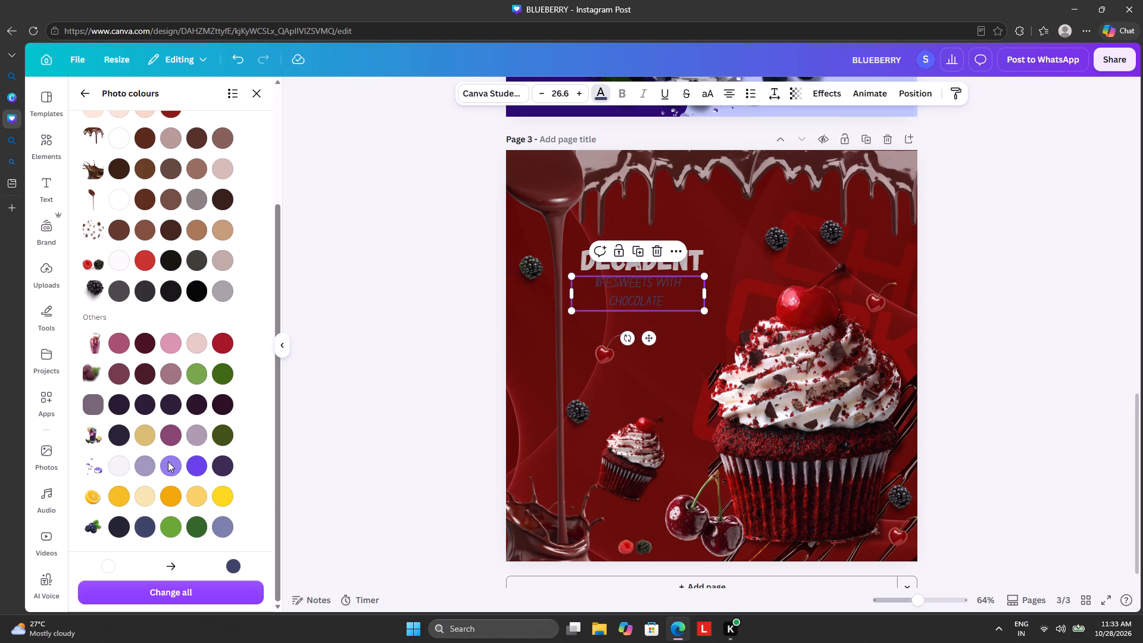
{"action": "left_click", "coordinate": [174, 442]}
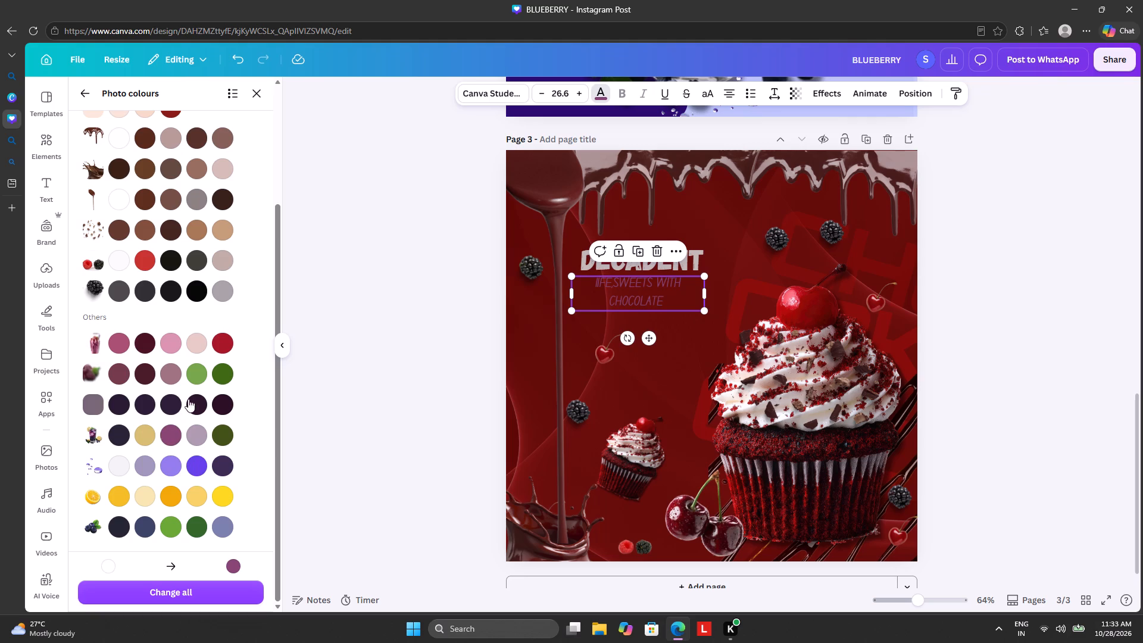
{"action": "left_click", "coordinate": [200, 349]}
{"action": "left_click", "coordinate": [287, 313]}
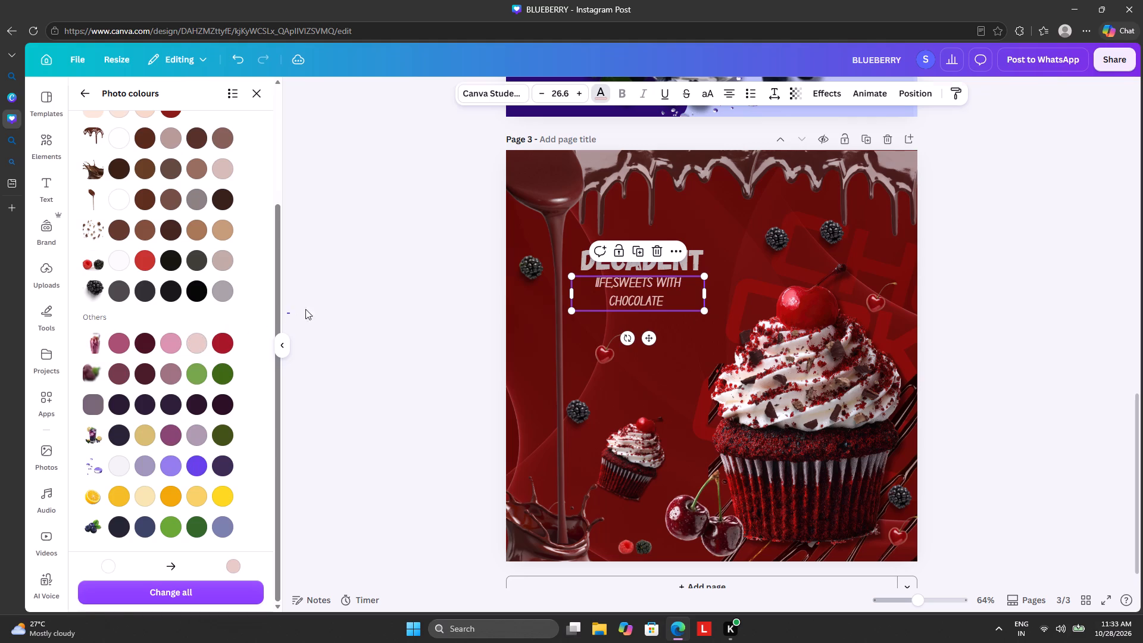
{"action": "left_click", "coordinate": [324, 307]}
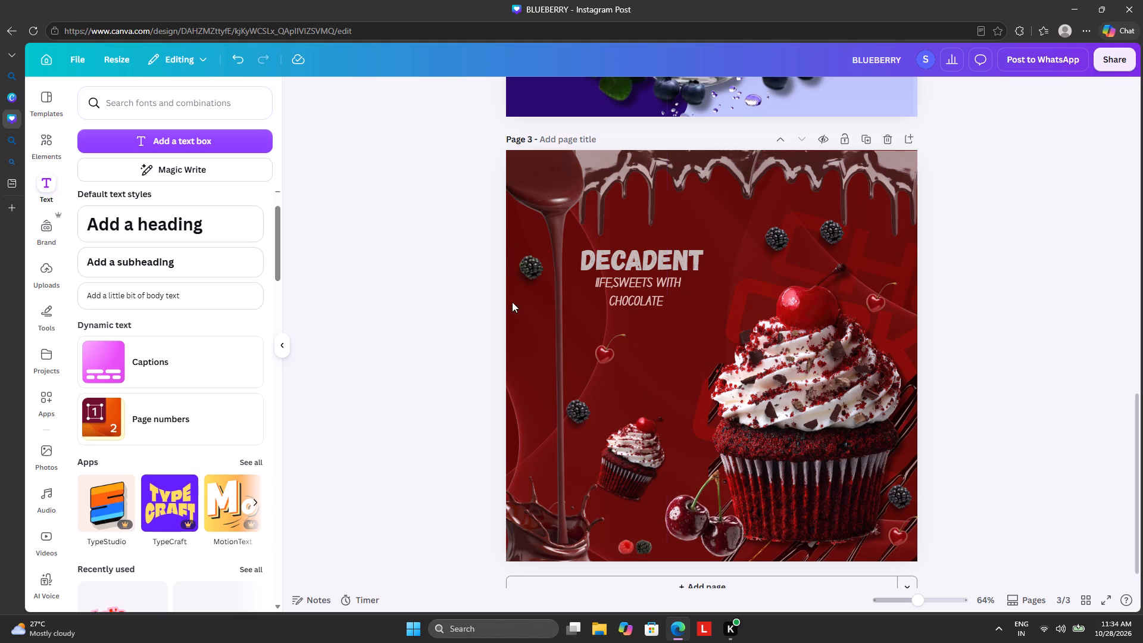
Correct the first letter of the tagline beneath the DECADENT headline so it reads "LIFE,SWEETS WITH CHOCOLATE".
{"action": "left_click", "coordinate": [601, 277]}
{"action": "left_click", "coordinate": [598, 282]}
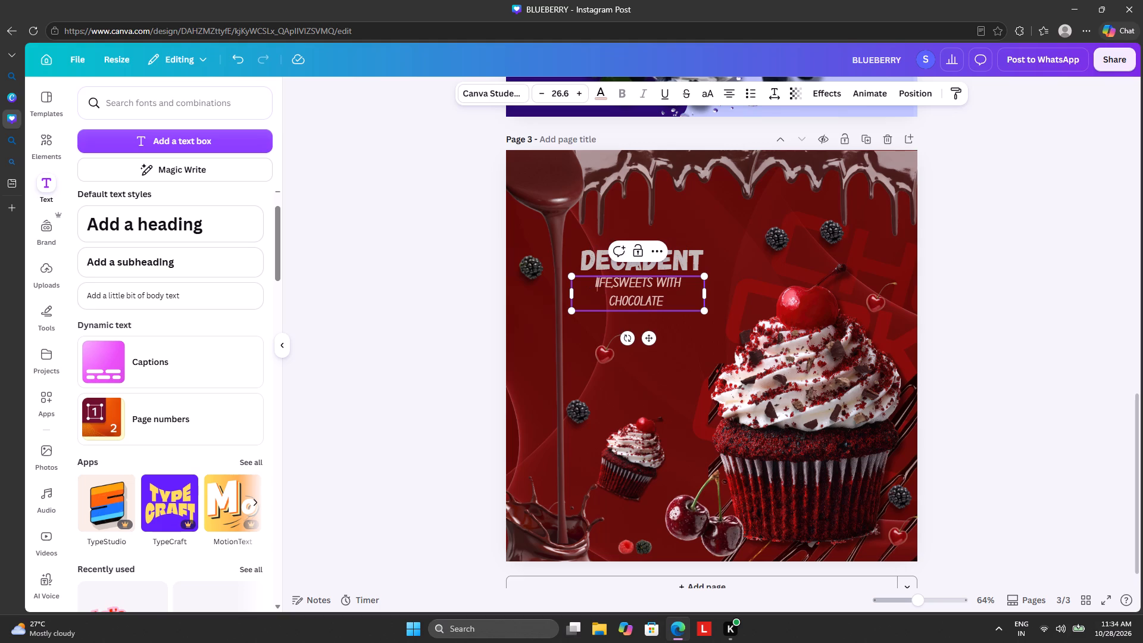
{"action": "key", "text": "BackSpace"}
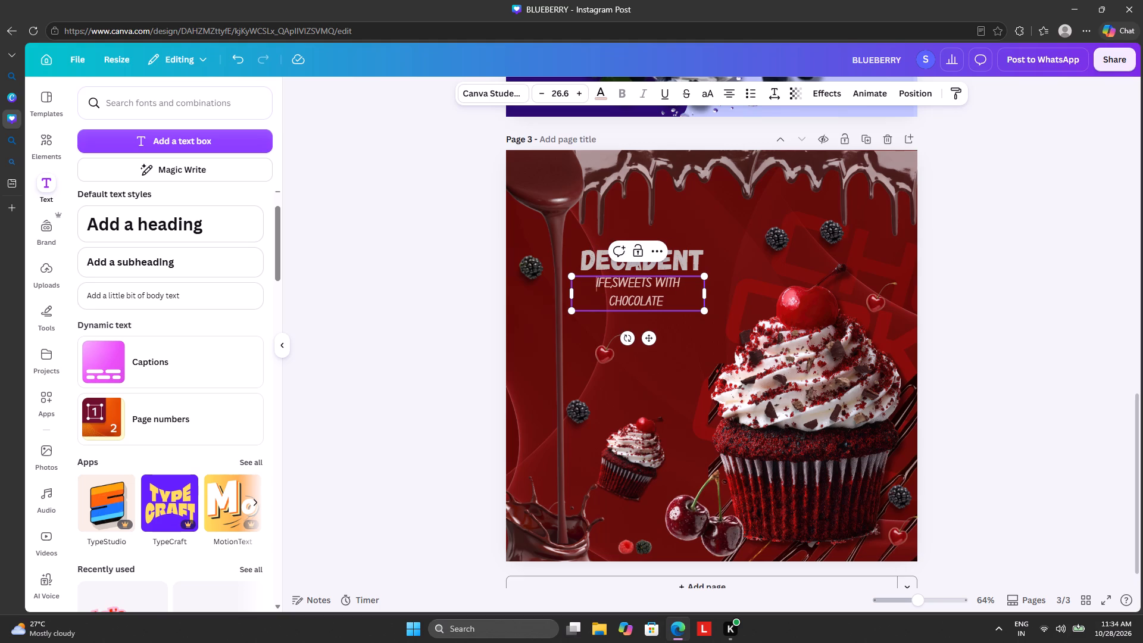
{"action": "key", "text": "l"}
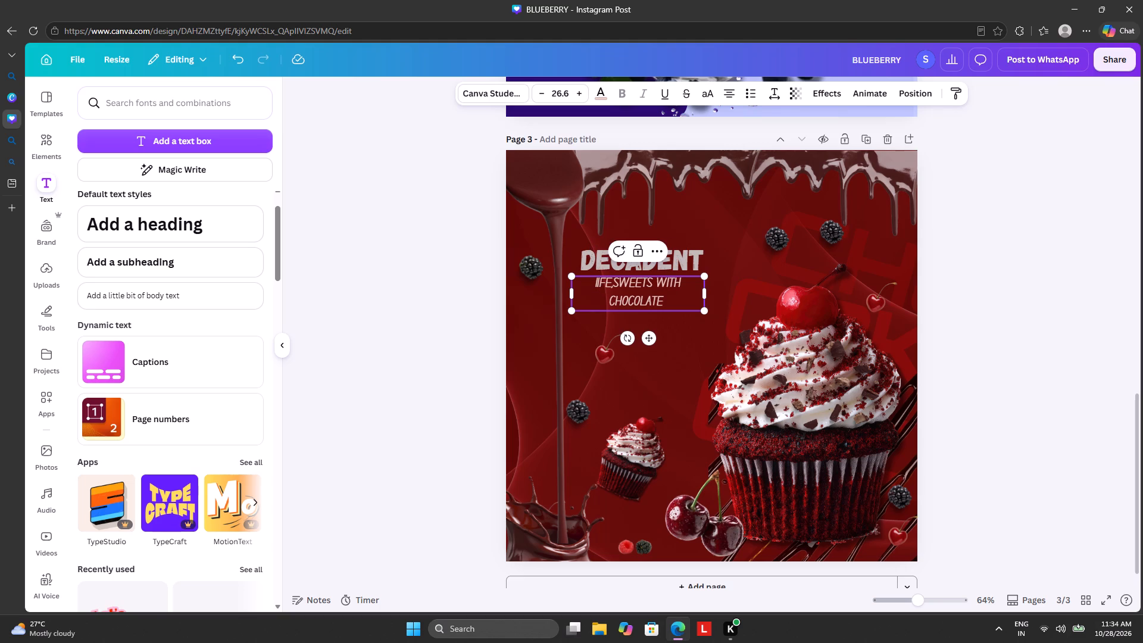
{"action": "key", "text": "BackSpace"}
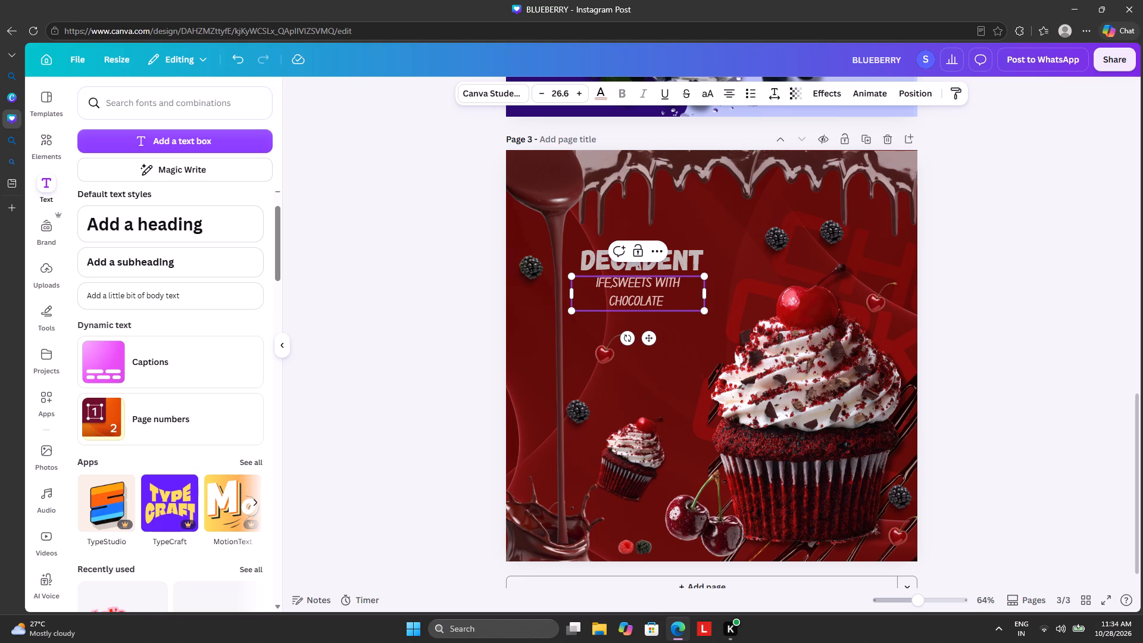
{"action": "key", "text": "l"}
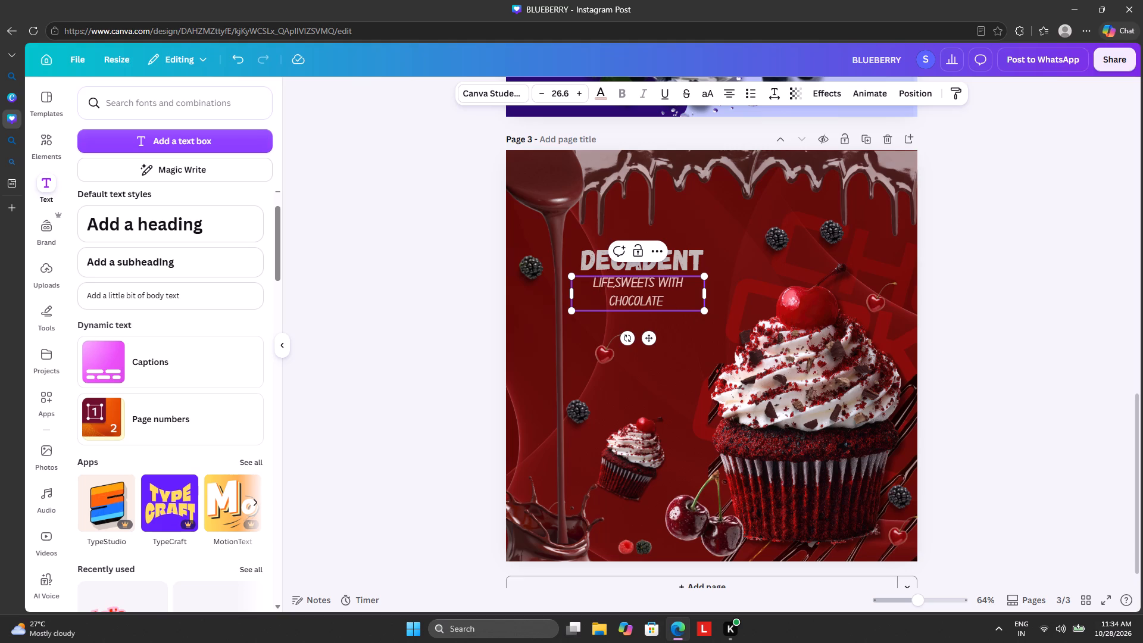
{"action": "left_click", "coordinate": [453, 300]}
Recolour the tilted faded CH background lettering above the large cupcake to the pale pink from the design's text colours.
{"action": "left_click", "coordinate": [900, 255]}
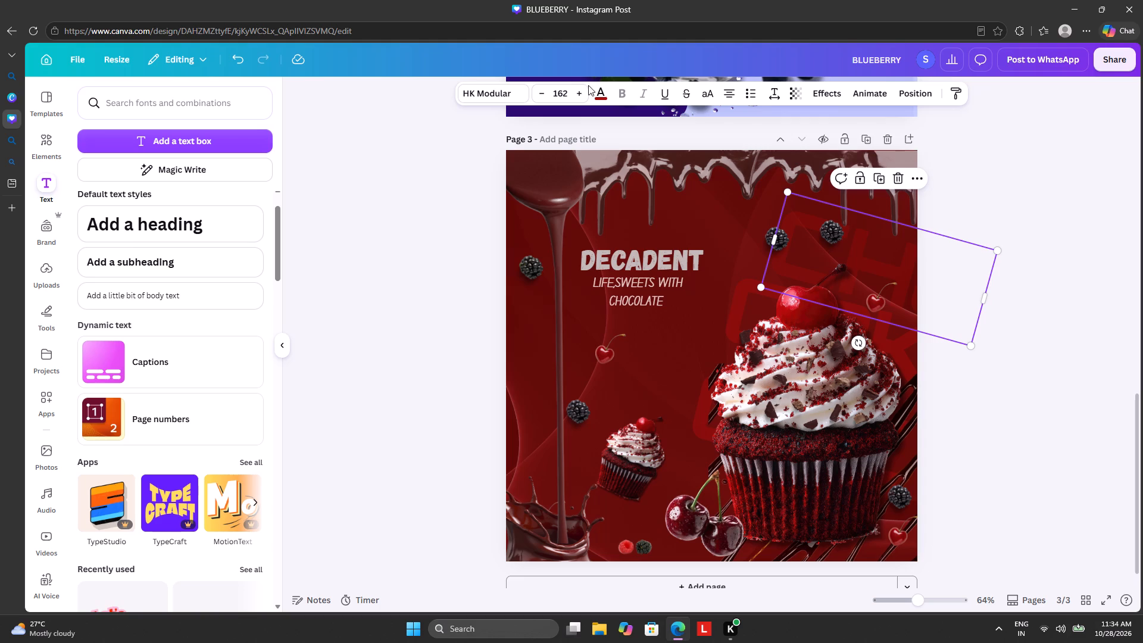
{"action": "left_click", "coordinate": [602, 91]}
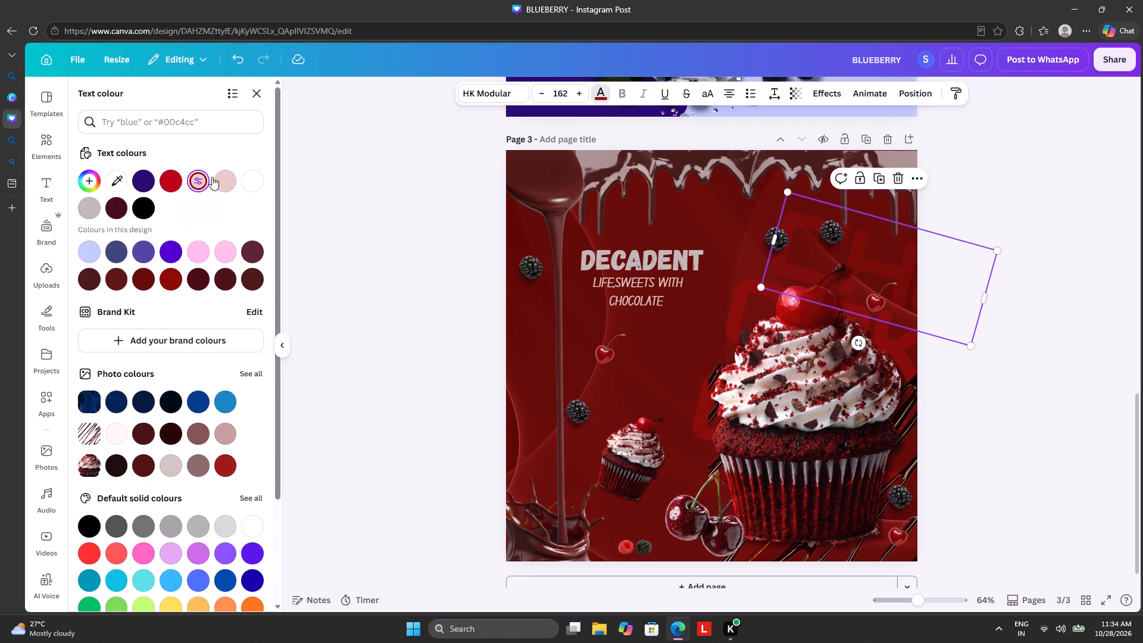
{"action": "left_click", "coordinate": [223, 177]}
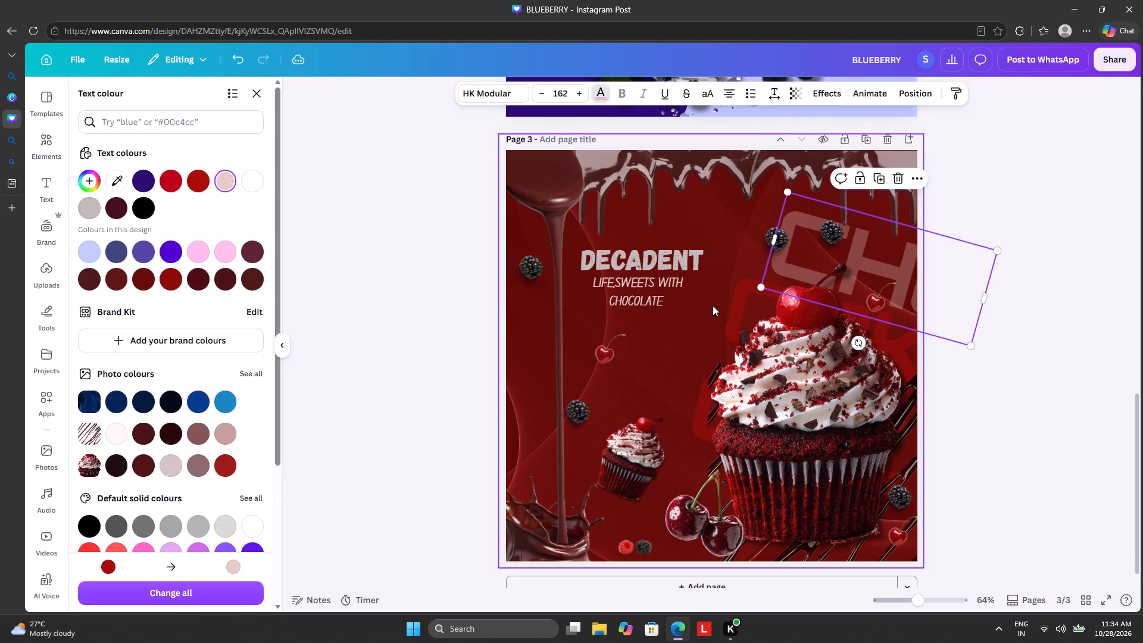
Recolour the upper CAK background lettering, behind the large cupcake's cherry, to the same pale pink as the tagline.
{"action": "left_click", "coordinate": [748, 311]}
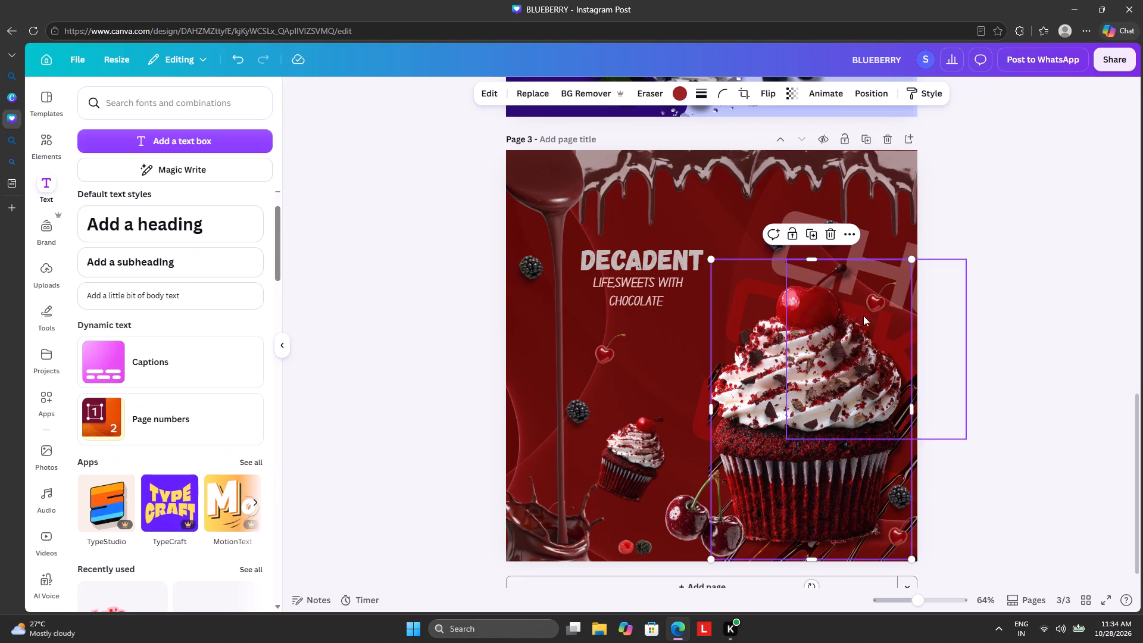
{"action": "left_click", "coordinate": [872, 90]}
{"action": "scroll", "coordinate": [124, 404], "scroll_direction": "down", "scroll_amount": 13}
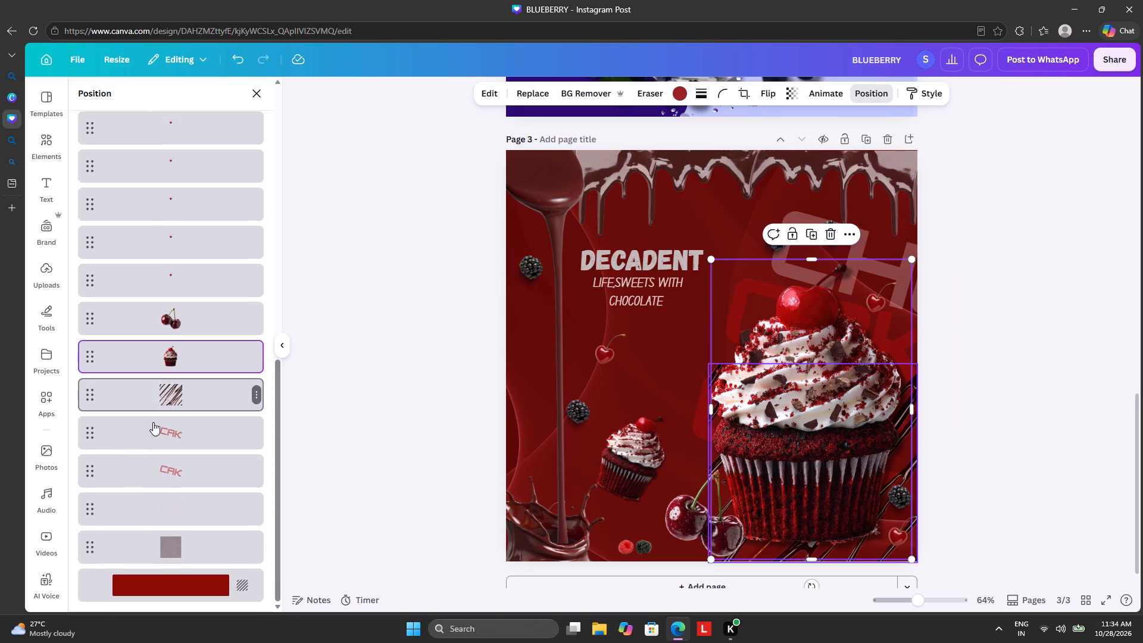
{"action": "left_click", "coordinate": [170, 467]}
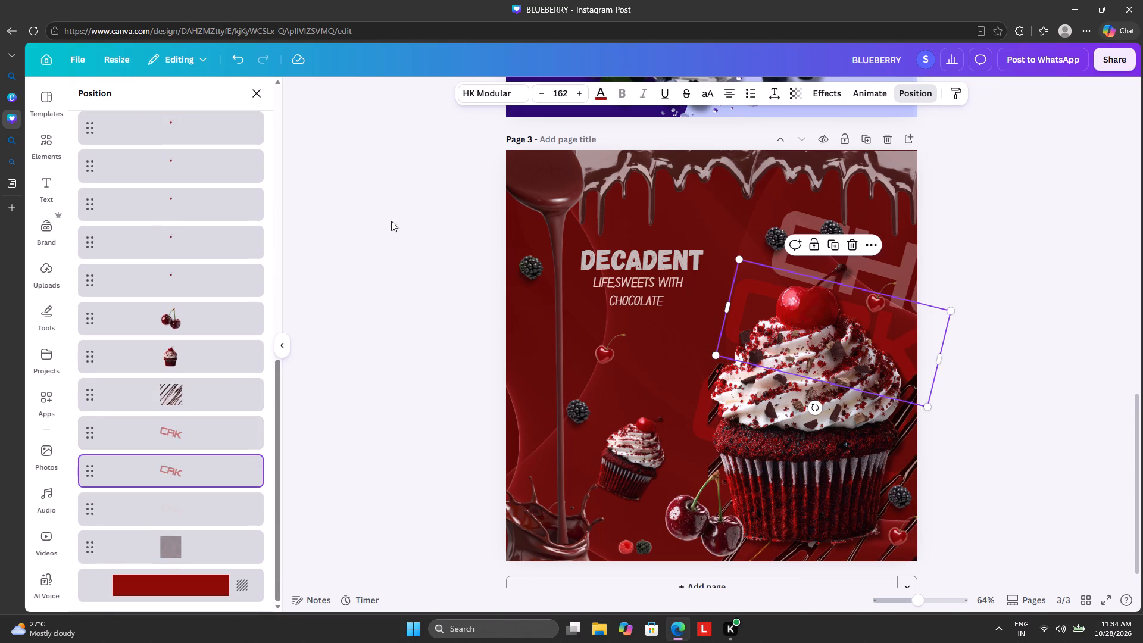
{"action": "left_click", "coordinate": [601, 93]}
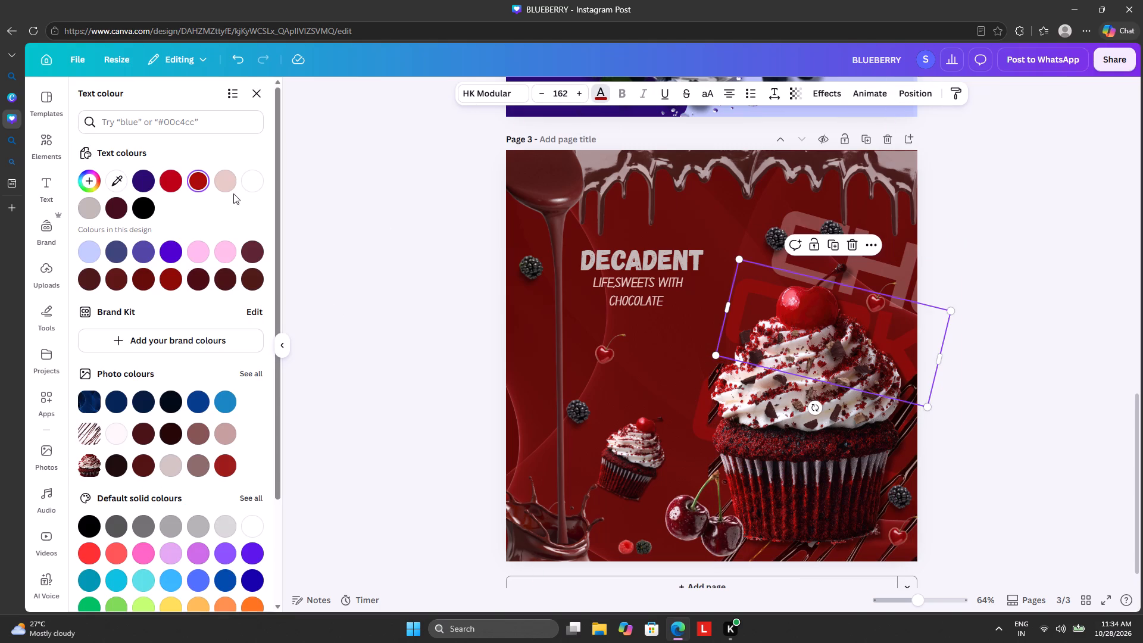
{"action": "left_click", "coordinate": [229, 188]}
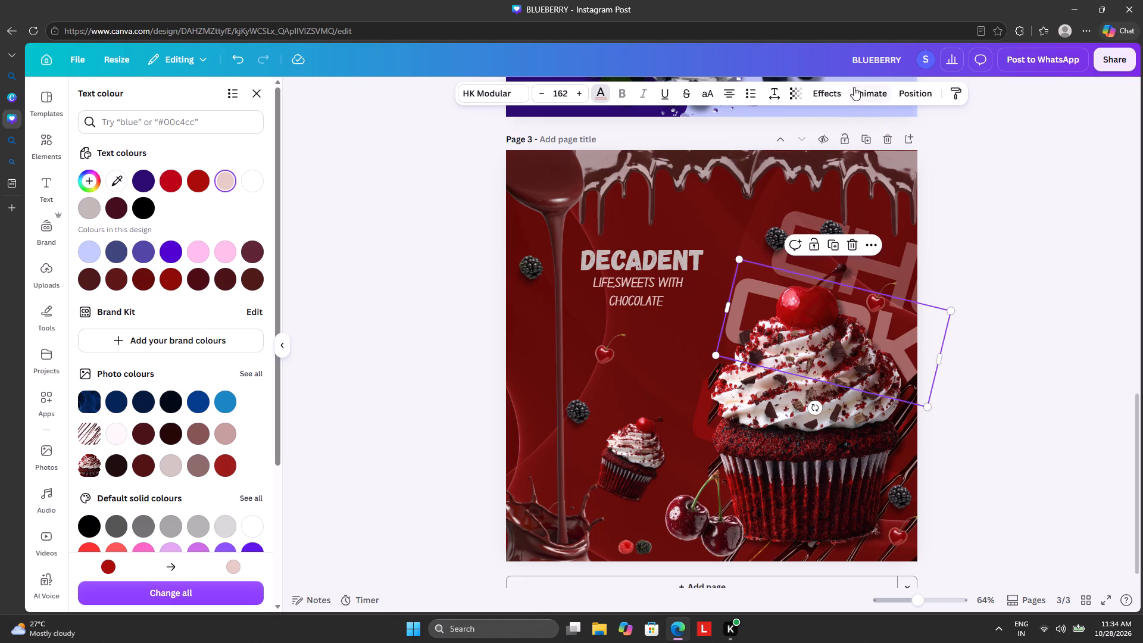
Recolour the lower CAK background lettering, behind the large cupcake's frosting and base, to the same pale pink and deselect everything.
{"action": "left_click", "coordinate": [897, 92]}
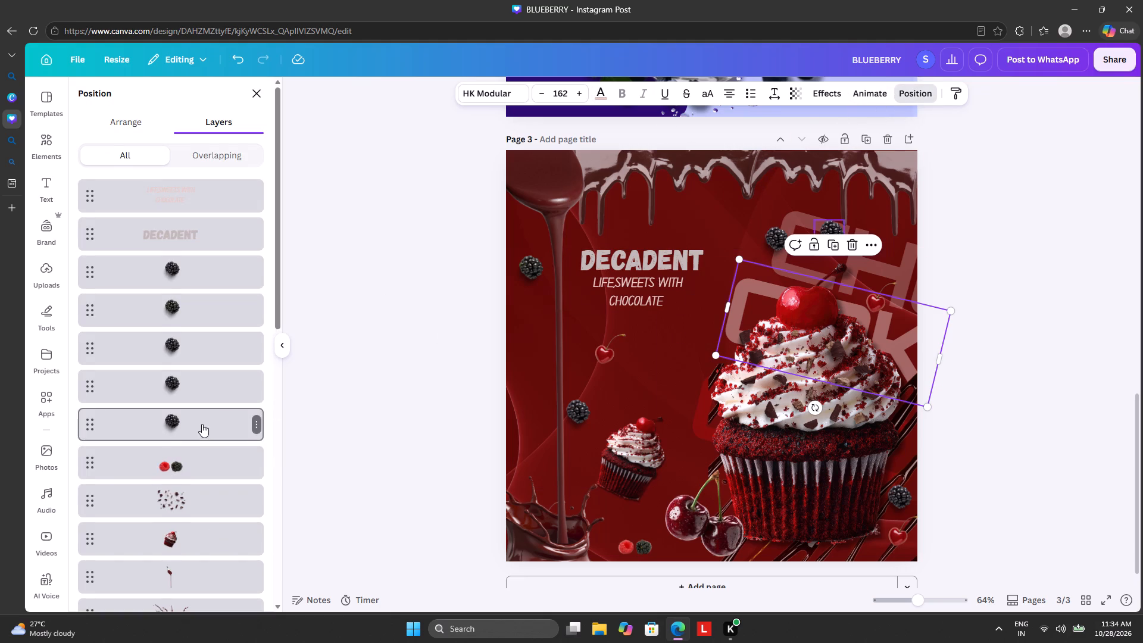
{"action": "scroll", "coordinate": [202, 424], "scroll_direction": "down", "scroll_amount": 14}
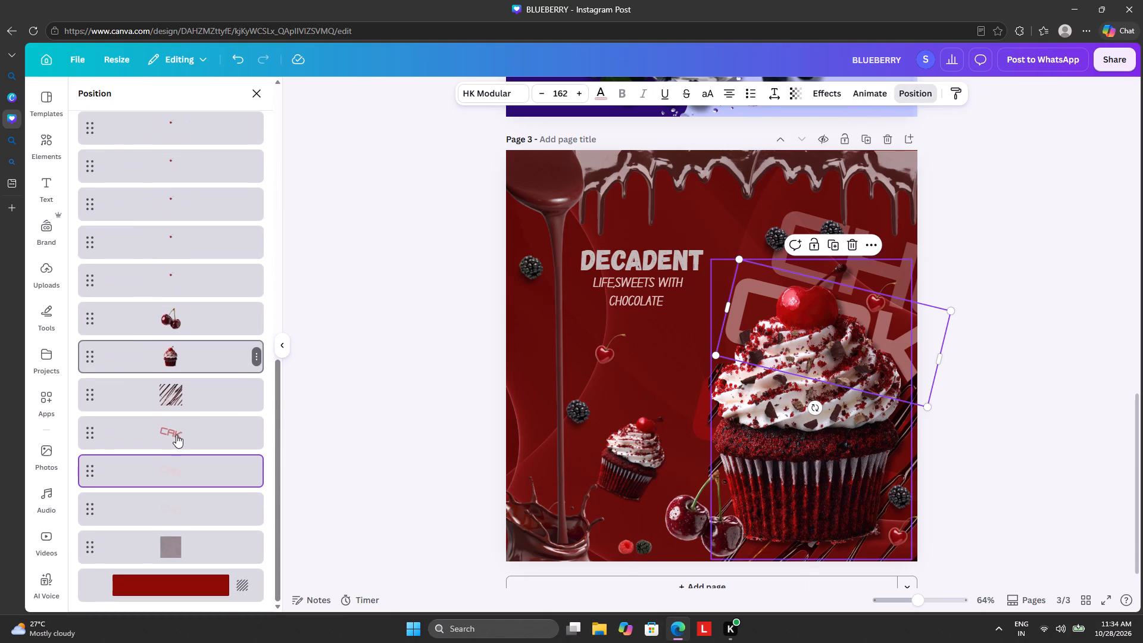
{"action": "left_click", "coordinate": [183, 427]}
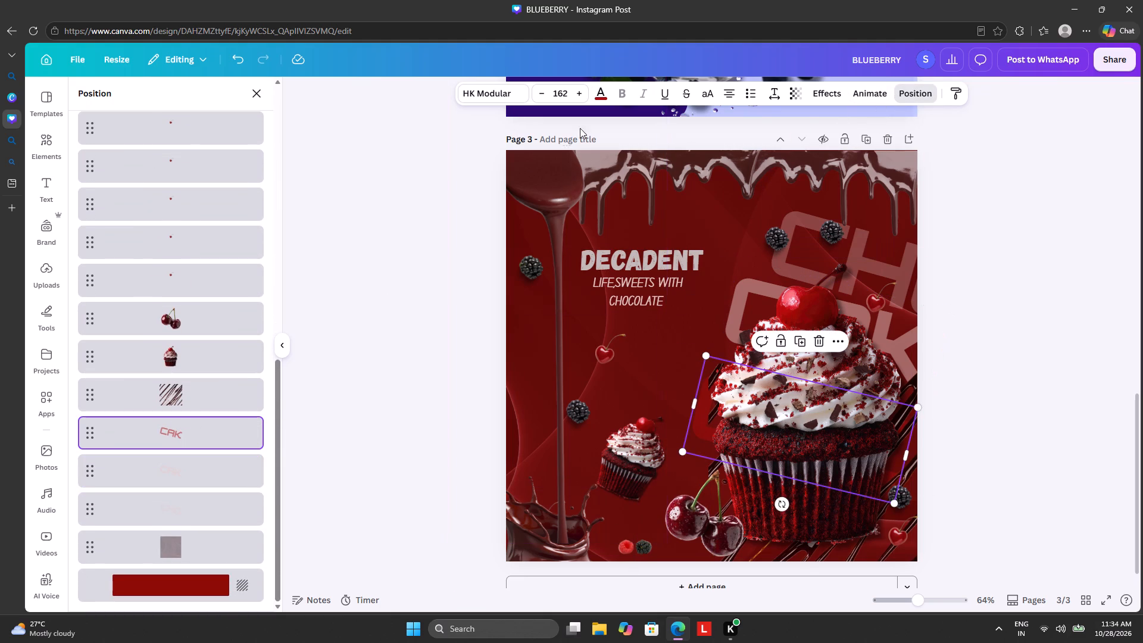
{"action": "left_click", "coordinate": [601, 96]}
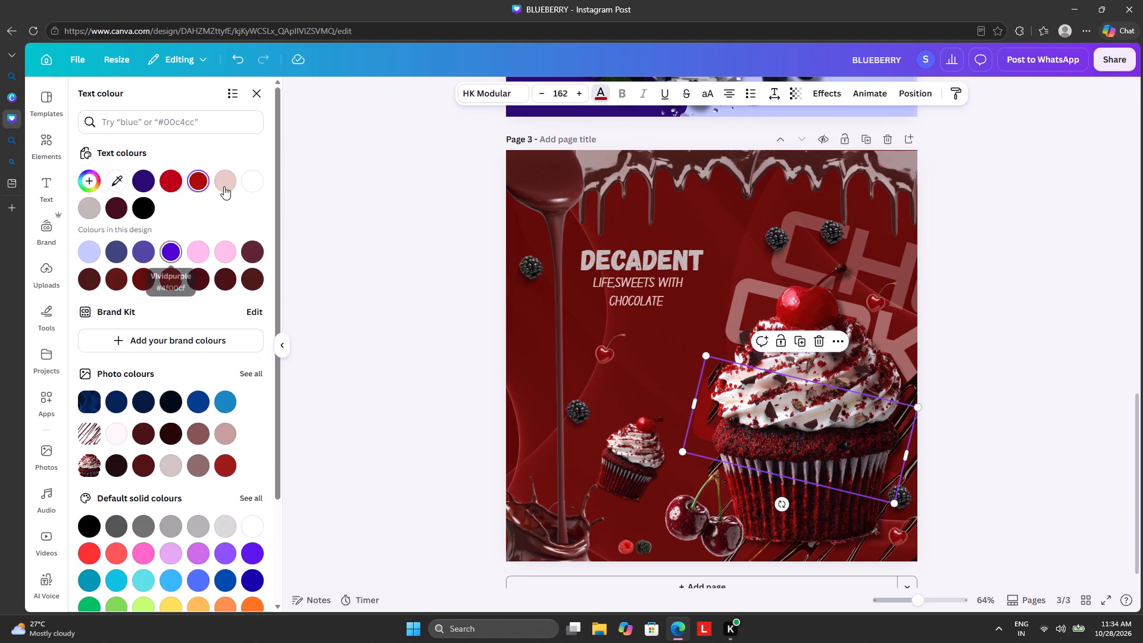
{"action": "left_click", "coordinate": [225, 180]}
{"action": "left_click", "coordinate": [369, 192]}
{"action": "left_click", "coordinate": [368, 191]}
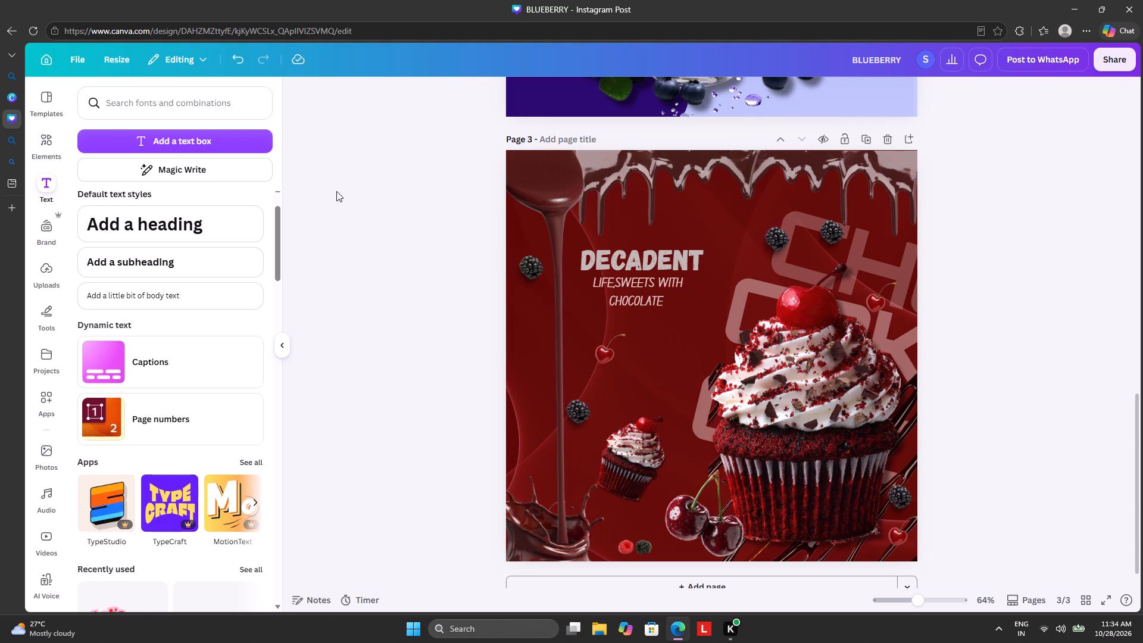
{"action": "left_click", "coordinate": [395, 253]}
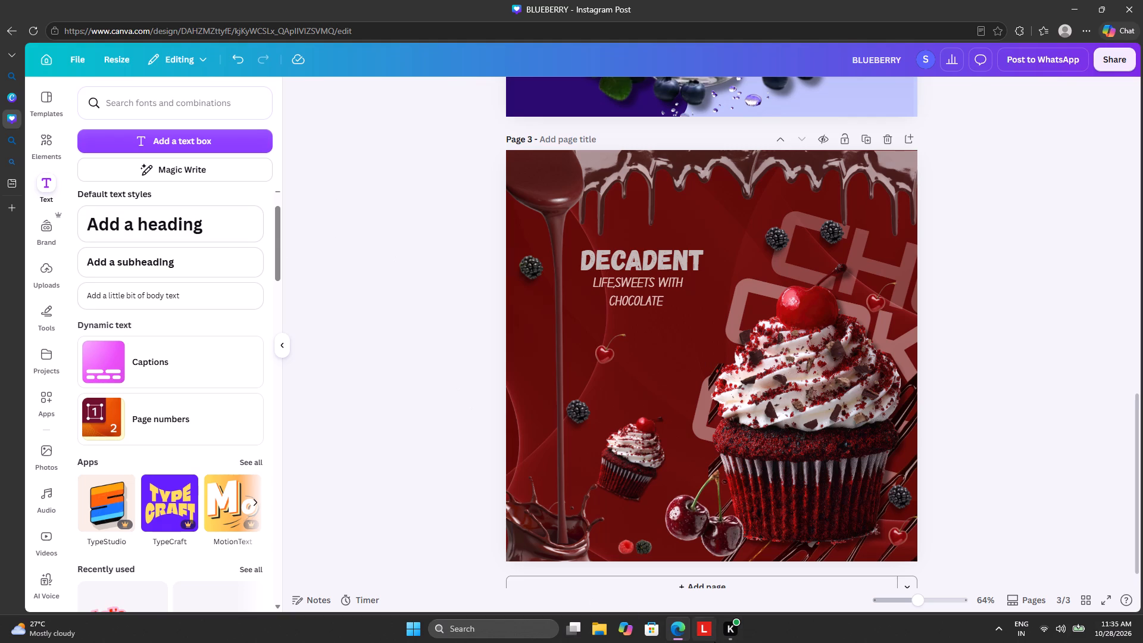